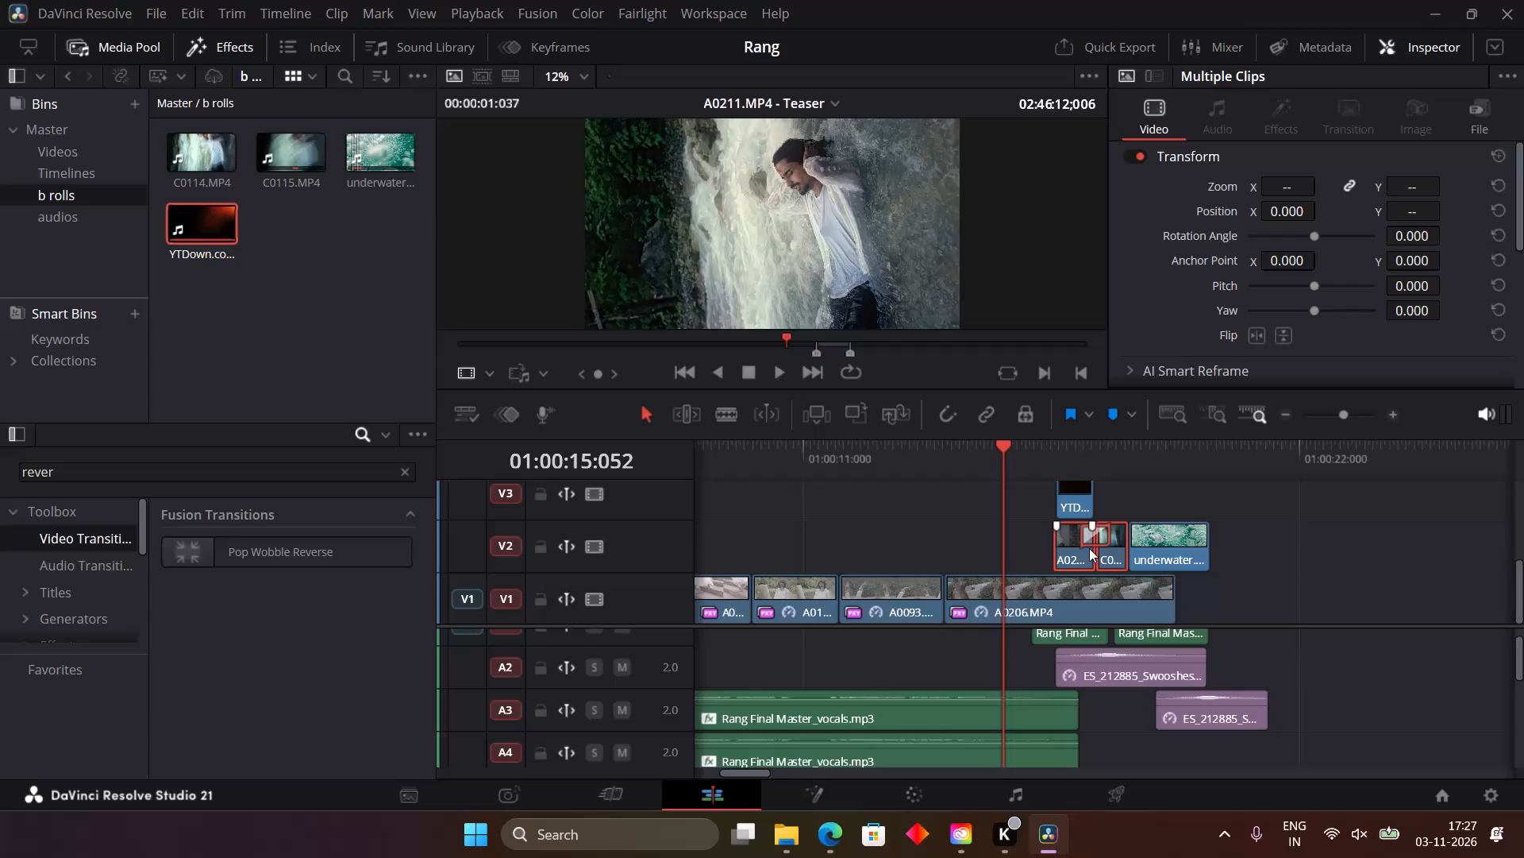
Delete the A0211.MP4 clip and the C0… clip directly after it from video track V2, before underwater.mp4.
{"action": "key", "text": "BackSpace"}
{"action": "left_click", "coordinate": [1079, 559]}
{"action": "key", "text": "BackSpace"}
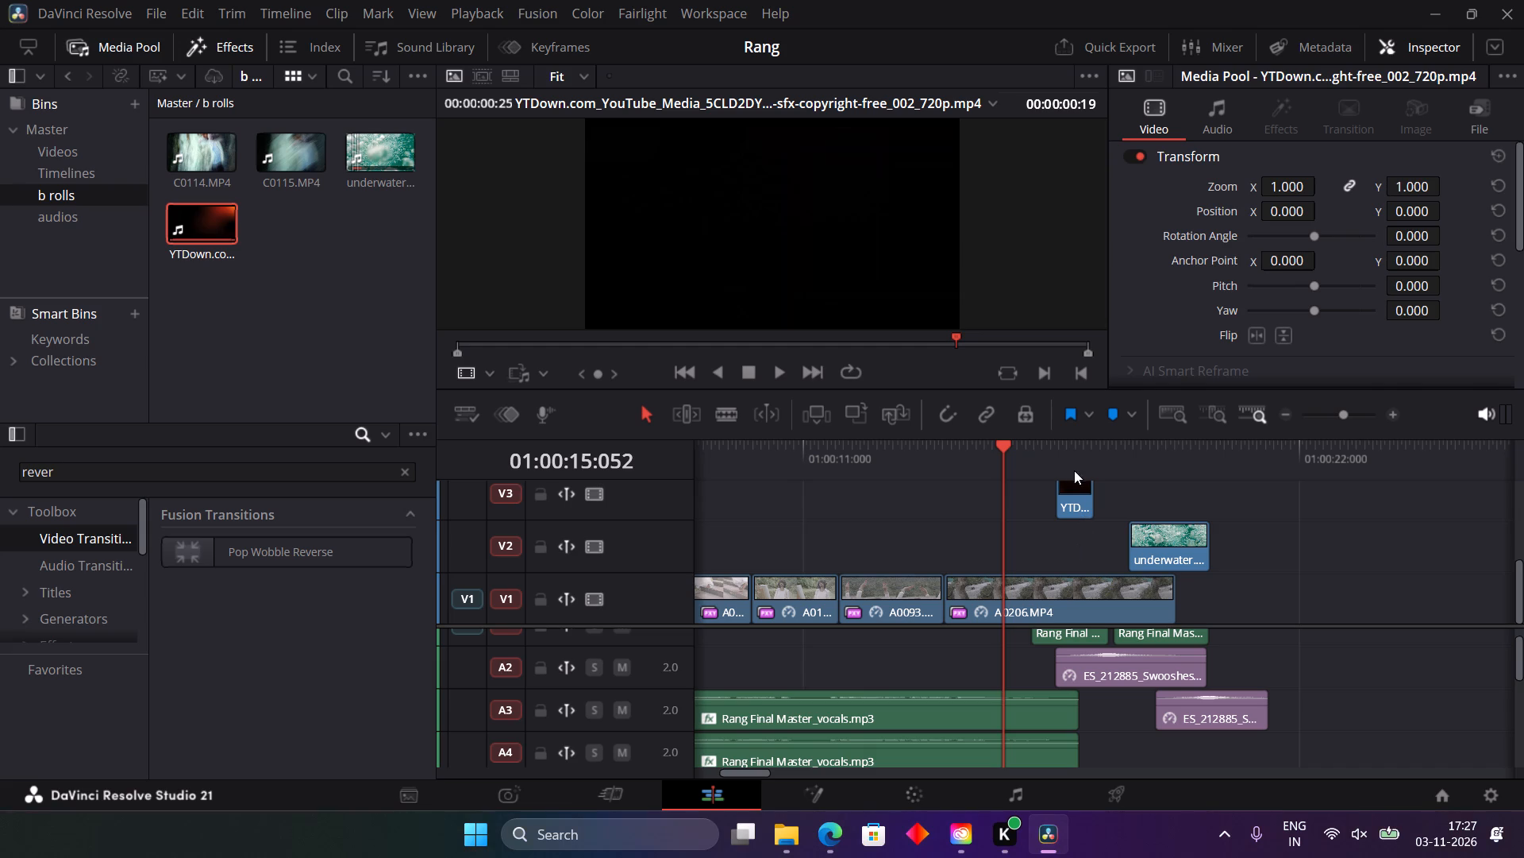
Move the YTDown light-leak clip from V3 down to V2 above A0206.MP4, starting just before 01:00:16:000.
{"action": "left_click_drag", "start_coordinate": [1076, 492], "coordinate": [1050, 536]}
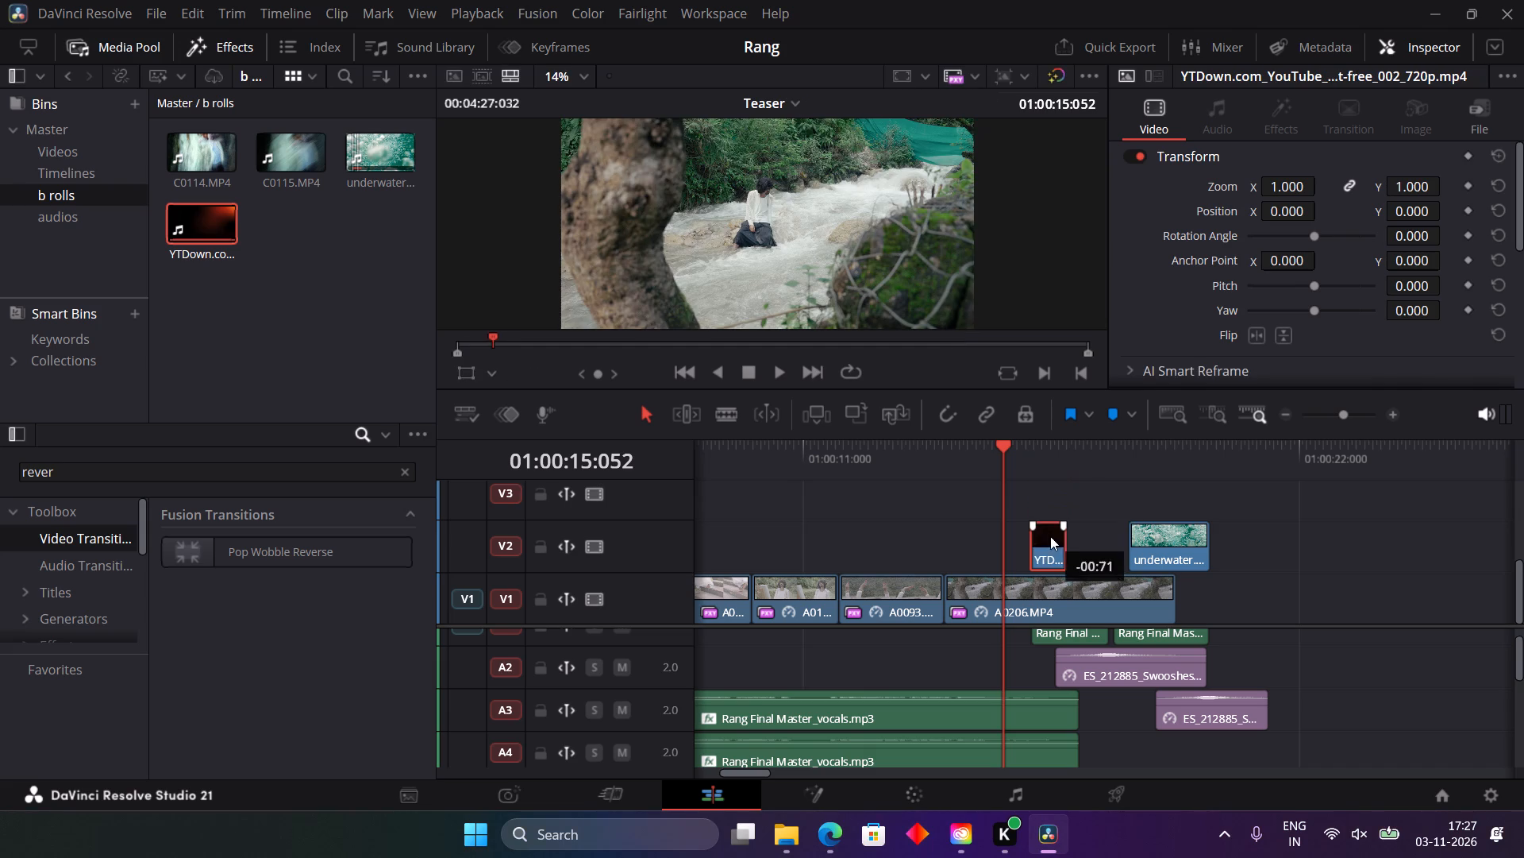
{"action": "left_click_drag", "start_coordinate": [1050, 536], "coordinate": [1054, 539]}
{"action": "left_click_drag", "start_coordinate": [1018, 446], "coordinate": [1025, 449]}
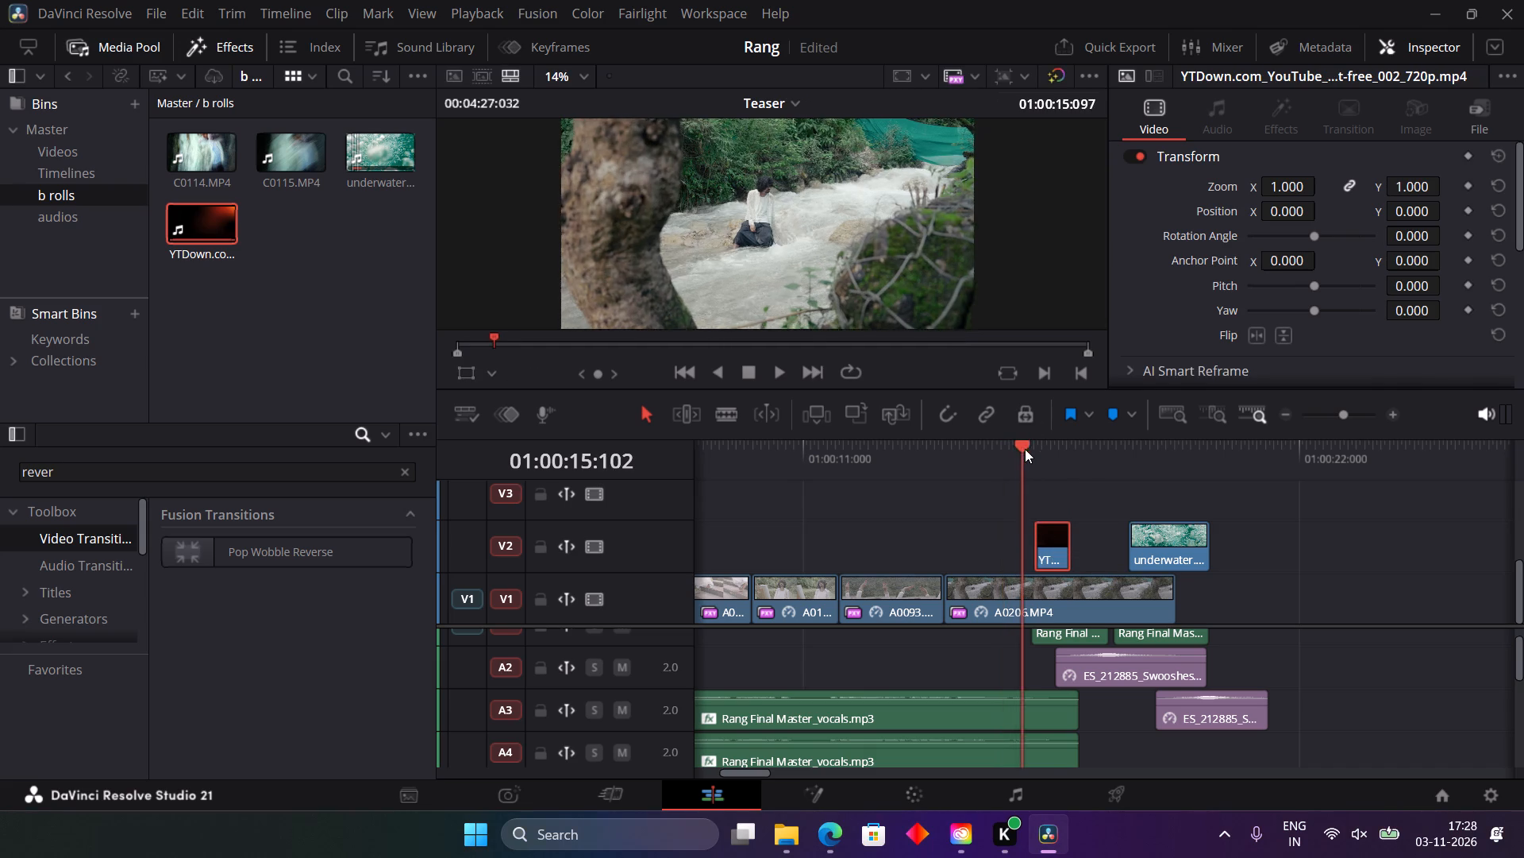
{"action": "left_click_drag", "start_coordinate": [1025, 449], "coordinate": [1023, 470]}
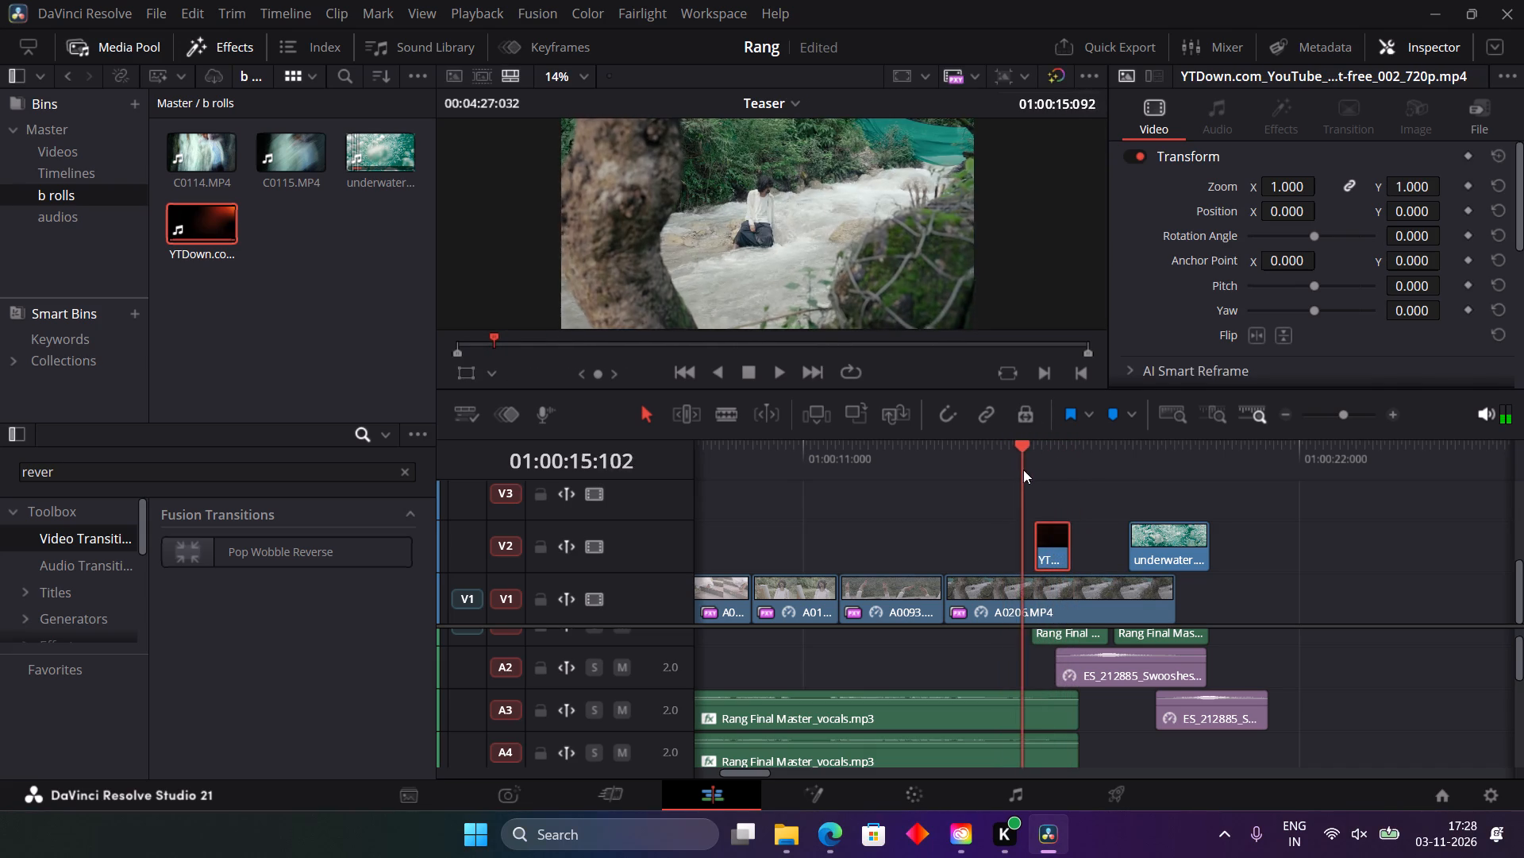
{"action": "left_click_drag", "start_coordinate": [1023, 470], "coordinate": [1033, 471]}
{"action": "left_click", "coordinate": [1049, 555]}
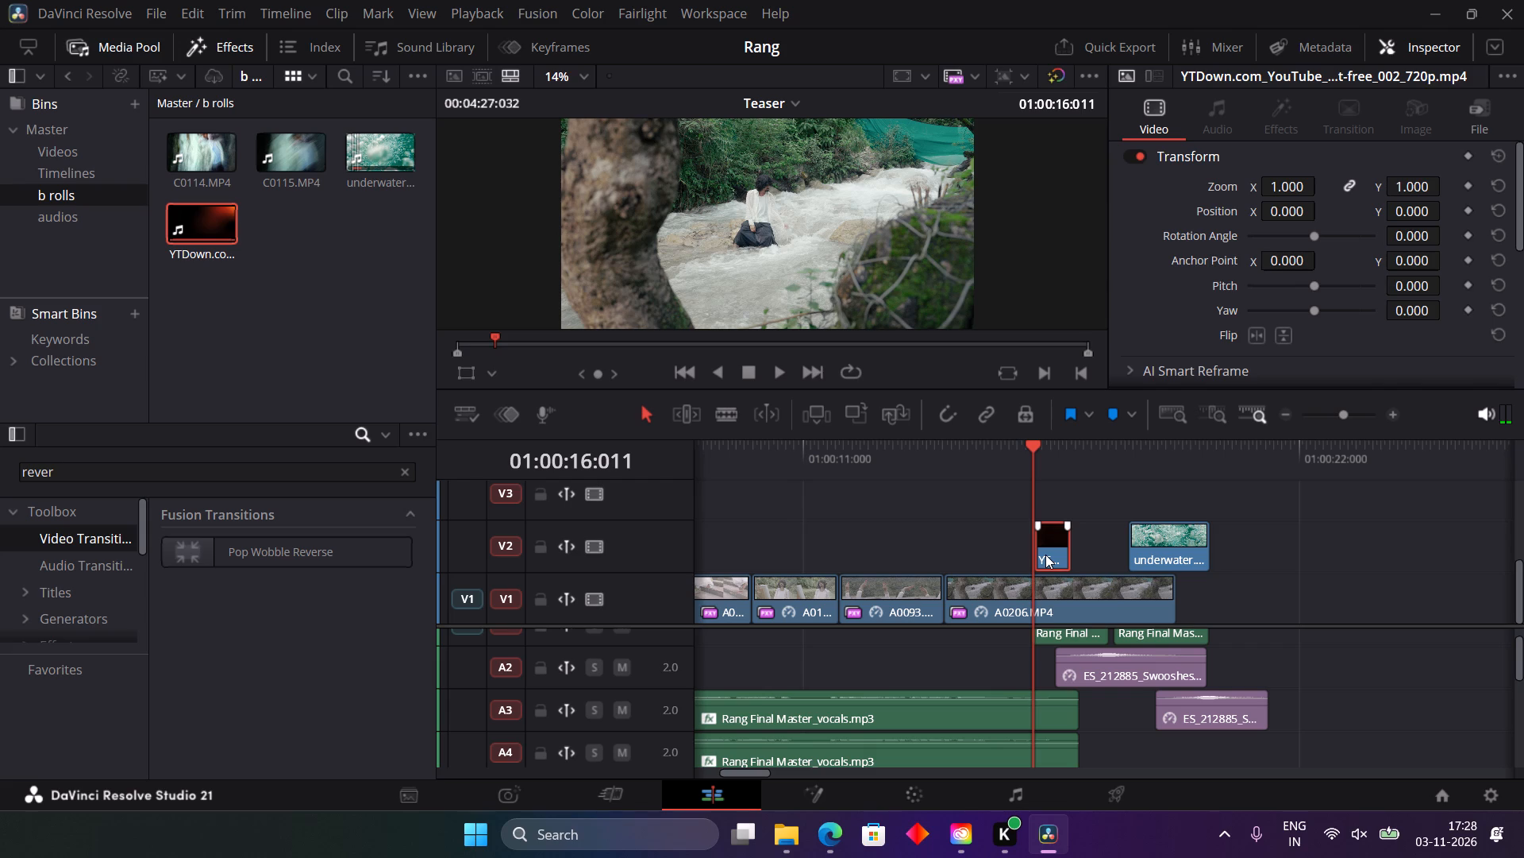
{"action": "left_click_drag", "start_coordinate": [1045, 555], "coordinate": [1033, 554]}
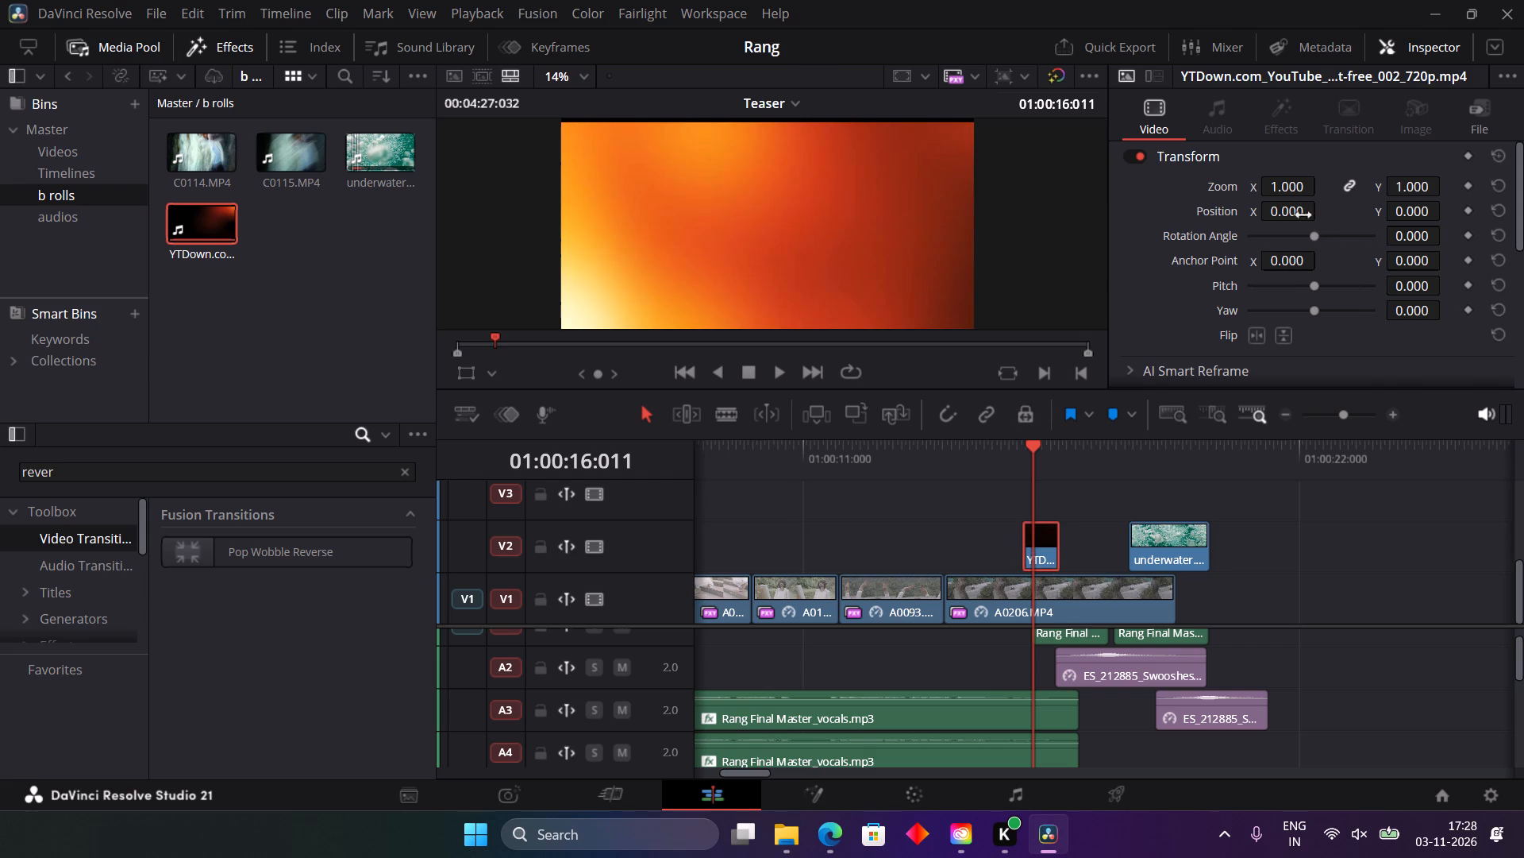
Set the light-leak clip's zoom to 1.050.
{"action": "left_click", "coordinate": [1292, 191]}
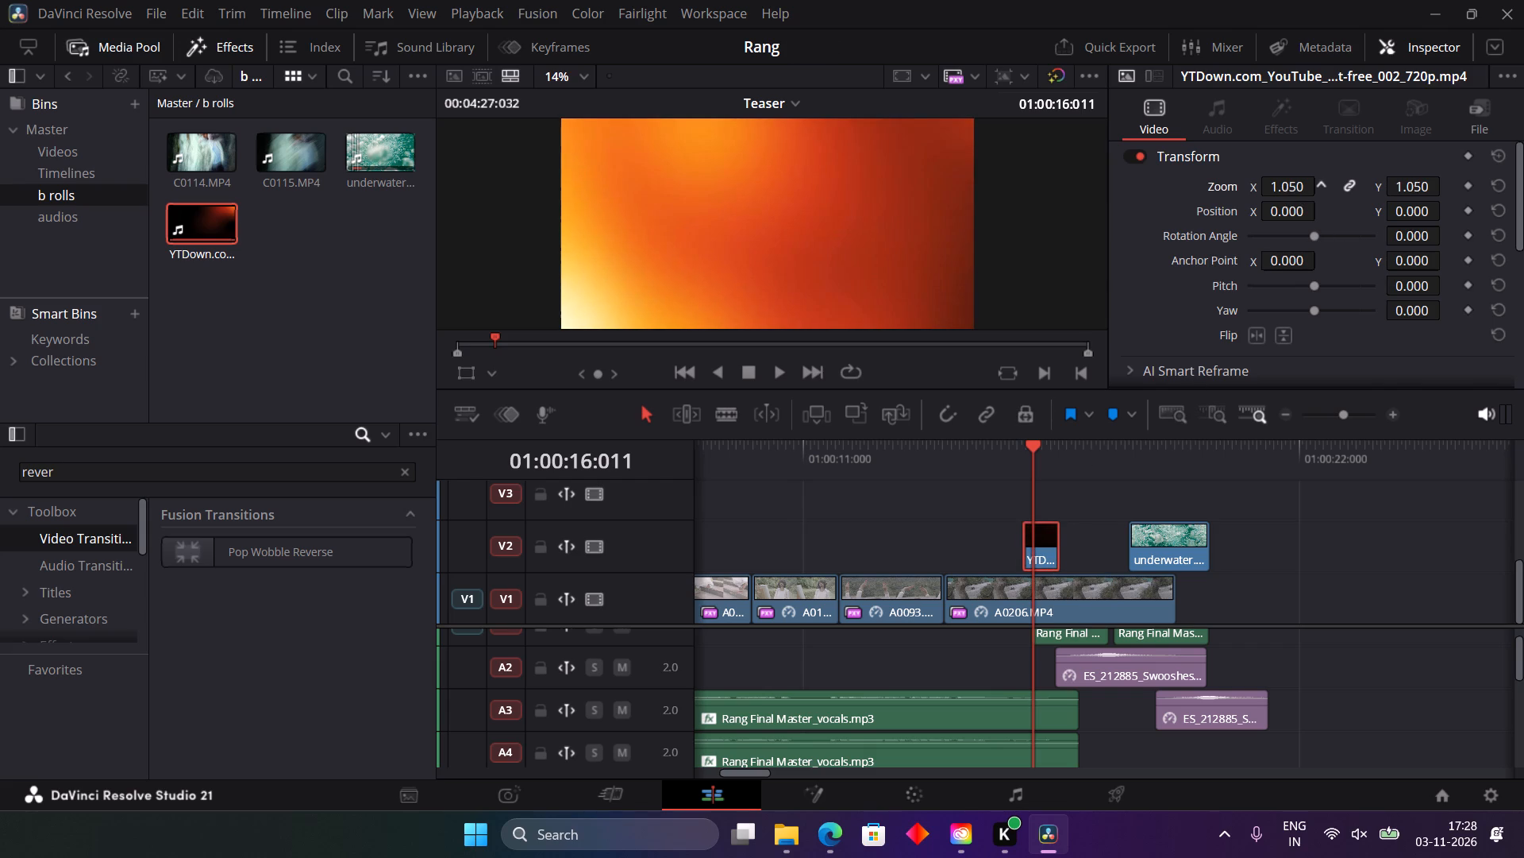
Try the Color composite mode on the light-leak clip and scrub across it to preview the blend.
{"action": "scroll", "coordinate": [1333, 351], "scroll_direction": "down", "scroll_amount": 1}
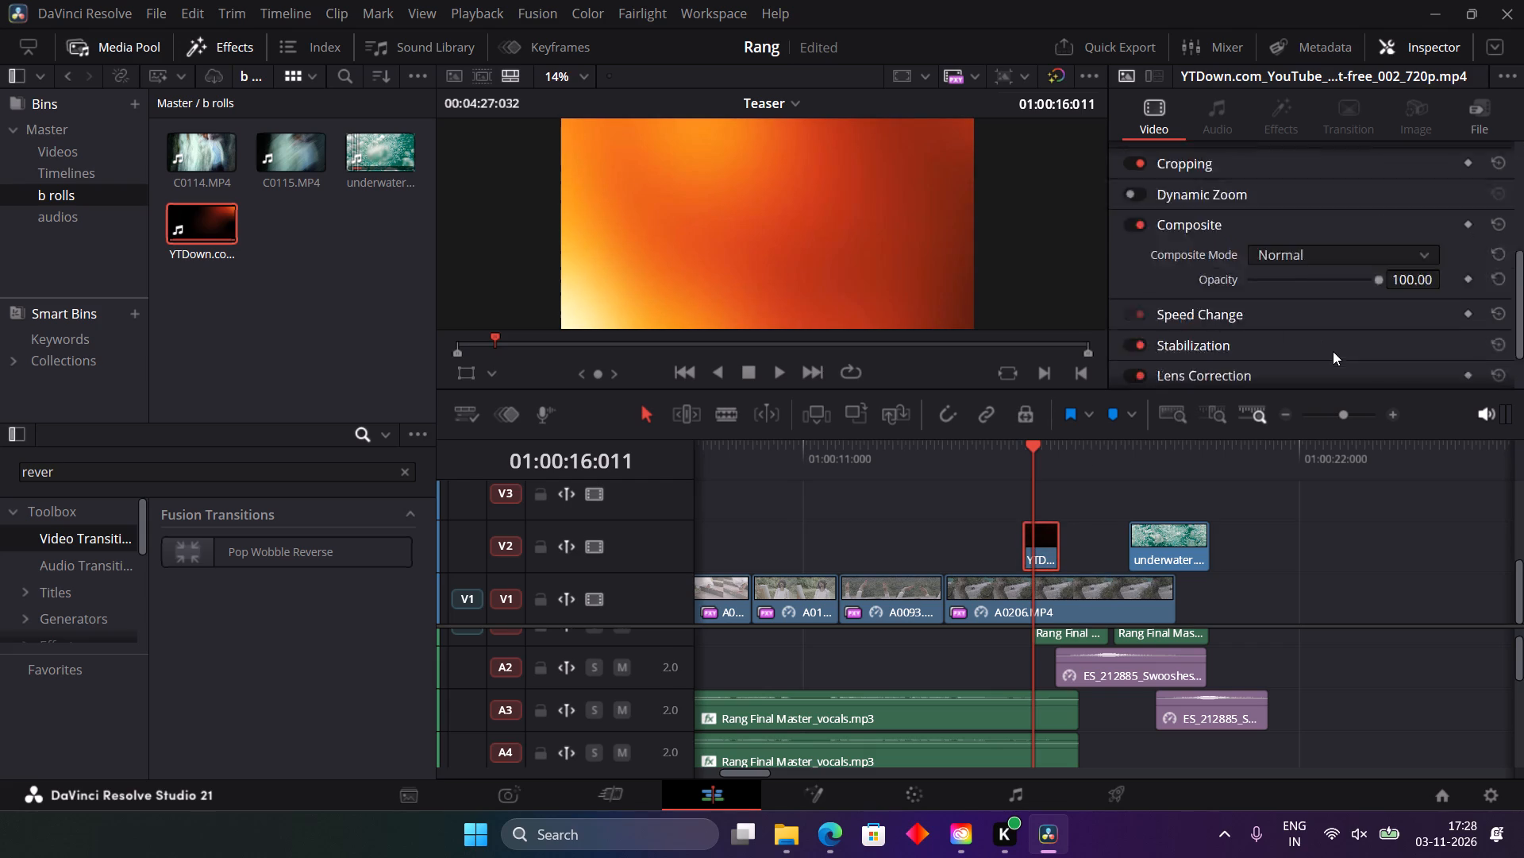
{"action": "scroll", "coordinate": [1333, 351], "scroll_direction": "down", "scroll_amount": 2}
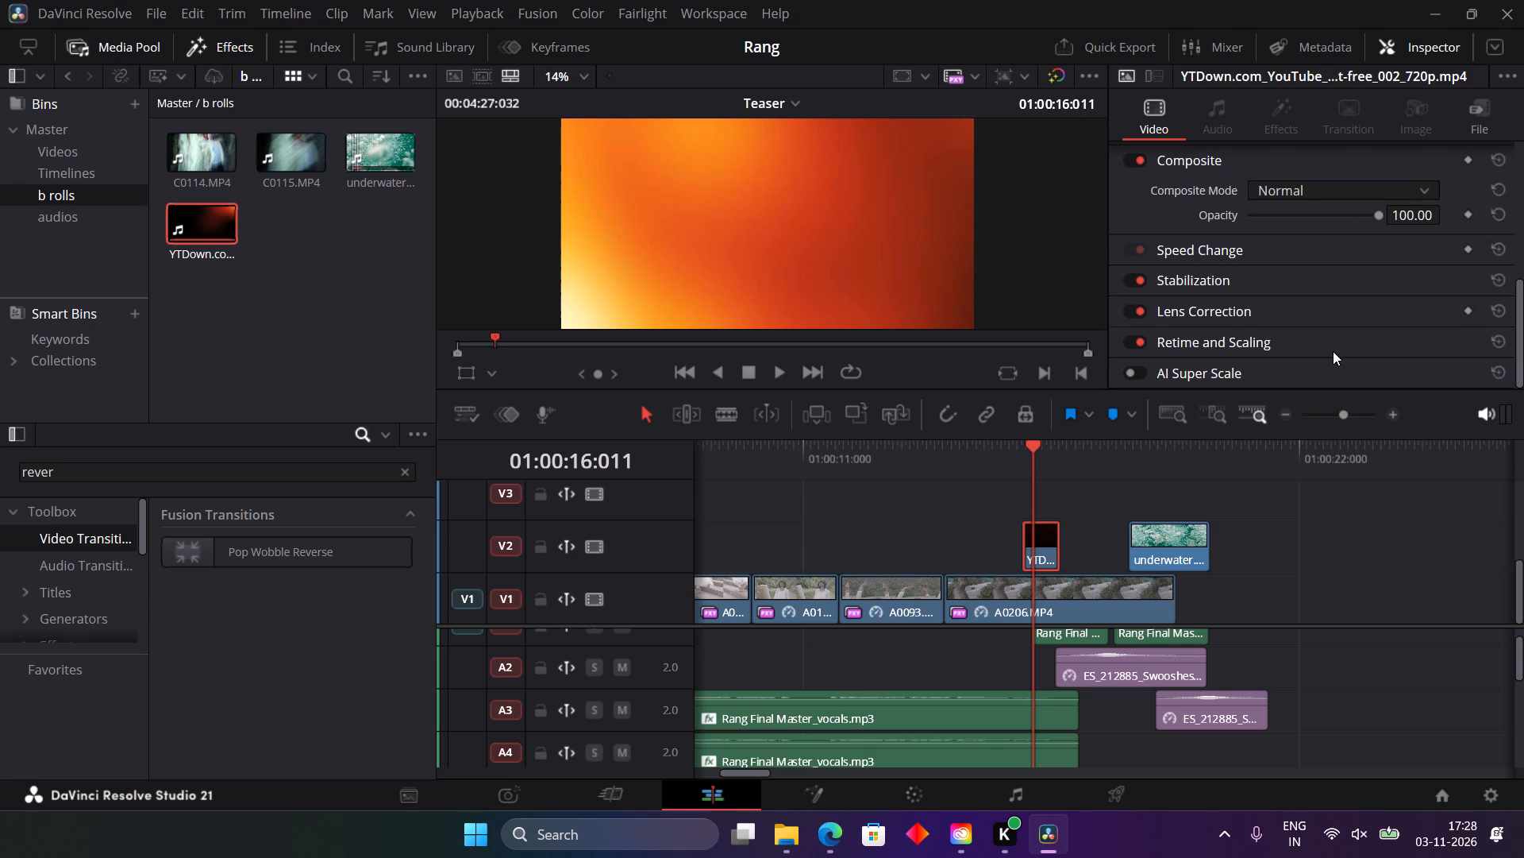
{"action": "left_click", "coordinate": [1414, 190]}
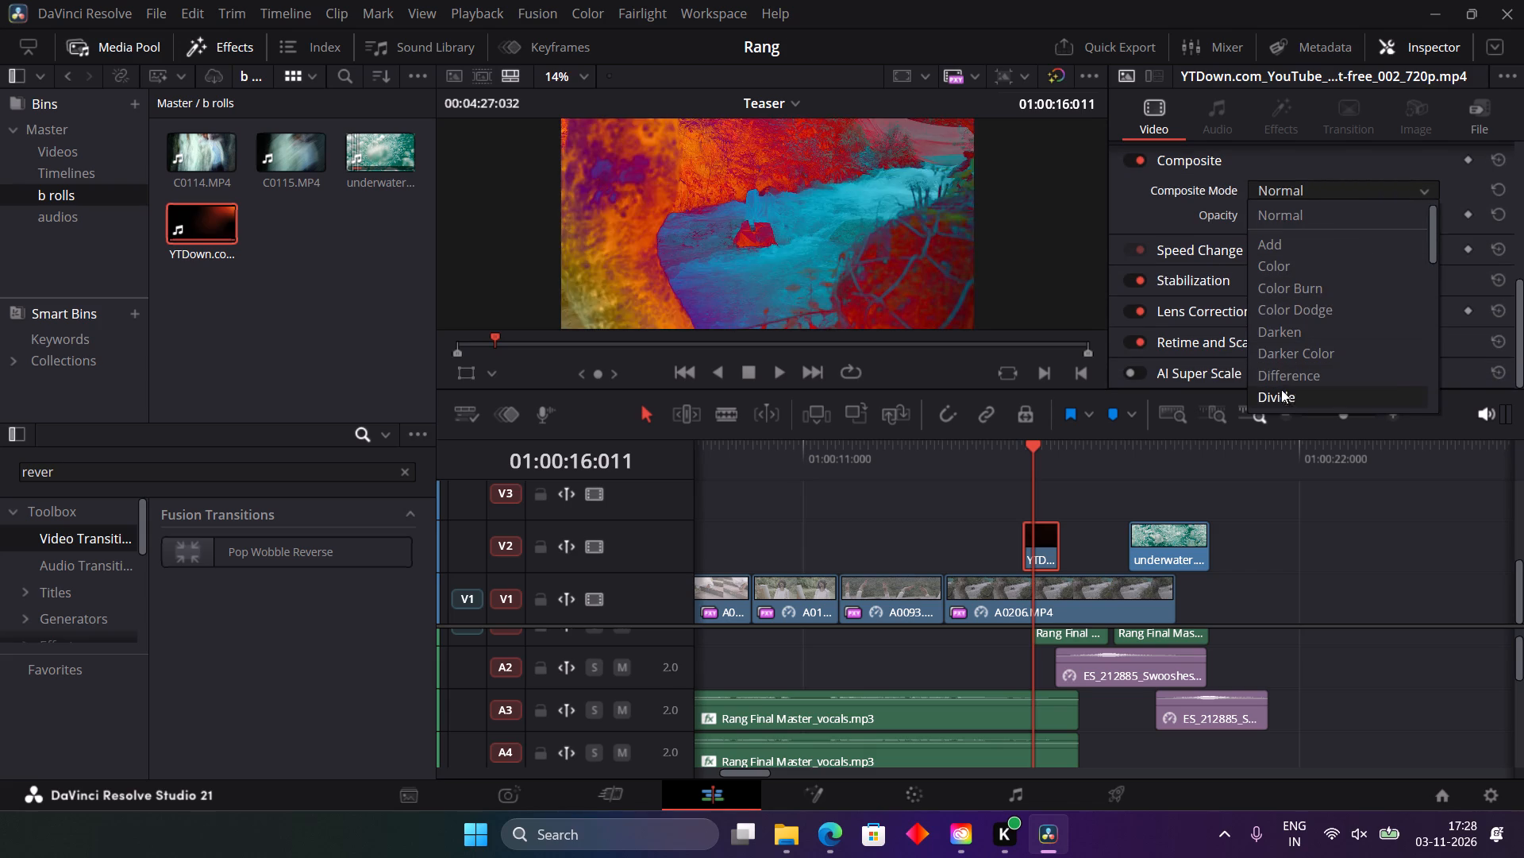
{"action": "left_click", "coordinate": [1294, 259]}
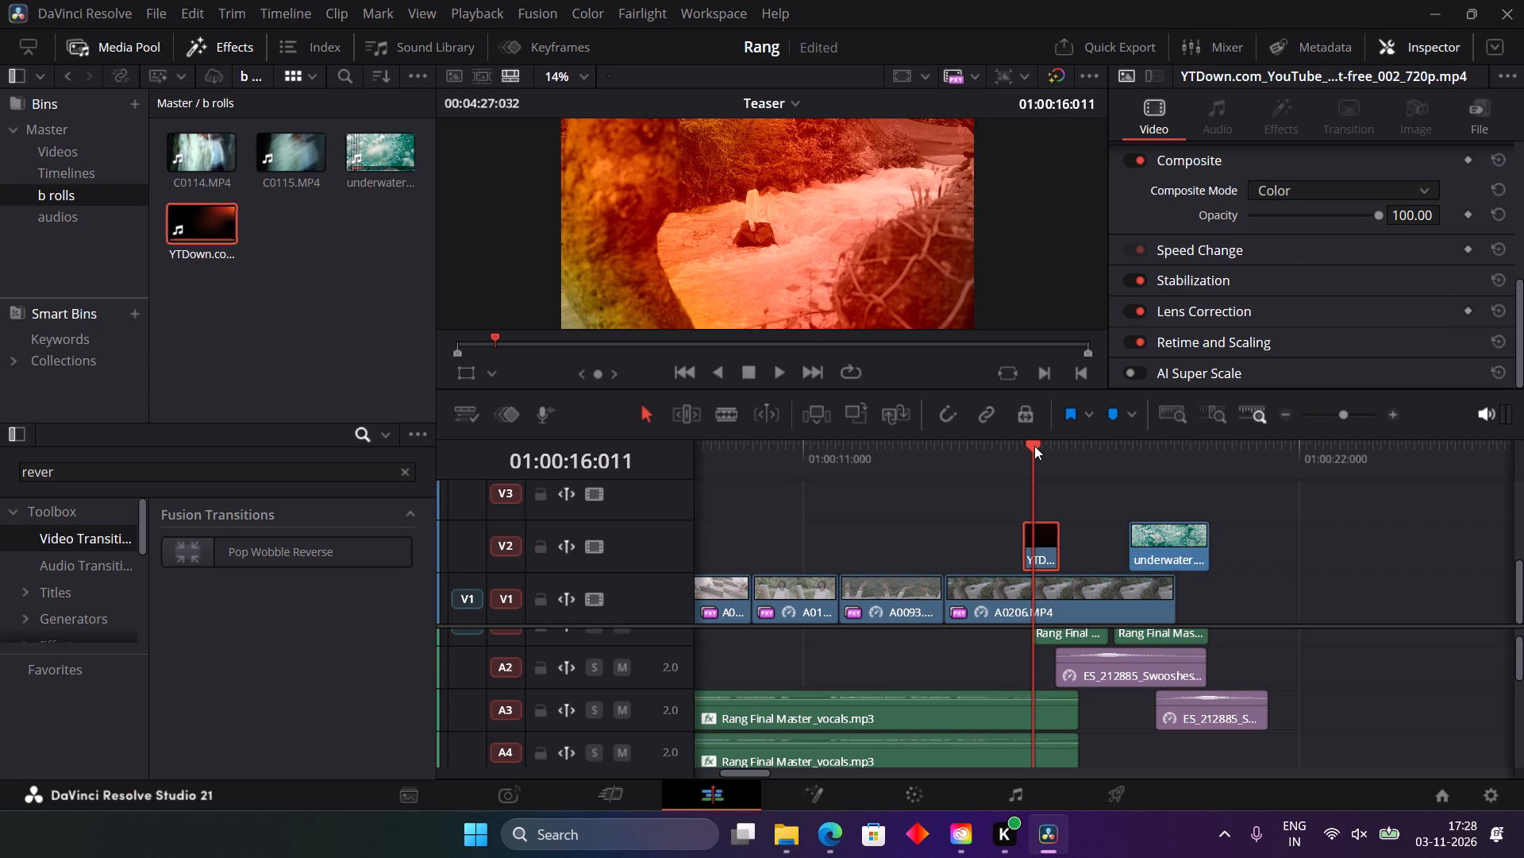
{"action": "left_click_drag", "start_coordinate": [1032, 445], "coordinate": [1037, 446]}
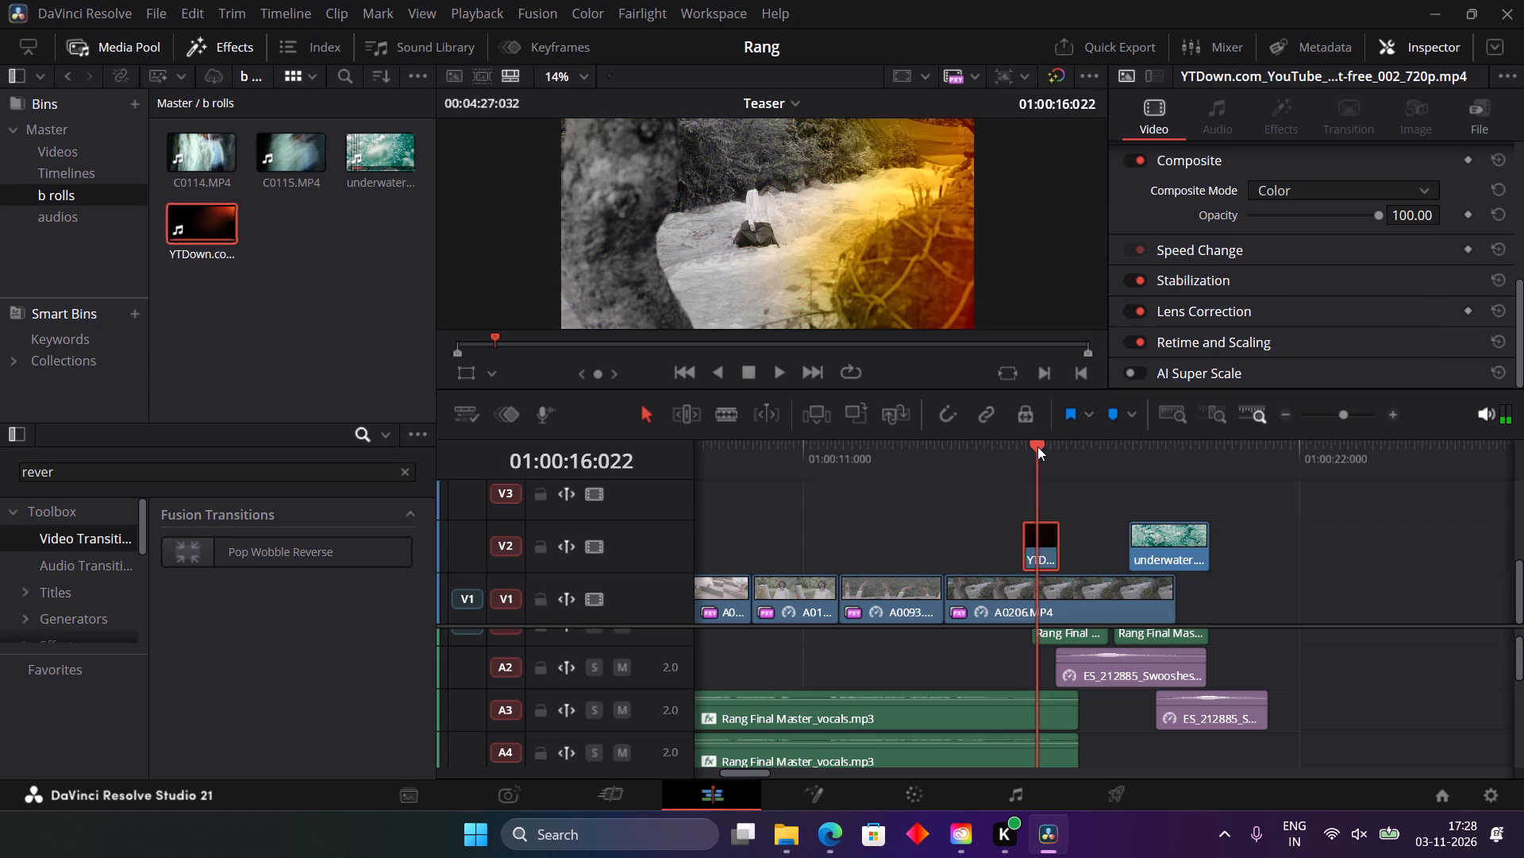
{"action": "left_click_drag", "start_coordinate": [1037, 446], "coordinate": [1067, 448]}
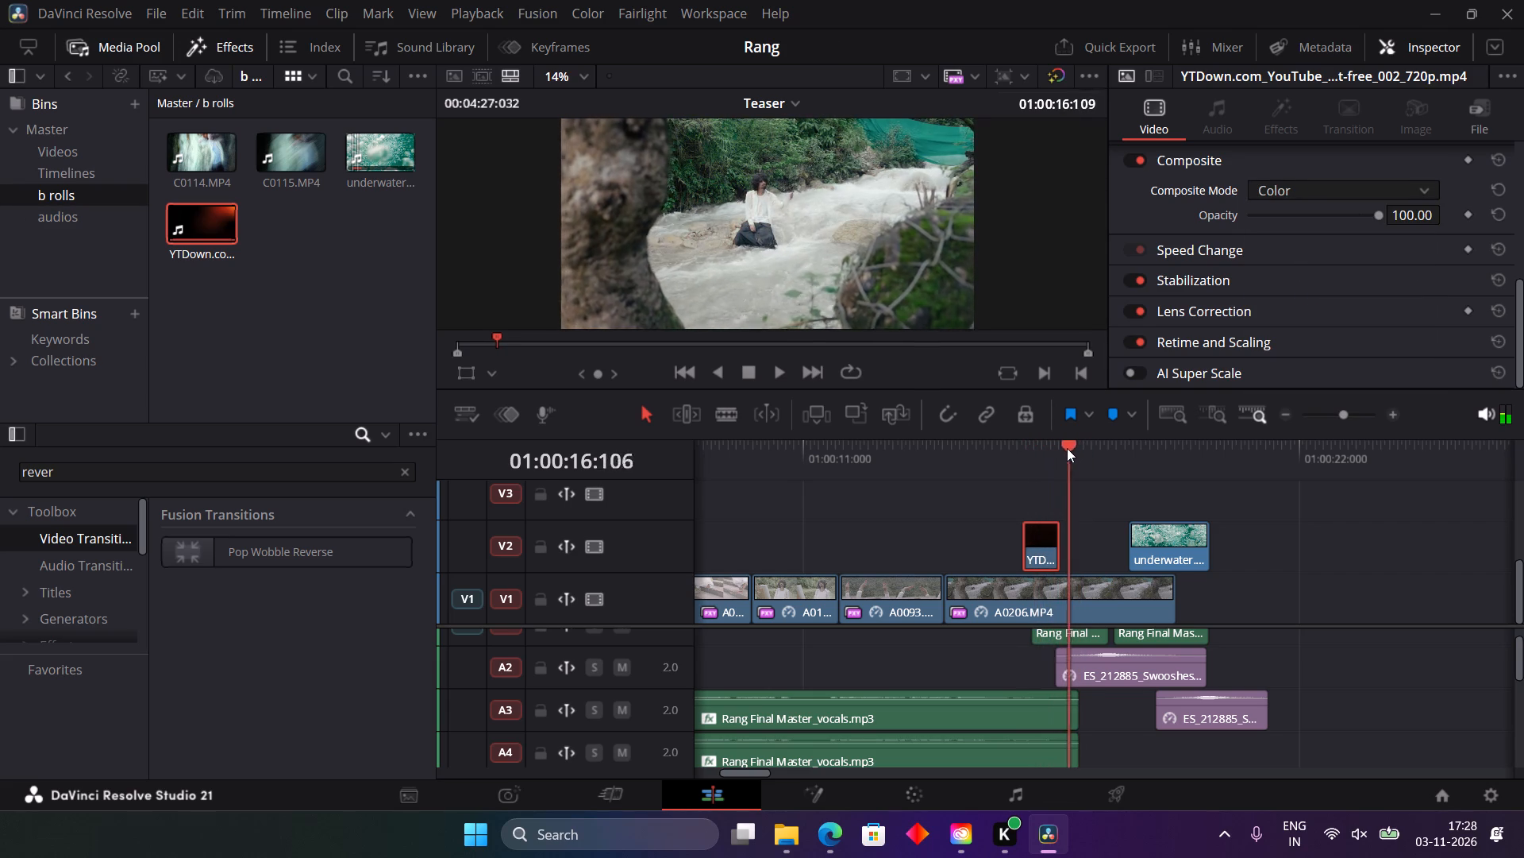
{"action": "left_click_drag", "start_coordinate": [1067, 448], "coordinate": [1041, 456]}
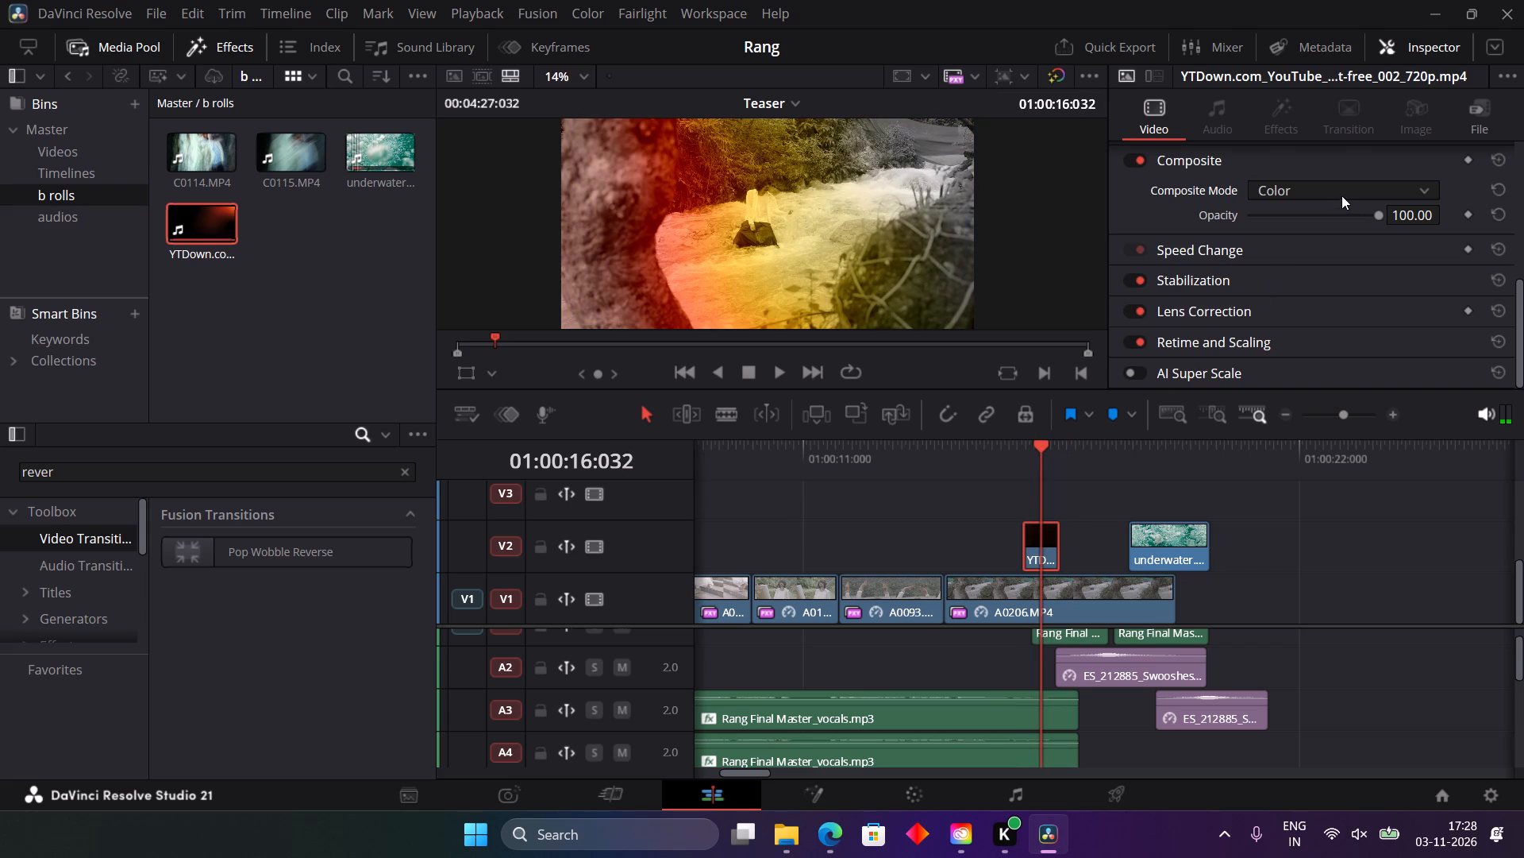
Set the light-leak clip's composite mode to Add and scrub across it to preview the blend.
{"action": "left_click_drag", "start_coordinate": [1341, 195], "coordinate": [1307, 247]}
{"action": "left_click", "coordinate": [1307, 247]}
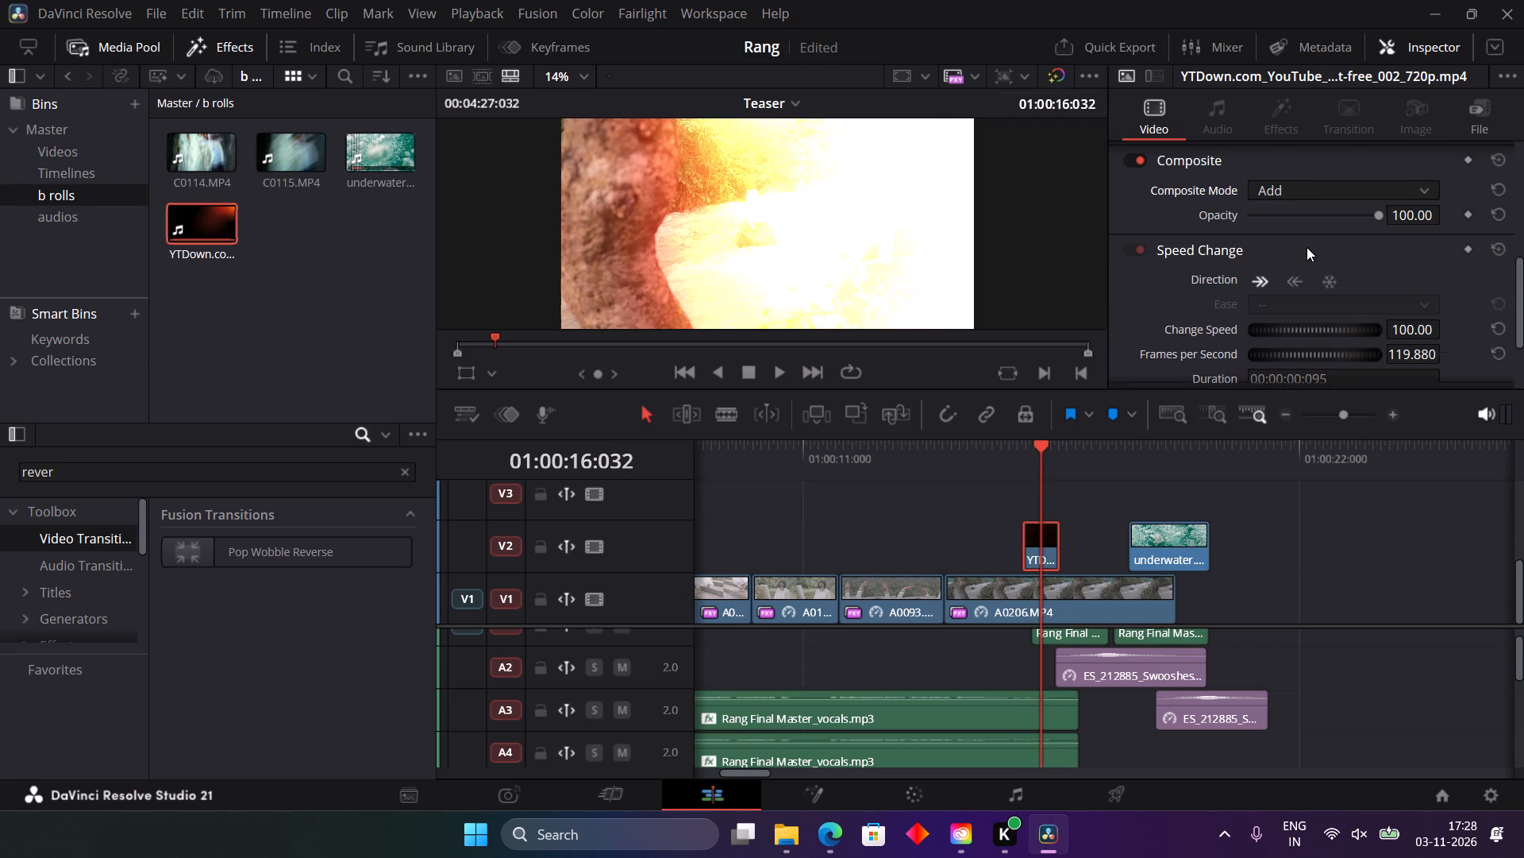
{"action": "left_click_drag", "start_coordinate": [1007, 452], "coordinate": [1026, 454]}
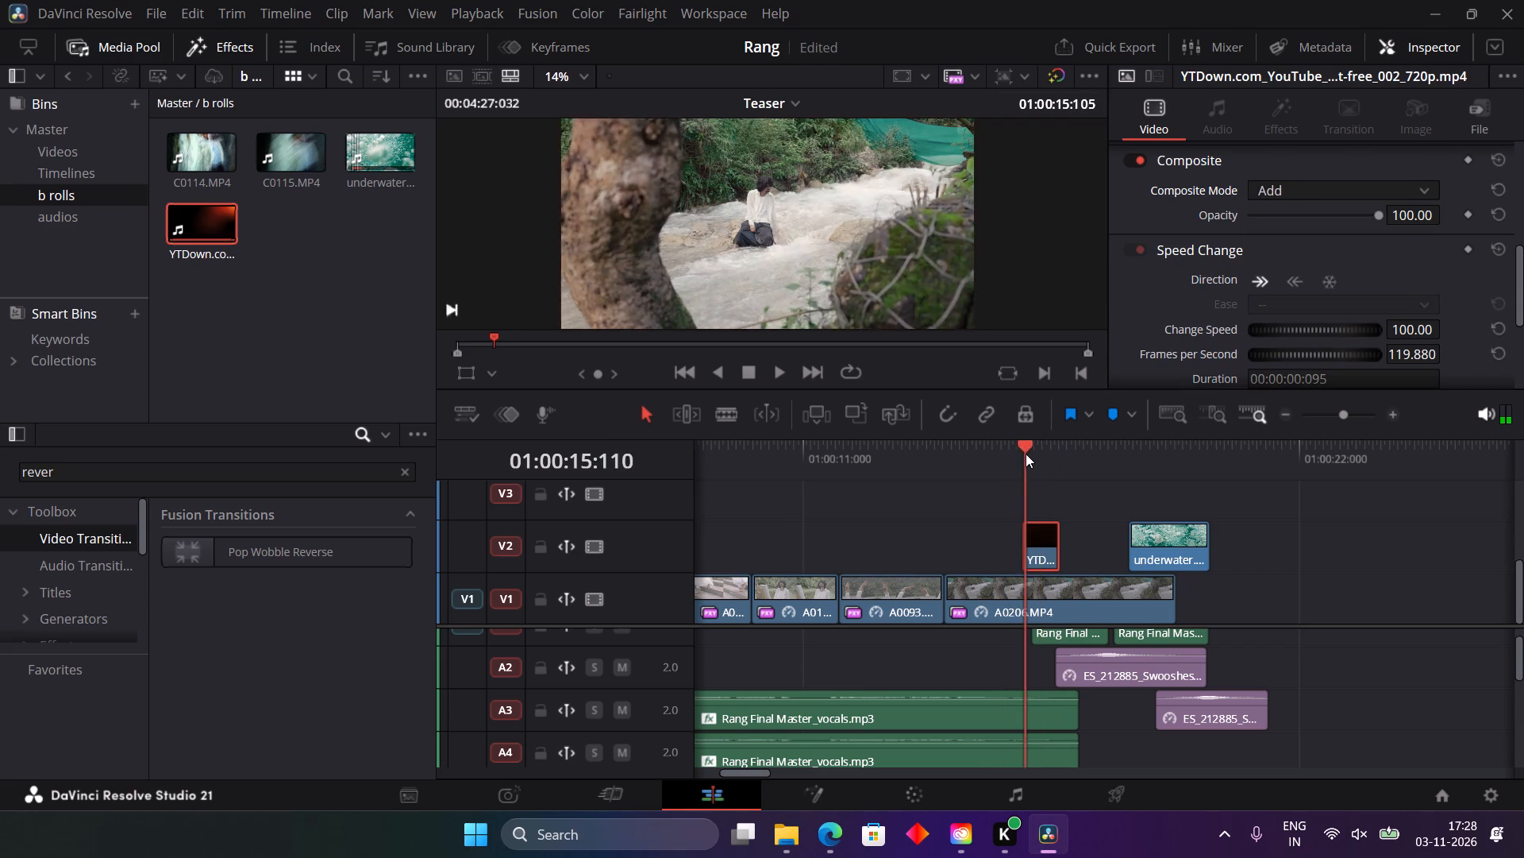
{"action": "left_click_drag", "start_coordinate": [1026, 454], "coordinate": [1037, 453]}
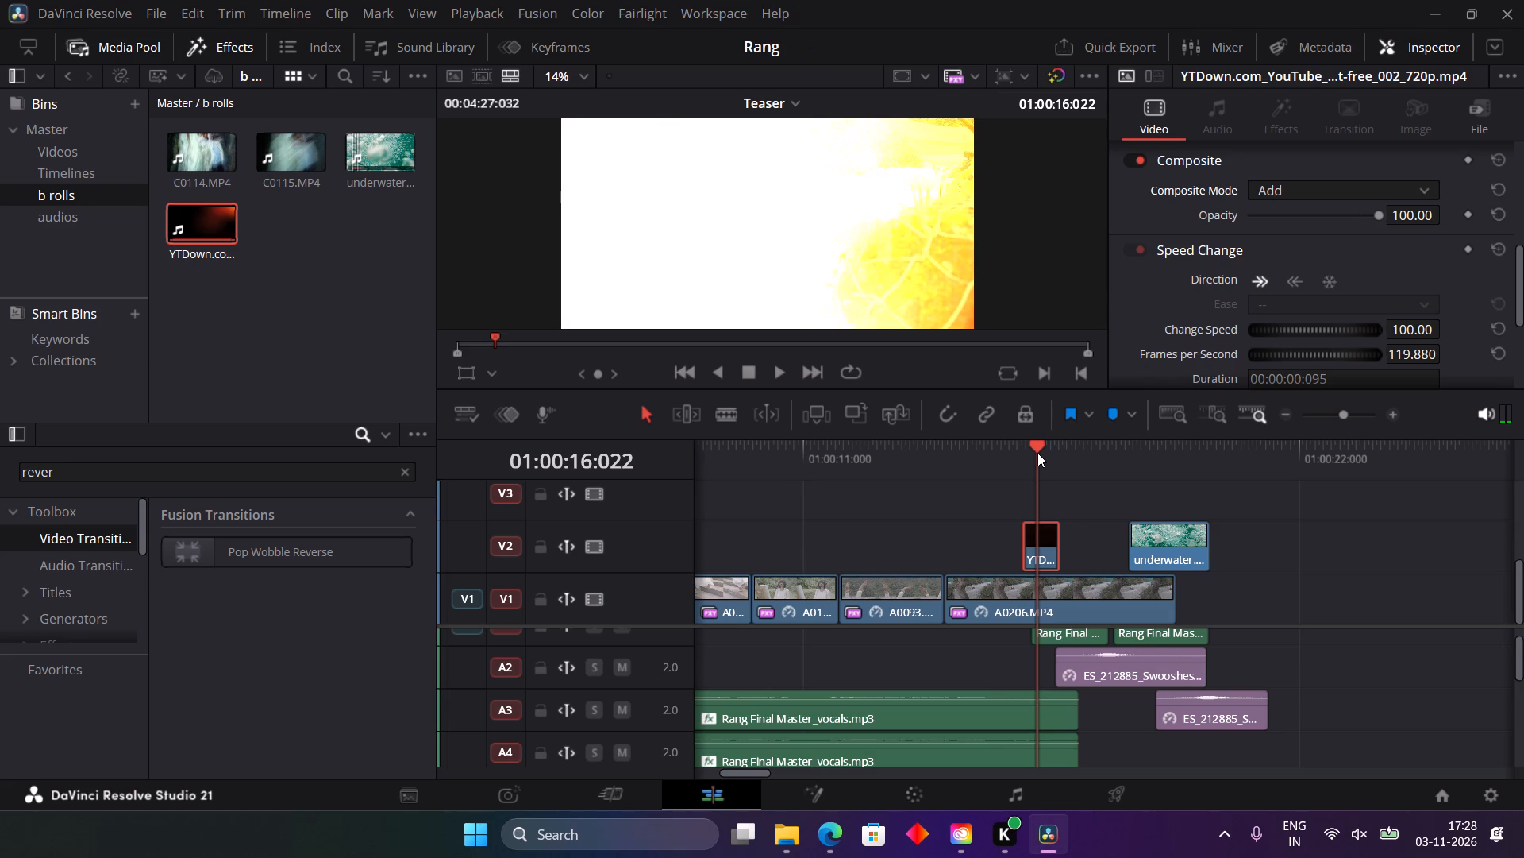
Move the light-leak clip later along V2 so it starts at about 01:00:16:030.
{"action": "key", "text": "ctrl+equal"}
{"action": "key", "text": "ctrl+equal"}
{"action": "key", "text": "ctrl+equal"}
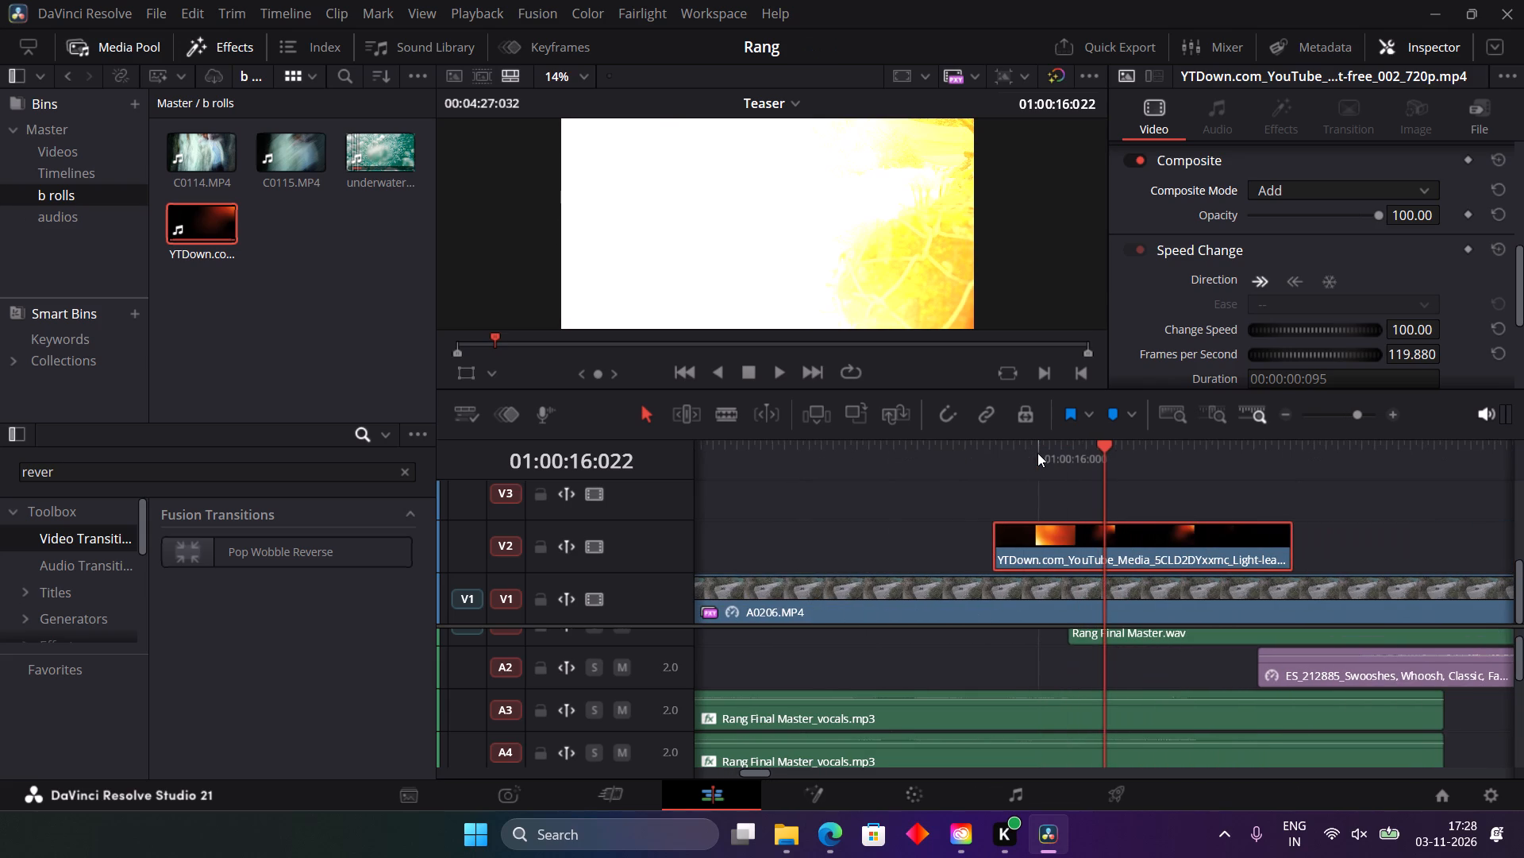
{"action": "left_click_drag", "start_coordinate": [1130, 535], "coordinate": [1270, 540]}
Trim the end of A0206.MP4 on V1 to 01:00:16:072, at the light leak's brightest point, and play back the cut.
{"action": "left_click_drag", "start_coordinate": [1107, 457], "coordinate": [1222, 467]}
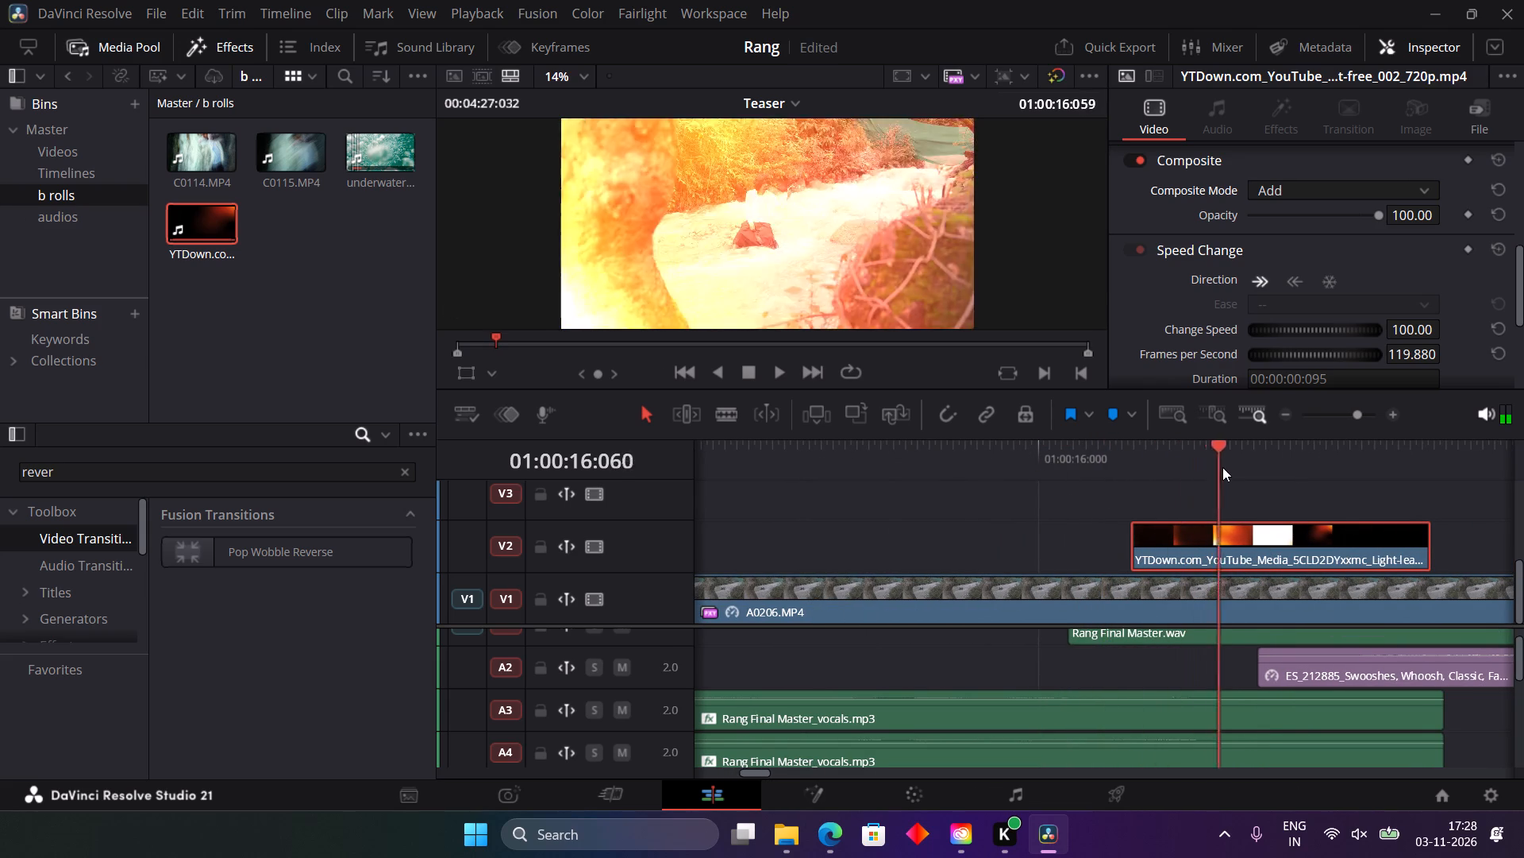
{"action": "left_click_drag", "start_coordinate": [1222, 467], "coordinate": [1265, 477]}
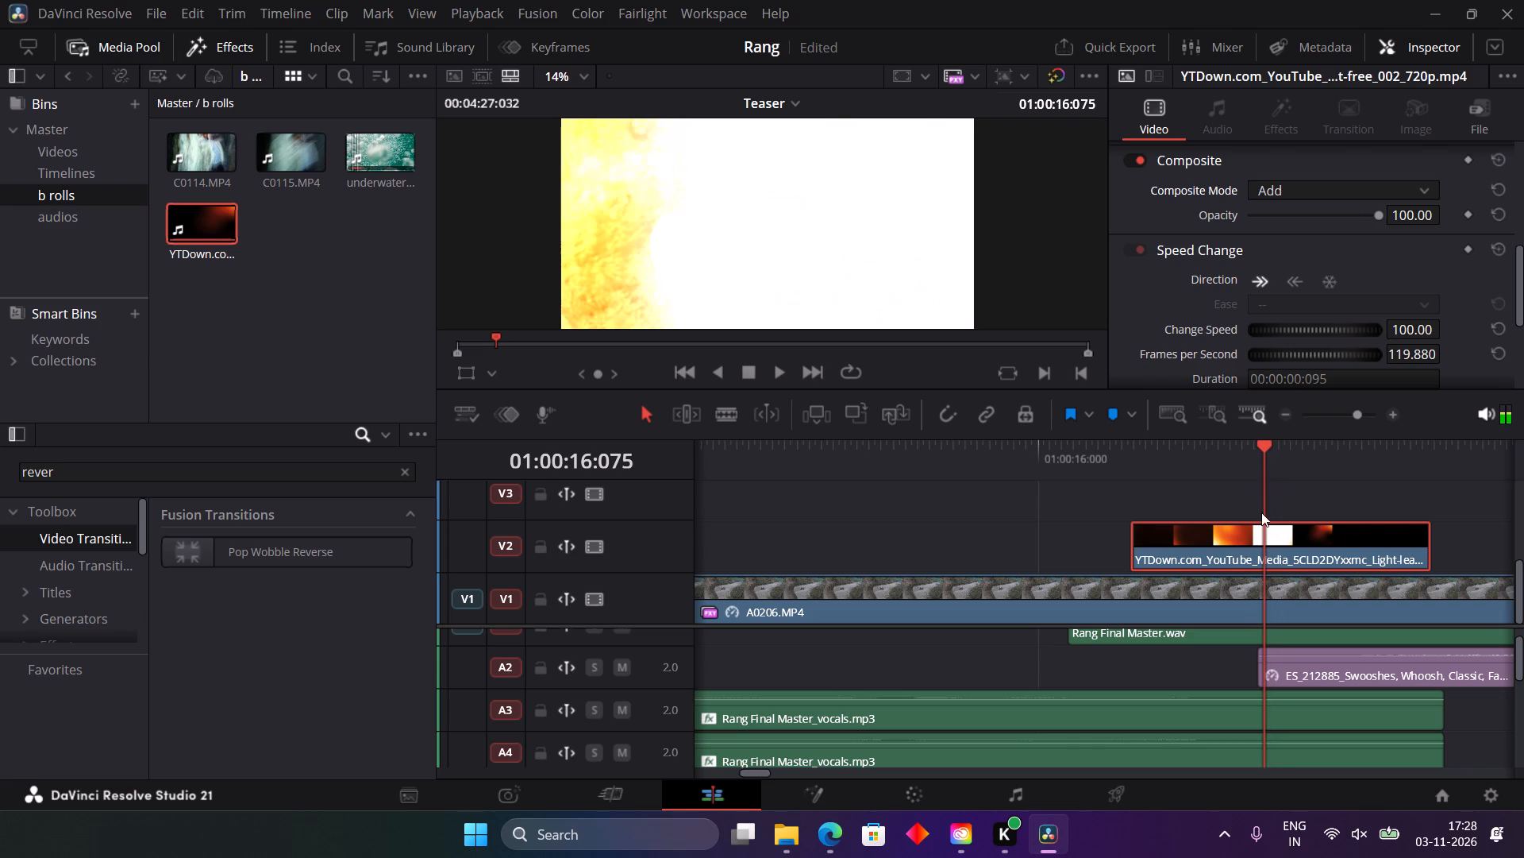
{"action": "scroll", "coordinate": [1241, 602], "scroll_direction": "down", "scroll_amount": 1}
{"action": "scroll", "coordinate": [1241, 602], "scroll_direction": "left", "scroll_amount": 1}
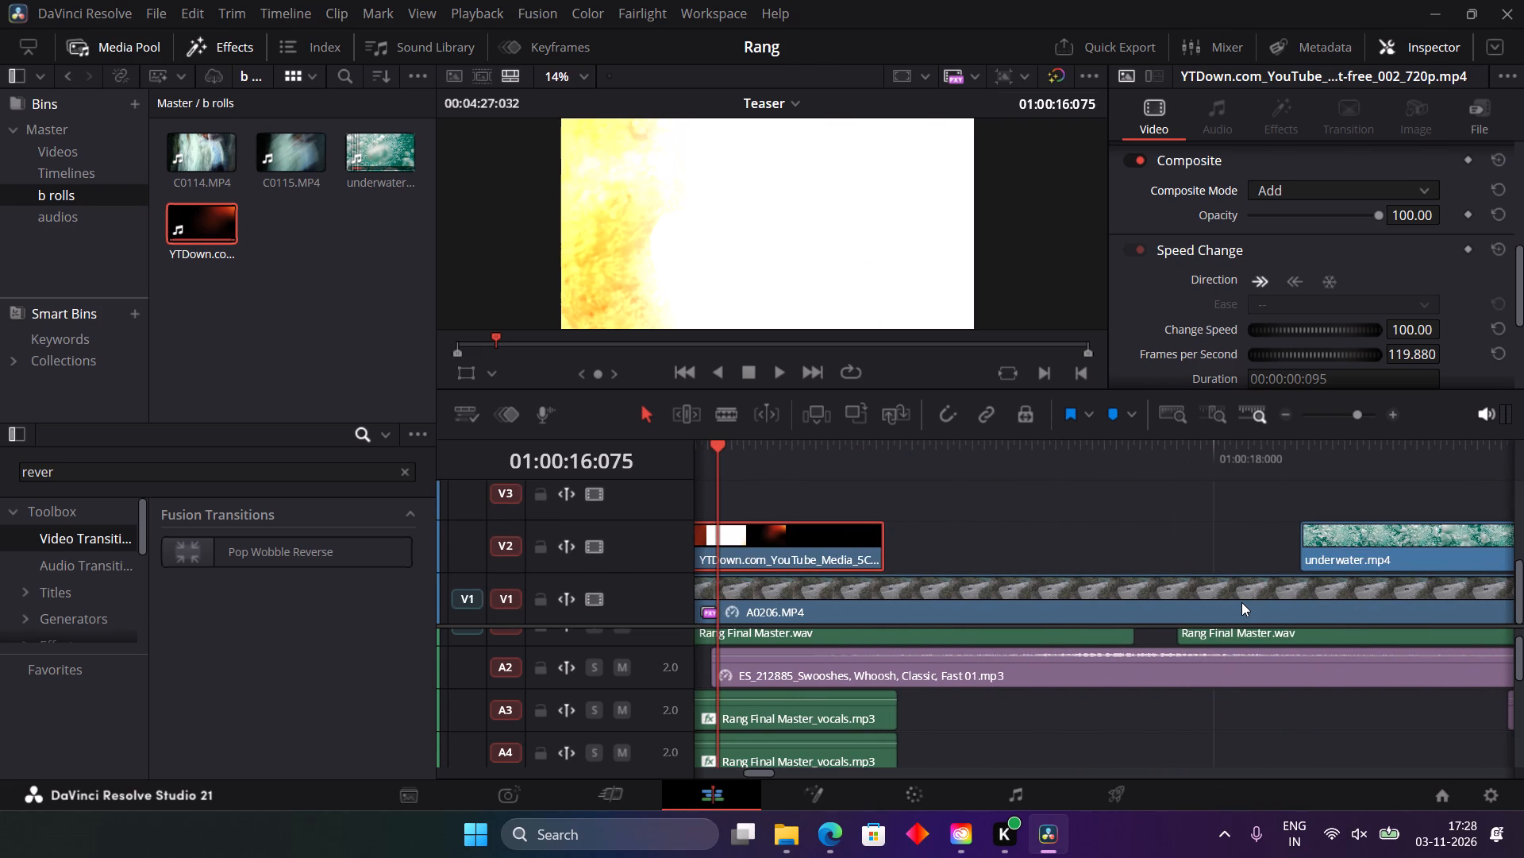
{"action": "key", "text": "ctrl+minus"}
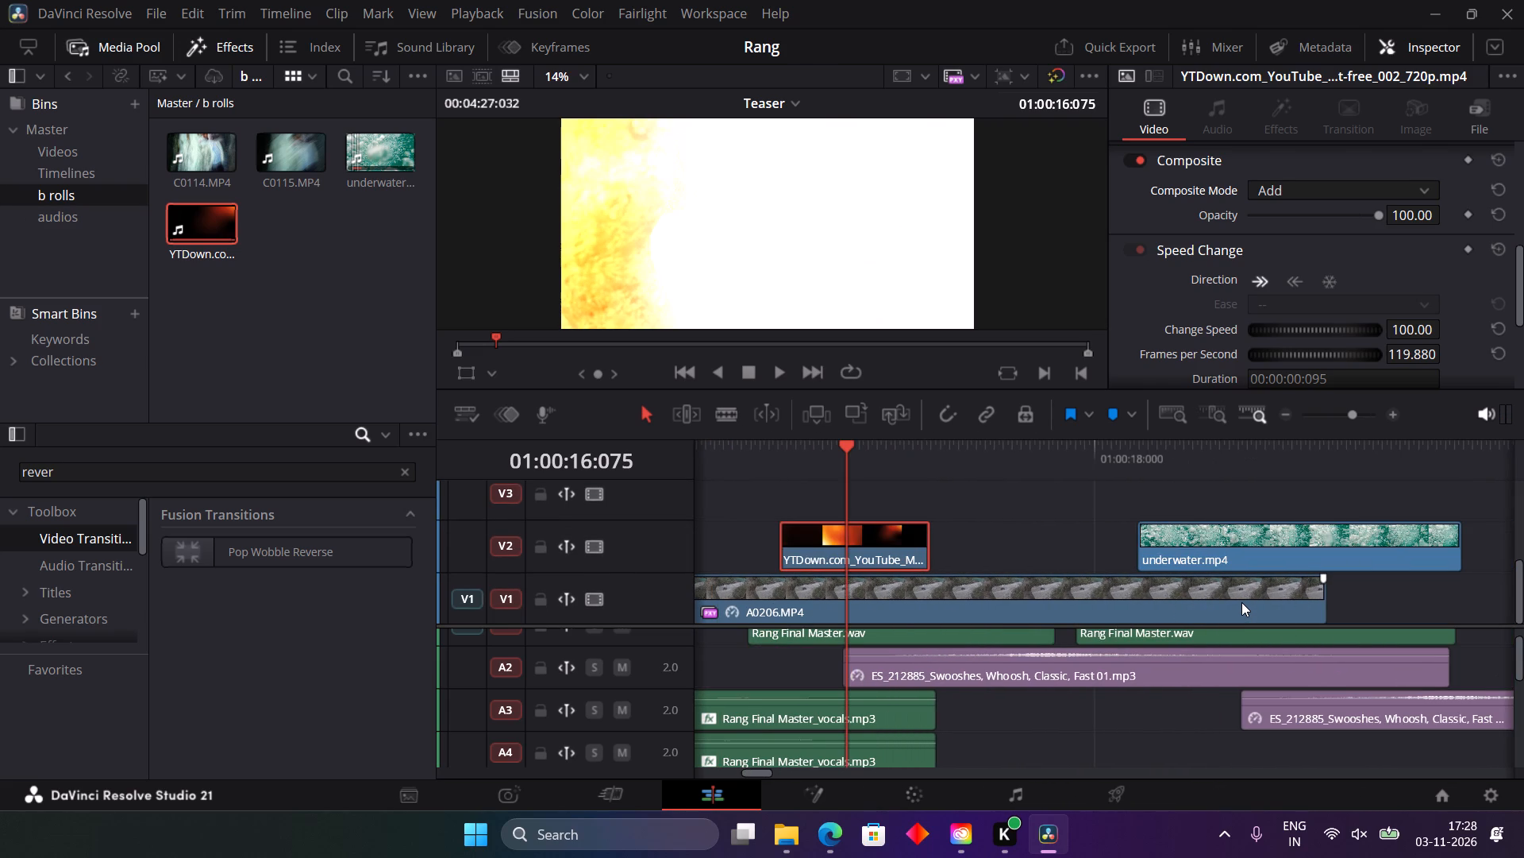
{"action": "left_click_drag", "start_coordinate": [1320, 605], "coordinate": [845, 611]}
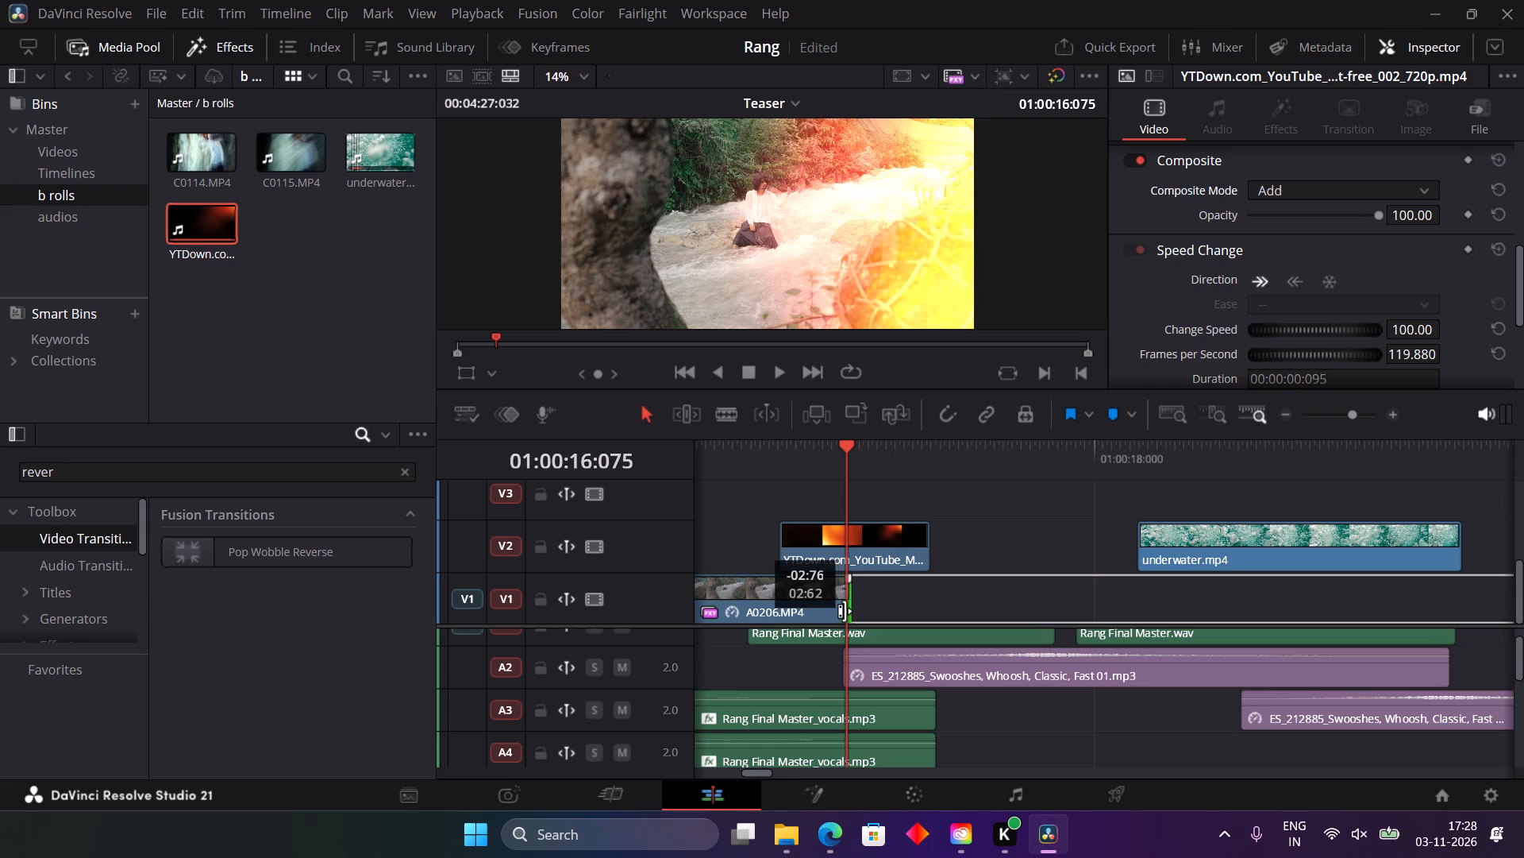
{"action": "left_click_drag", "start_coordinate": [845, 611], "coordinate": [841, 611]}
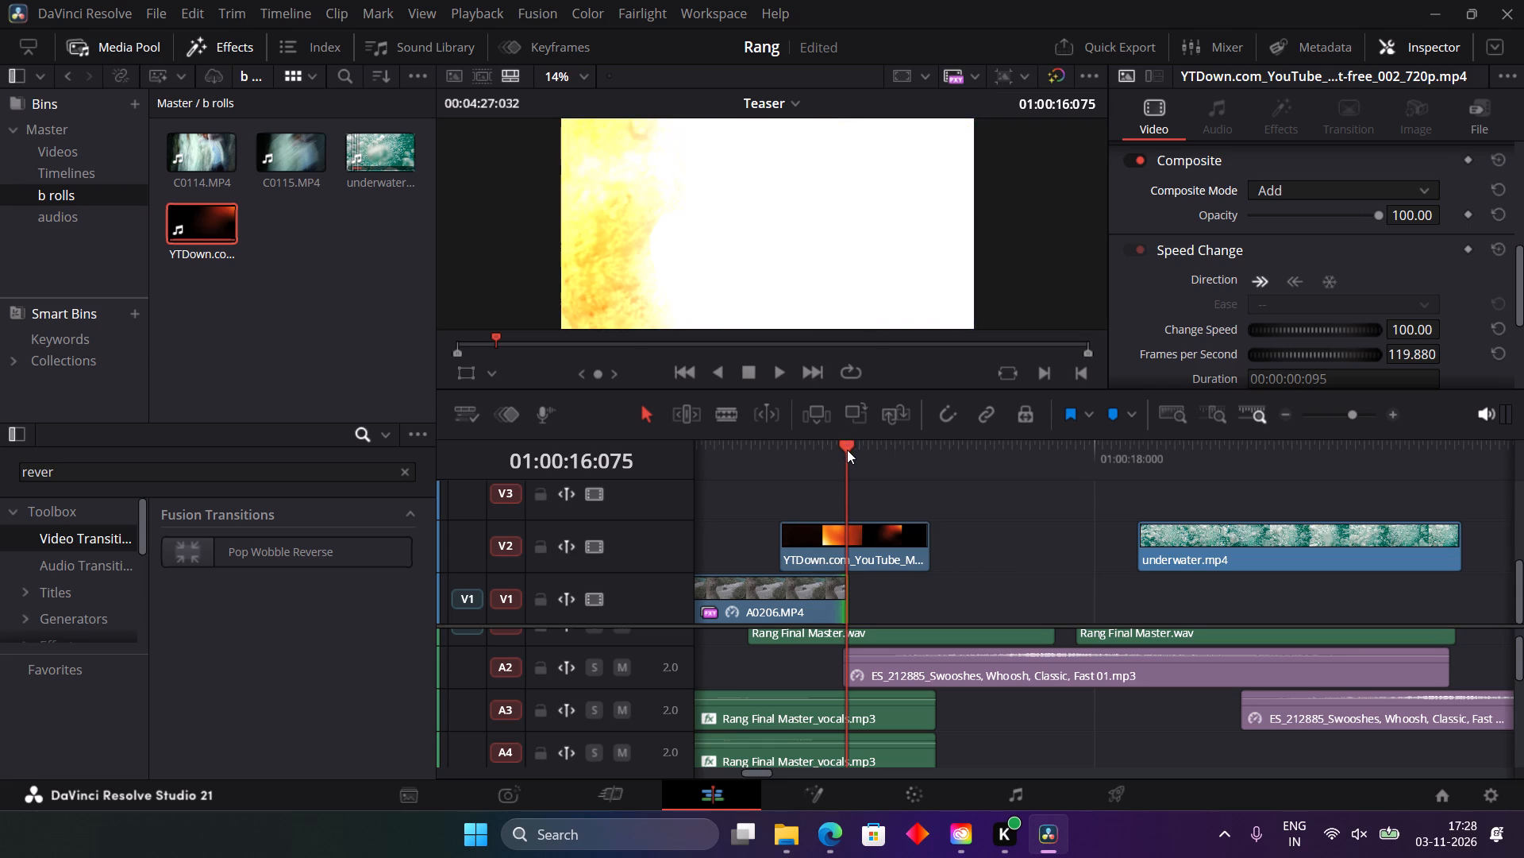
{"action": "left_click", "coordinate": [847, 450]}
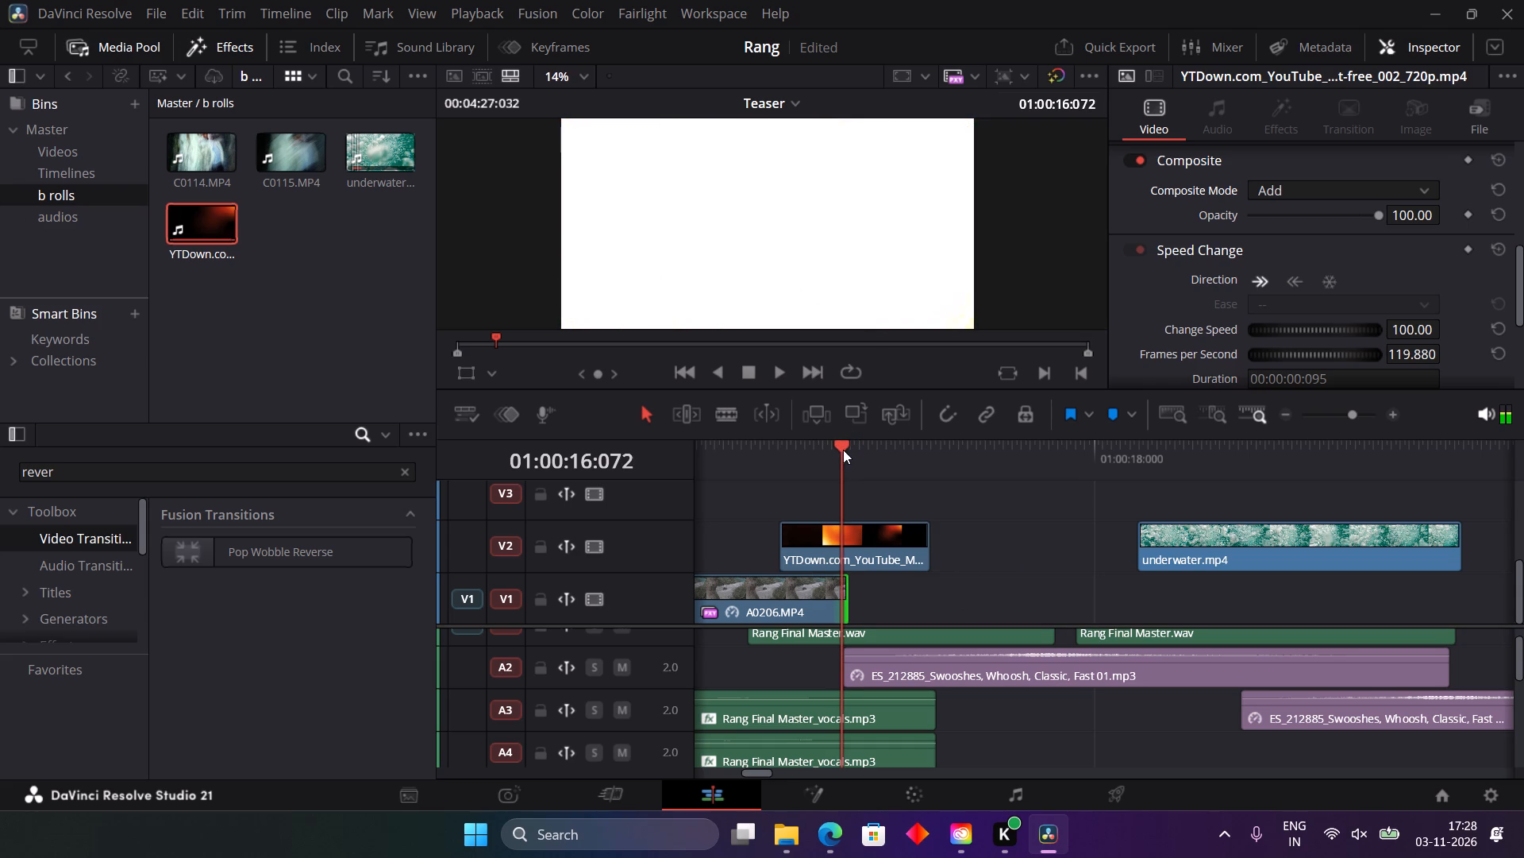
{"action": "left_click", "coordinate": [843, 605]}
{"action": "left_click", "coordinate": [760, 458]}
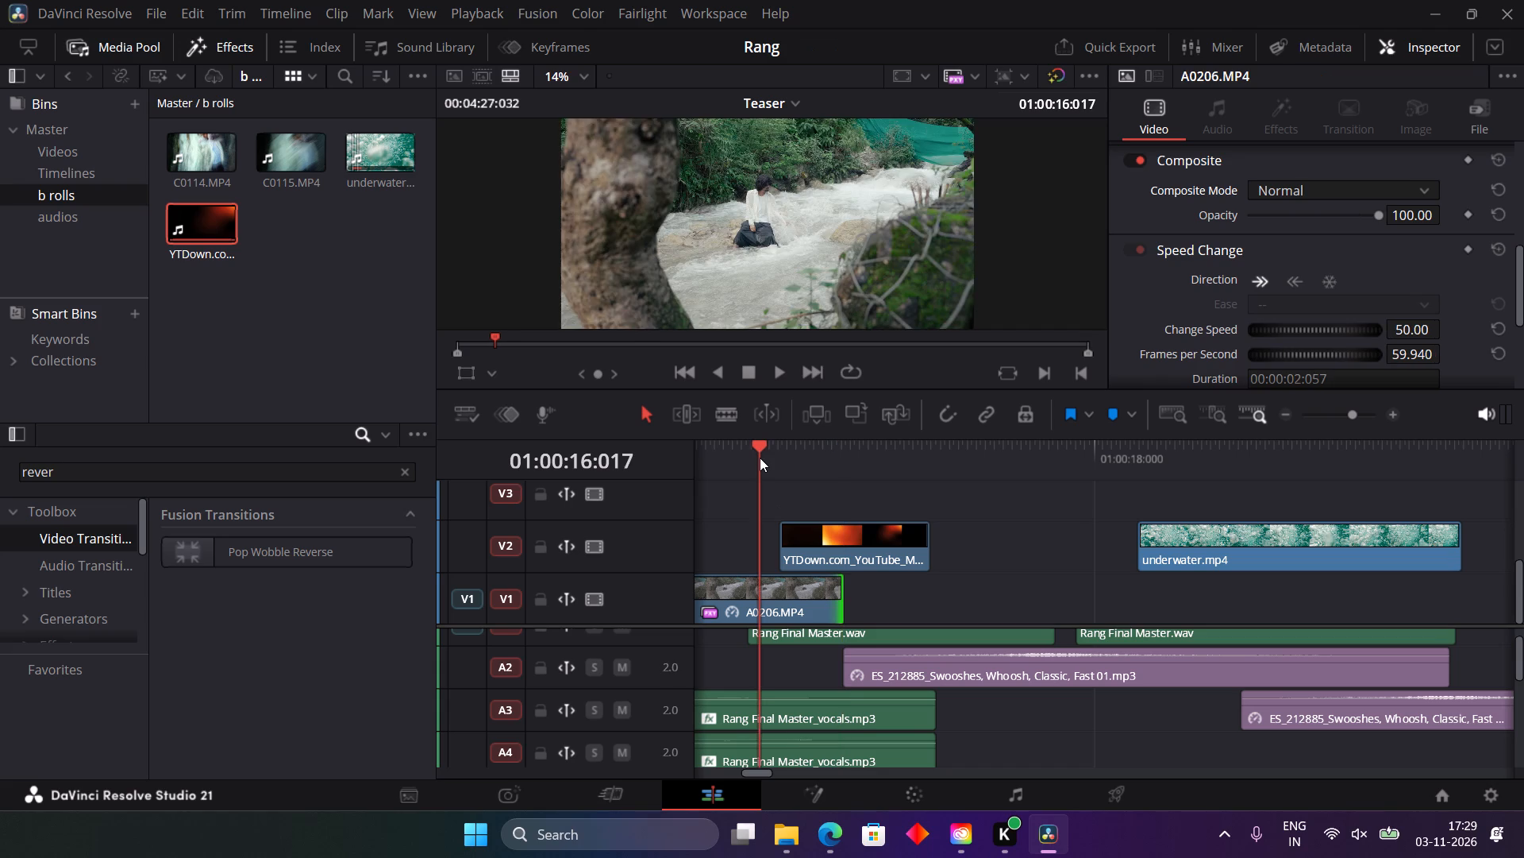
{"action": "key", "text": "space"}
{"action": "key", "text": "space"}
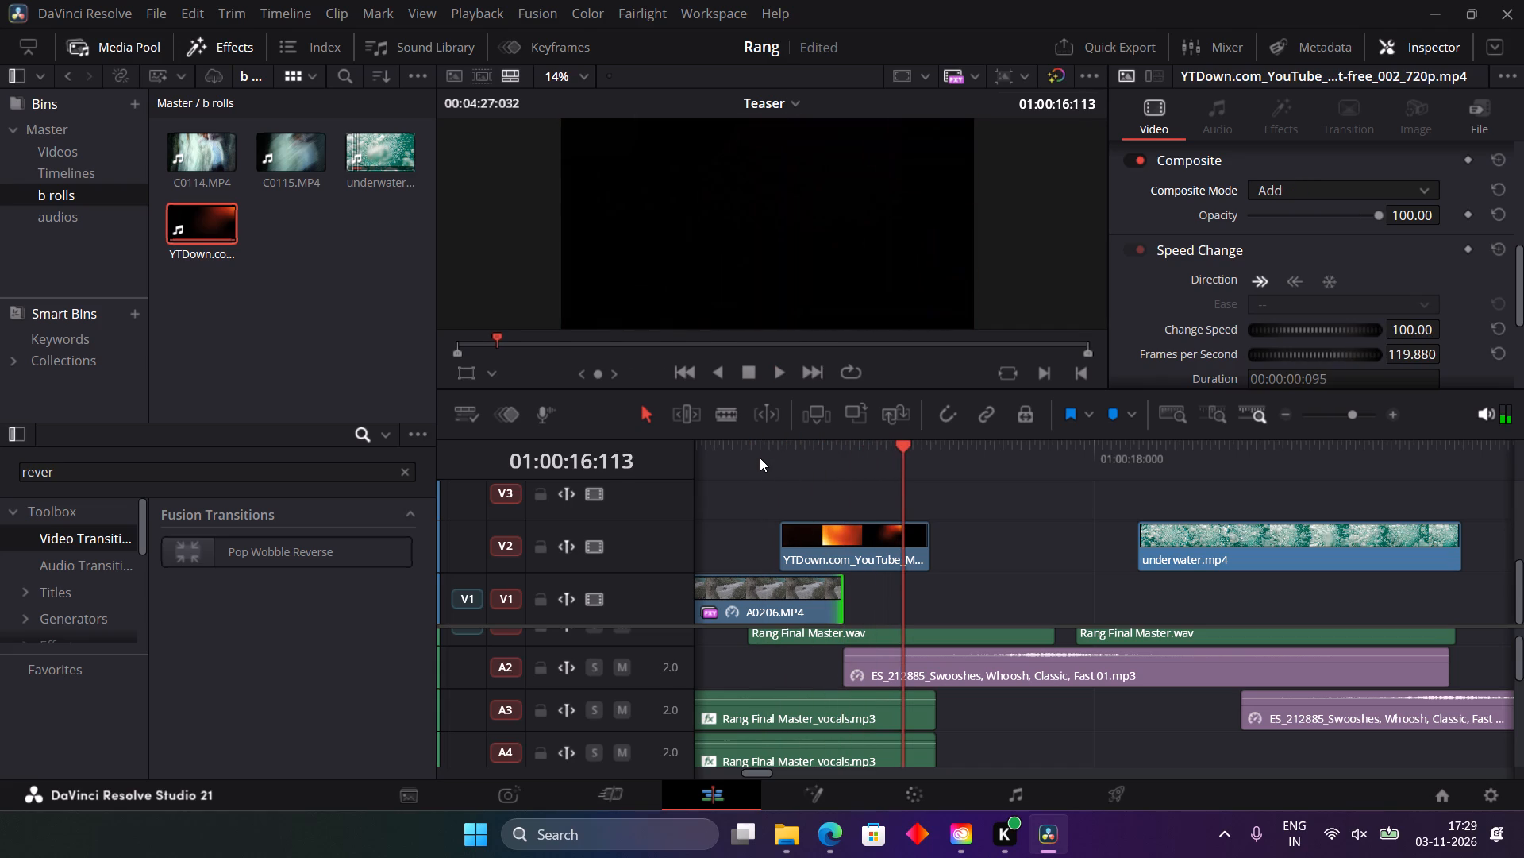
{"action": "key", "text": "space"}
{"action": "key", "text": "space"}
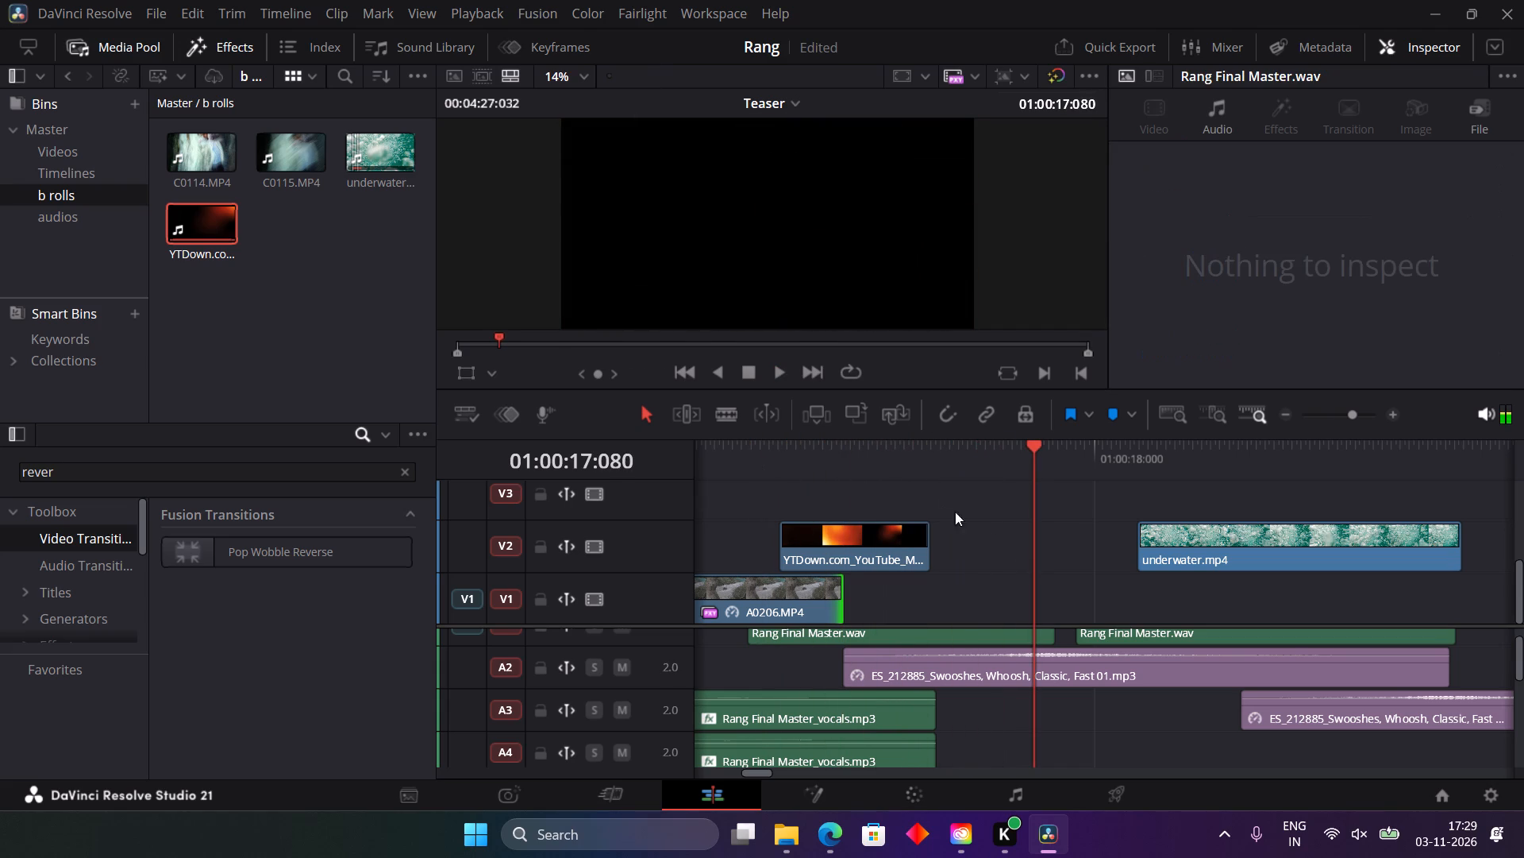
Move underwater.mp4 from V2 down to V1, directly against the end of A0206.MP4.
{"action": "scroll", "coordinate": [1028, 556], "scroll_direction": "down", "scroll_amount": 3}
{"action": "left_click_drag", "start_coordinate": [1244, 544], "coordinate": [951, 599]}
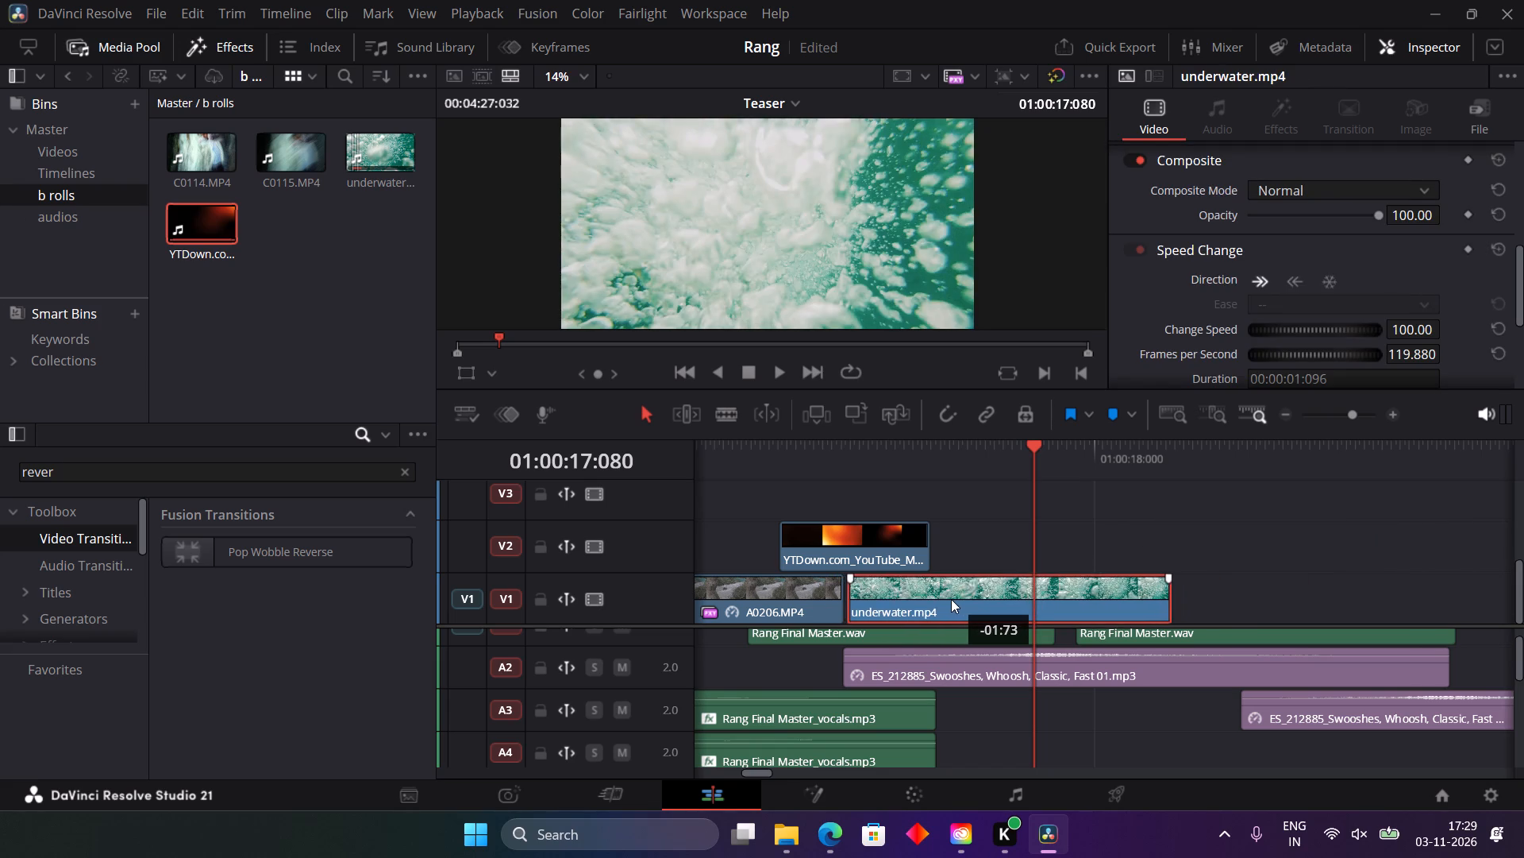
{"action": "left_click_drag", "start_coordinate": [951, 599], "coordinate": [949, 599]}
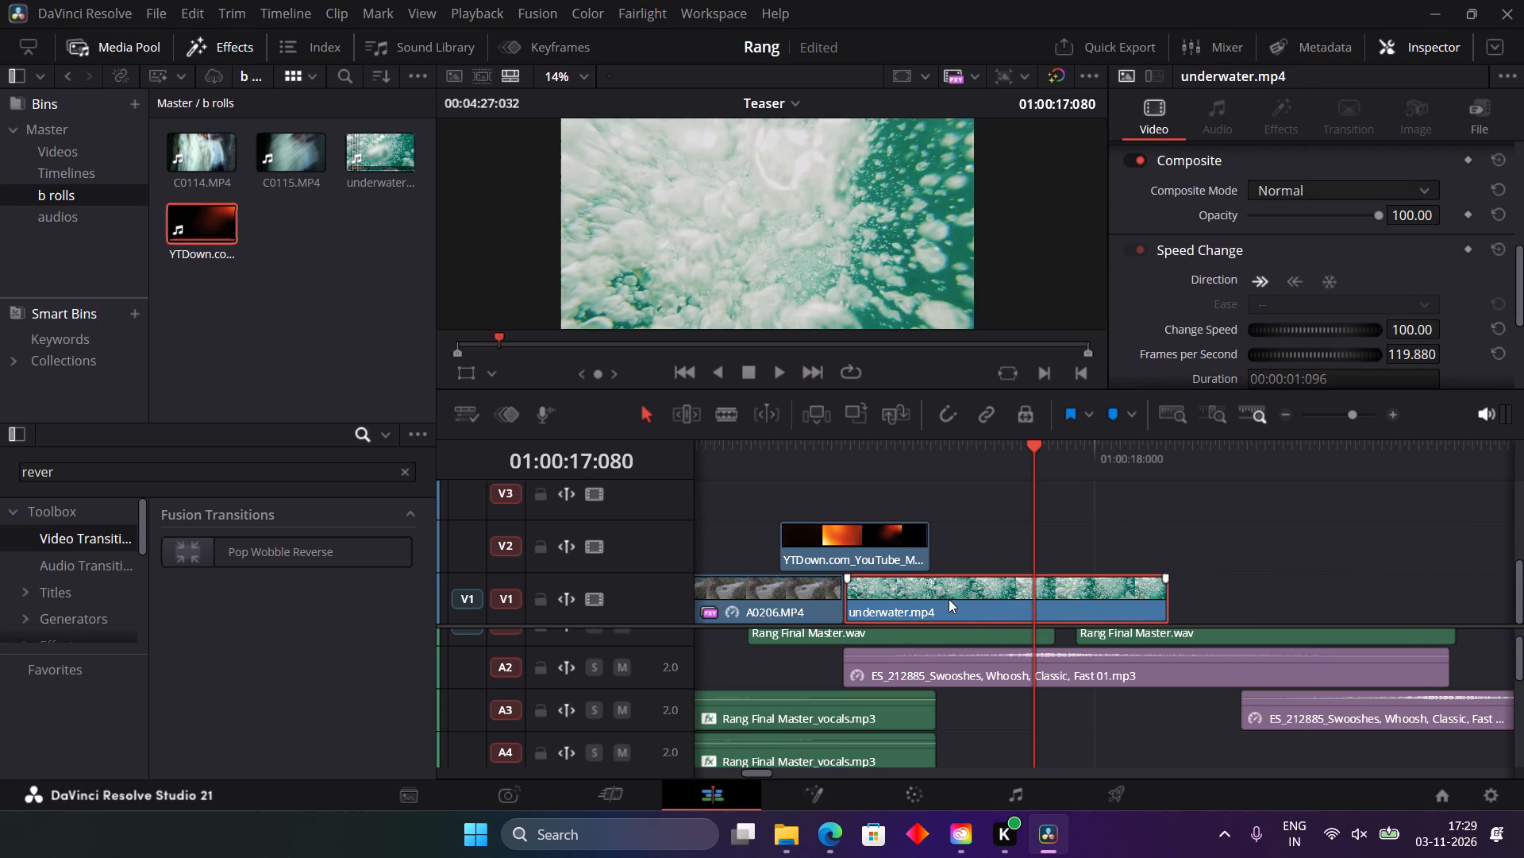
Extend the end of underwater.mp4 on V1 to line up with the end of the whoosh clip on A2, for a duration of 00:00:03:043.
{"action": "left_click_drag", "start_coordinate": [1159, 599], "coordinate": [1327, 607]}
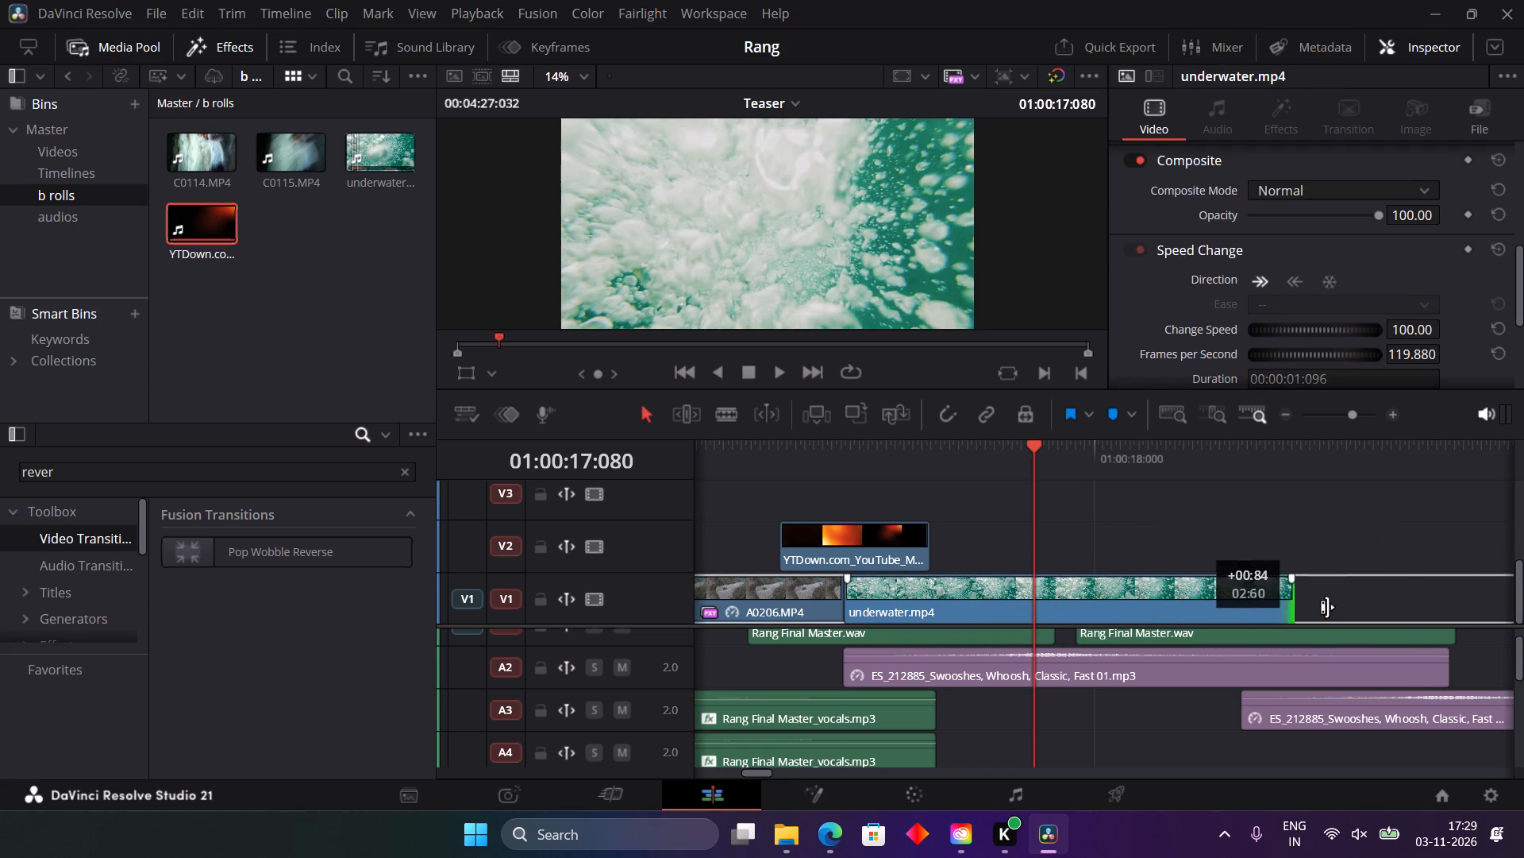
{"action": "left_click_drag", "start_coordinate": [1327, 607], "coordinate": [1281, 609]}
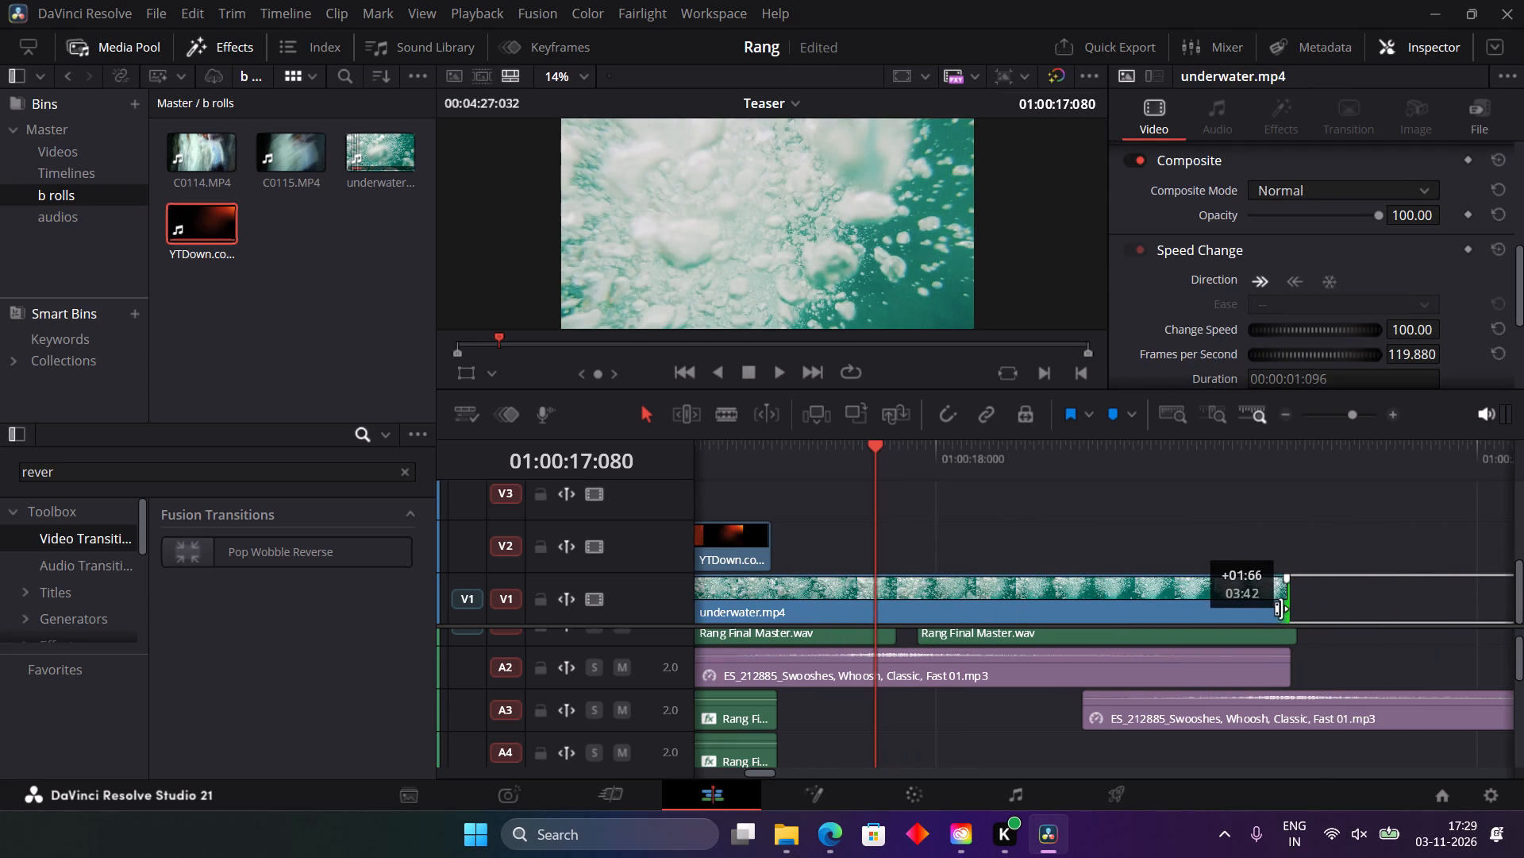
{"action": "left_click_drag", "start_coordinate": [1281, 609], "coordinate": [1282, 609]}
{"action": "left_click", "coordinate": [1296, 636]}
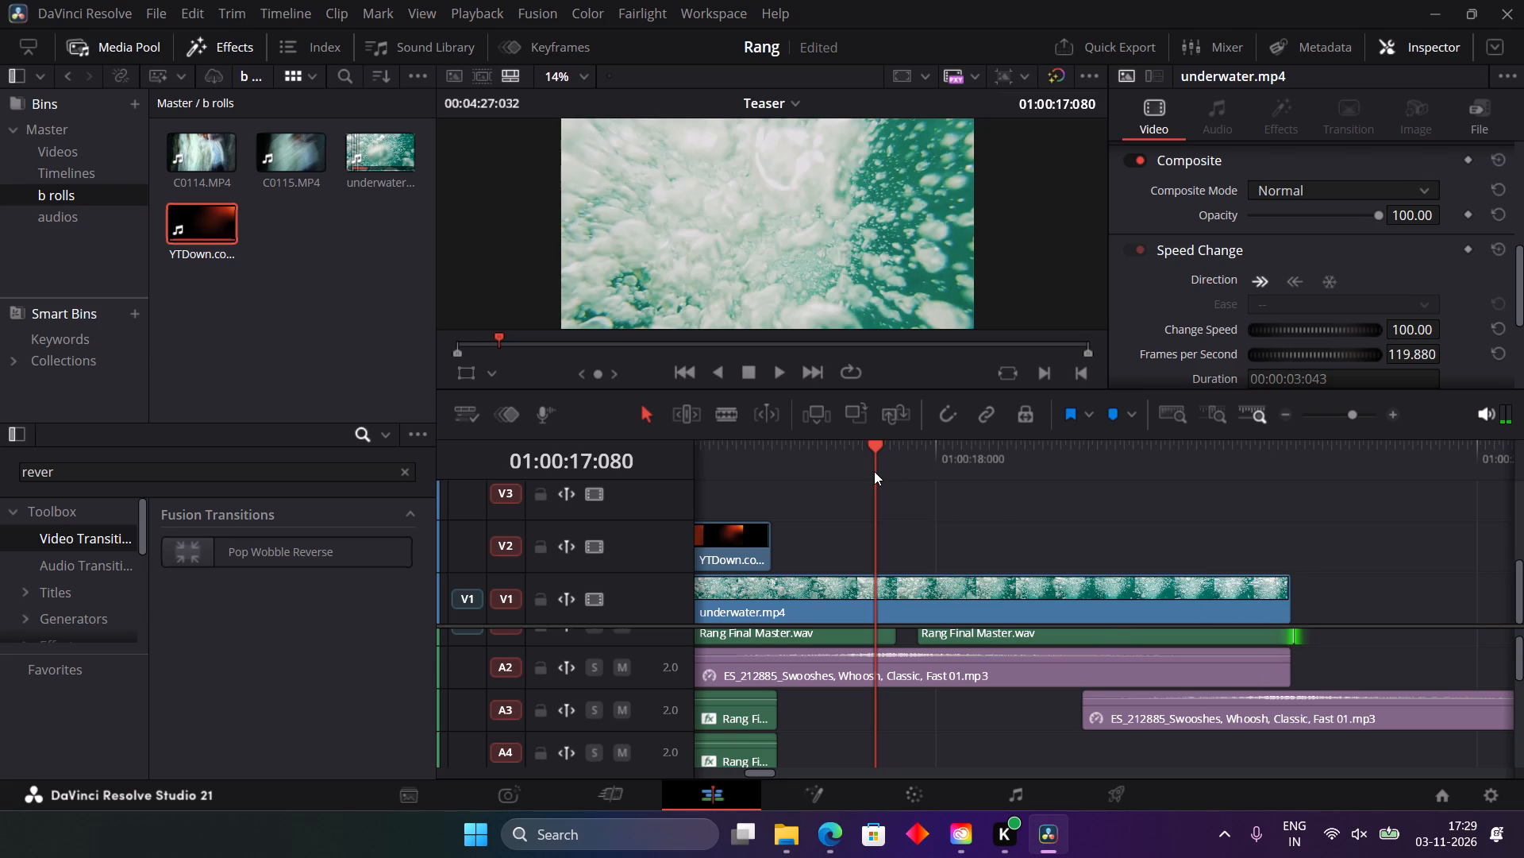
Play back and scrub the light-leak transition from A0206.MP4 into underwater.mp4, starting before the cut.
{"action": "scroll", "coordinate": [874, 471], "scroll_direction": "right", "scroll_amount": 1}
{"action": "left_click", "coordinate": [946, 452]}
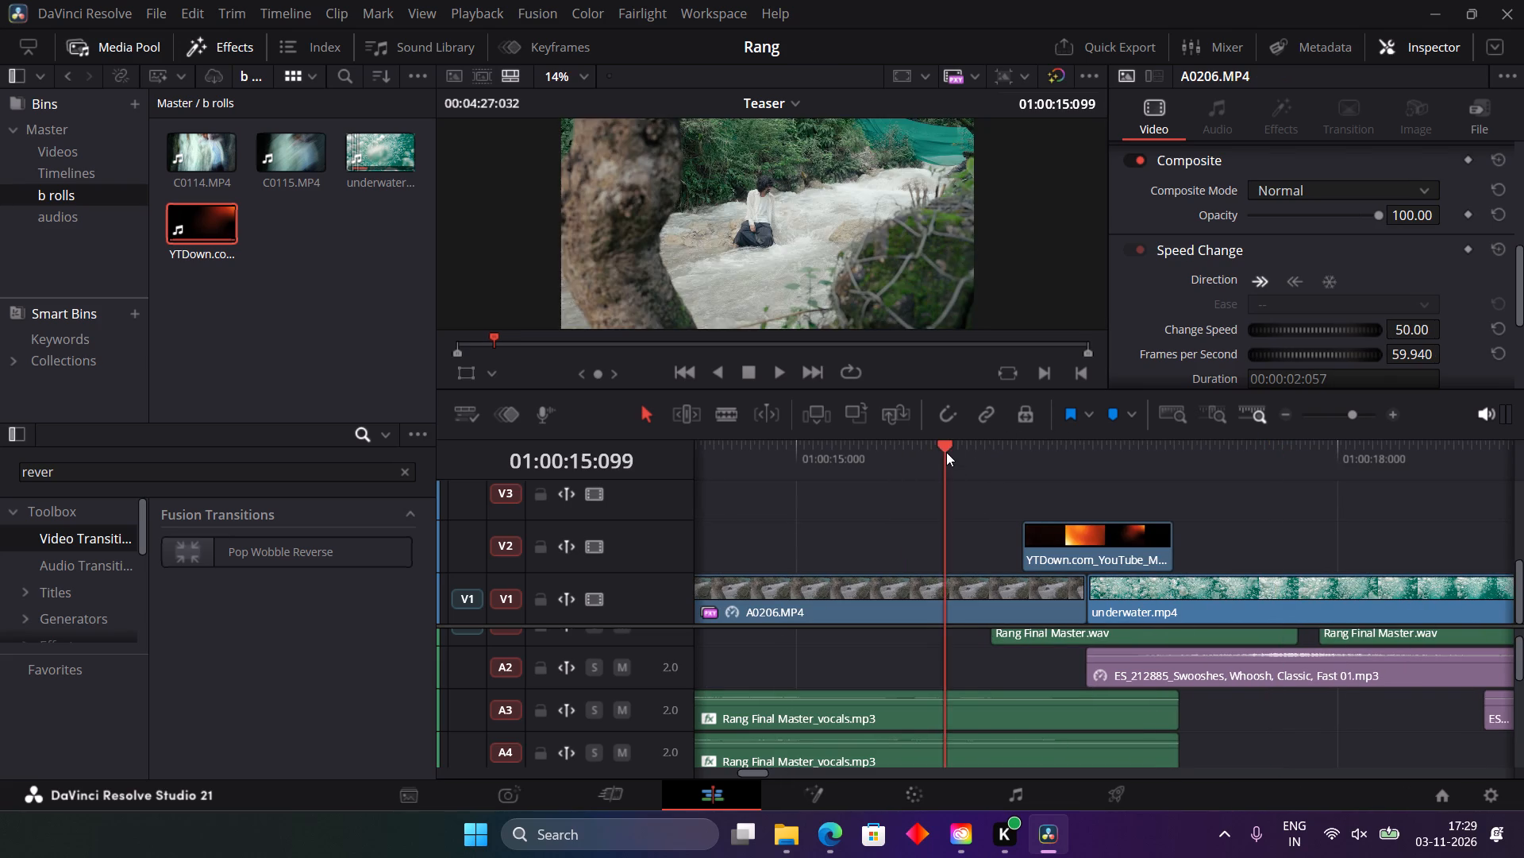
{"action": "key", "text": "space"}
{"action": "key", "text": "space"}
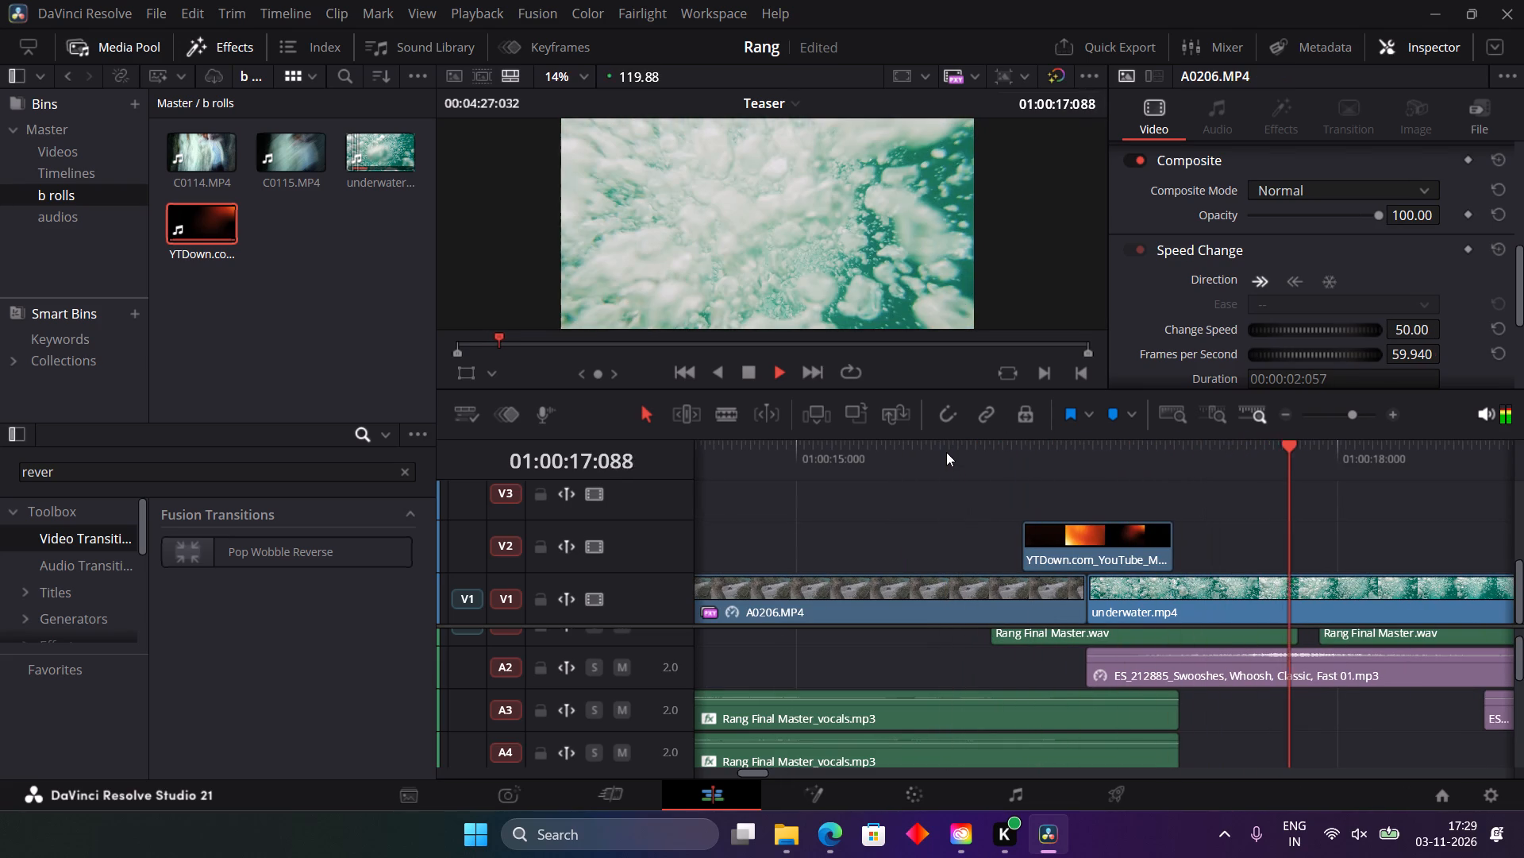
{"action": "left_click_drag", "start_coordinate": [1025, 446], "coordinate": [1116, 446]}
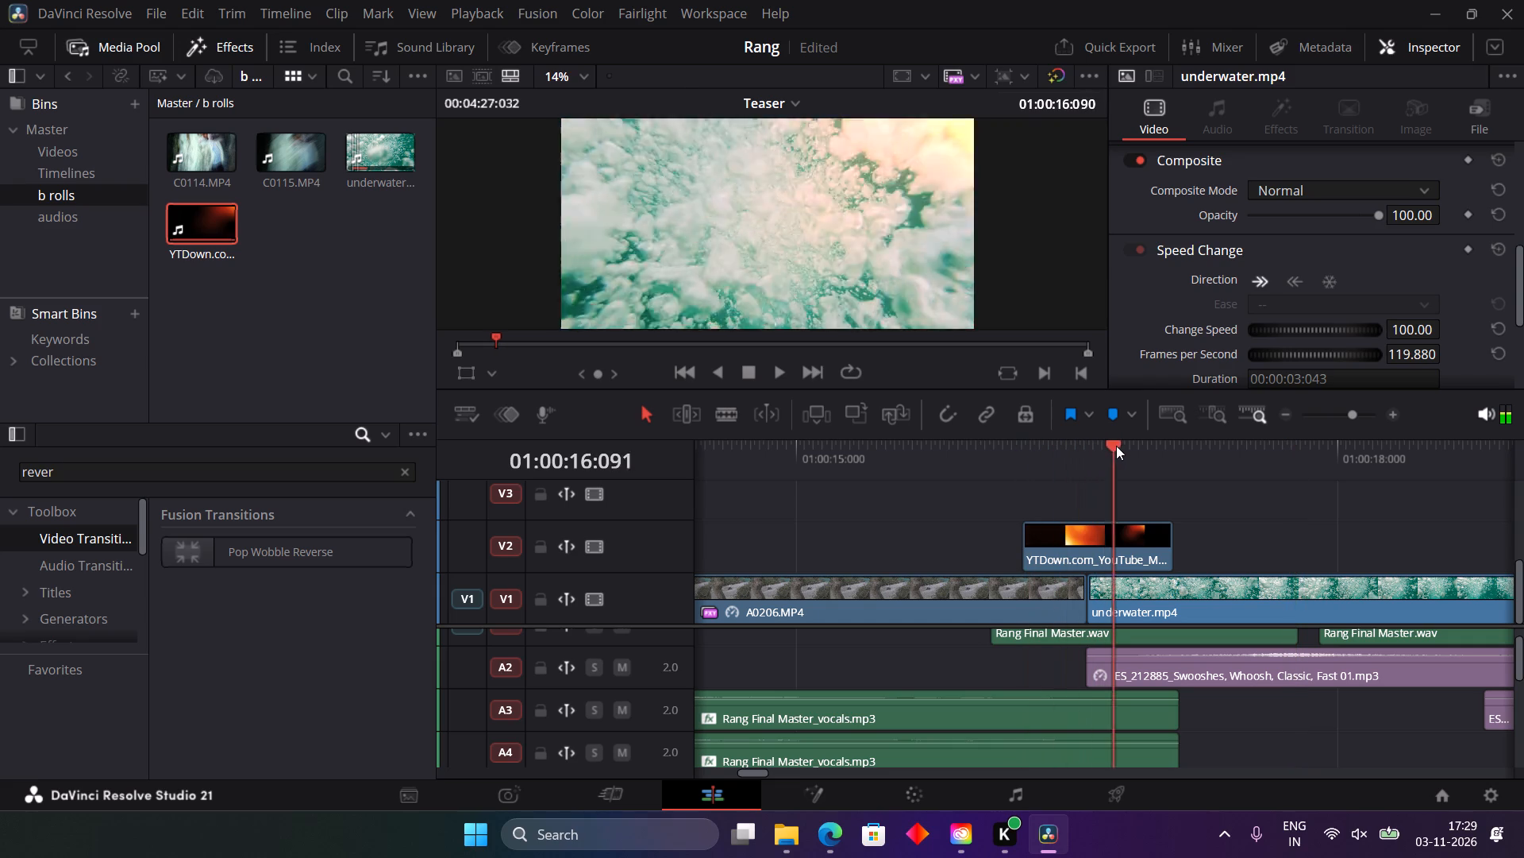
{"action": "left_click_drag", "start_coordinate": [1116, 446], "coordinate": [1041, 462]}
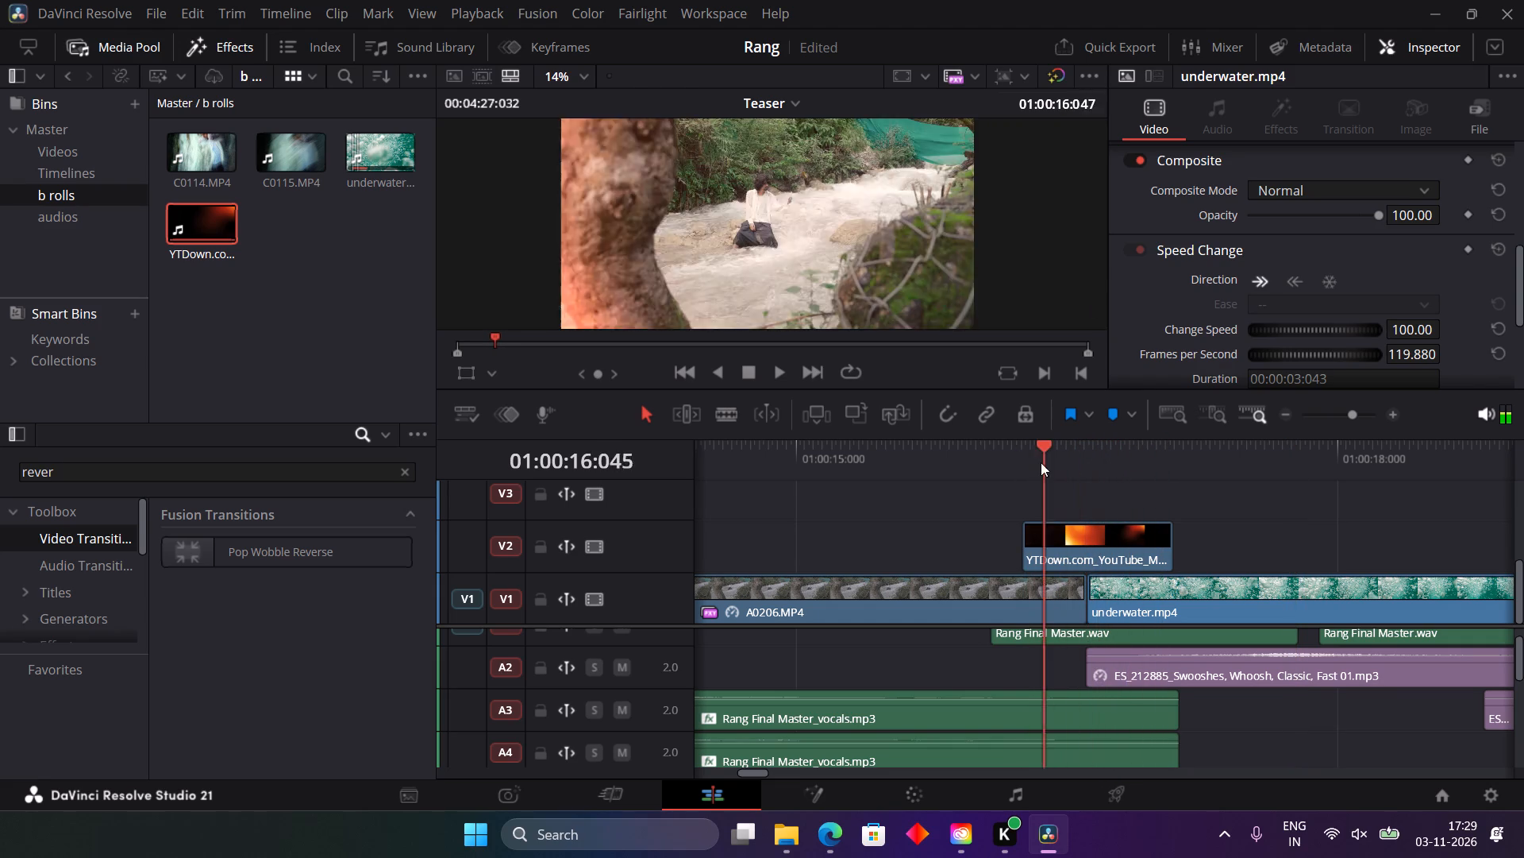
{"action": "left_click_drag", "start_coordinate": [1041, 462], "coordinate": [976, 467]}
{"action": "key", "text": "space"}
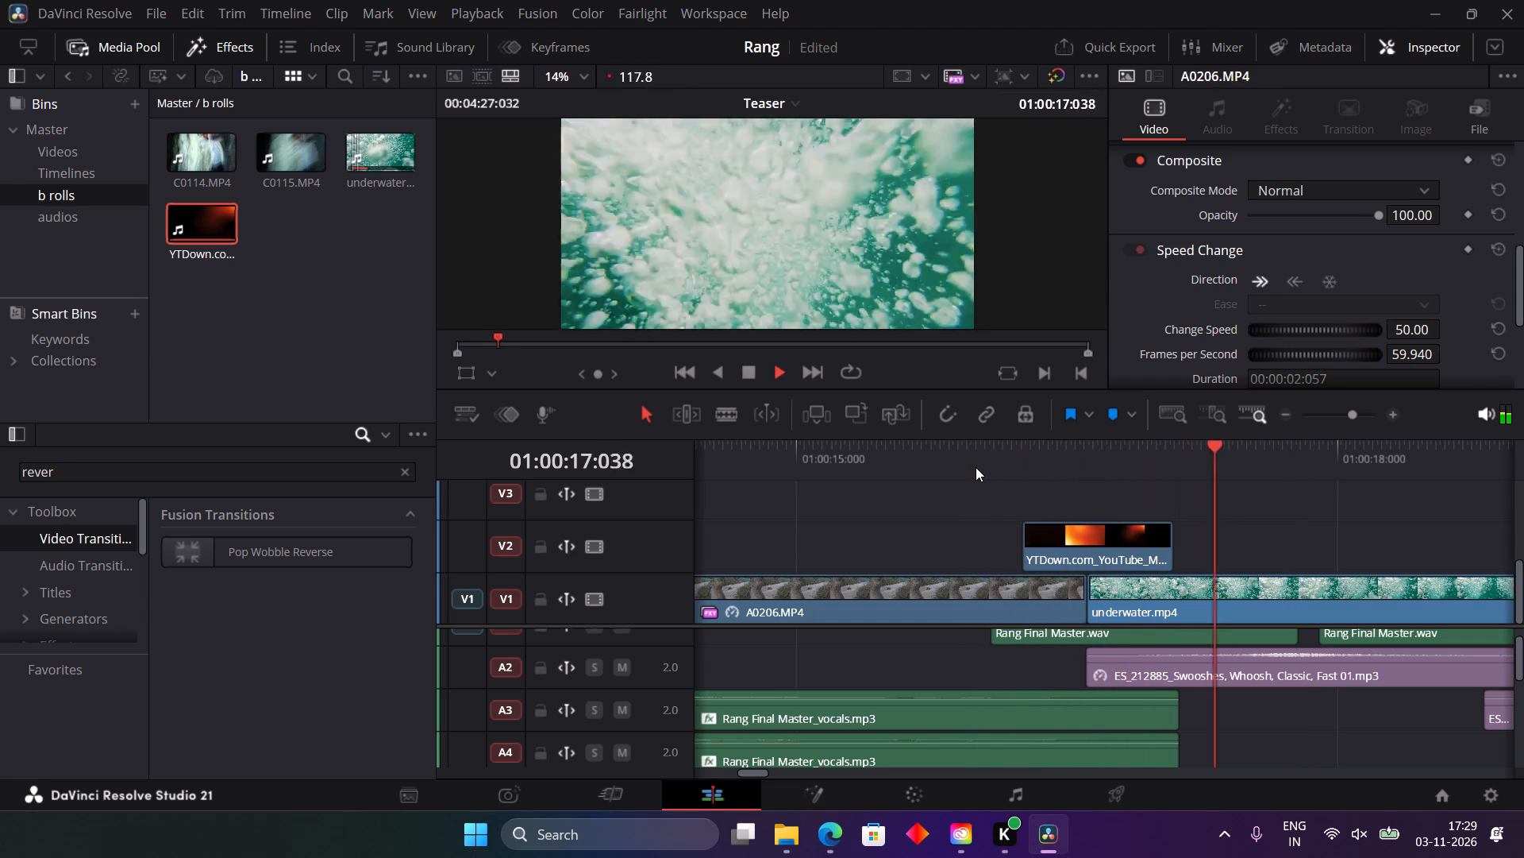
{"action": "key", "text": "space"}
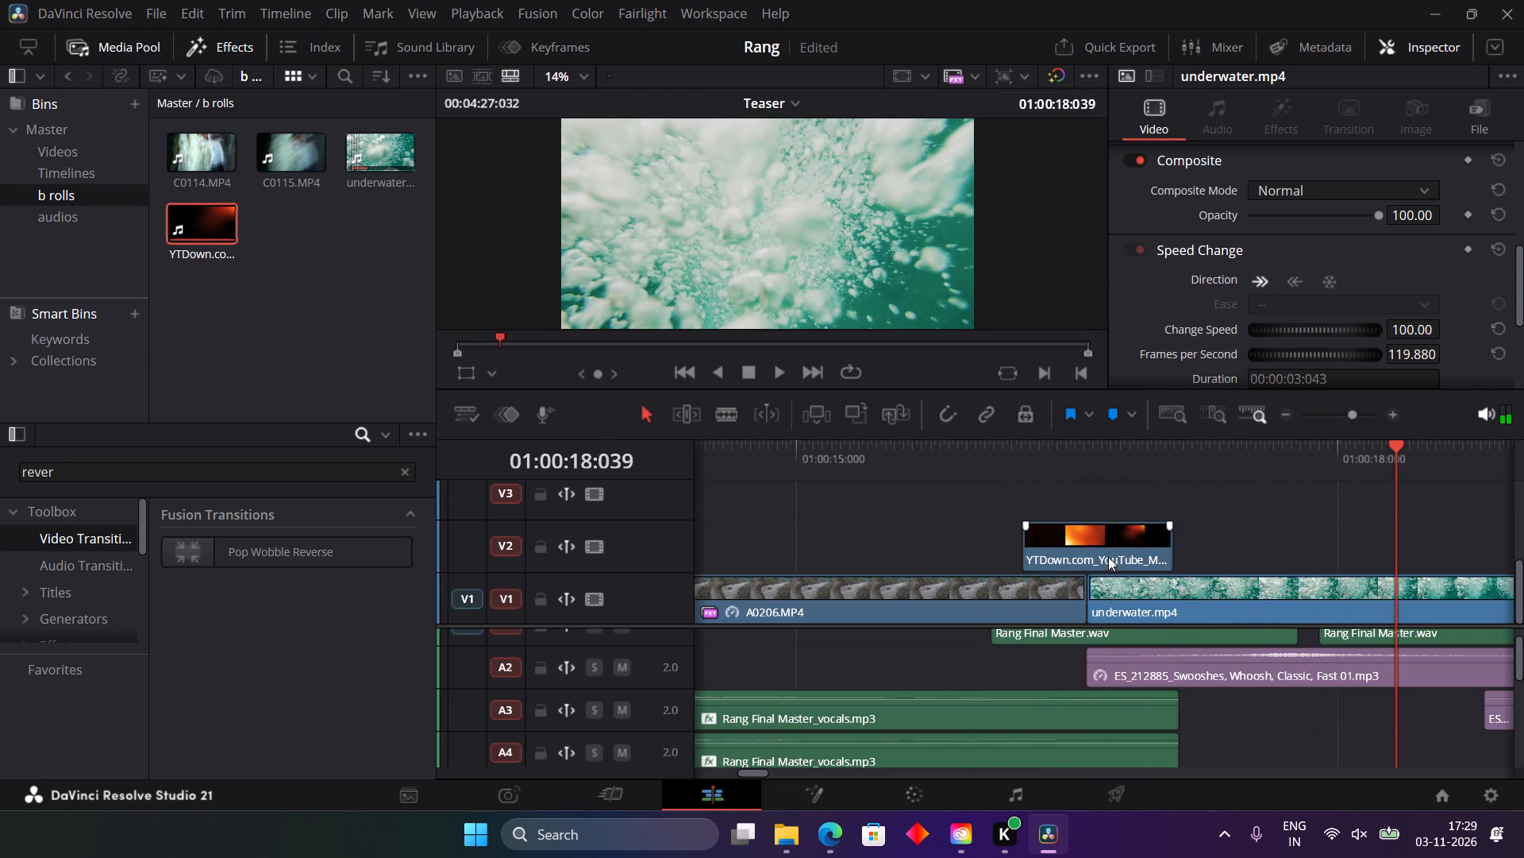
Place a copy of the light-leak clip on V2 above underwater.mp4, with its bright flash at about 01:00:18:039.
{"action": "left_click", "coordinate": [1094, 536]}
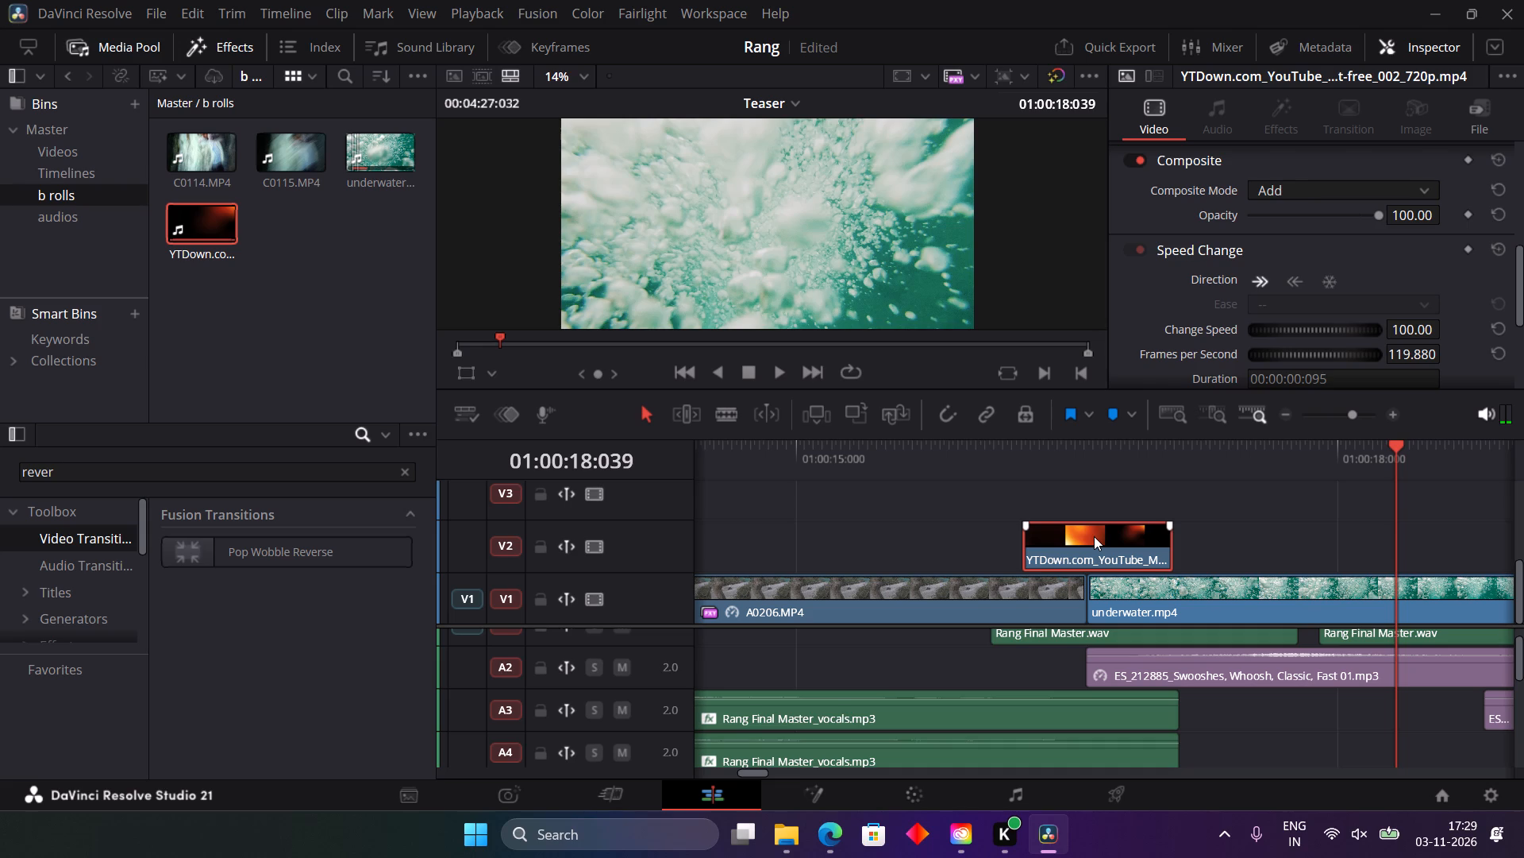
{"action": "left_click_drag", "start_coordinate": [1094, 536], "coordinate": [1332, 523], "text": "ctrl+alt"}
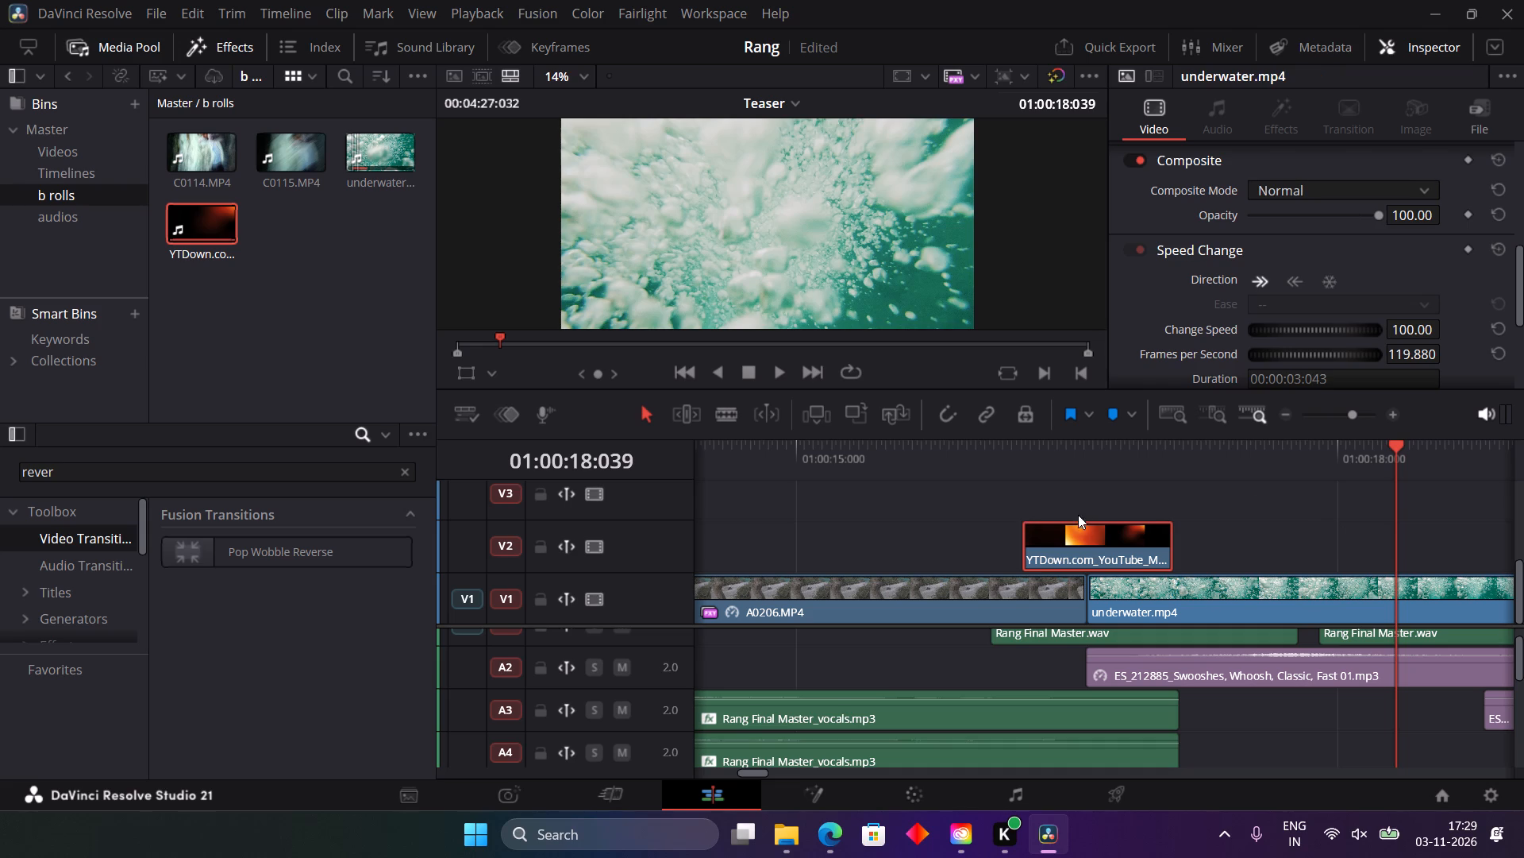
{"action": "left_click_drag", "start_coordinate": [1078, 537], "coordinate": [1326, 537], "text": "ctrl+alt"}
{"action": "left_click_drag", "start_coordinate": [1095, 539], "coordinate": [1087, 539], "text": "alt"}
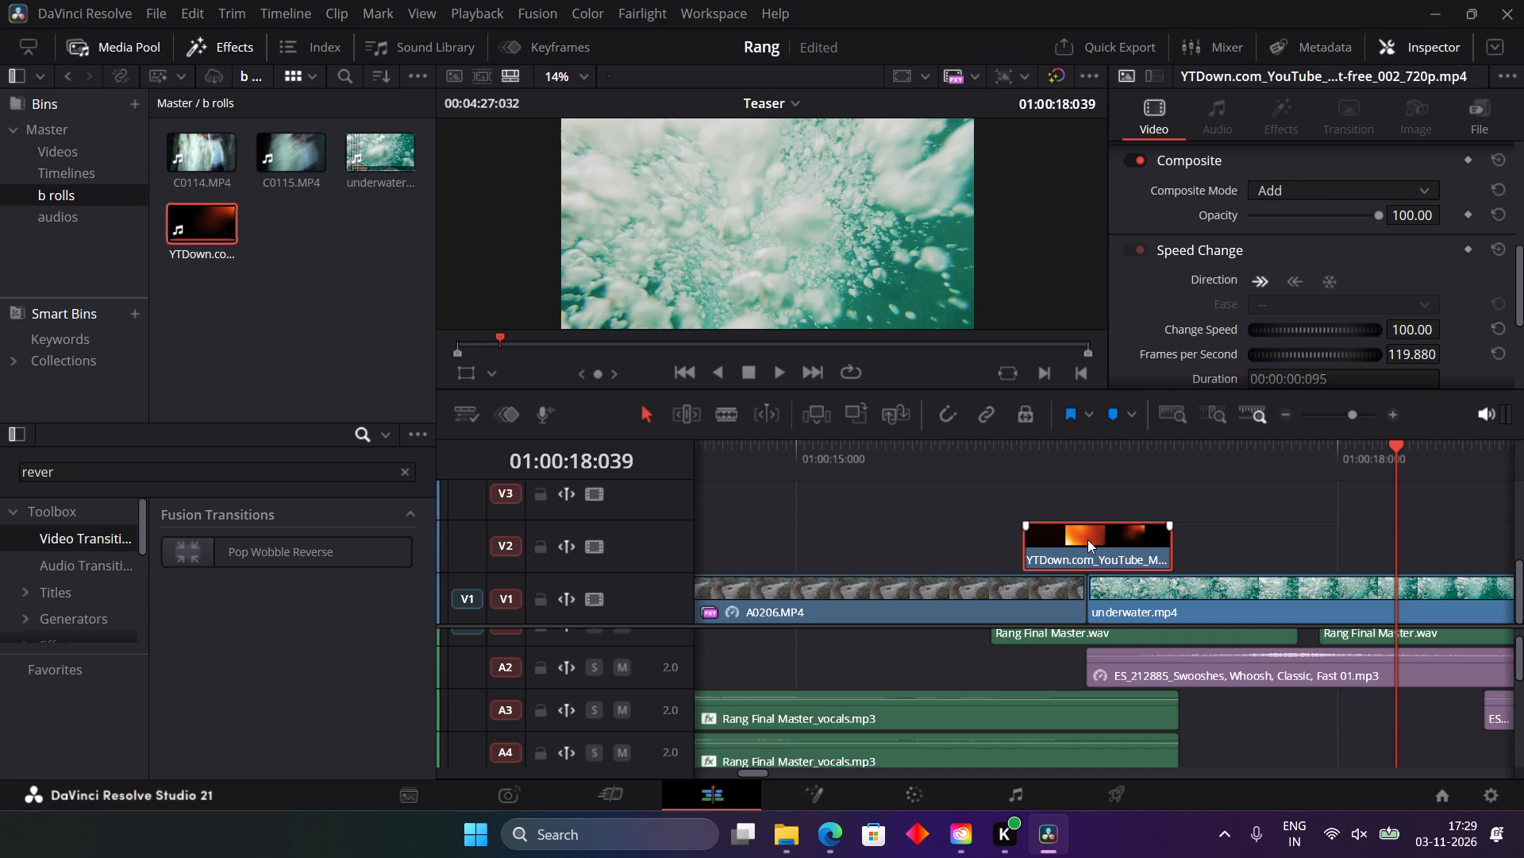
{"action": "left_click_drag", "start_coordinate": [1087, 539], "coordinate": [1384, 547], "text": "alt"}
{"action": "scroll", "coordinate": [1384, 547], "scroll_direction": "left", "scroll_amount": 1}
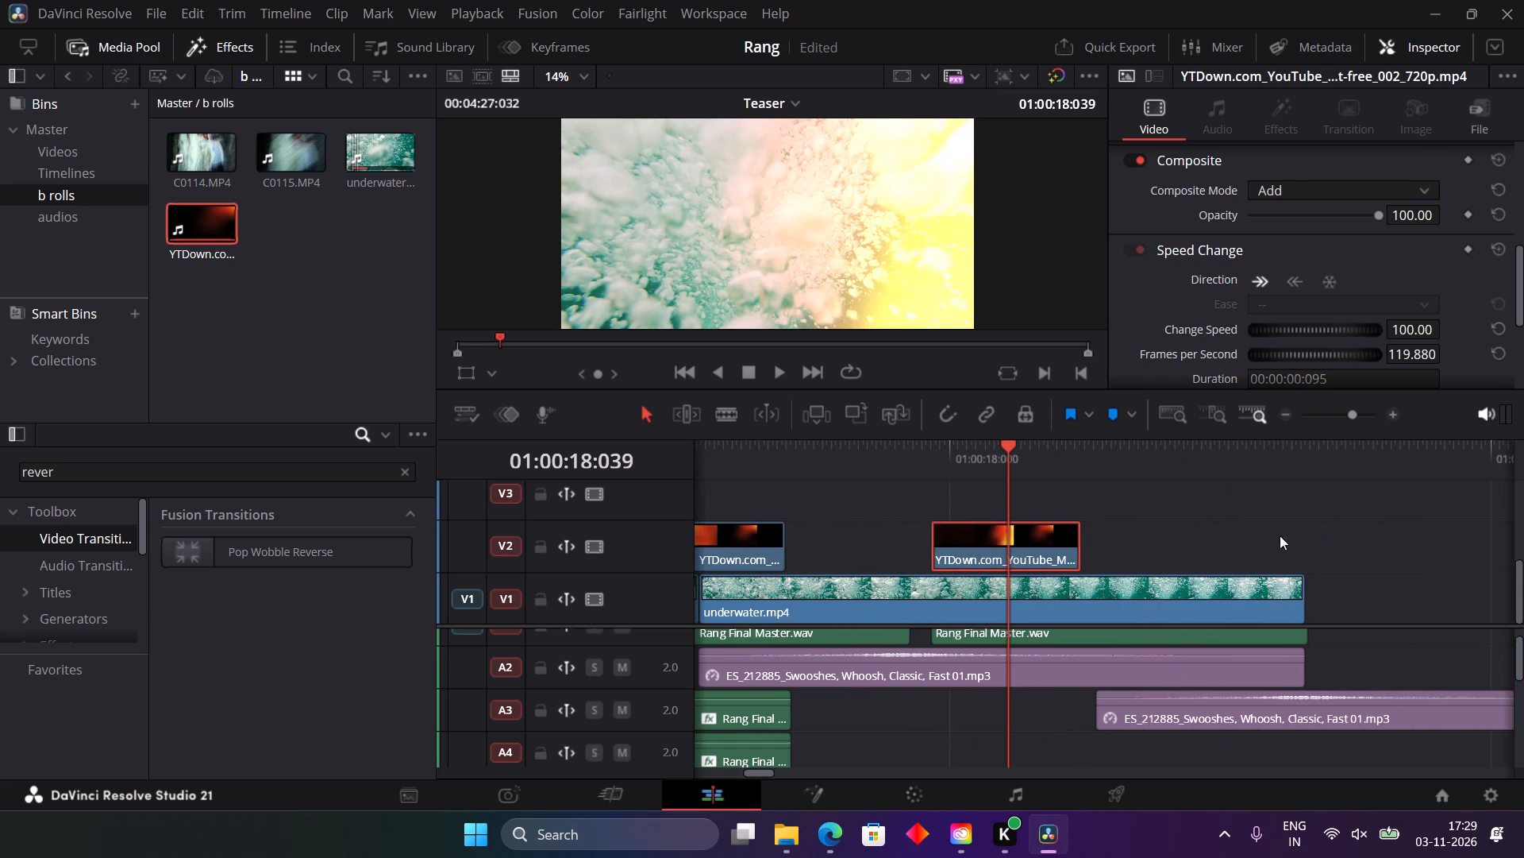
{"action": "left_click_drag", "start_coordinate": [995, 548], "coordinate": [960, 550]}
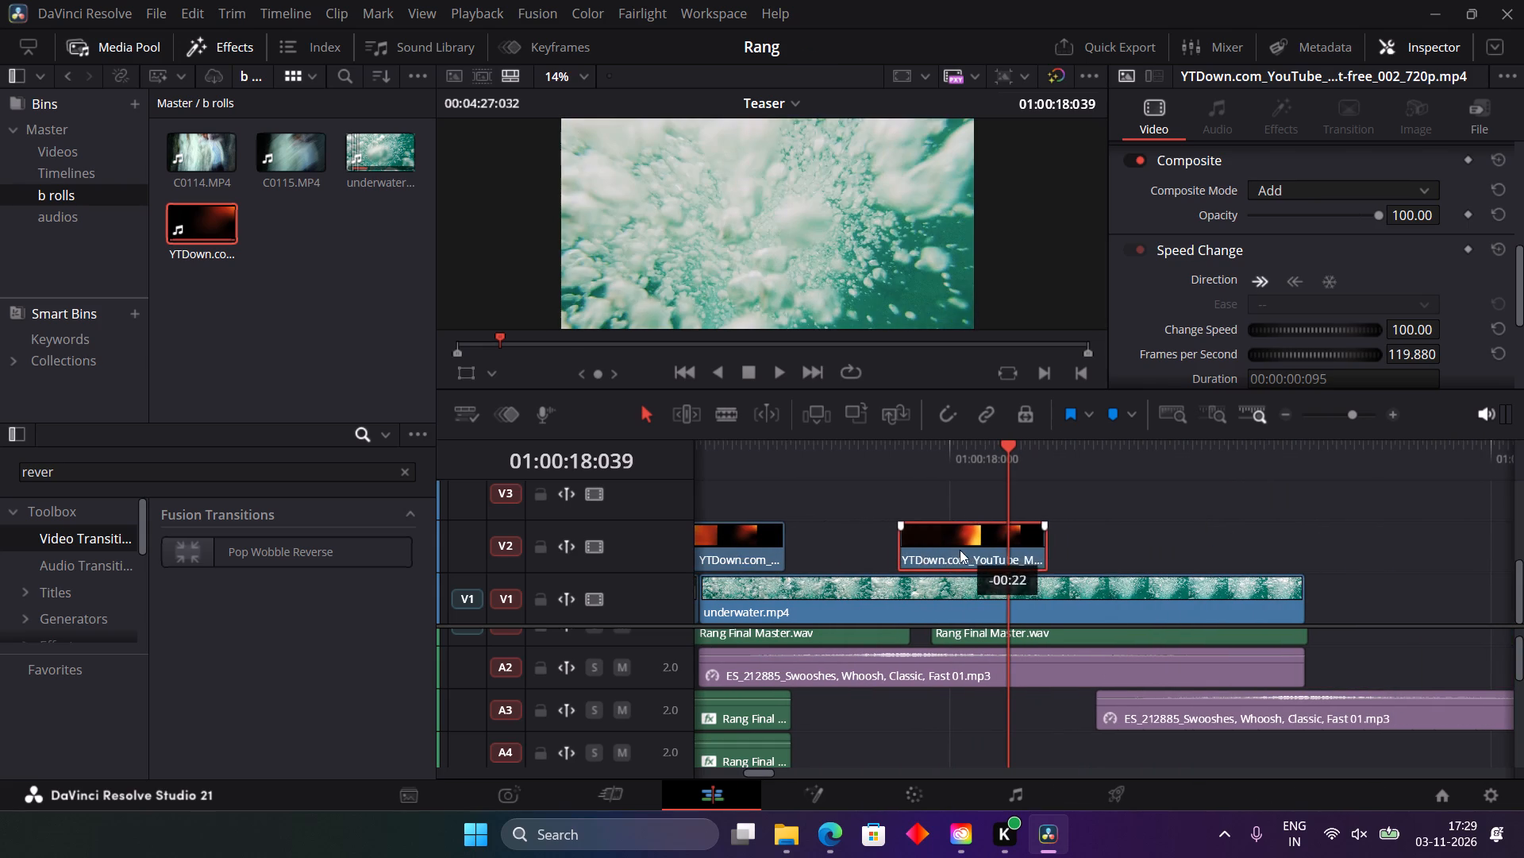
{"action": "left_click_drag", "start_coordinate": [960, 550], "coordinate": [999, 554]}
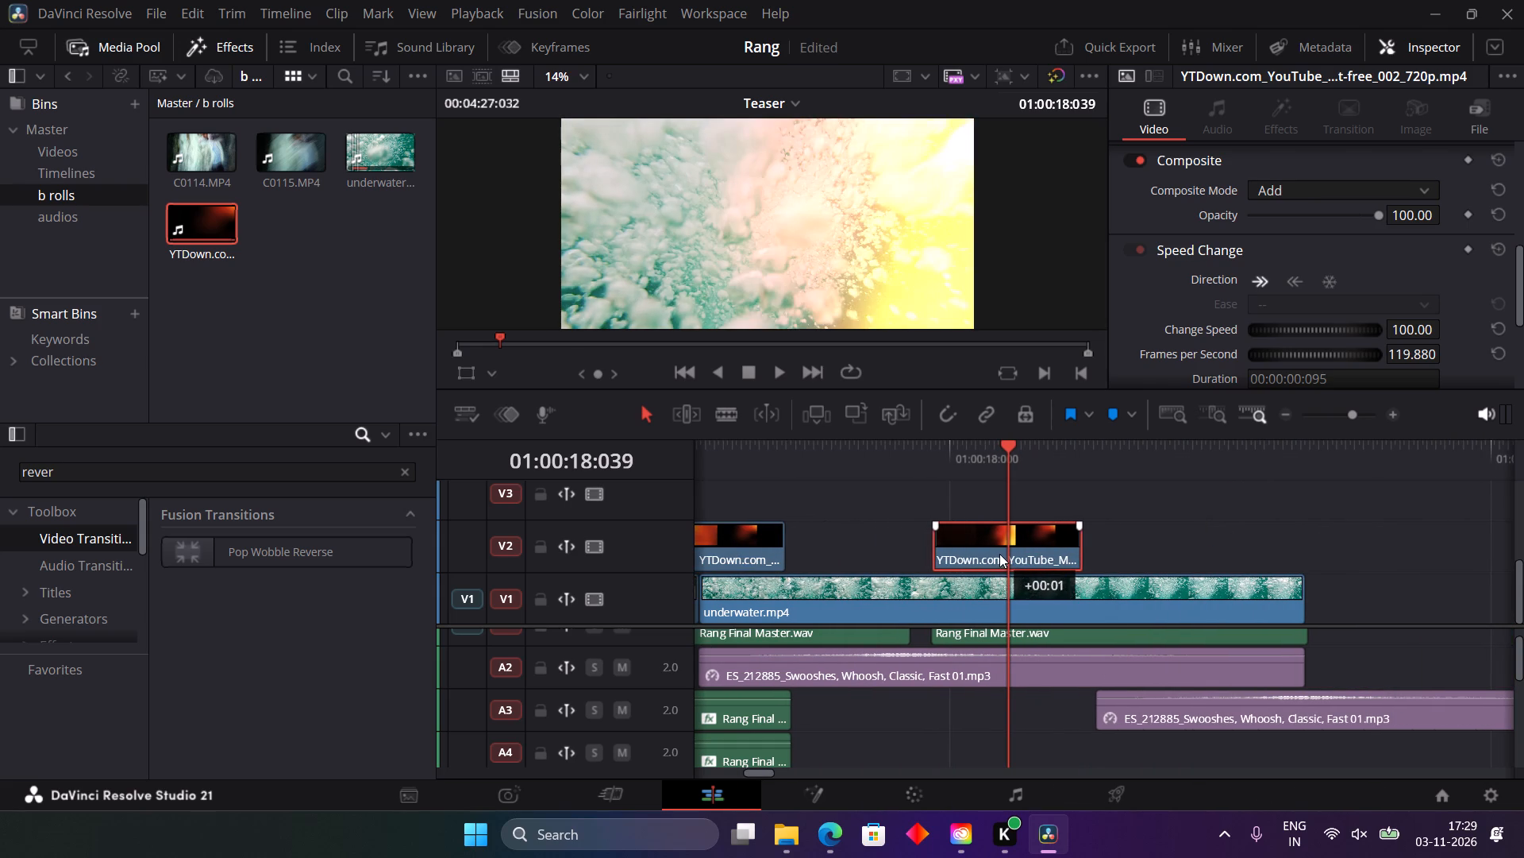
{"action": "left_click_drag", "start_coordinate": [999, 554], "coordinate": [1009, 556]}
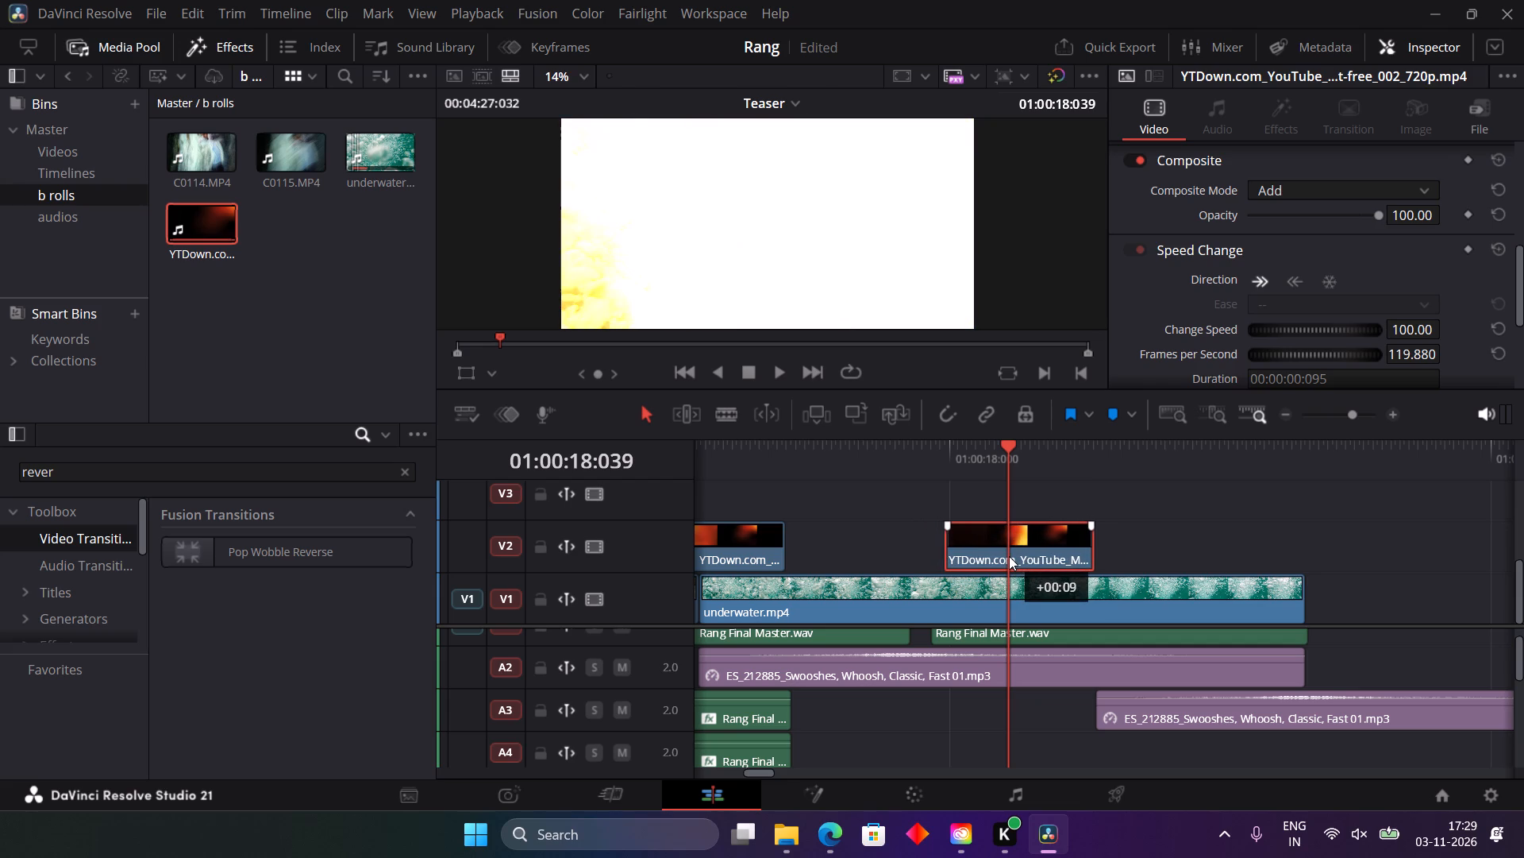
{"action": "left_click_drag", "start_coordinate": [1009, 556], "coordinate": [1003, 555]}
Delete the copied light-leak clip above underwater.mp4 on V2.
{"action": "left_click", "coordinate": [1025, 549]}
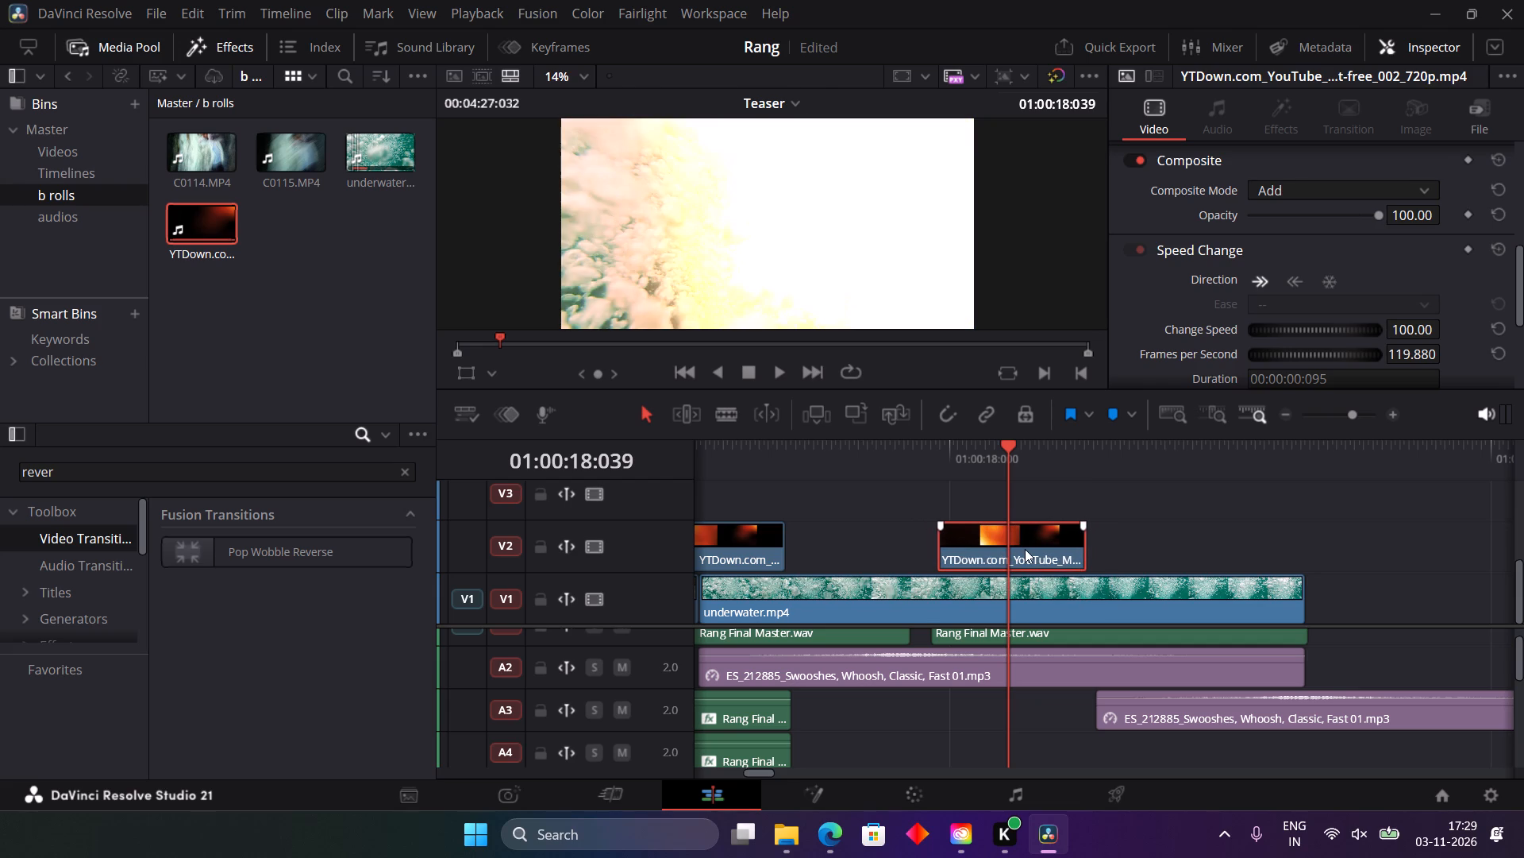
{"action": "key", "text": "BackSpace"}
Return to the start of the Teaser timeline and review the opening clips through the cut from A0126.MP4 to A0037.MP4.
{"action": "scroll", "coordinate": [1025, 549], "scroll_direction": "right", "scroll_amount": 1}
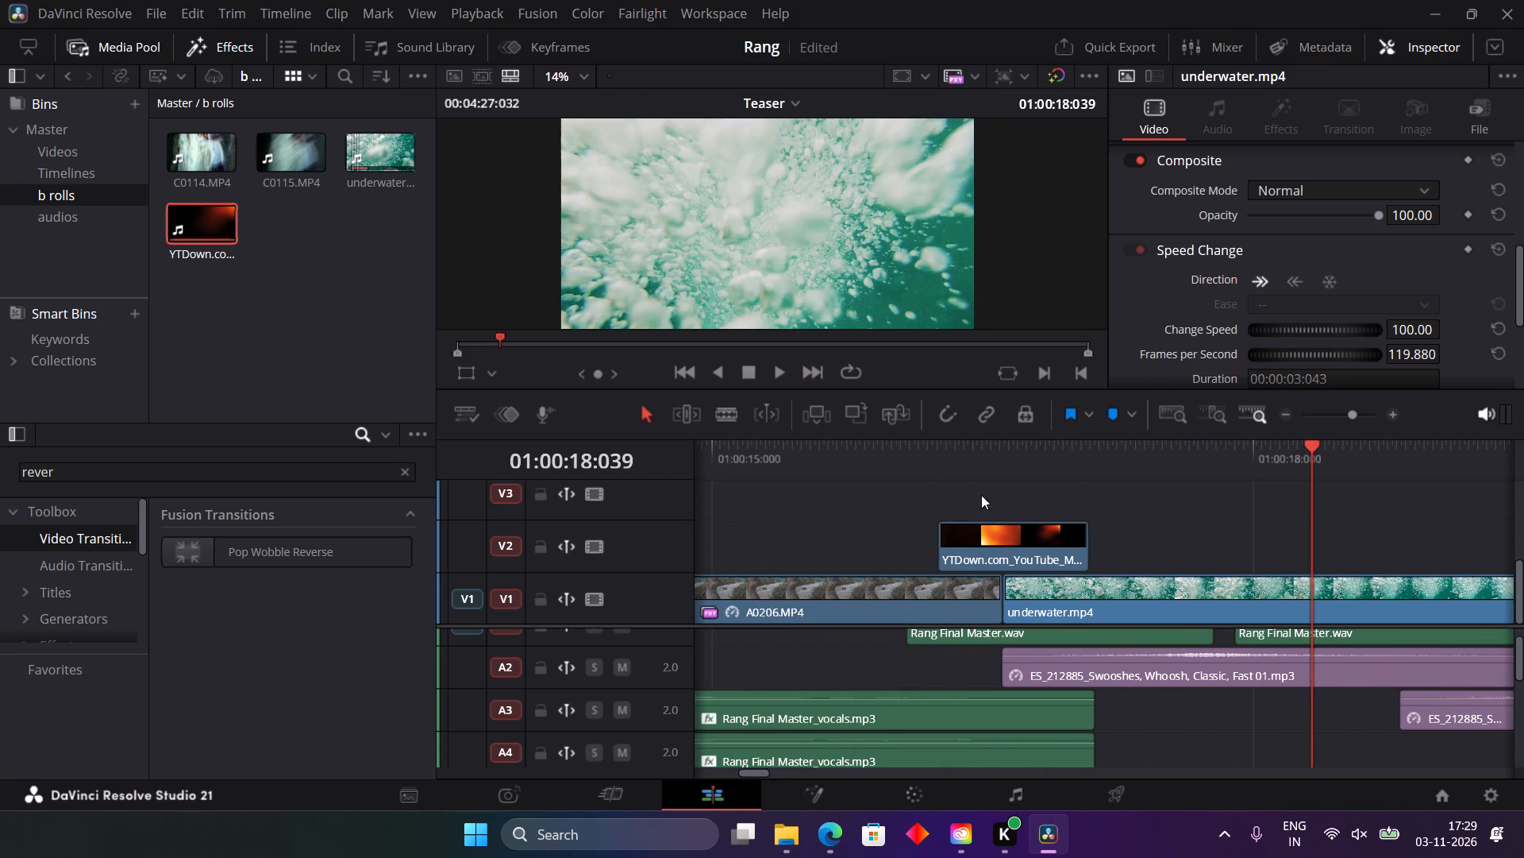
{"action": "left_click", "coordinate": [908, 458]}
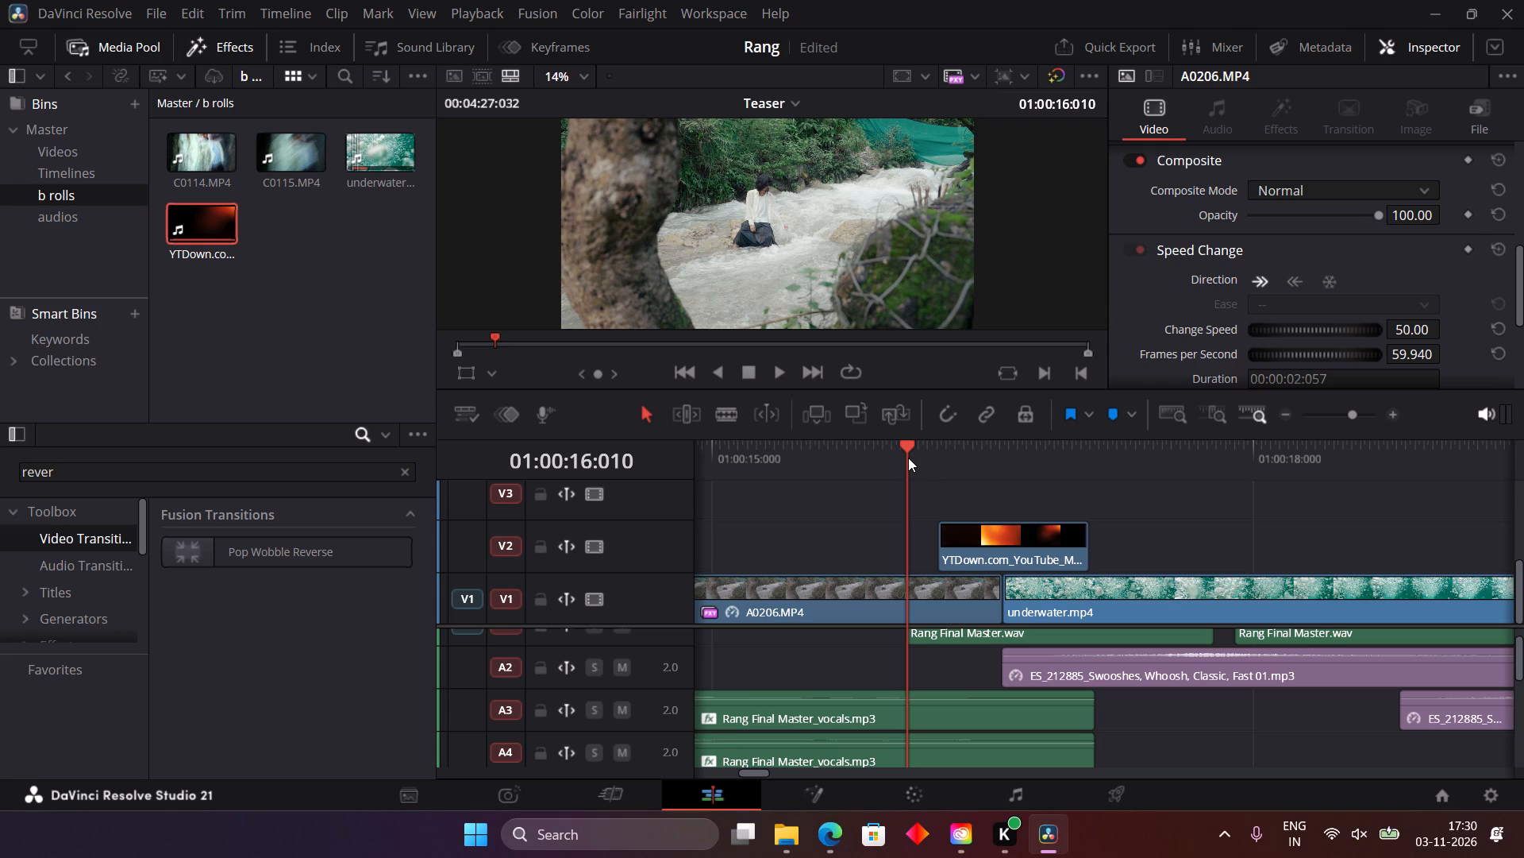
{"action": "scroll", "coordinate": [804, 506], "scroll_direction": "right", "scroll_amount": 14}
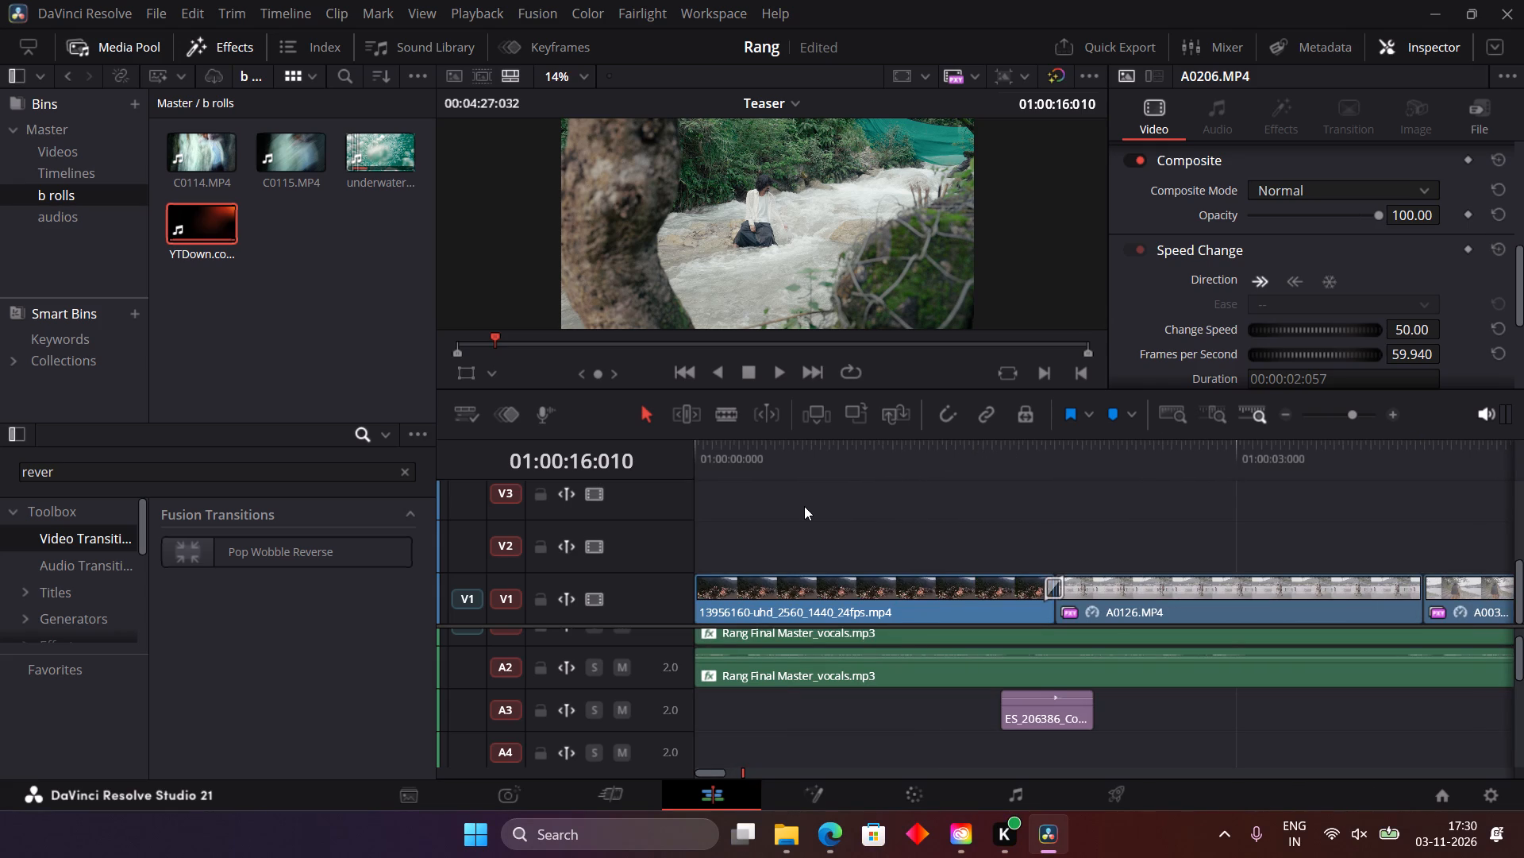
{"action": "scroll", "coordinate": [971, 543], "scroll_direction": "right", "scroll_amount": 1}
{"action": "left_click_drag", "start_coordinate": [850, 447], "coordinate": [1076, 477]}
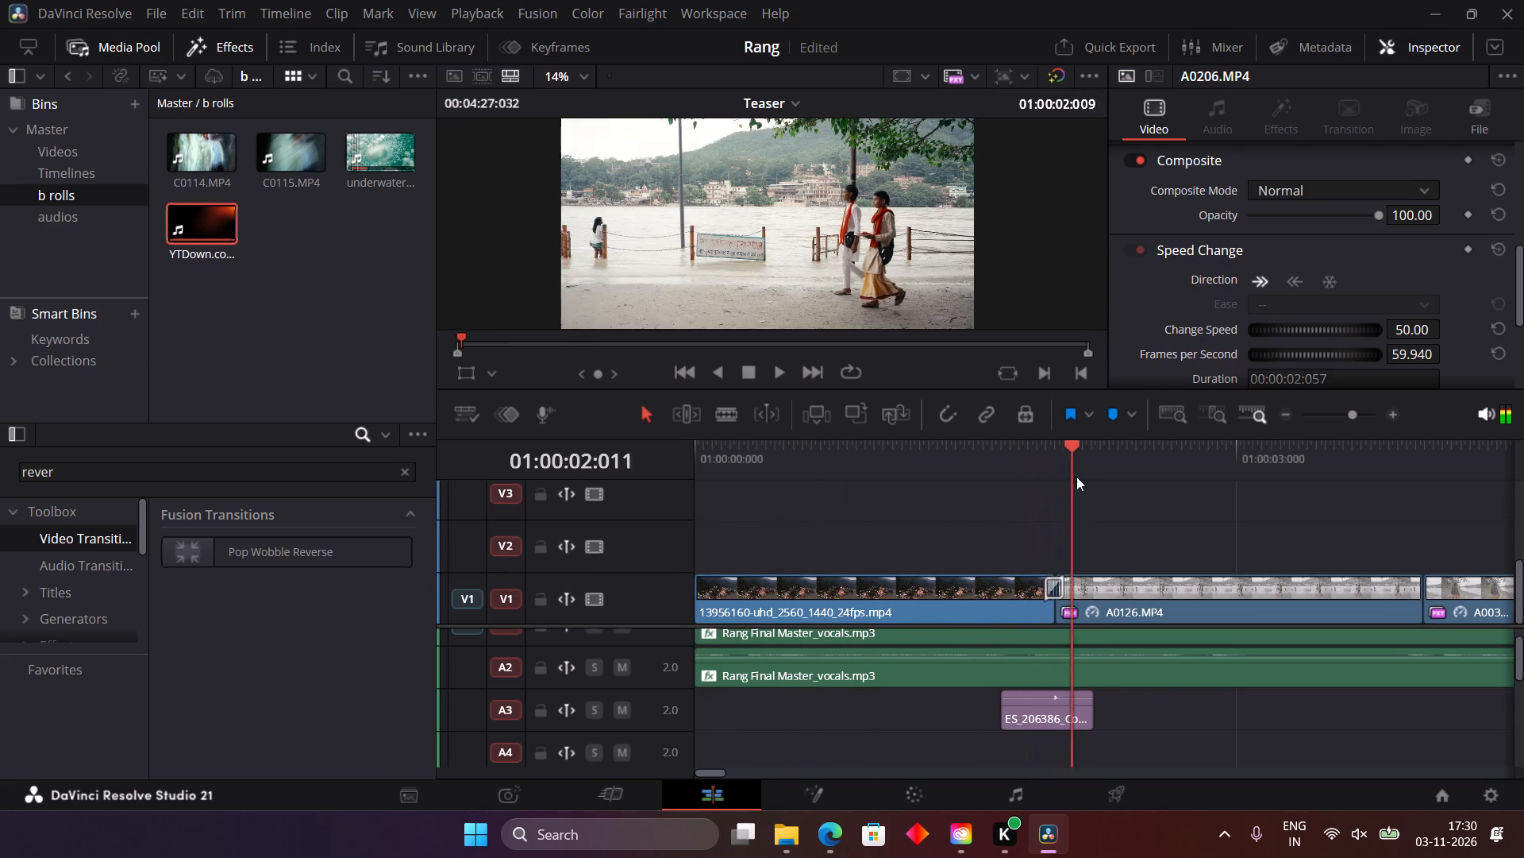
{"action": "left_click_drag", "start_coordinate": [1076, 477], "coordinate": [1199, 476]}
{"action": "scroll", "coordinate": [1199, 476], "scroll_direction": "left", "scroll_amount": 1}
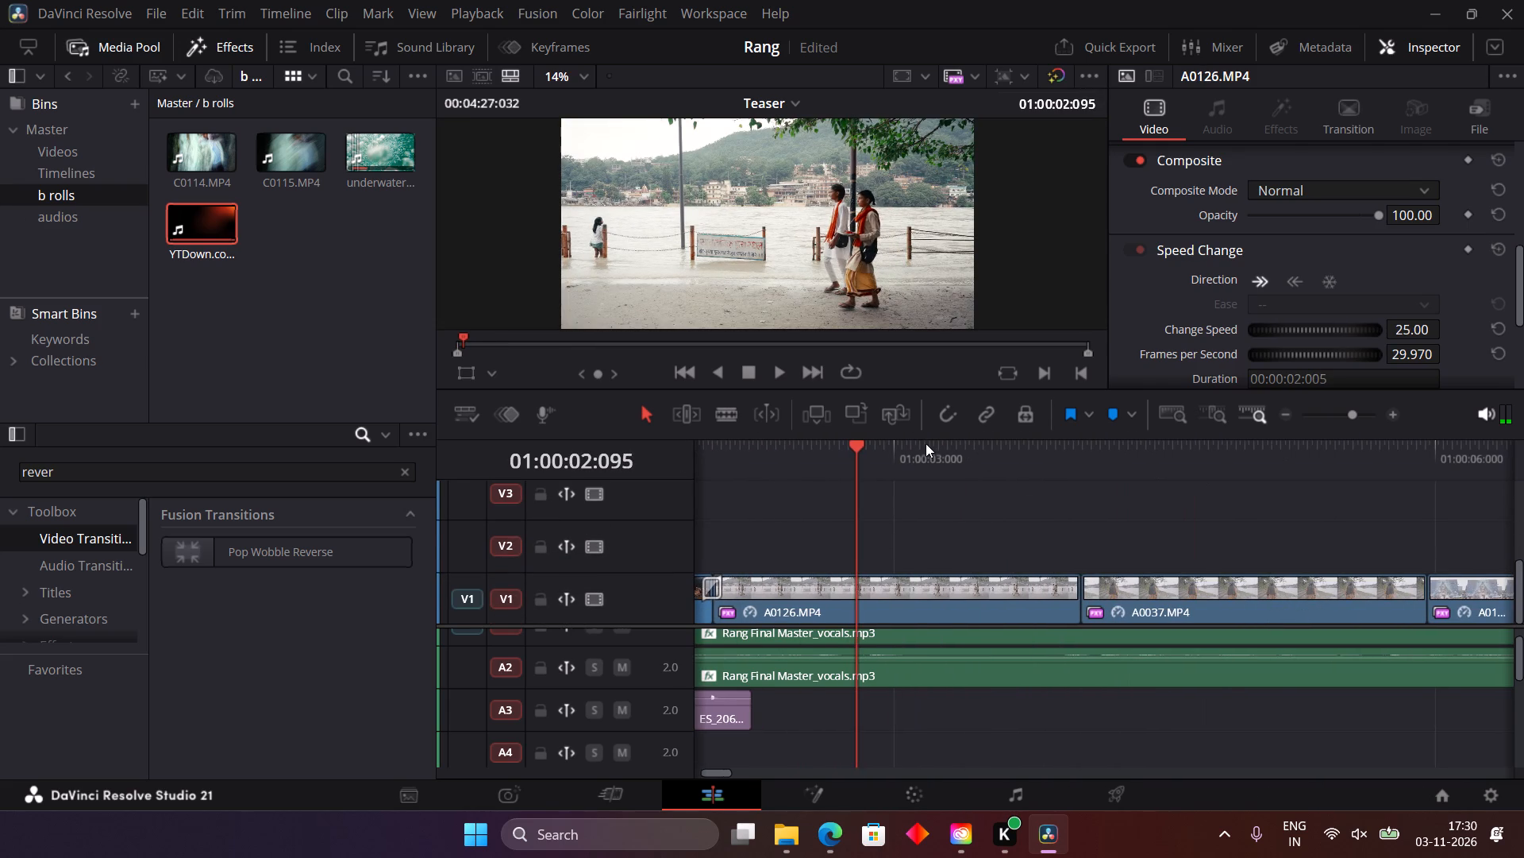
{"action": "left_click_drag", "start_coordinate": [926, 444], "coordinate": [1111, 466]}
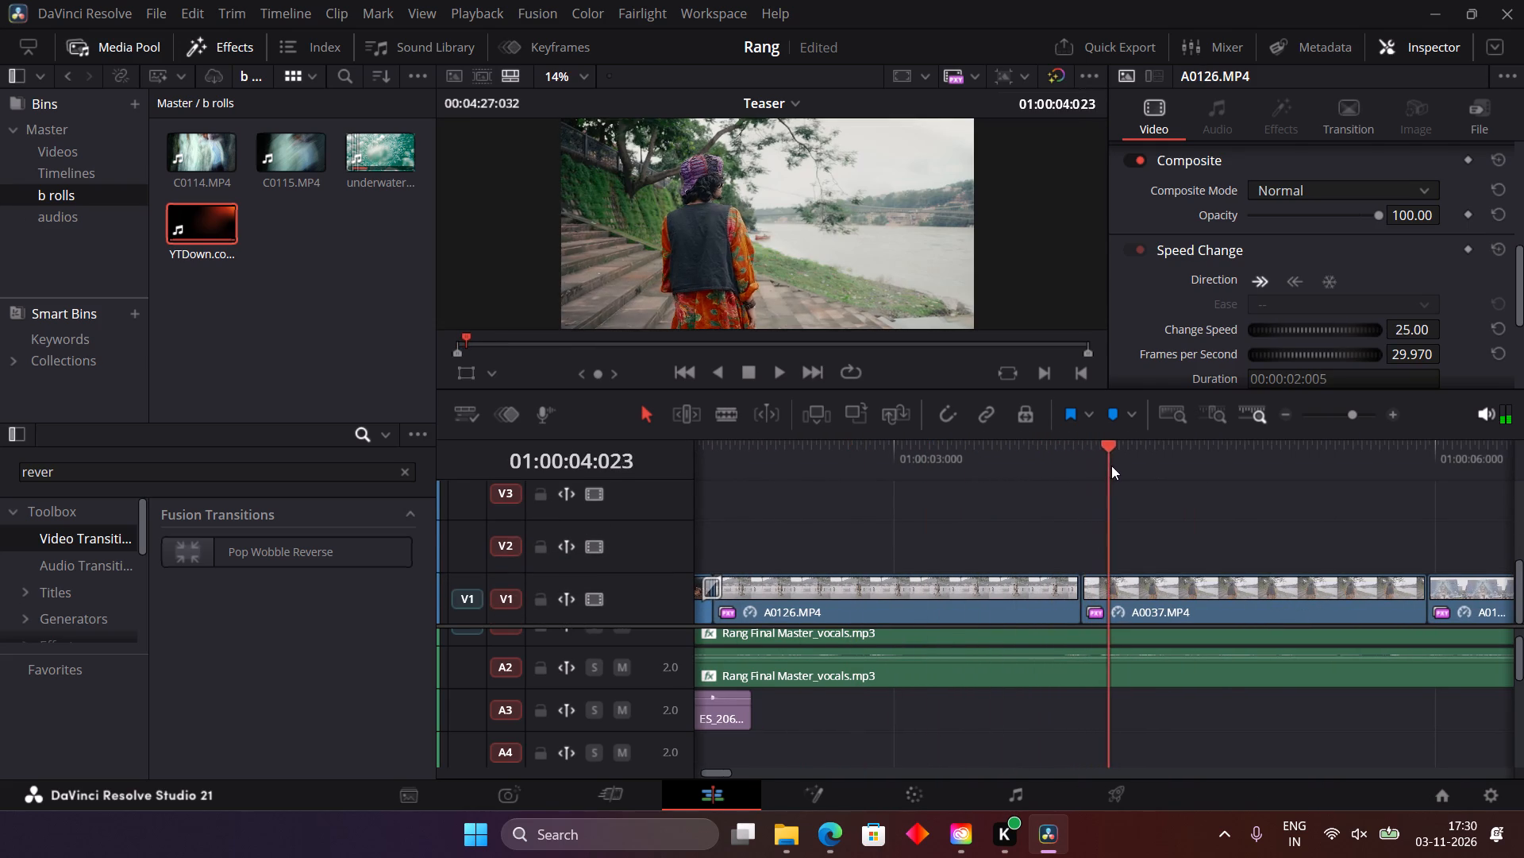
{"action": "left_click_drag", "start_coordinate": [1111, 466], "coordinate": [1010, 475]}
{"action": "key", "text": "space"}
{"action": "key", "text": "space"}
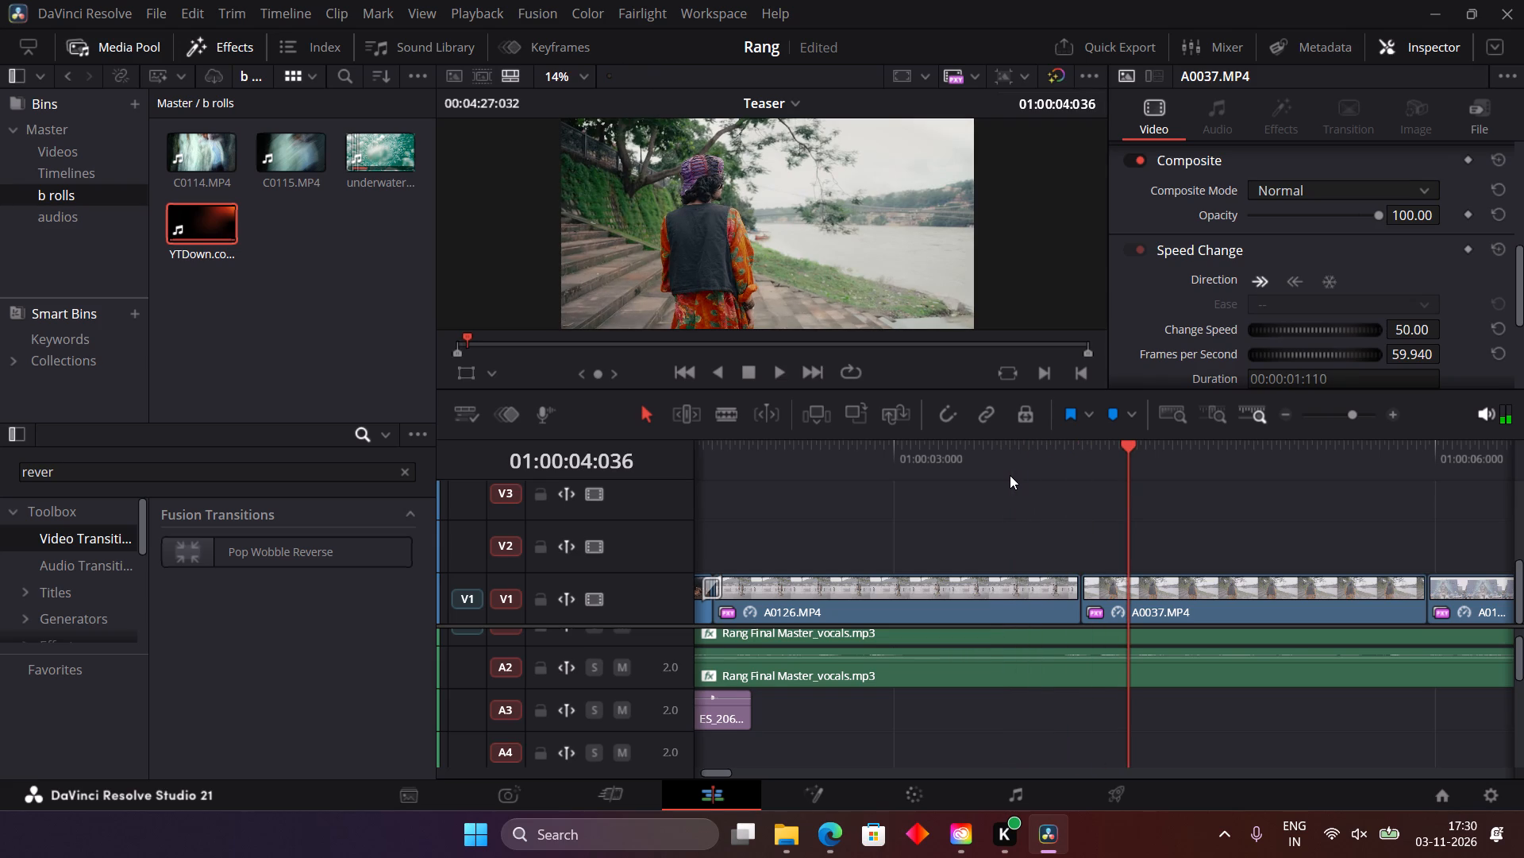
Scrub and play back the transition from the opening 13956160-uhd_2560_1440_24fps.mp4 clip into A0126.MP4.
{"action": "scroll", "coordinate": [960, 545], "scroll_direction": "down", "scroll_amount": 1}
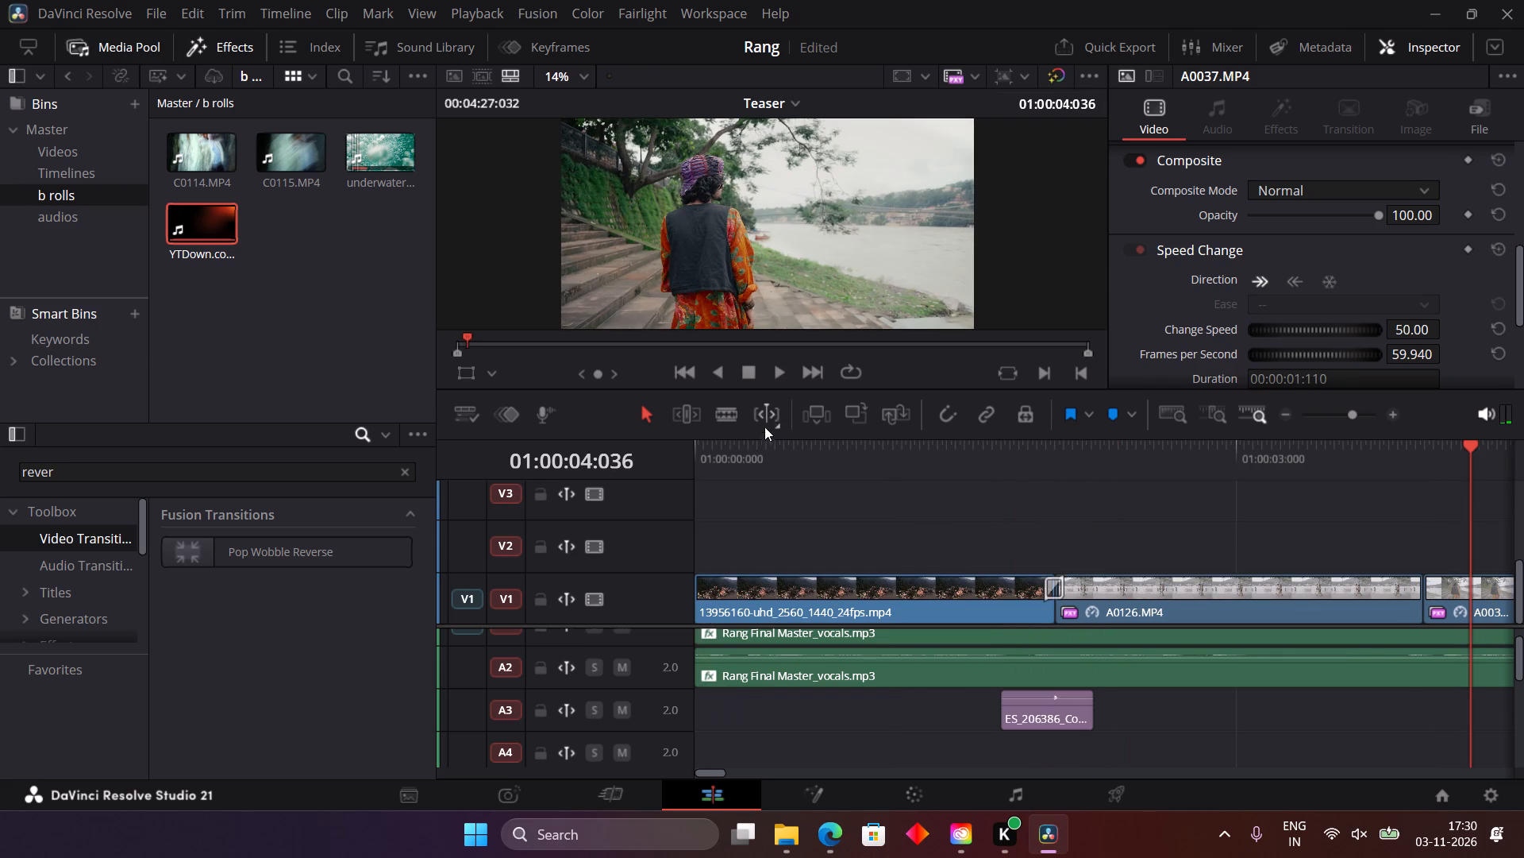
{"action": "left_click_drag", "start_coordinate": [751, 448], "coordinate": [886, 477]}
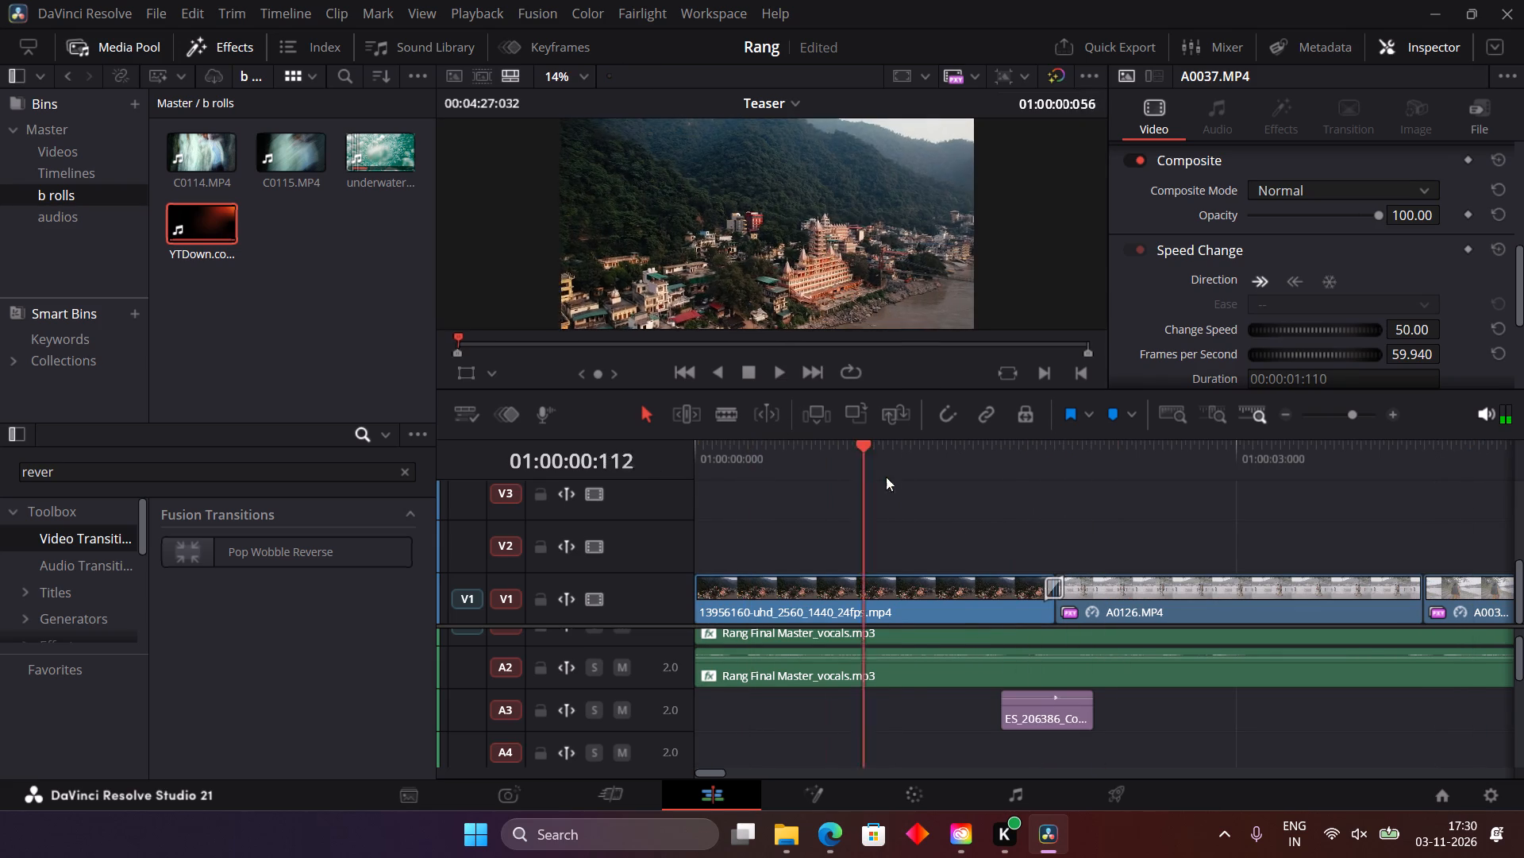
{"action": "left_click_drag", "start_coordinate": [886, 477], "coordinate": [1003, 478]}
{"action": "key", "text": "space"}
{"action": "key", "text": "space"}
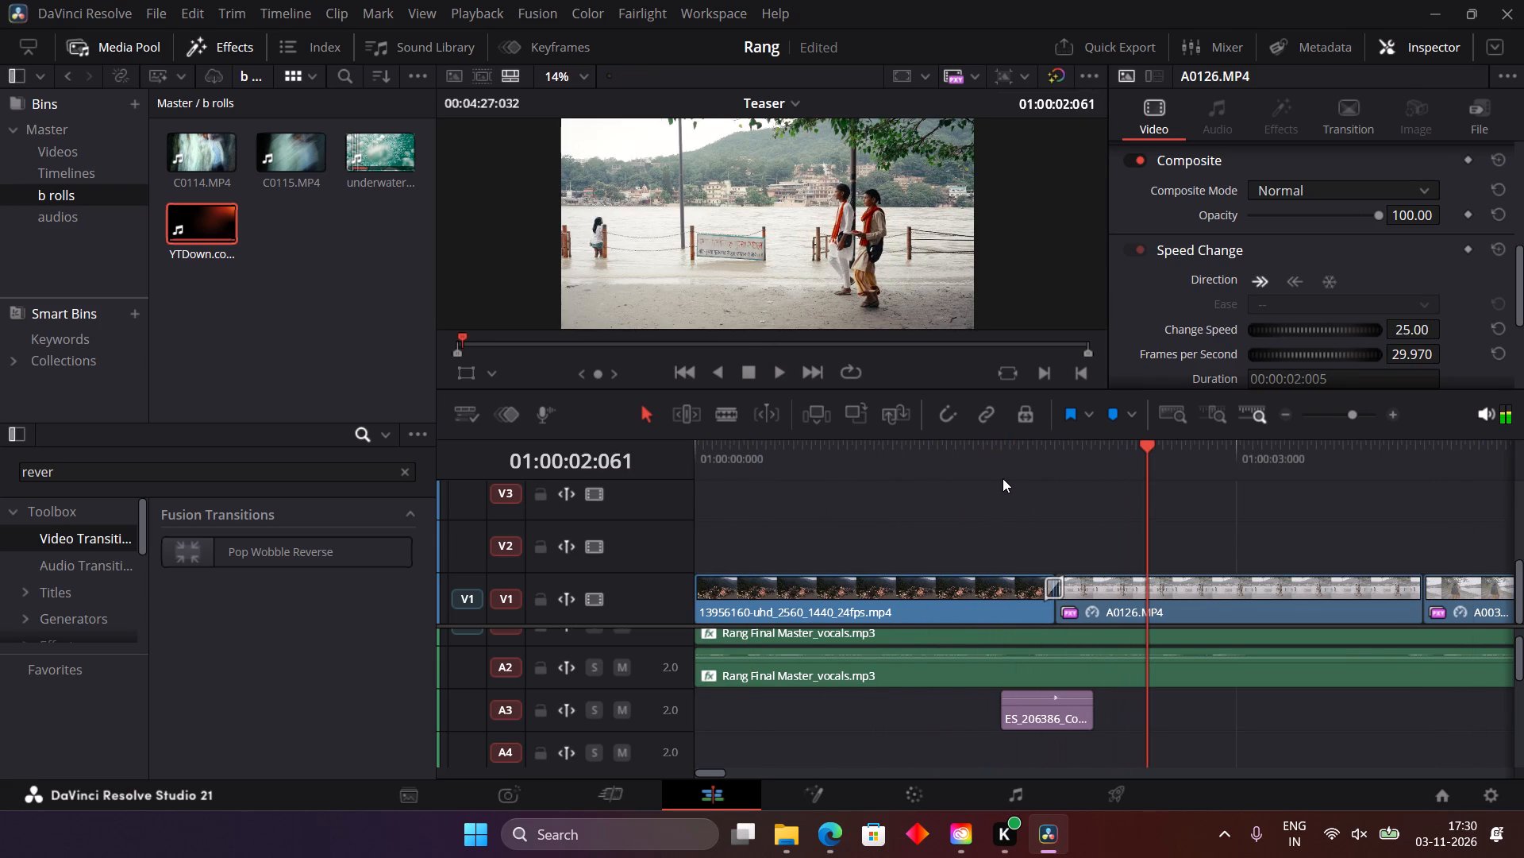
{"action": "left_click", "coordinate": [990, 458]}
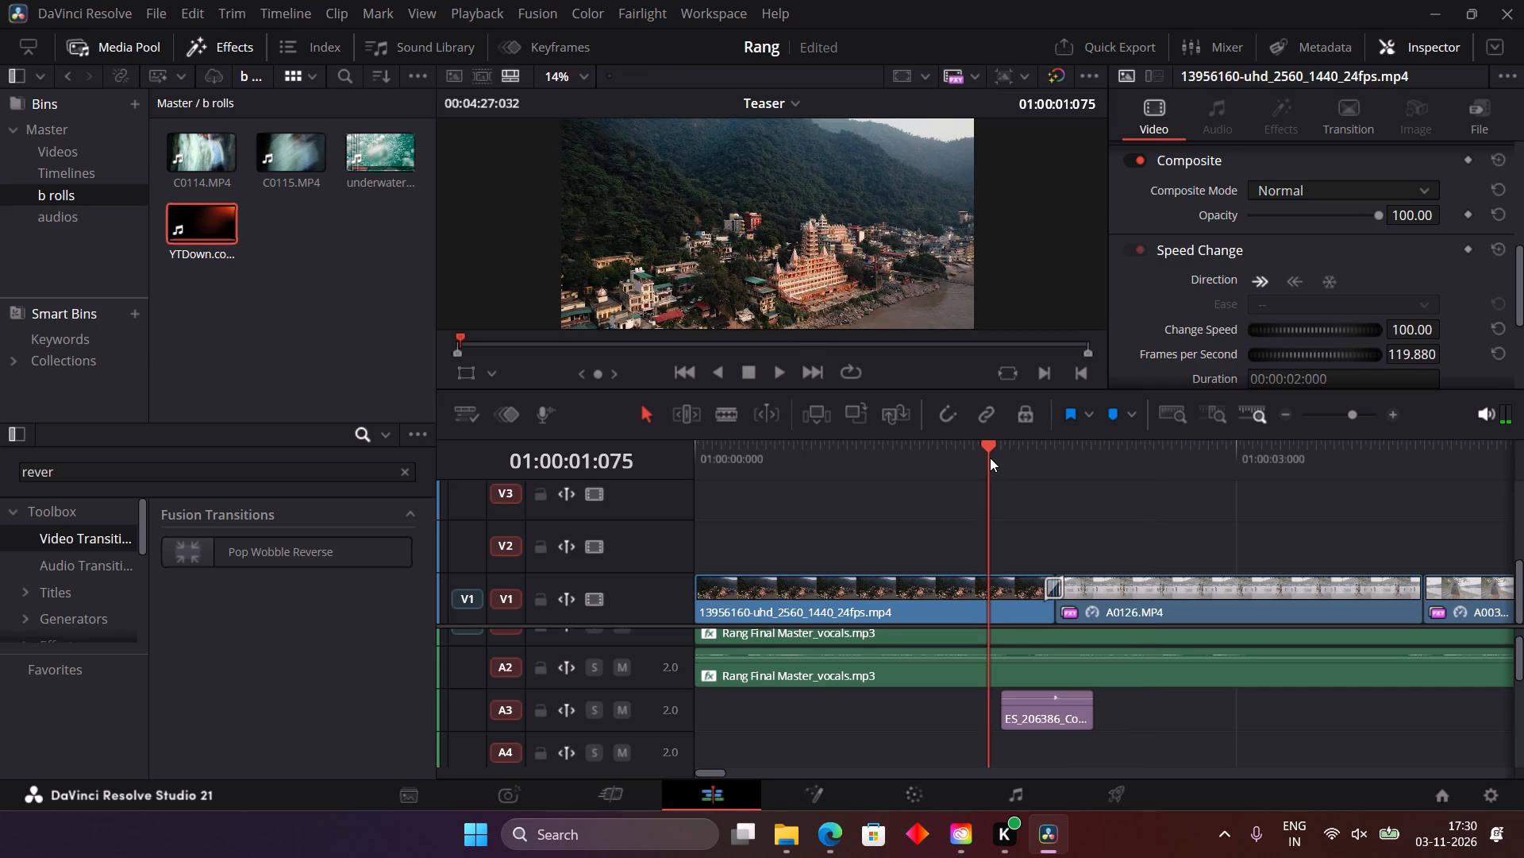
{"action": "key", "text": "space"}
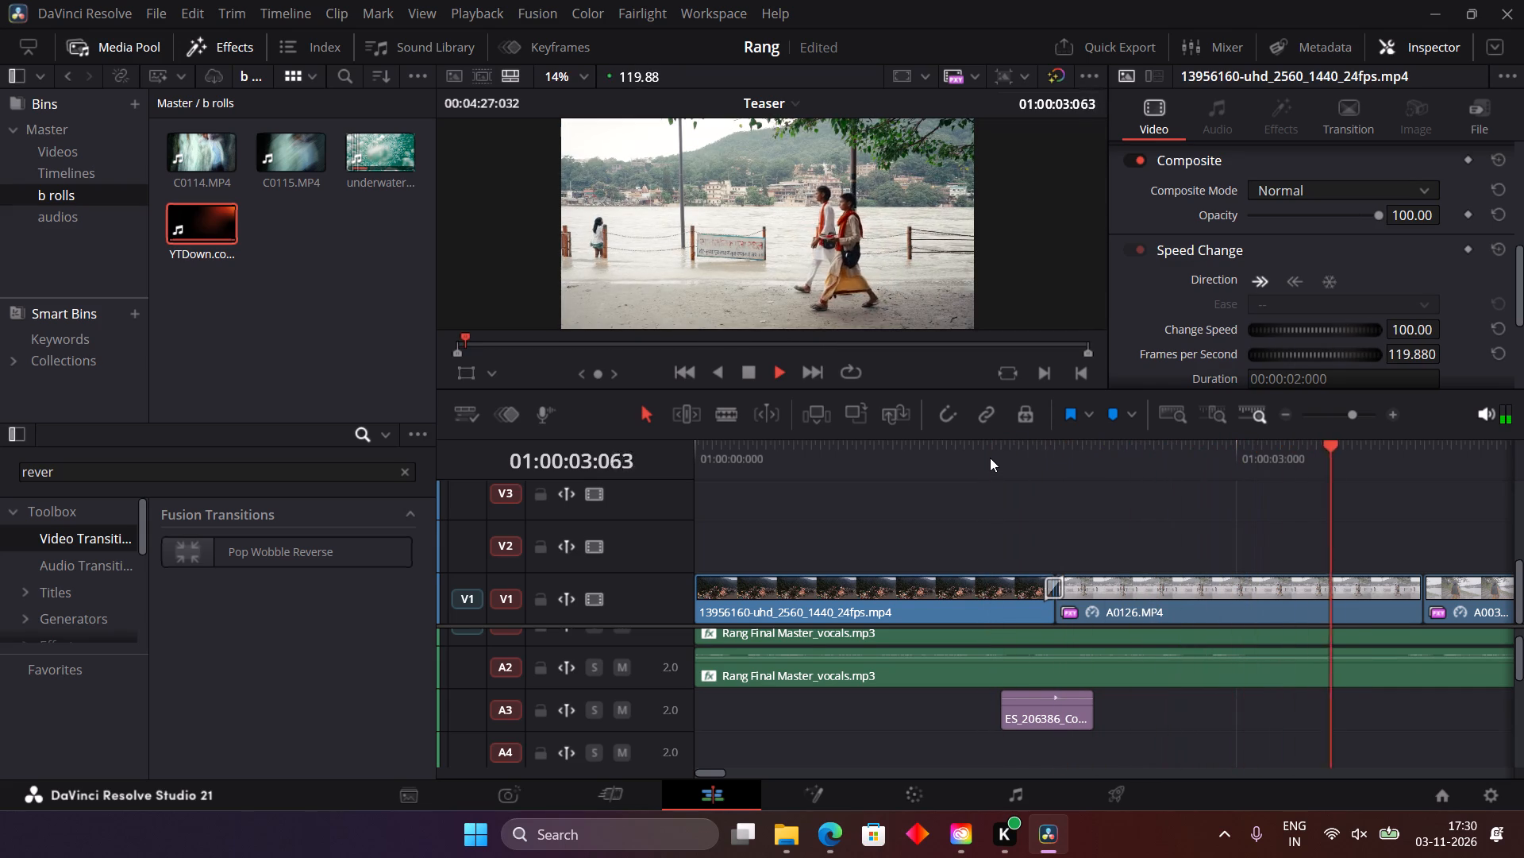
{"action": "key", "text": "space"}
Play the Teaser timeline from its beginning up to the end of A0137.MP4, checking picture and audio.
{"action": "scroll", "coordinate": [1152, 710], "scroll_direction": "up", "scroll_amount": 1}
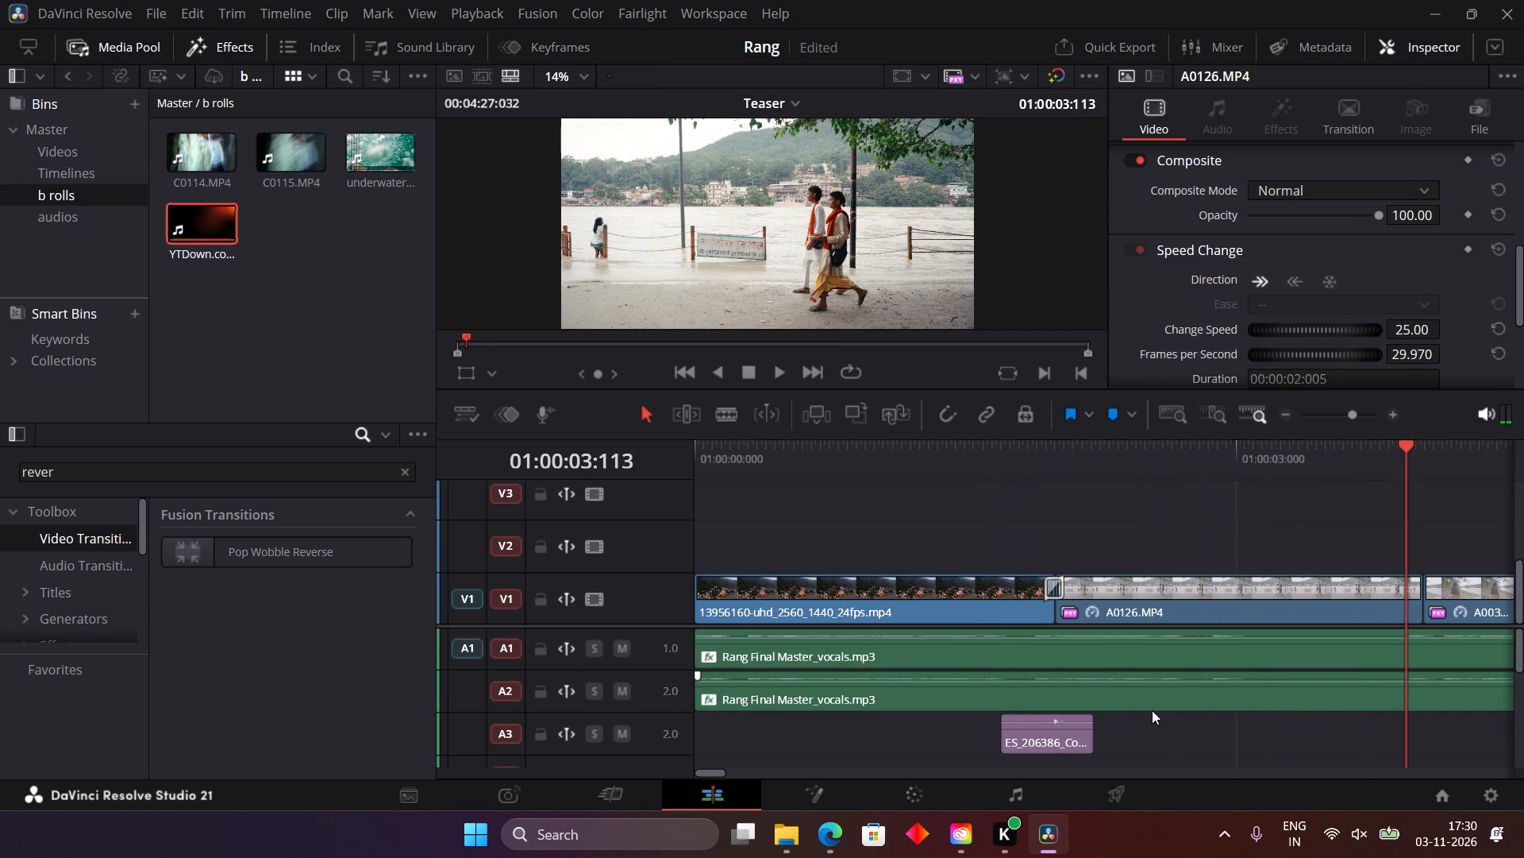
{"action": "scroll", "coordinate": [1152, 710], "scroll_direction": "up", "scroll_amount": 1}
{"action": "left_click_drag", "start_coordinate": [1022, 450], "coordinate": [668, 437]}
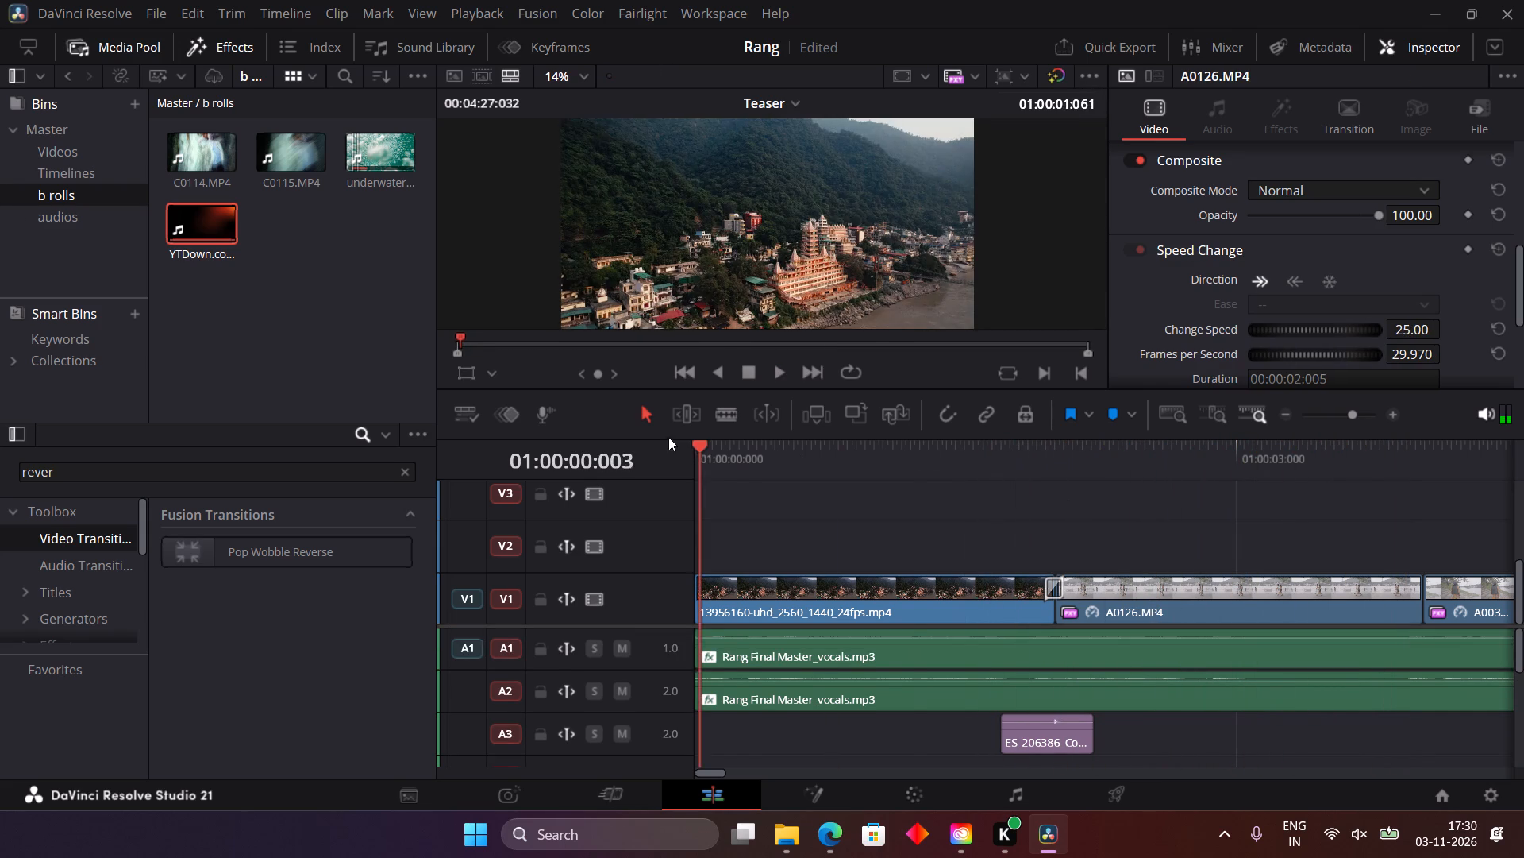
{"action": "left_click_drag", "start_coordinate": [668, 437], "coordinate": [628, 434]}
{"action": "key", "text": "space"}
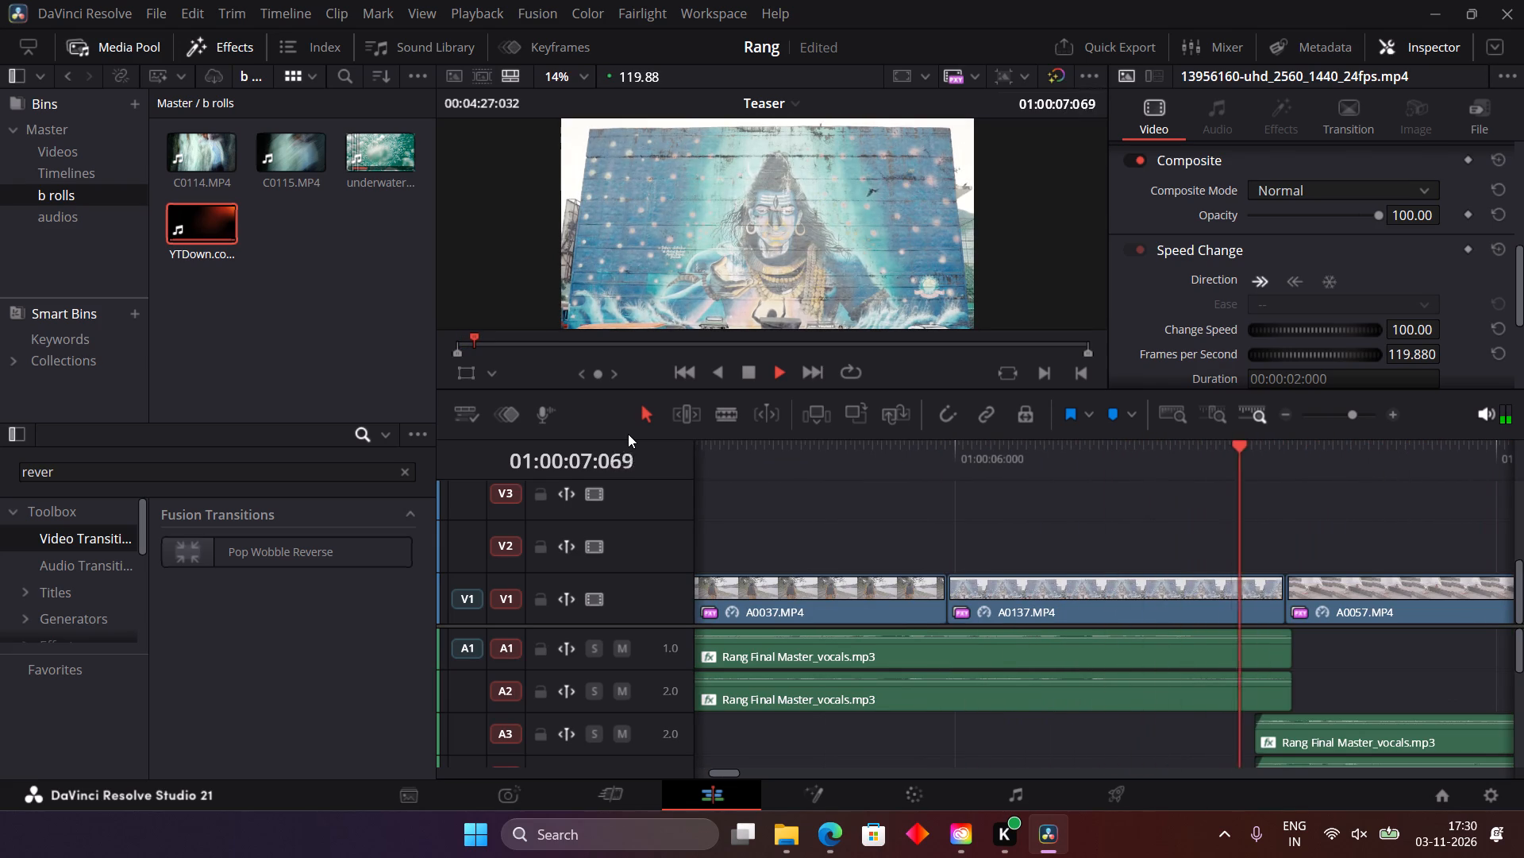
{"action": "key", "text": "space"}
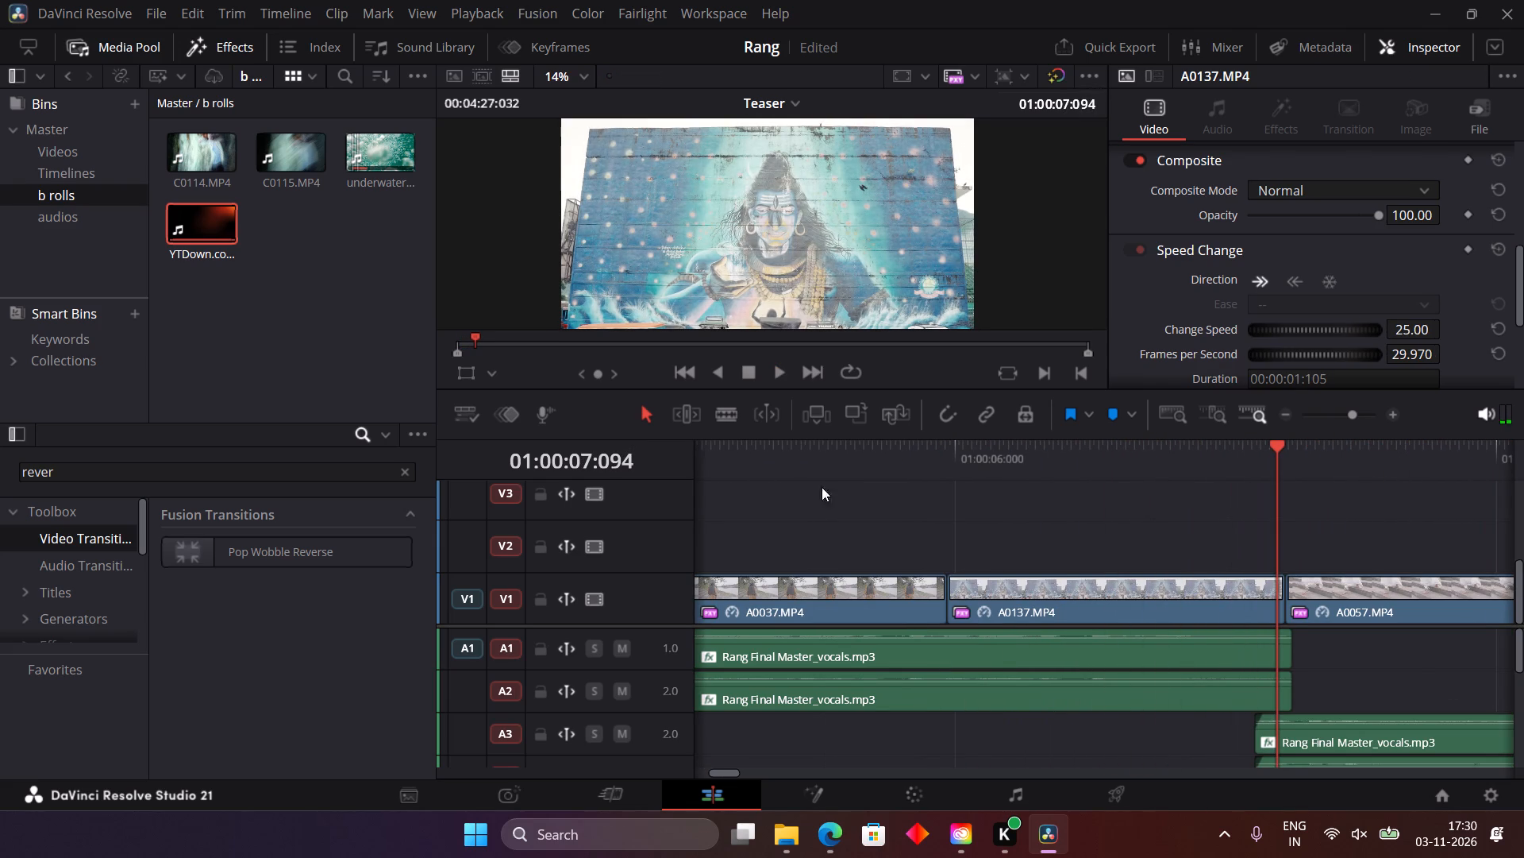
Replay the cut from A0037.MP4 into A0137.MP4 on the Teaser timeline and check how it flows.
{"action": "left_click", "coordinate": [929, 459]}
{"action": "key", "text": "space"}
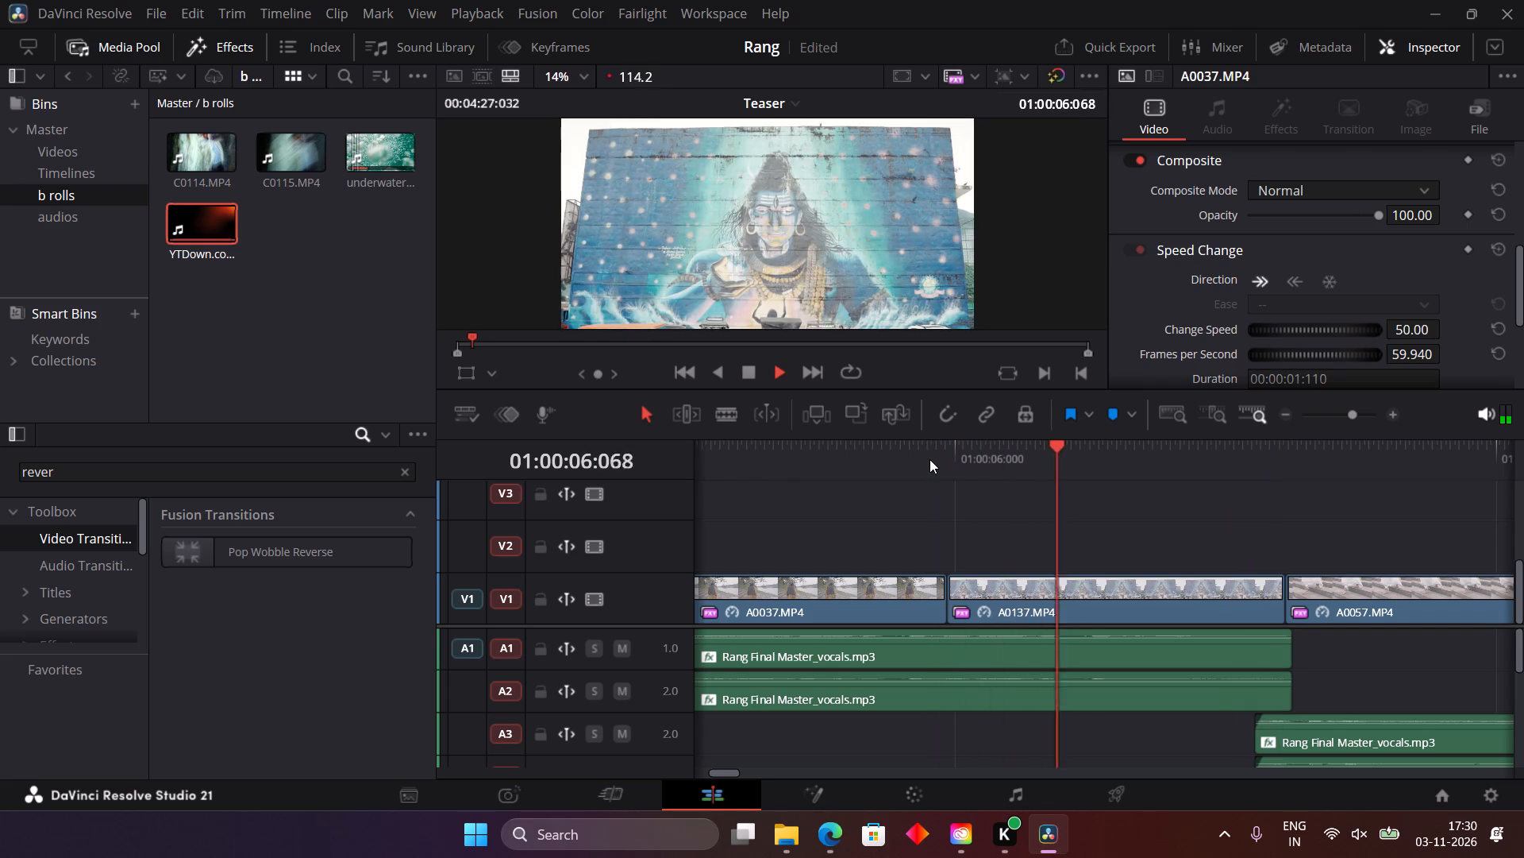
{"action": "key", "text": "space"}
Play back the opening repeatedly from the end of 13956160-uhd_2560_1440_24fps.mp4 through A0126.MP4 toward A0037.MP4, checking the transition and its sound effect.
{"action": "key", "text": "ctrl+minus"}
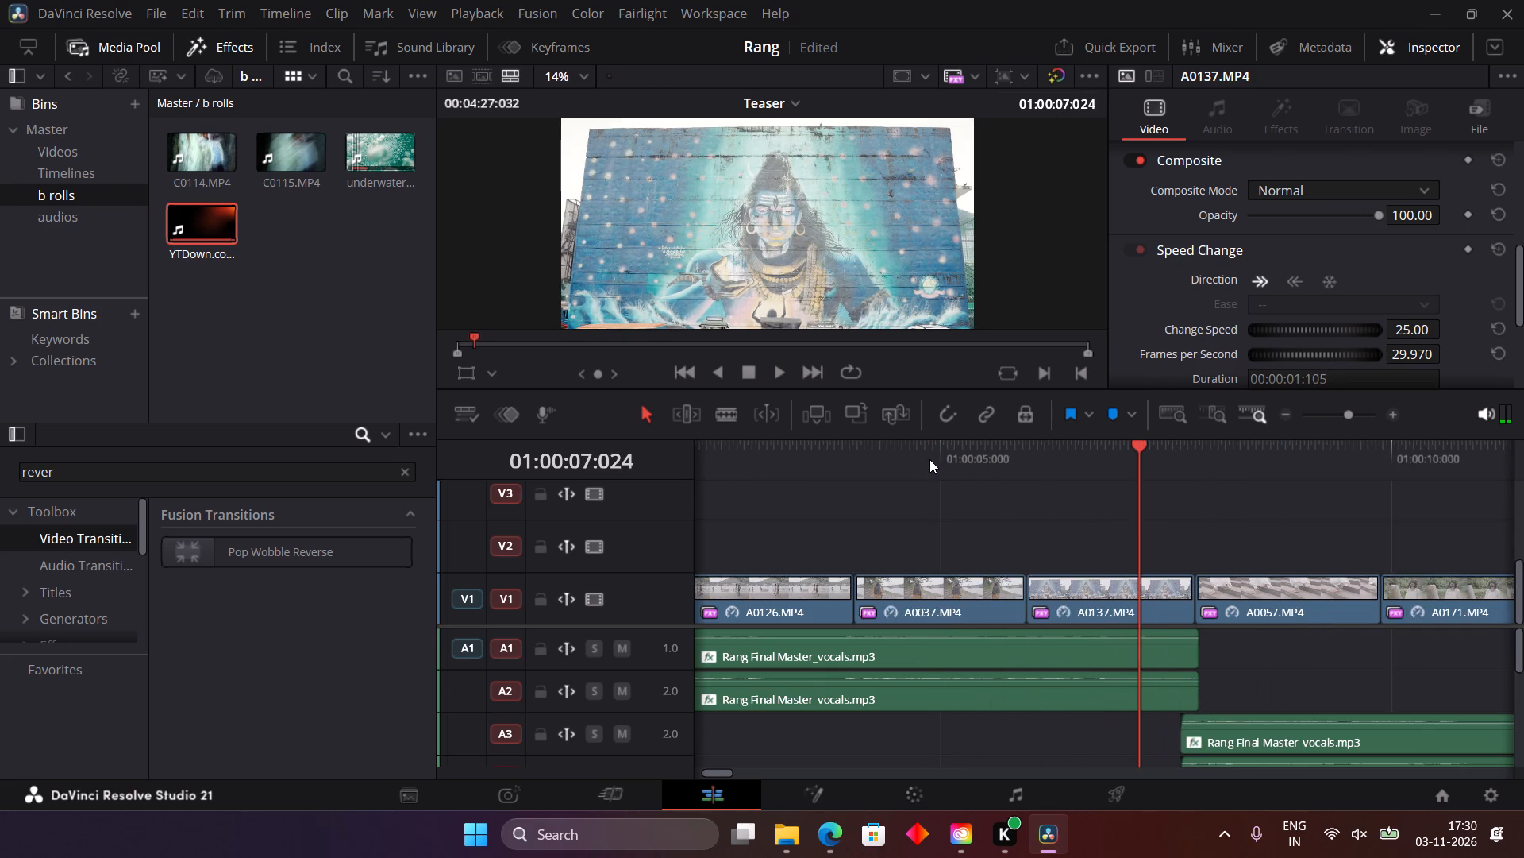
{"action": "key", "text": "ctrl+minus"}
{"action": "key", "text": "ctrl+minus"}
{"action": "key", "text": "ctrl+equal"}
{"action": "key", "text": "ctrl+equal"}
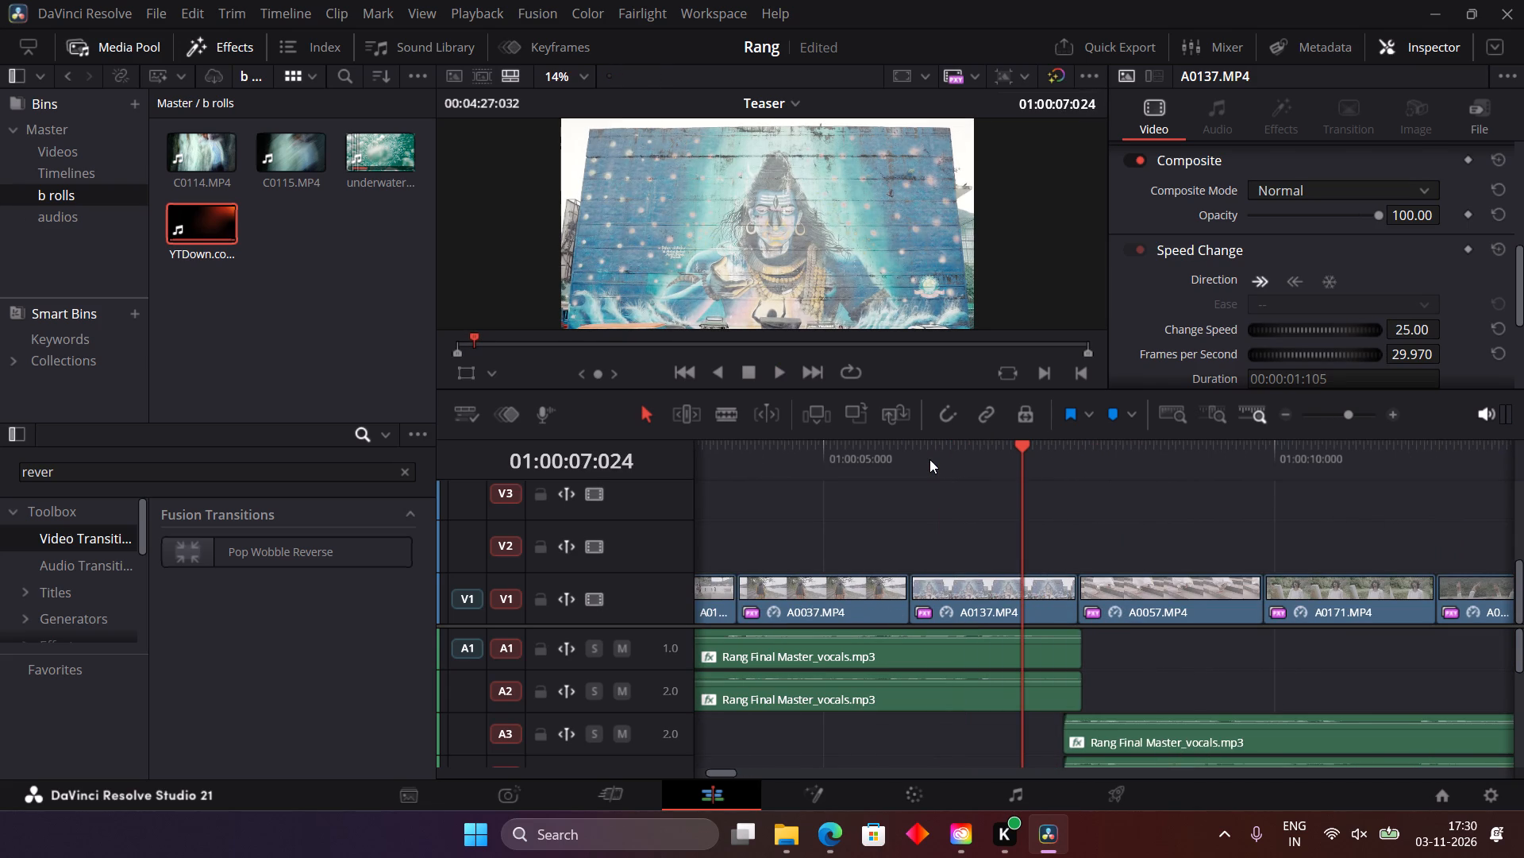
{"action": "left_click_drag", "start_coordinate": [929, 459], "coordinate": [867, 464]}
{"action": "key", "text": "space"}
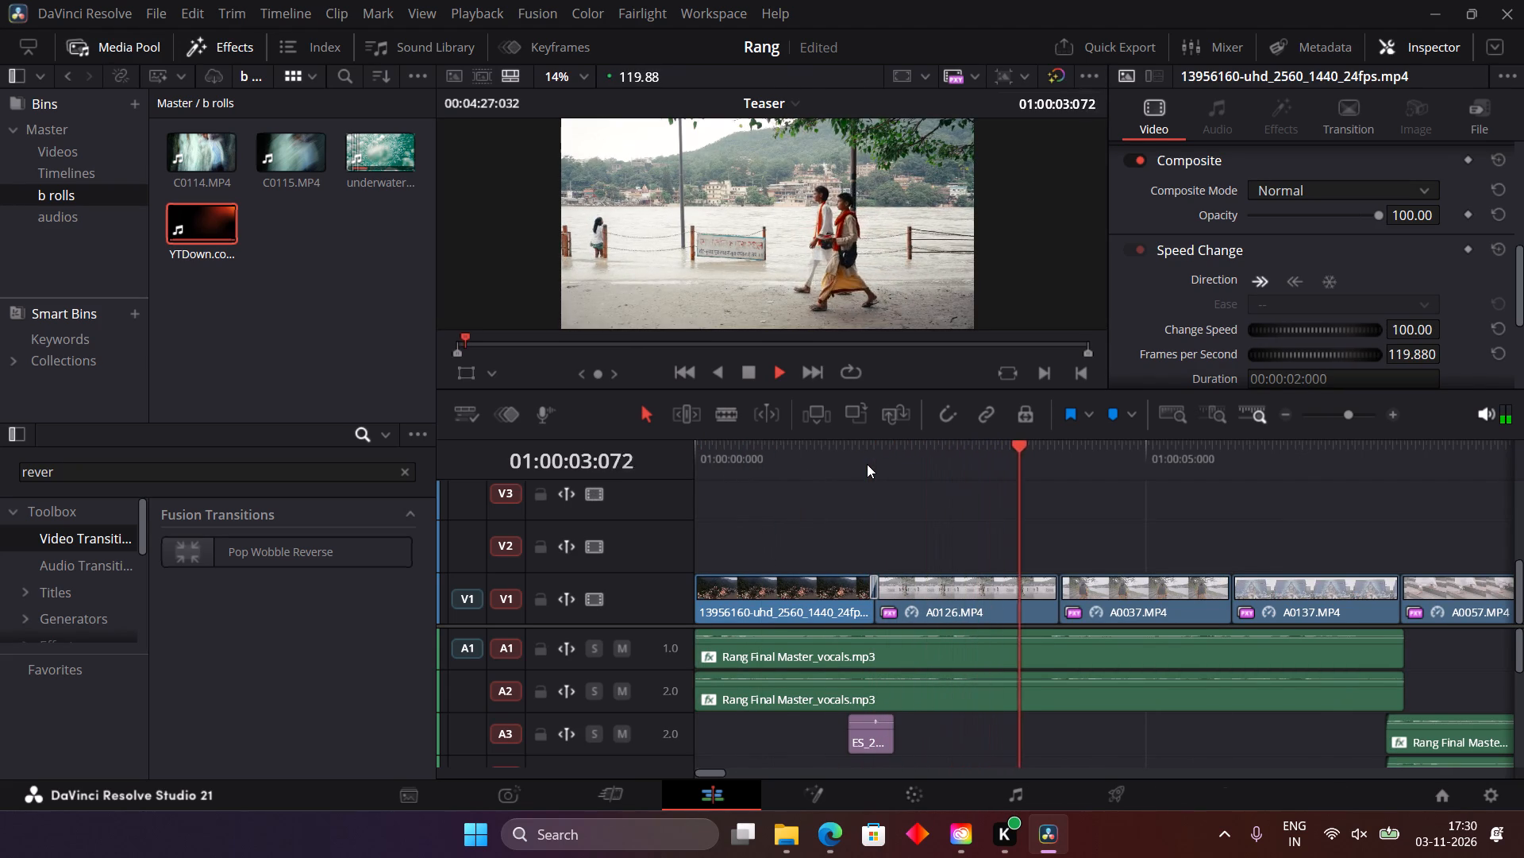
{"action": "key", "text": "space"}
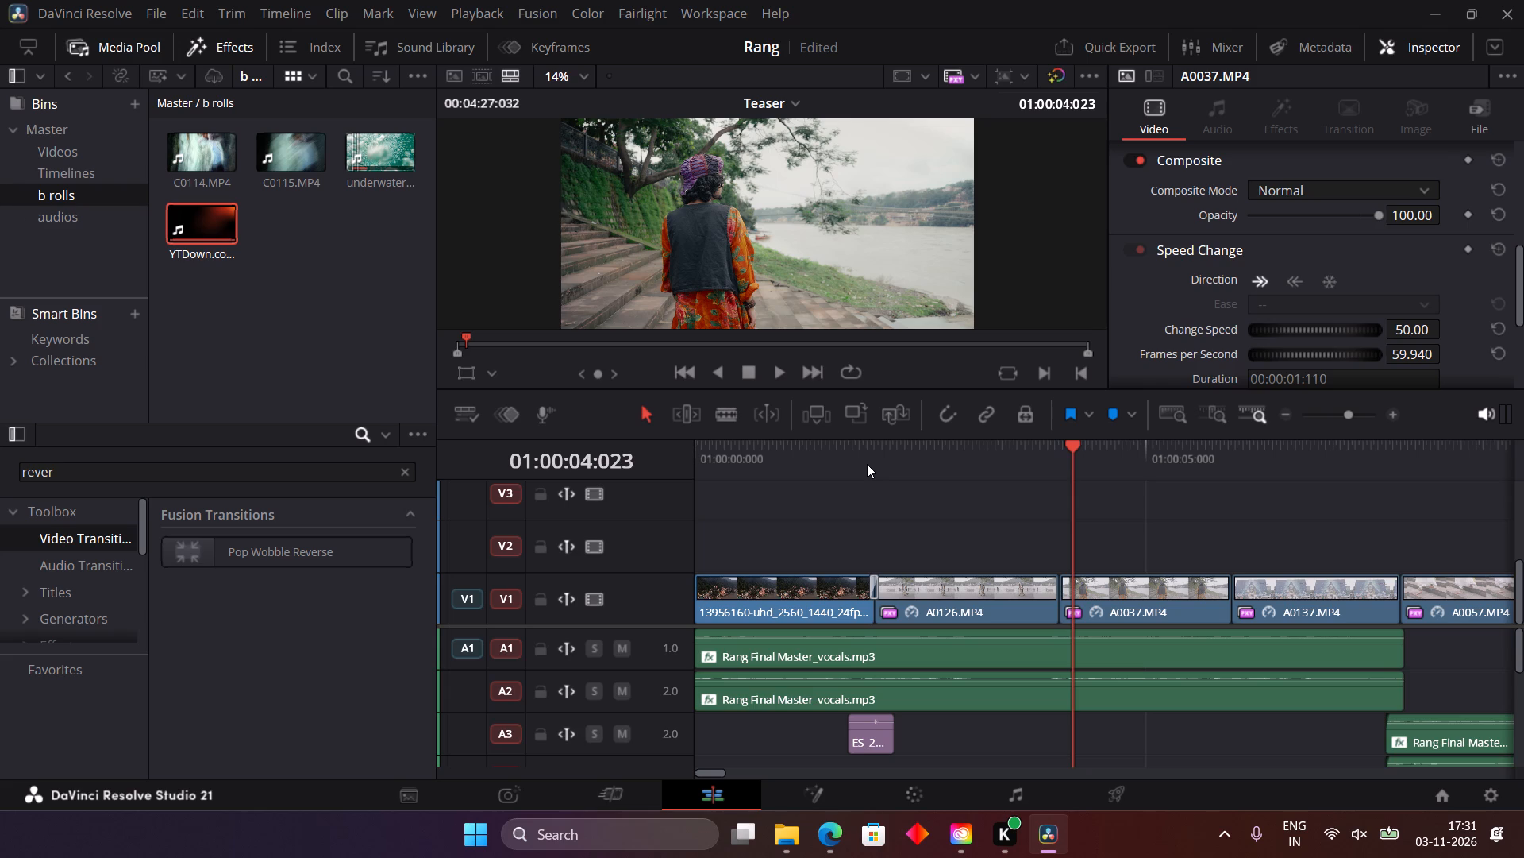
{"action": "left_click", "coordinate": [849, 447]}
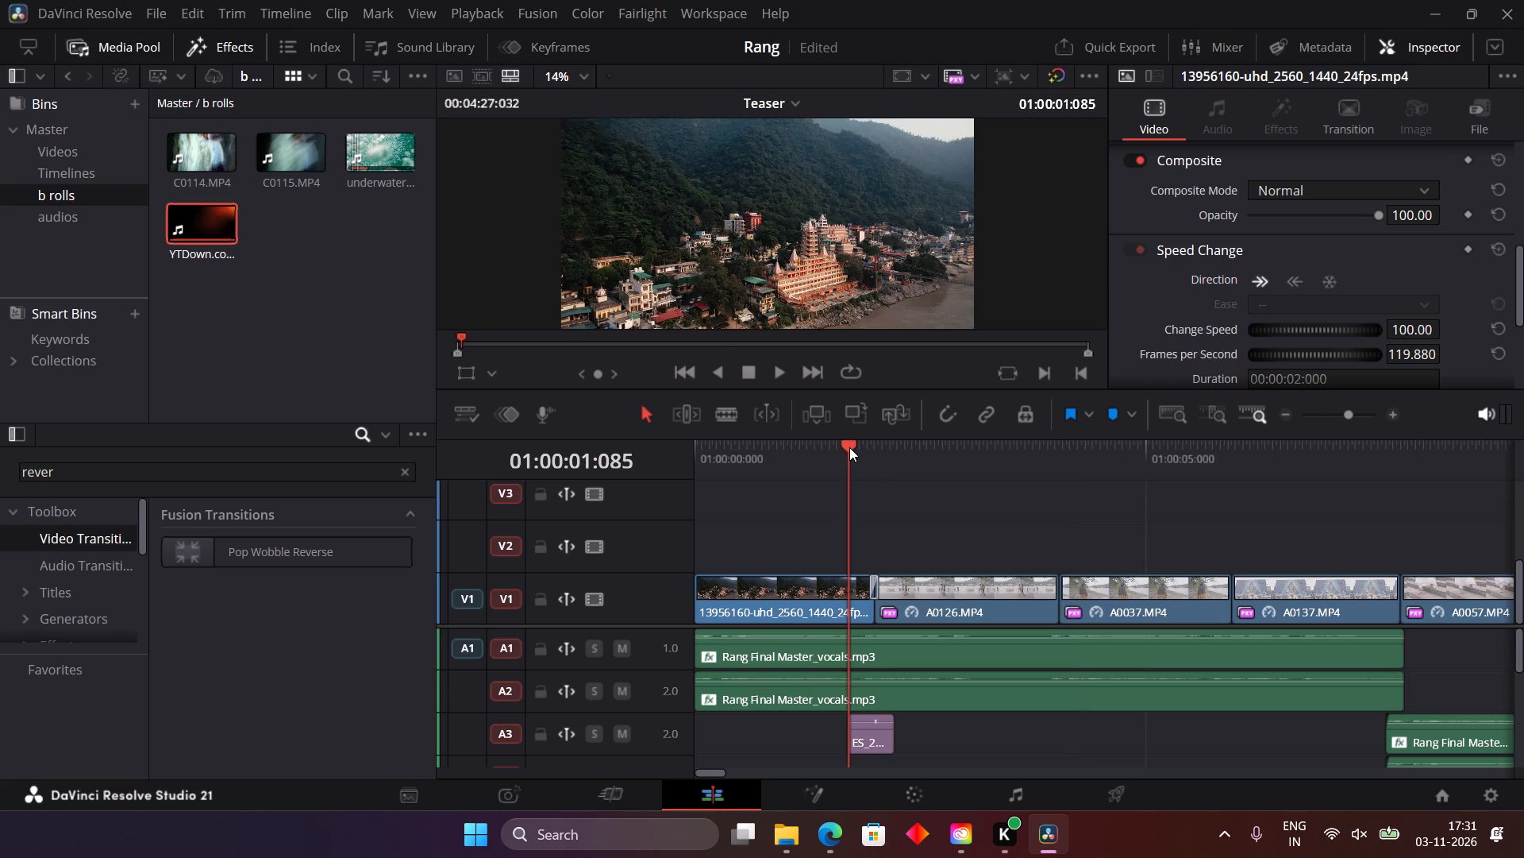
{"action": "key", "text": "space"}
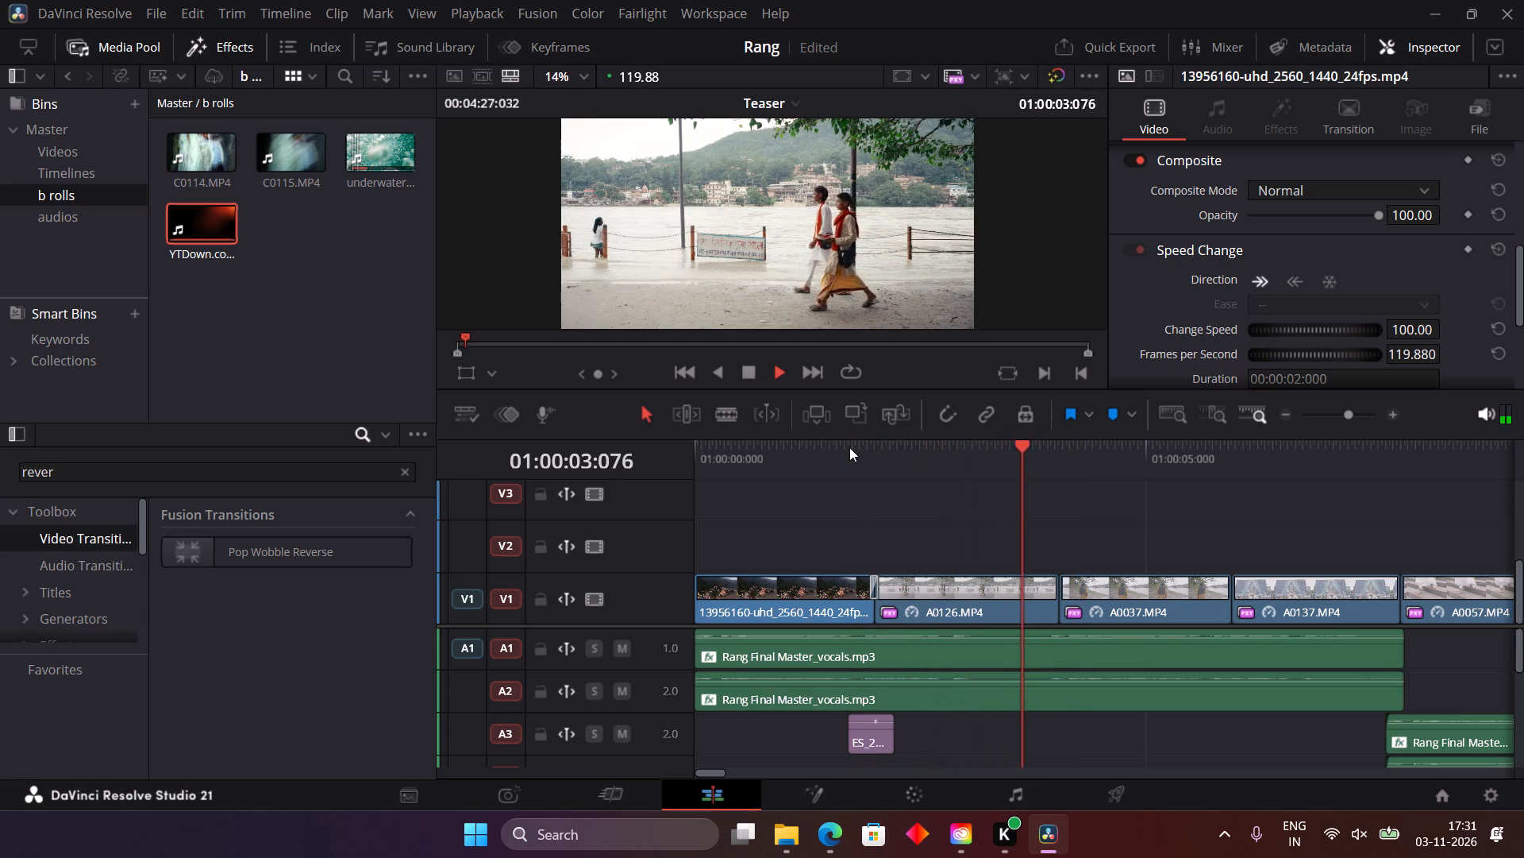
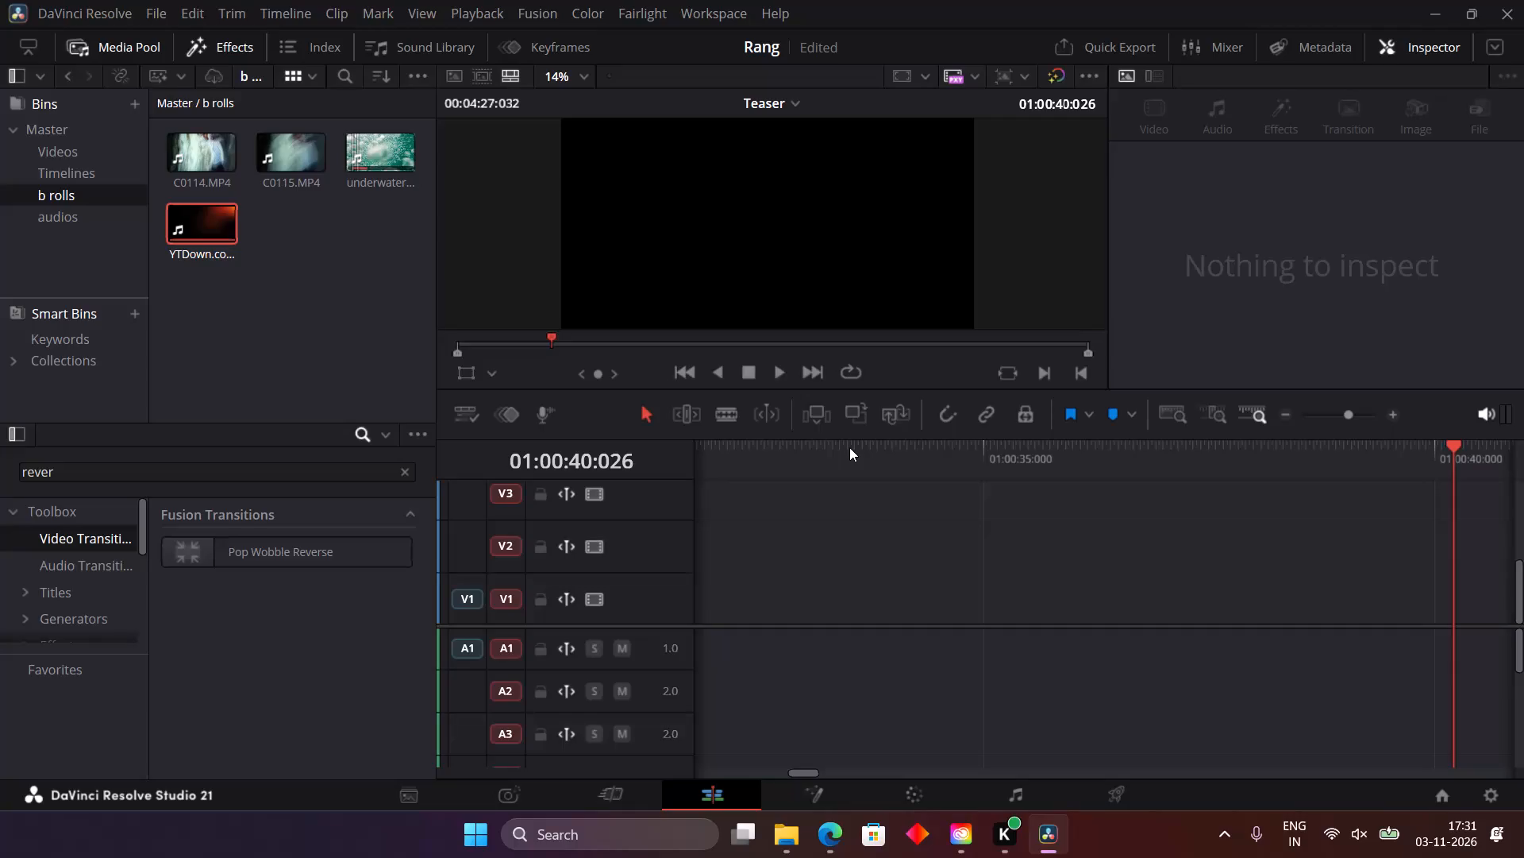
Scrub the Teaser timeline from A0057.MP4 through A0171.MP4 and A0093.MP4 into A0206.MP4 to check the middle clips.
{"action": "scroll", "coordinate": [794, 555], "scroll_direction": "right", "scroll_amount": 8}
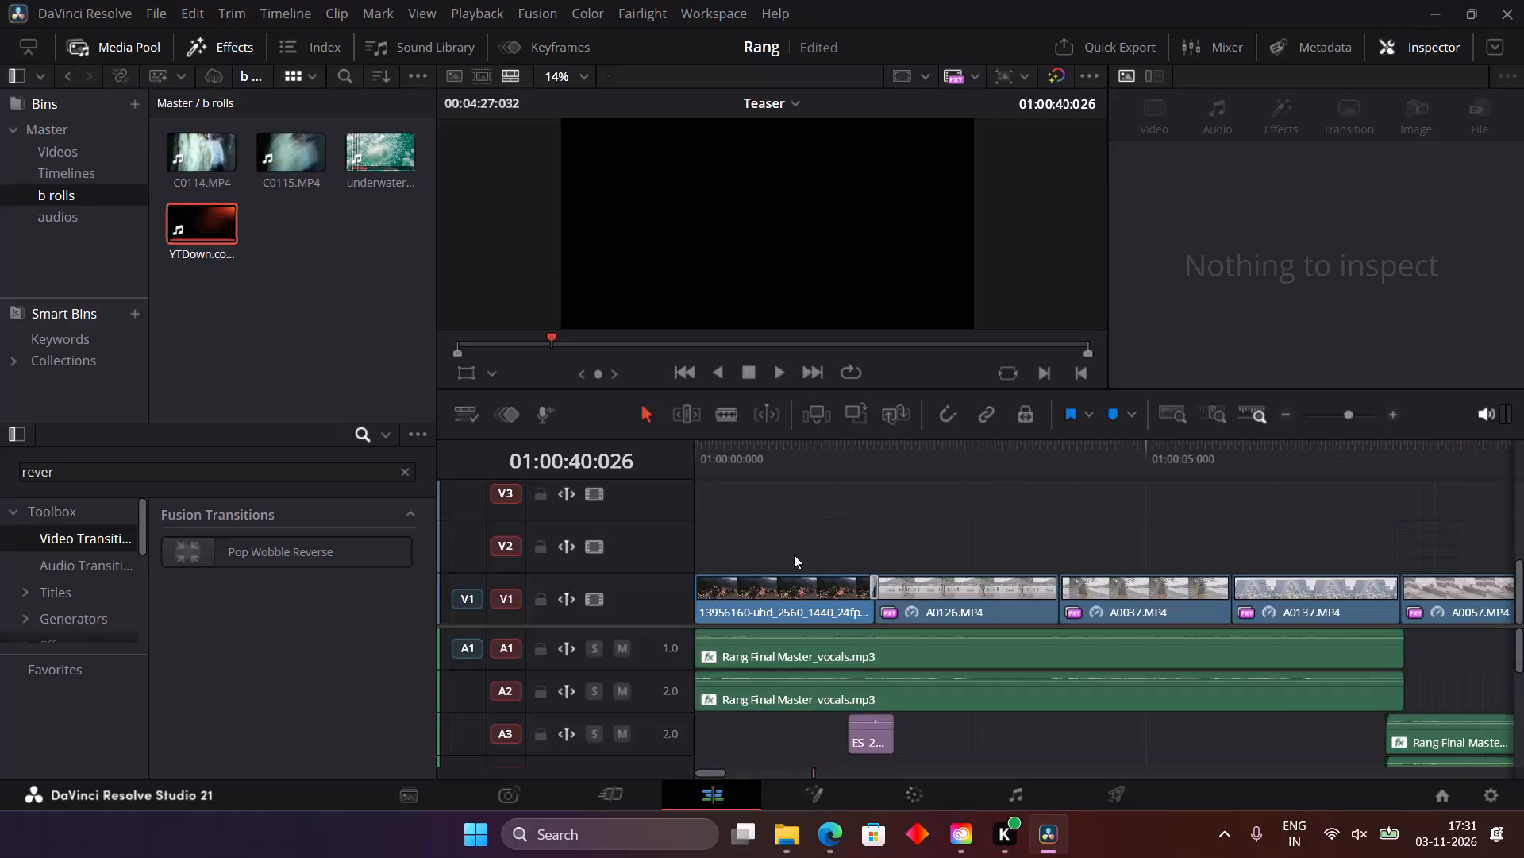
{"action": "scroll", "coordinate": [794, 555], "scroll_direction": "left", "scroll_amount": 2}
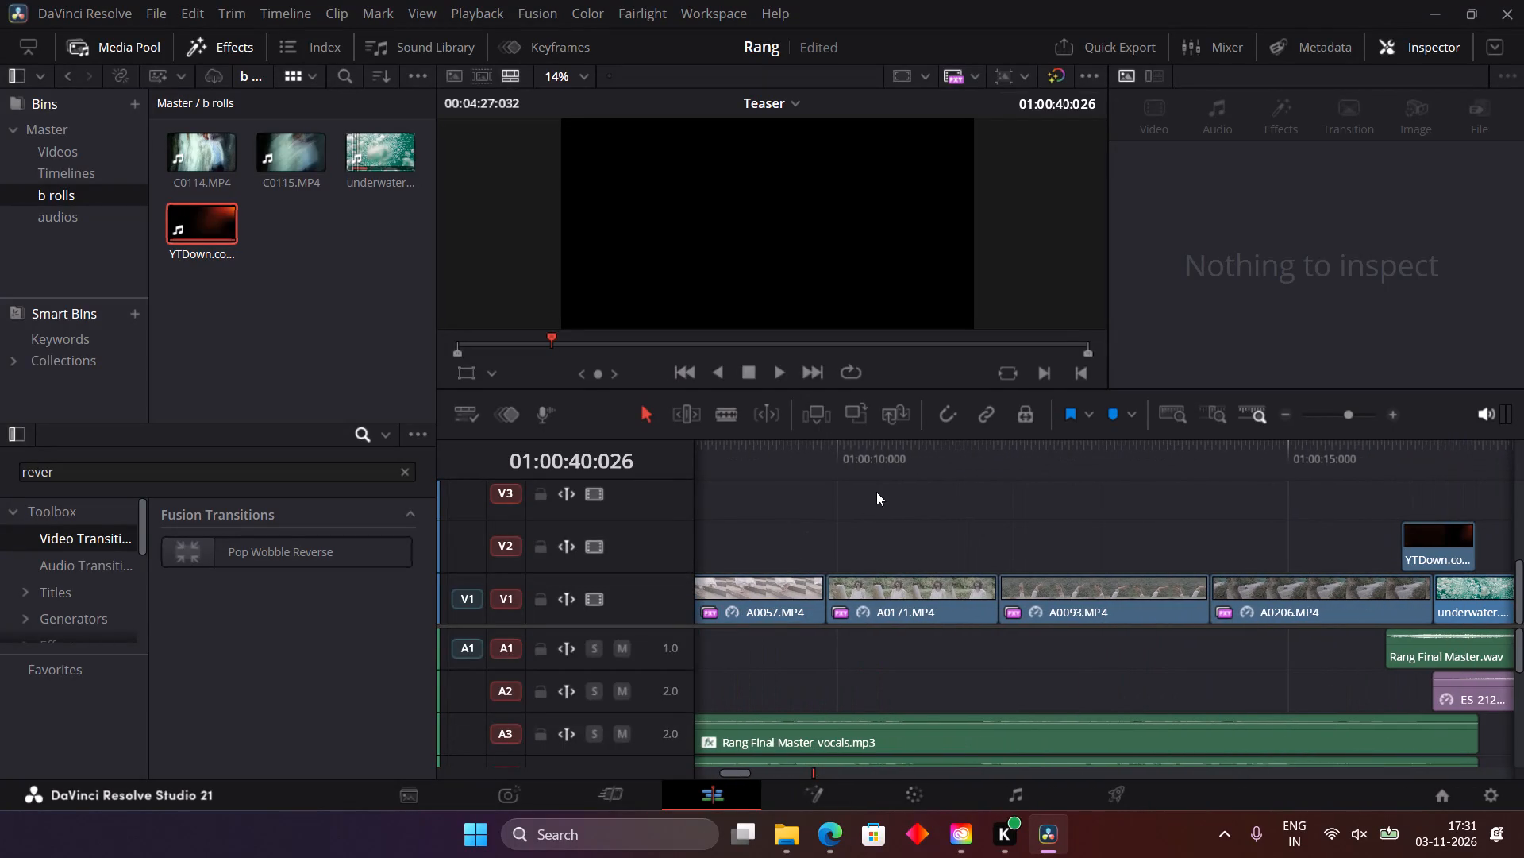
{"action": "left_click", "coordinate": [809, 450]}
{"action": "left_click_drag", "start_coordinate": [819, 450], "coordinate": [881, 458]}
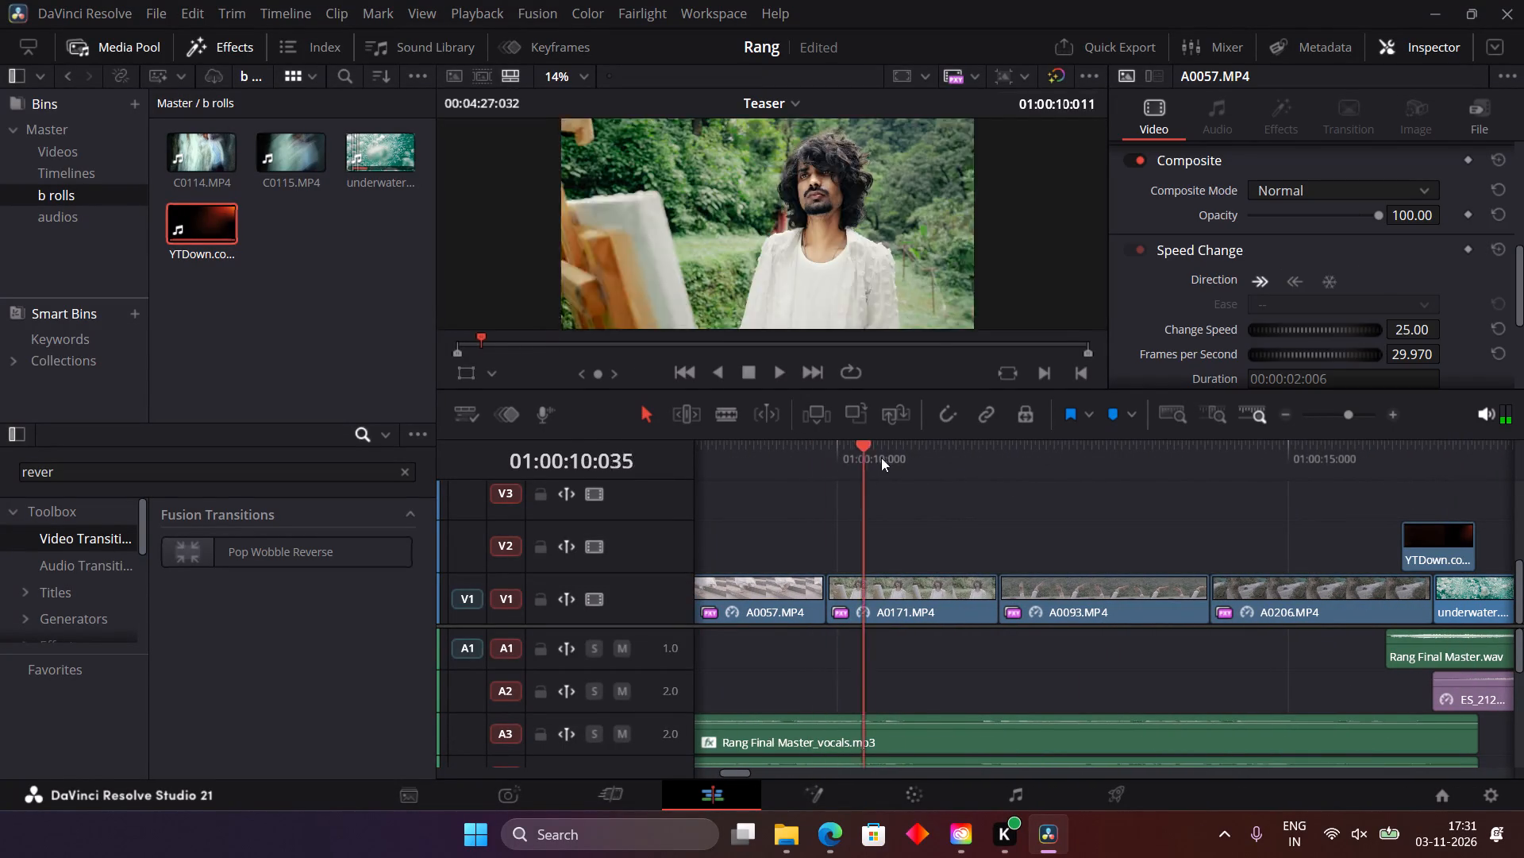
{"action": "left_click_drag", "start_coordinate": [881, 458], "coordinate": [1303, 454]}
Play back twice from late in the opening 13956160-uhd_2560_1440_24fps.mp4 clip, first into A0057.MP4, and on the second pass through A0171.MP4.
{"action": "scroll", "coordinate": [1303, 454], "scroll_direction": "right", "scroll_amount": 6}
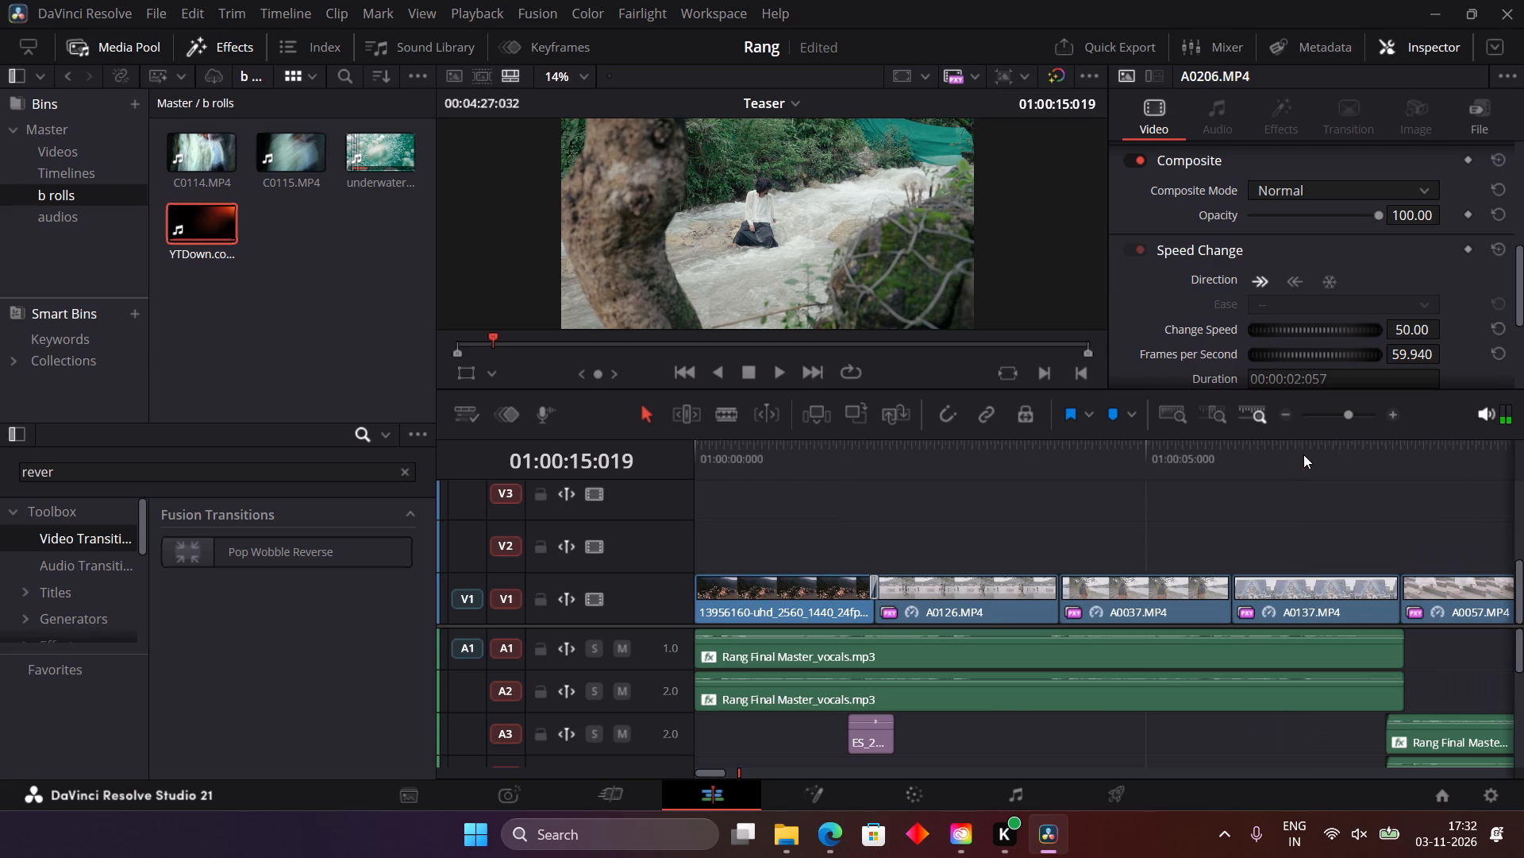
{"action": "left_click", "coordinate": [846, 446]}
{"action": "key", "text": "space"}
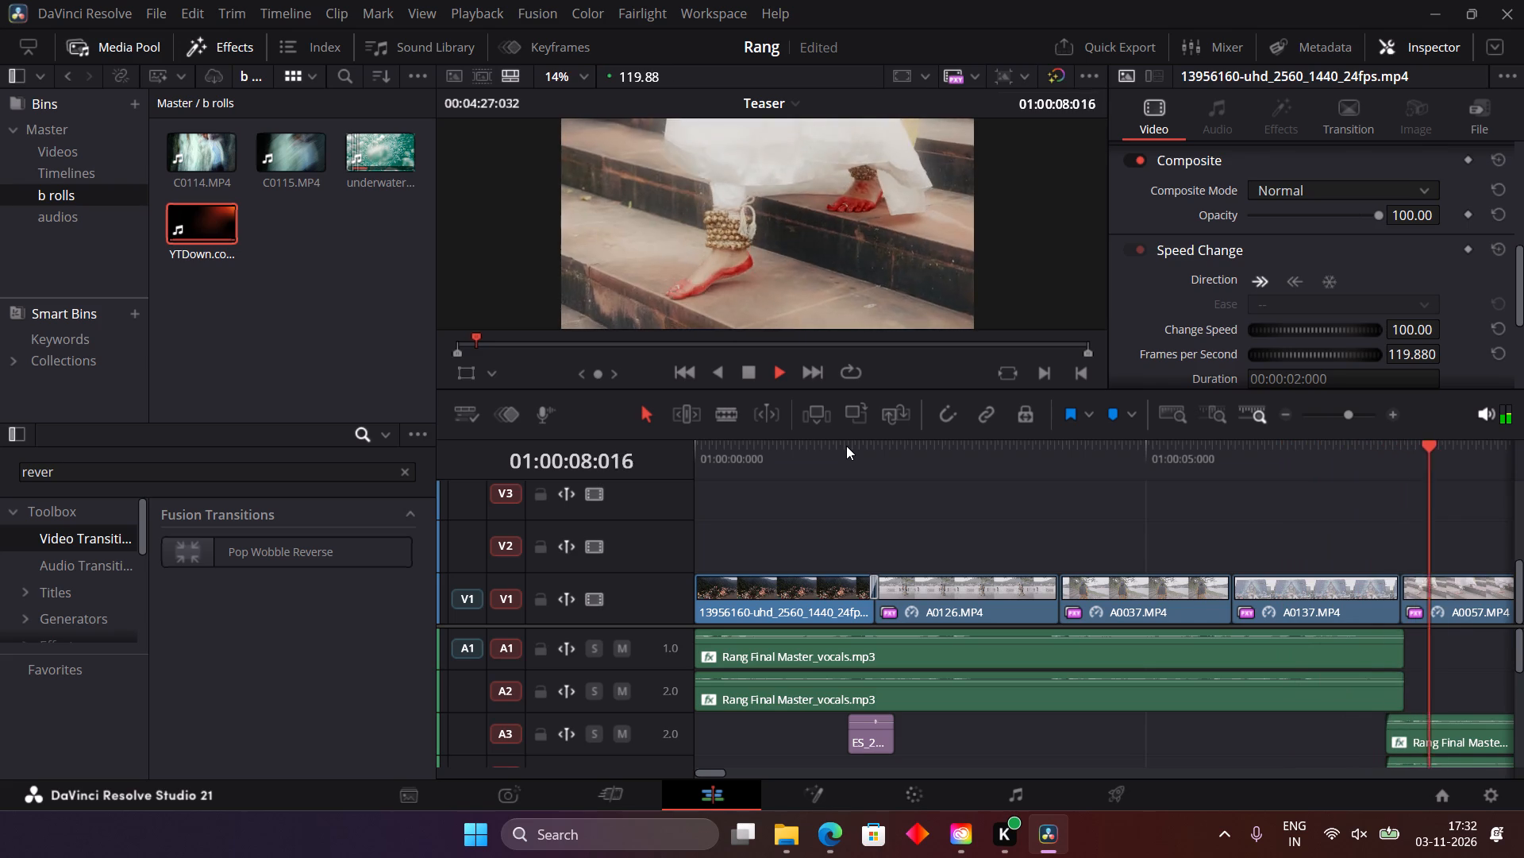
{"action": "key", "text": "space"}
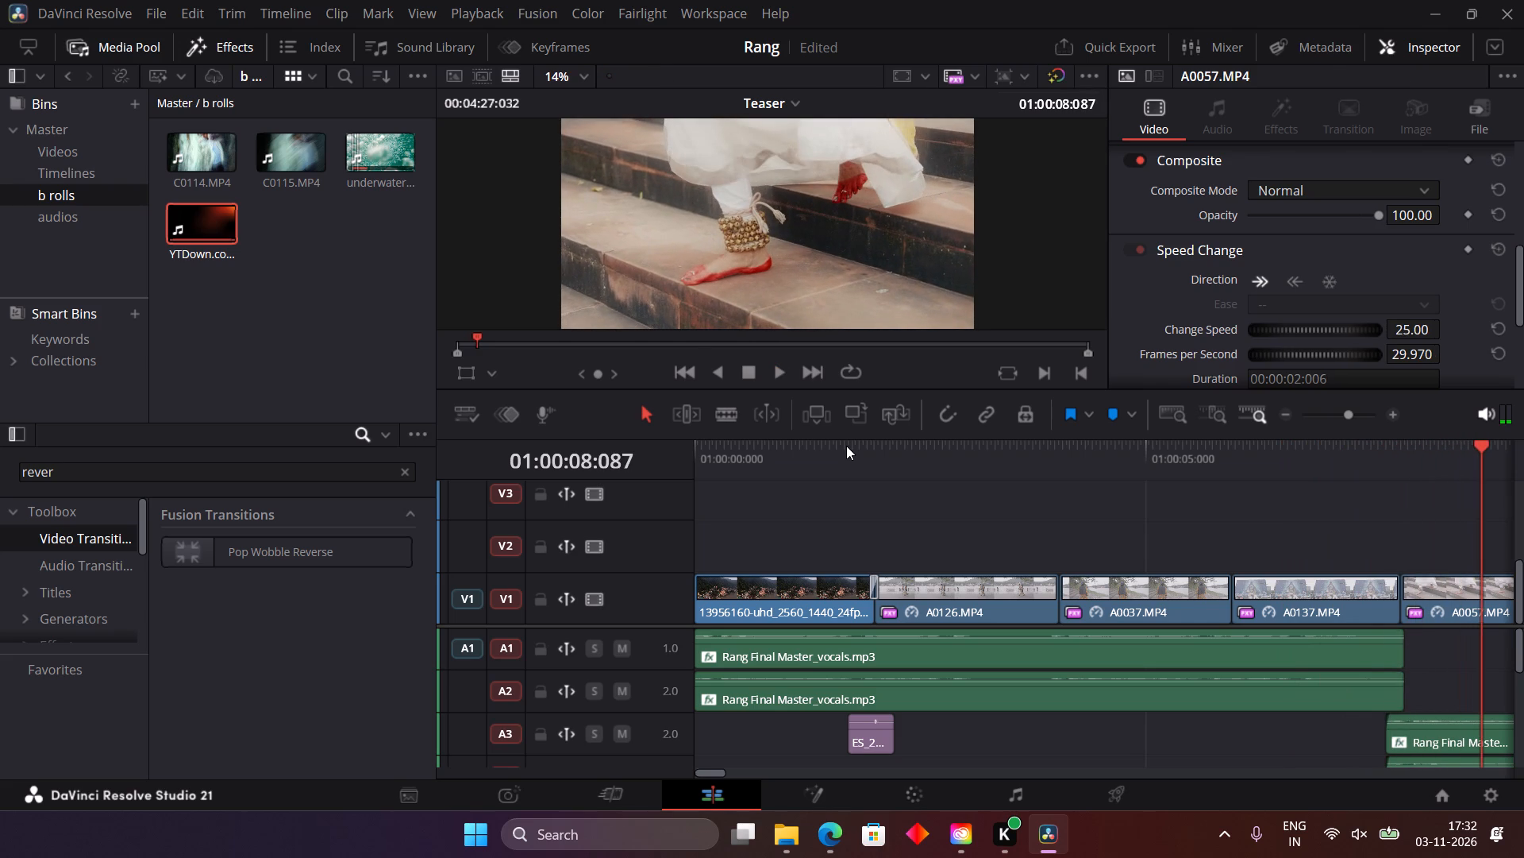
{"action": "left_click", "coordinate": [846, 446]}
{"action": "key", "text": "space"}
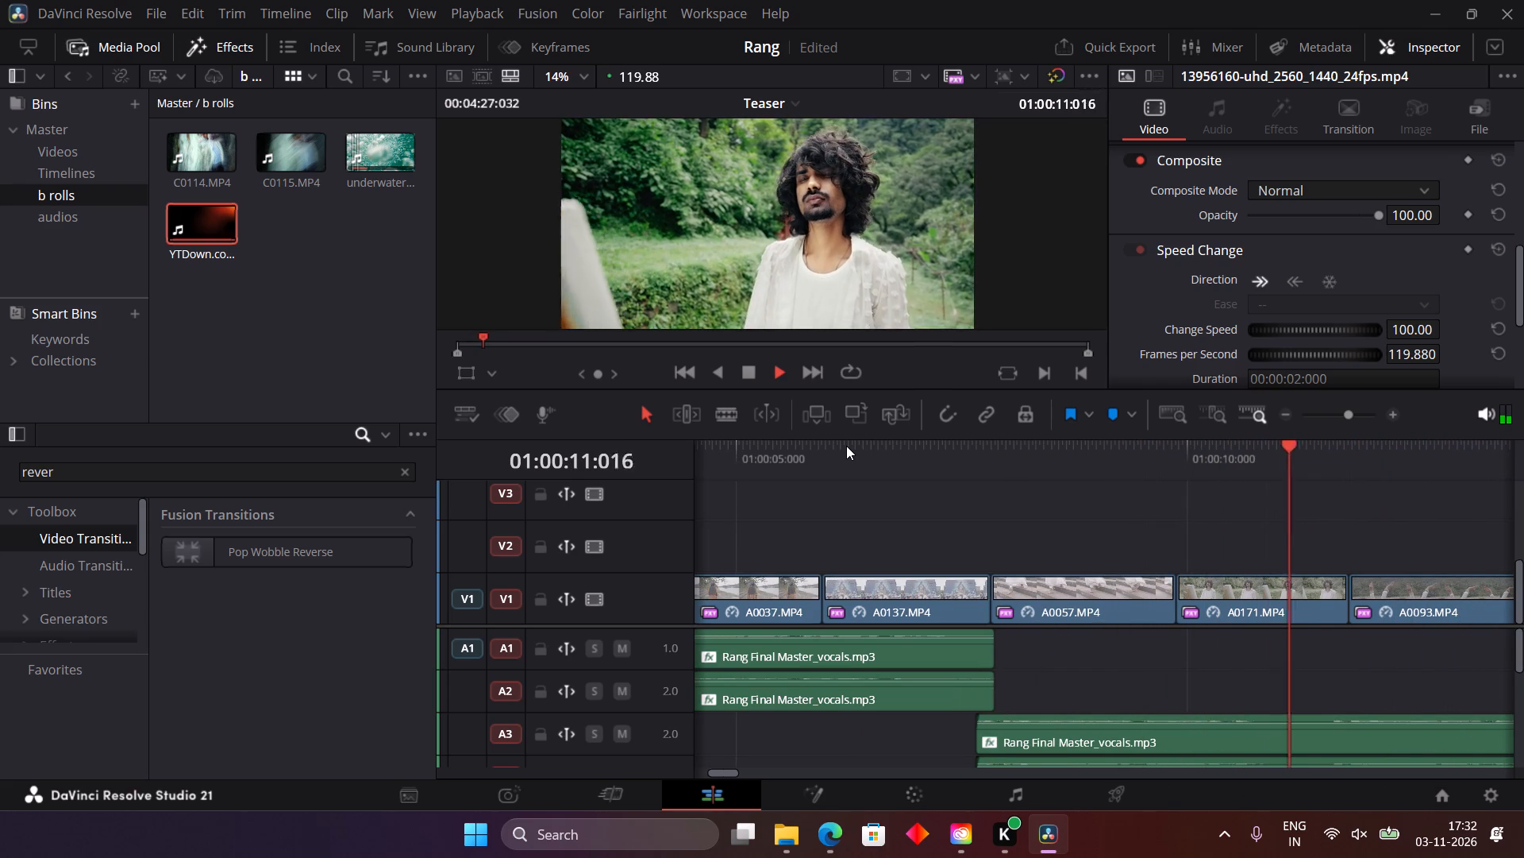
{"action": "key", "text": "space"}
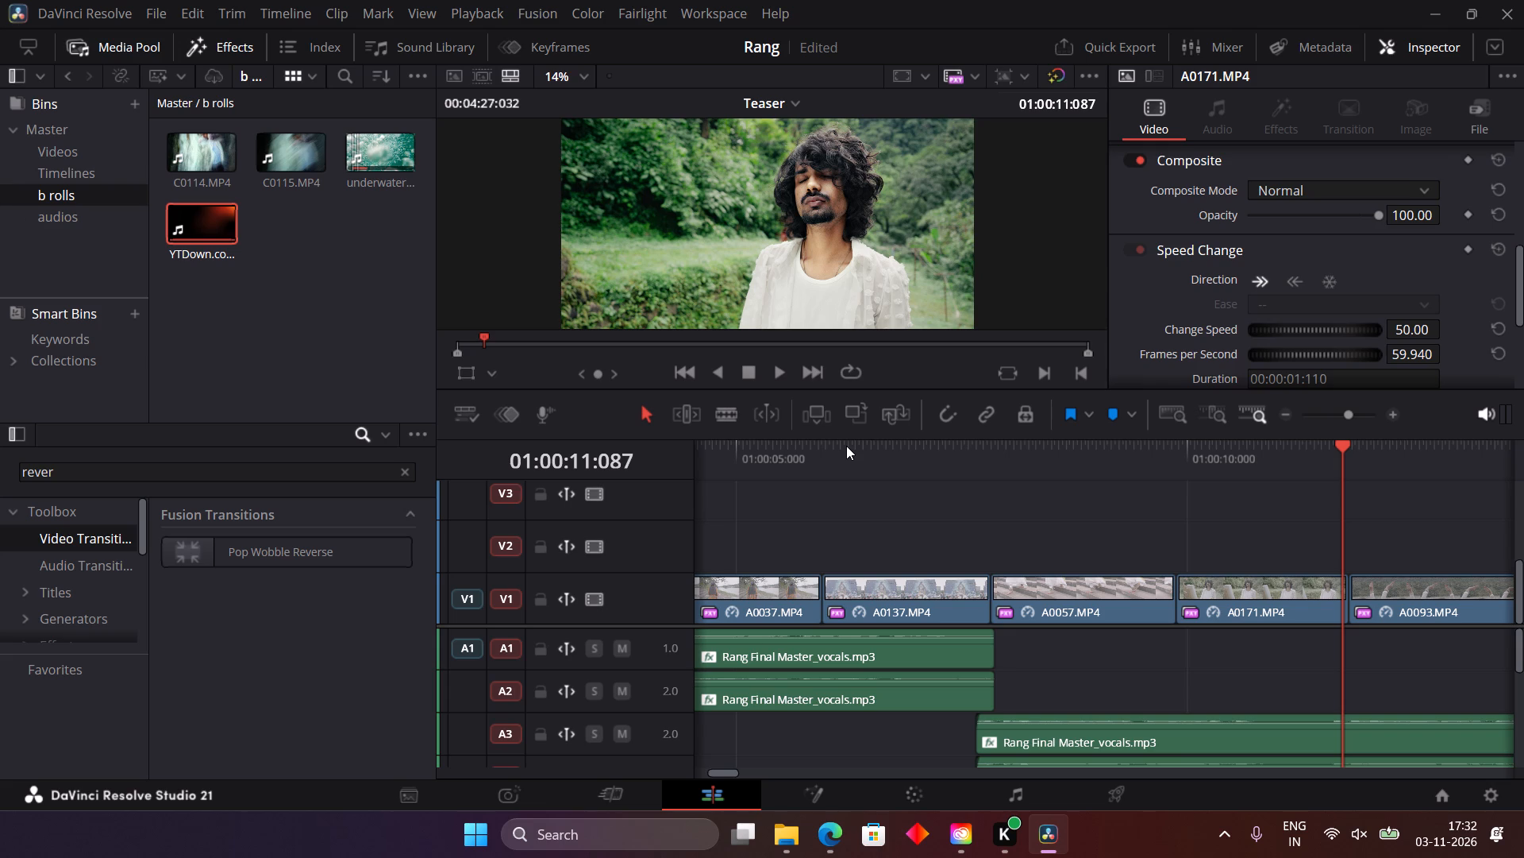
Replay the opening clips up to A0057.MP4, including once from the timeline's beginning, checking the cut from A0137.MP4 and the vocals changeover.
{"action": "left_click_drag", "start_coordinate": [799, 447], "coordinate": [842, 473]}
{"action": "key", "text": "space"}
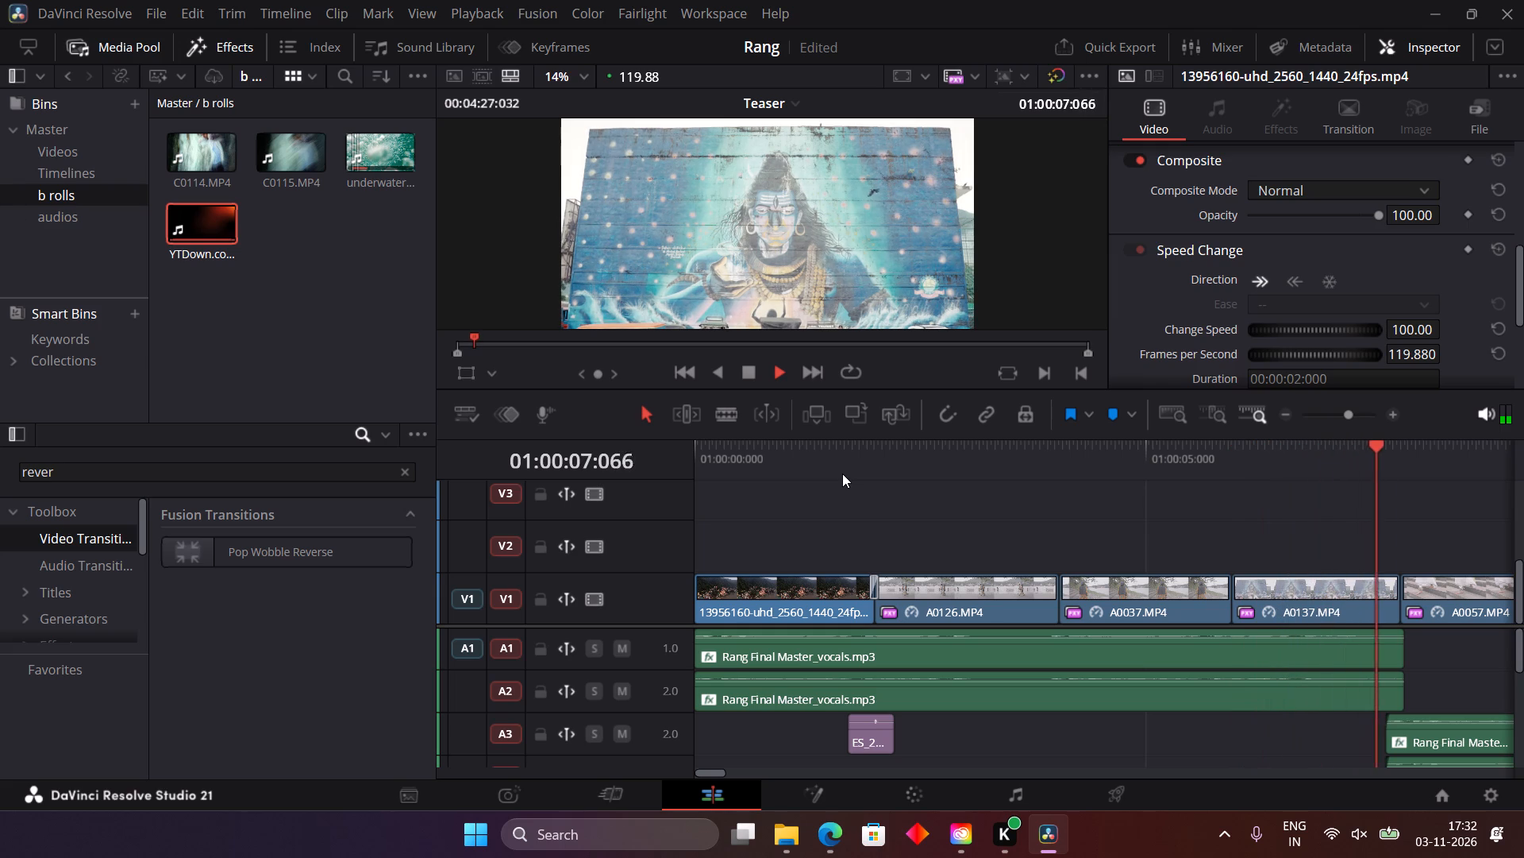
{"action": "key", "text": "space"}
{"action": "key", "text": "space"}
{"action": "key", "text": "space"}
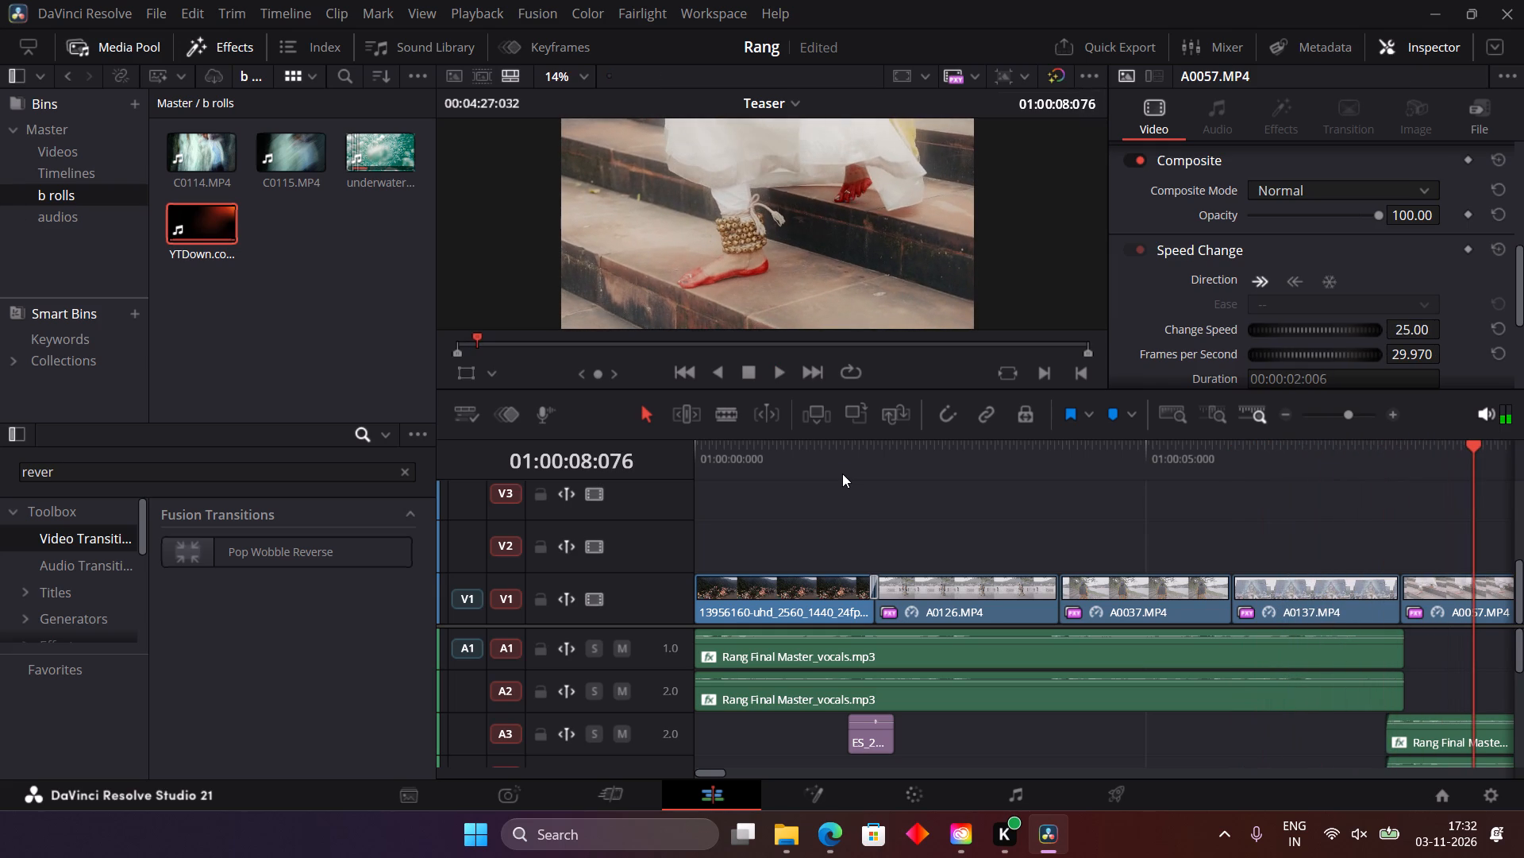
{"action": "left_click_drag", "start_coordinate": [843, 443], "coordinate": [675, 427]}
{"action": "key", "text": "space"}
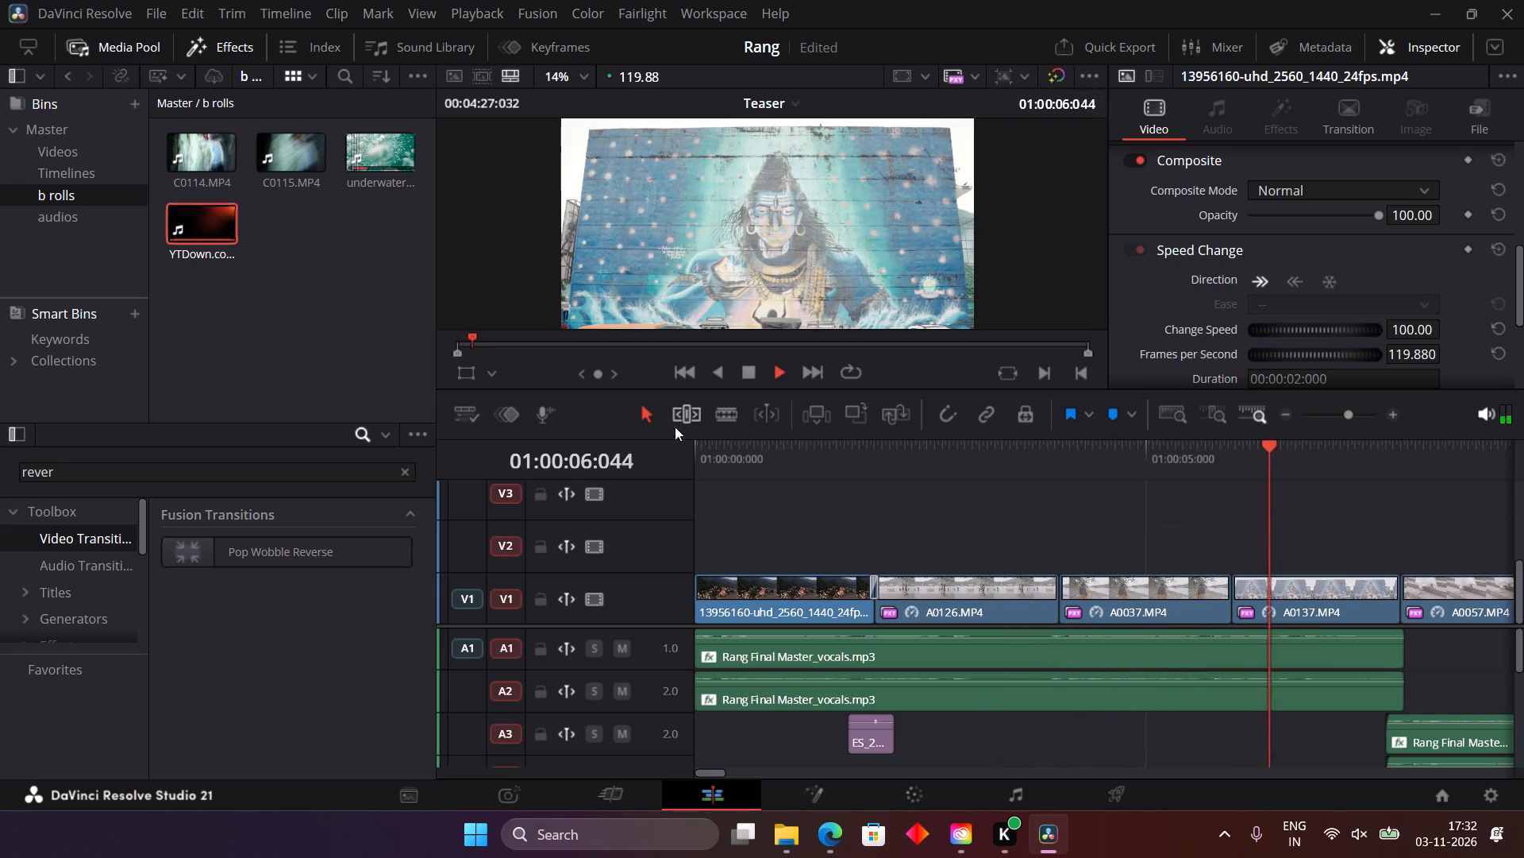
{"action": "key", "text": "space"}
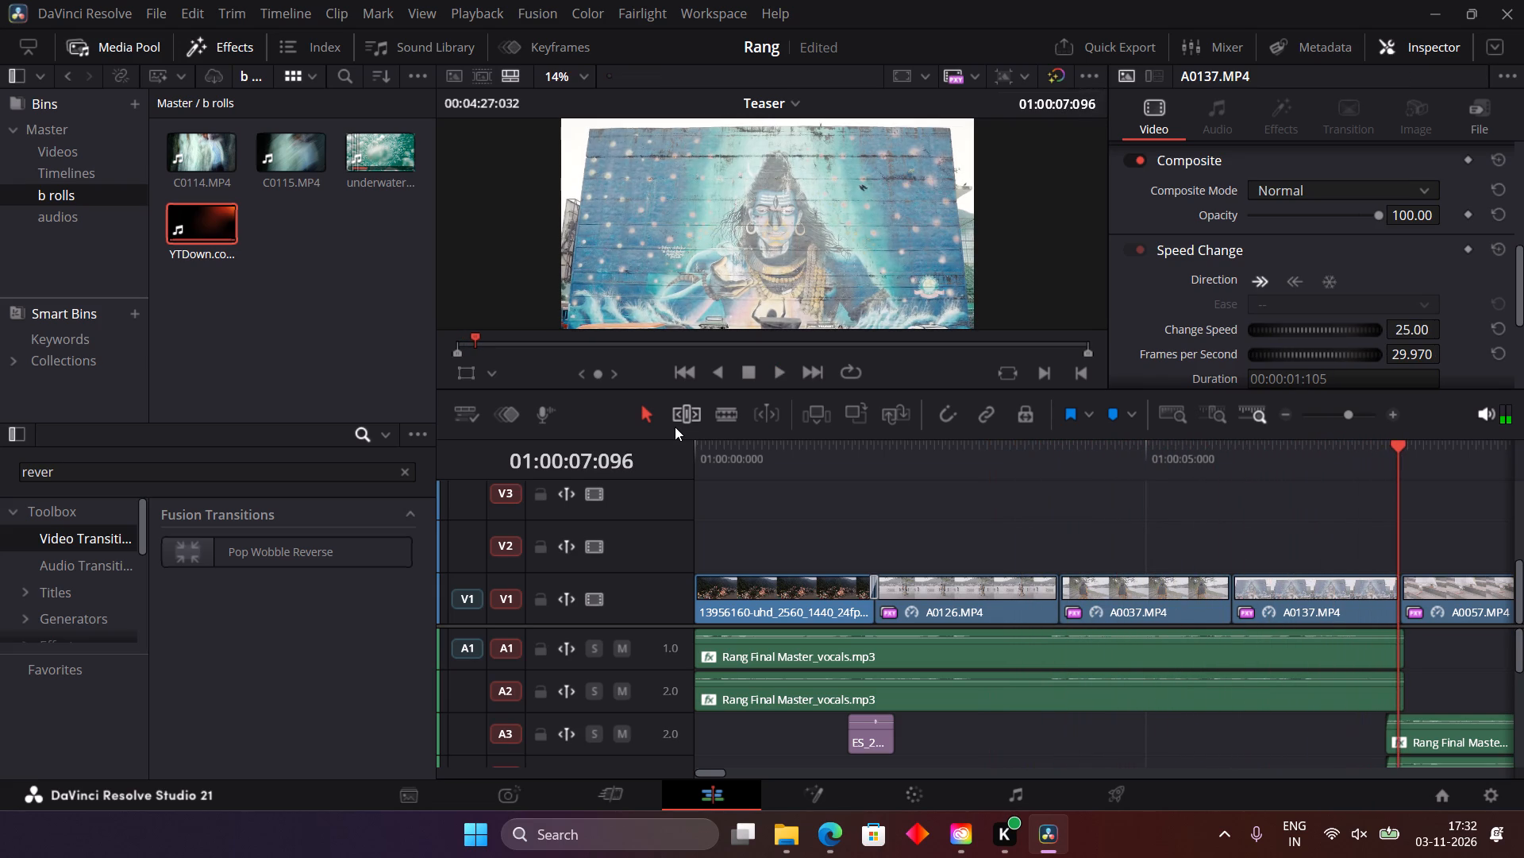
{"action": "key", "text": "space"}
{"action": "key", "text": "space"}
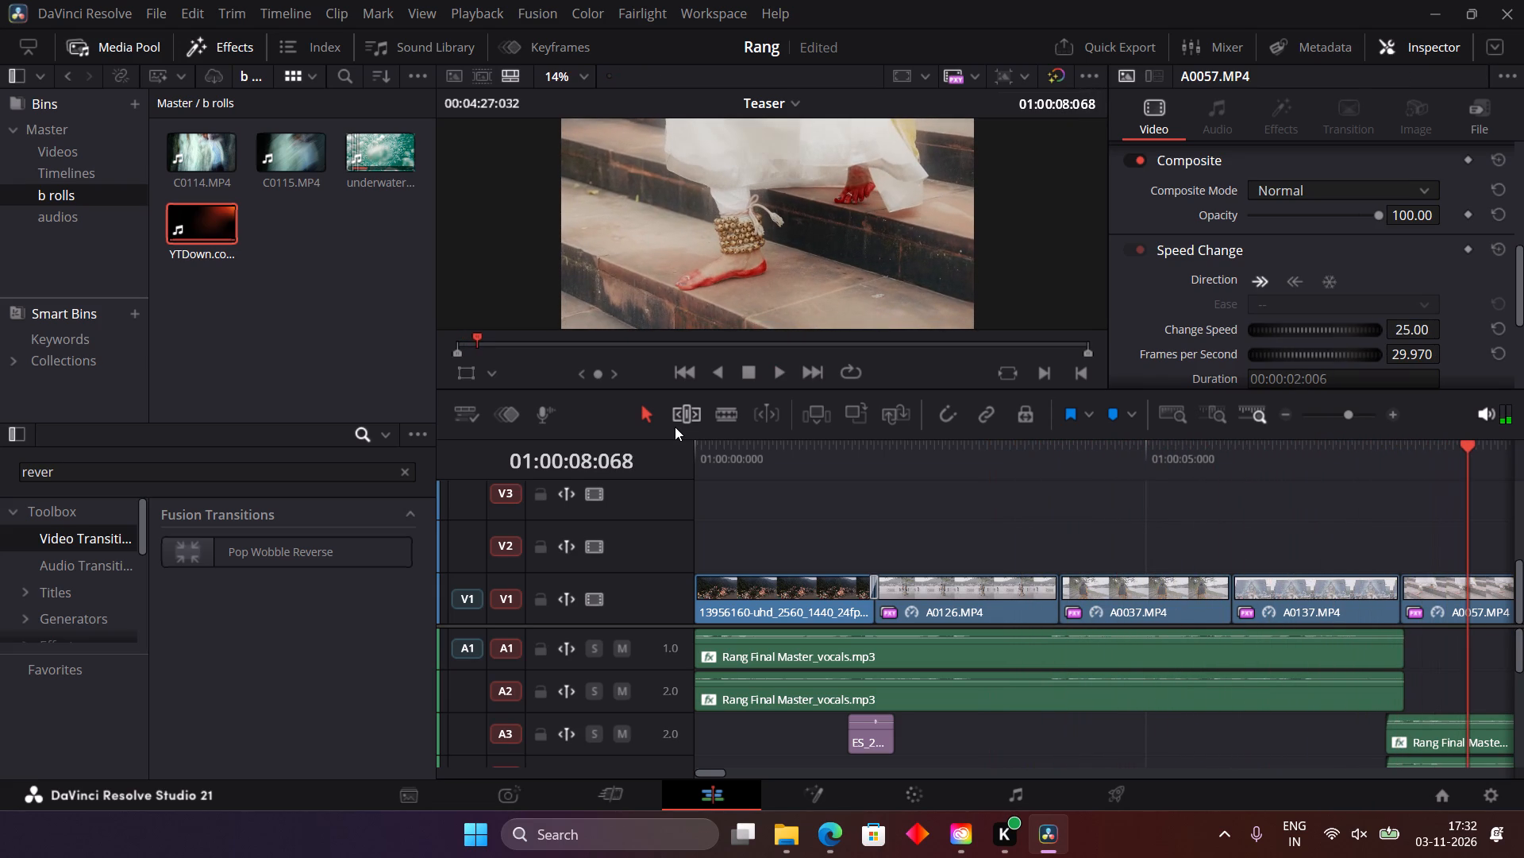
Play the rest of the Teaser timeline from A0057.MP4 to just past the end of underwater.mp4, checking picture and audio.
{"action": "key", "text": "ctrl+minus"}
{"action": "key", "text": "ctrl+minus"}
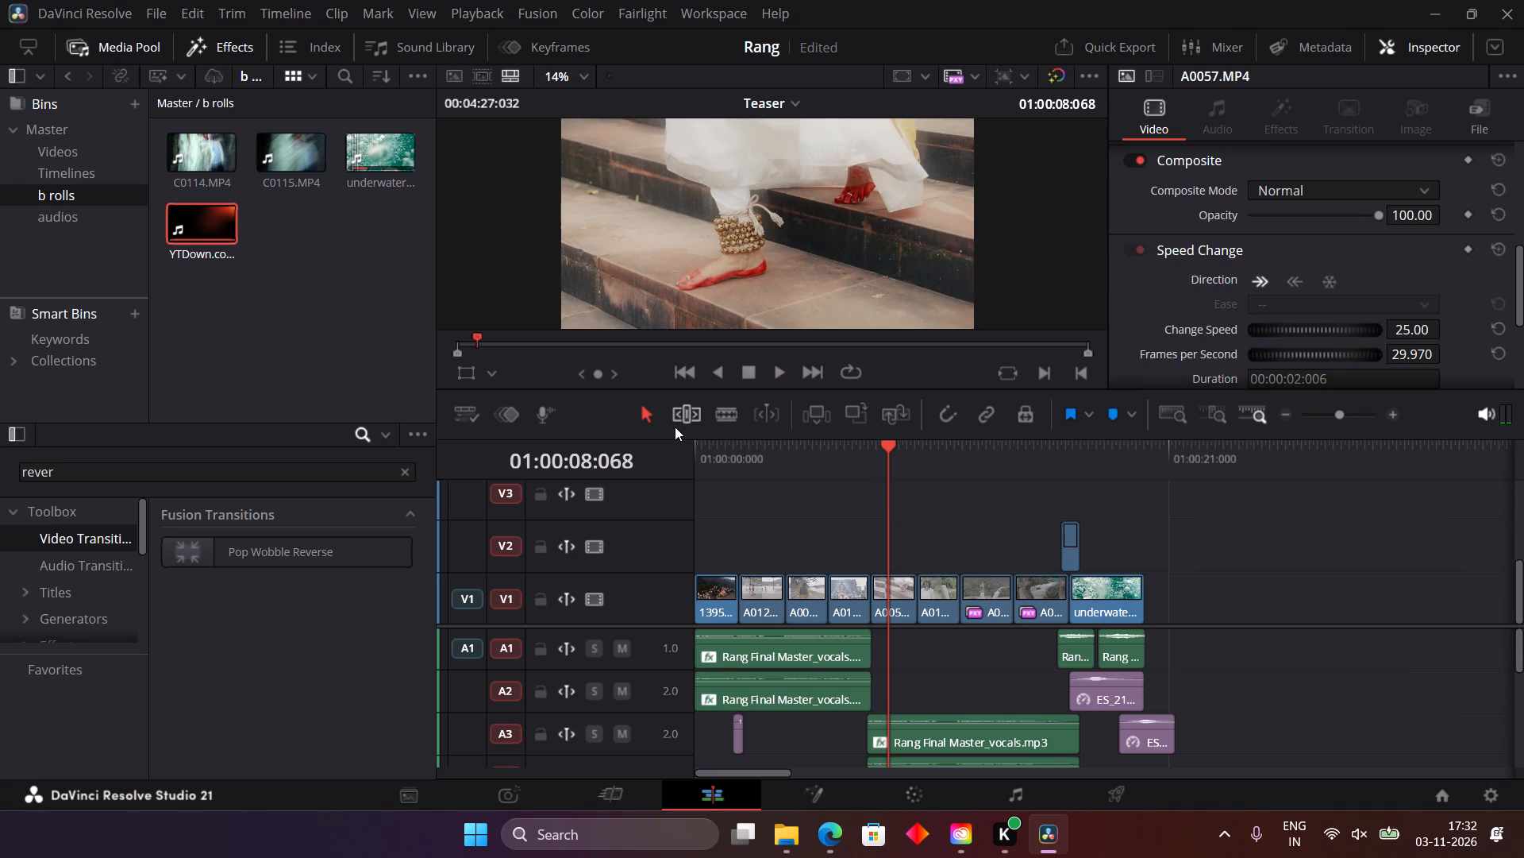
{"action": "key", "text": "space"}
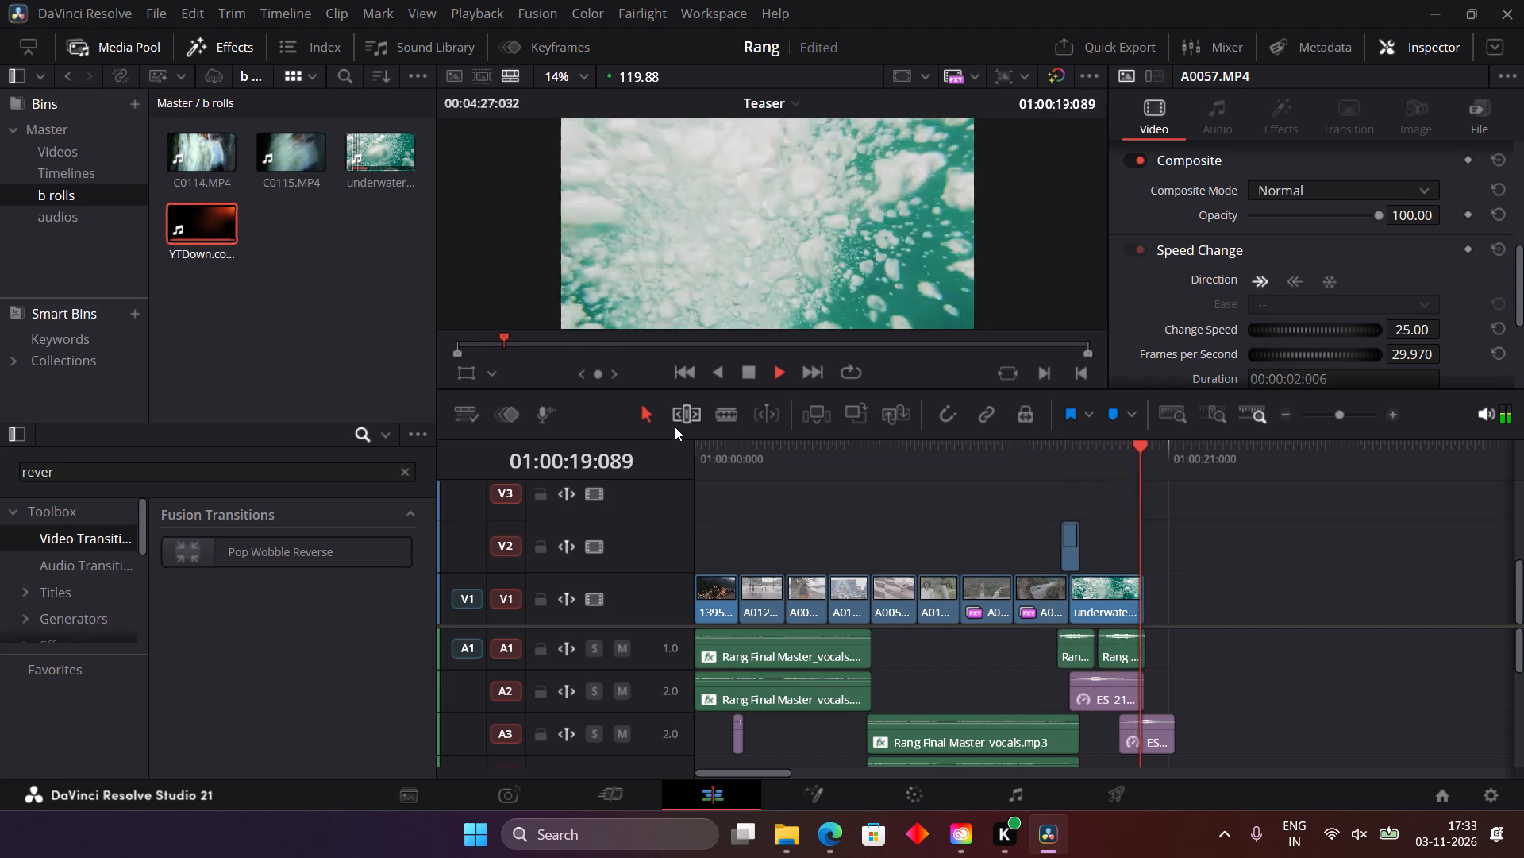
{"action": "key", "text": "space"}
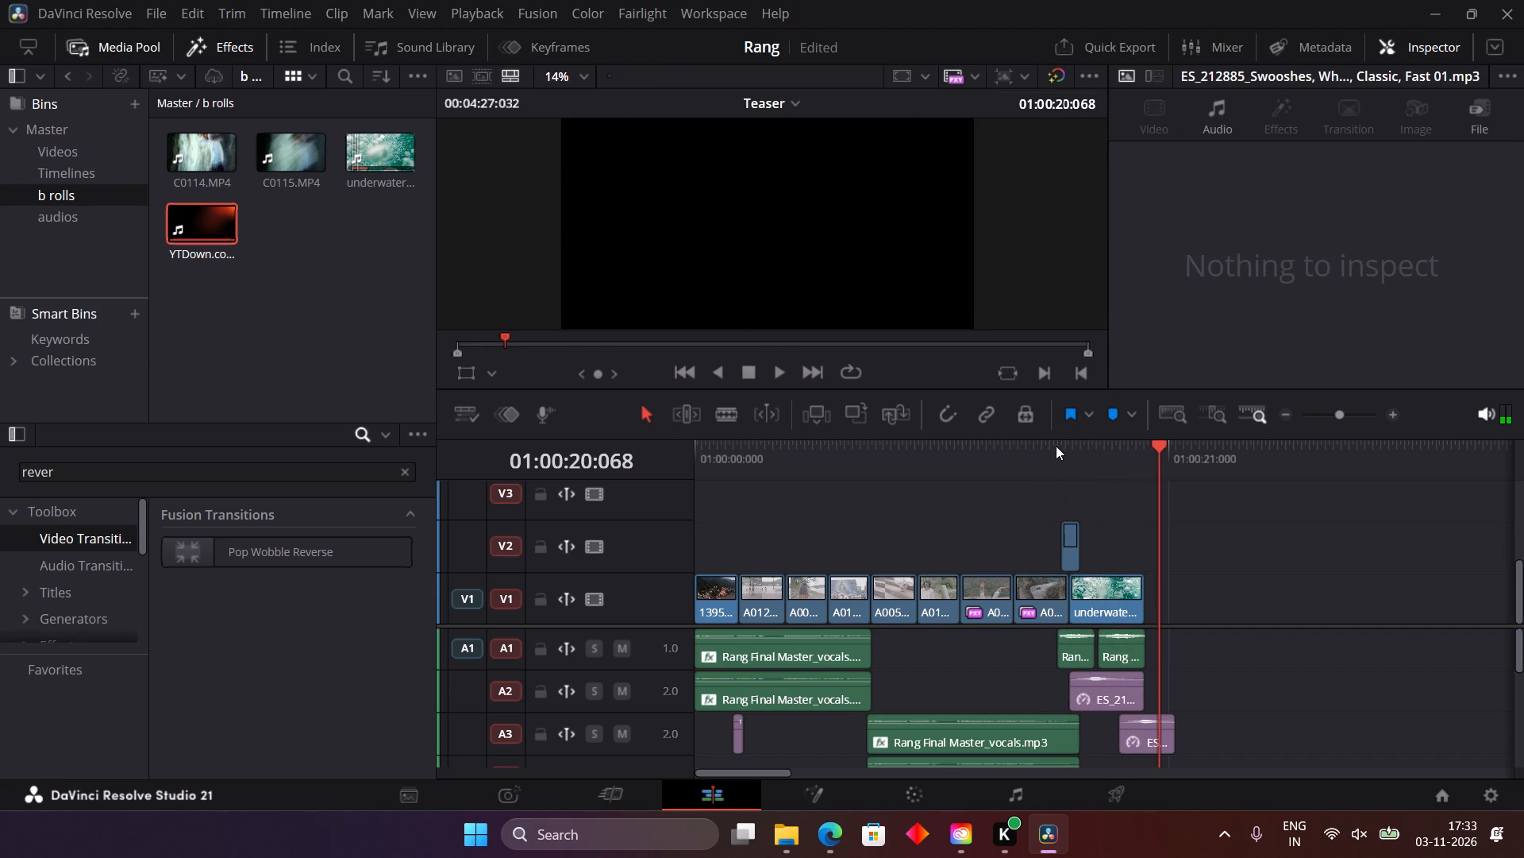
Scrub and replay the light-leak transition from A0206.MP4 into underwater.mp4 through to the clip's end, checking picture and sound effects.
{"action": "left_click_drag", "start_coordinate": [1057, 443], "coordinate": [1097, 454]}
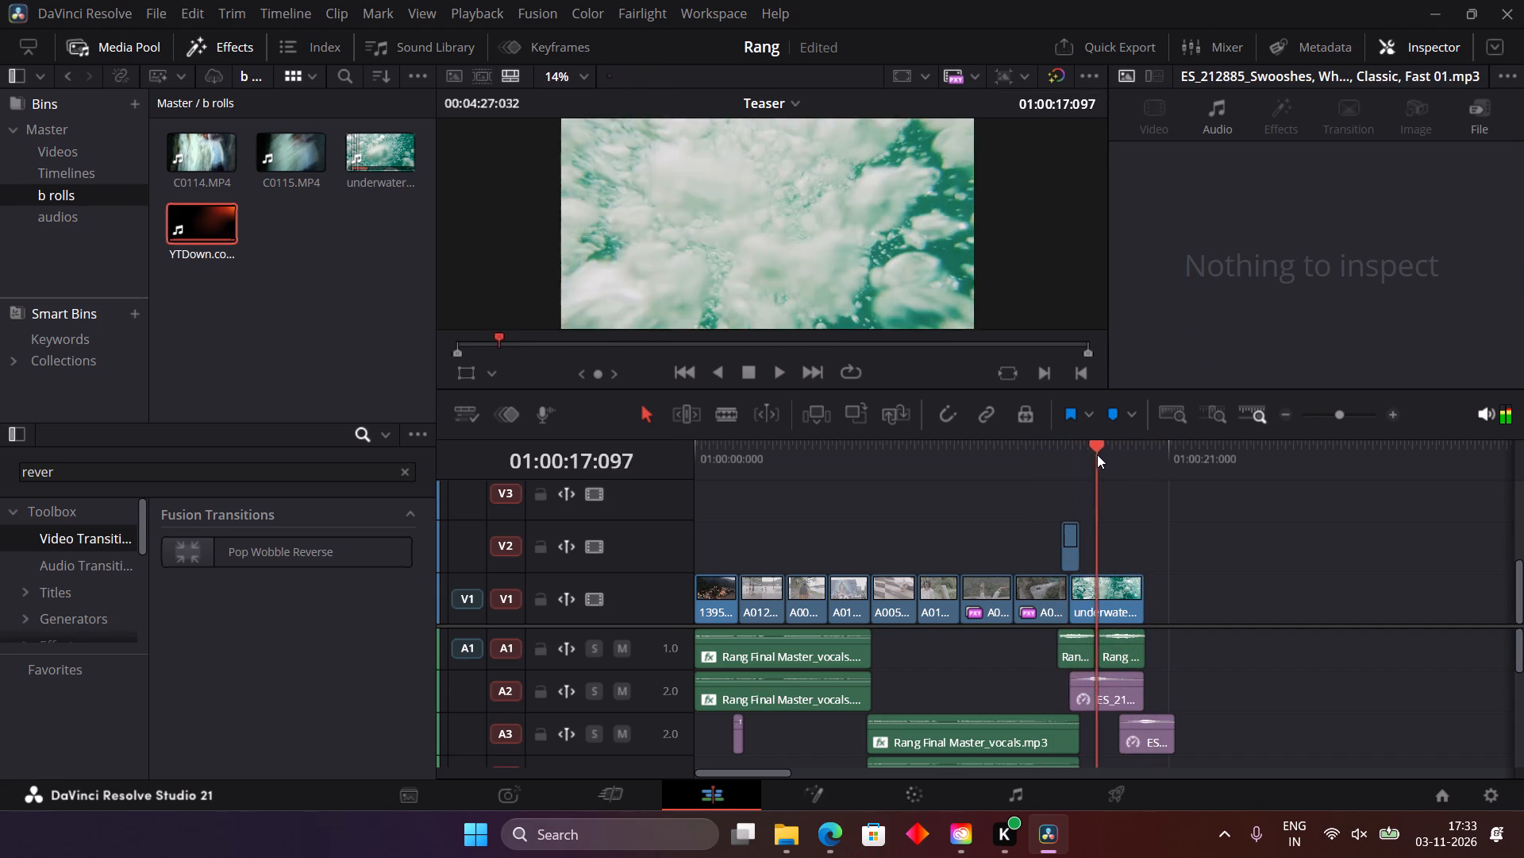
{"action": "left_click_drag", "start_coordinate": [1097, 454], "coordinate": [1048, 445]}
{"action": "key", "text": "space"}
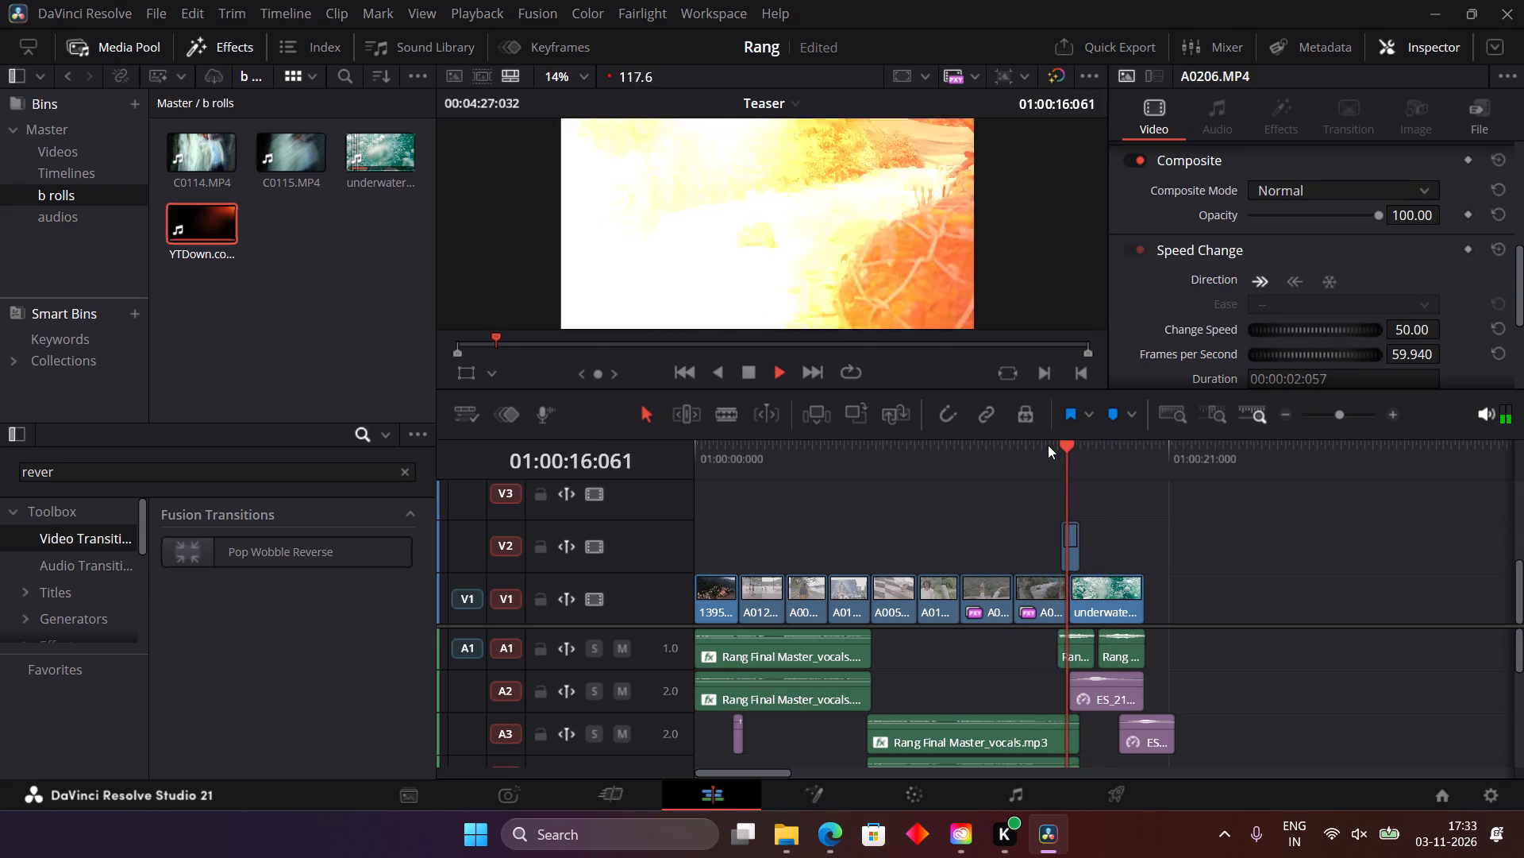
{"action": "key", "text": "space"}
{"action": "key", "text": "space"}
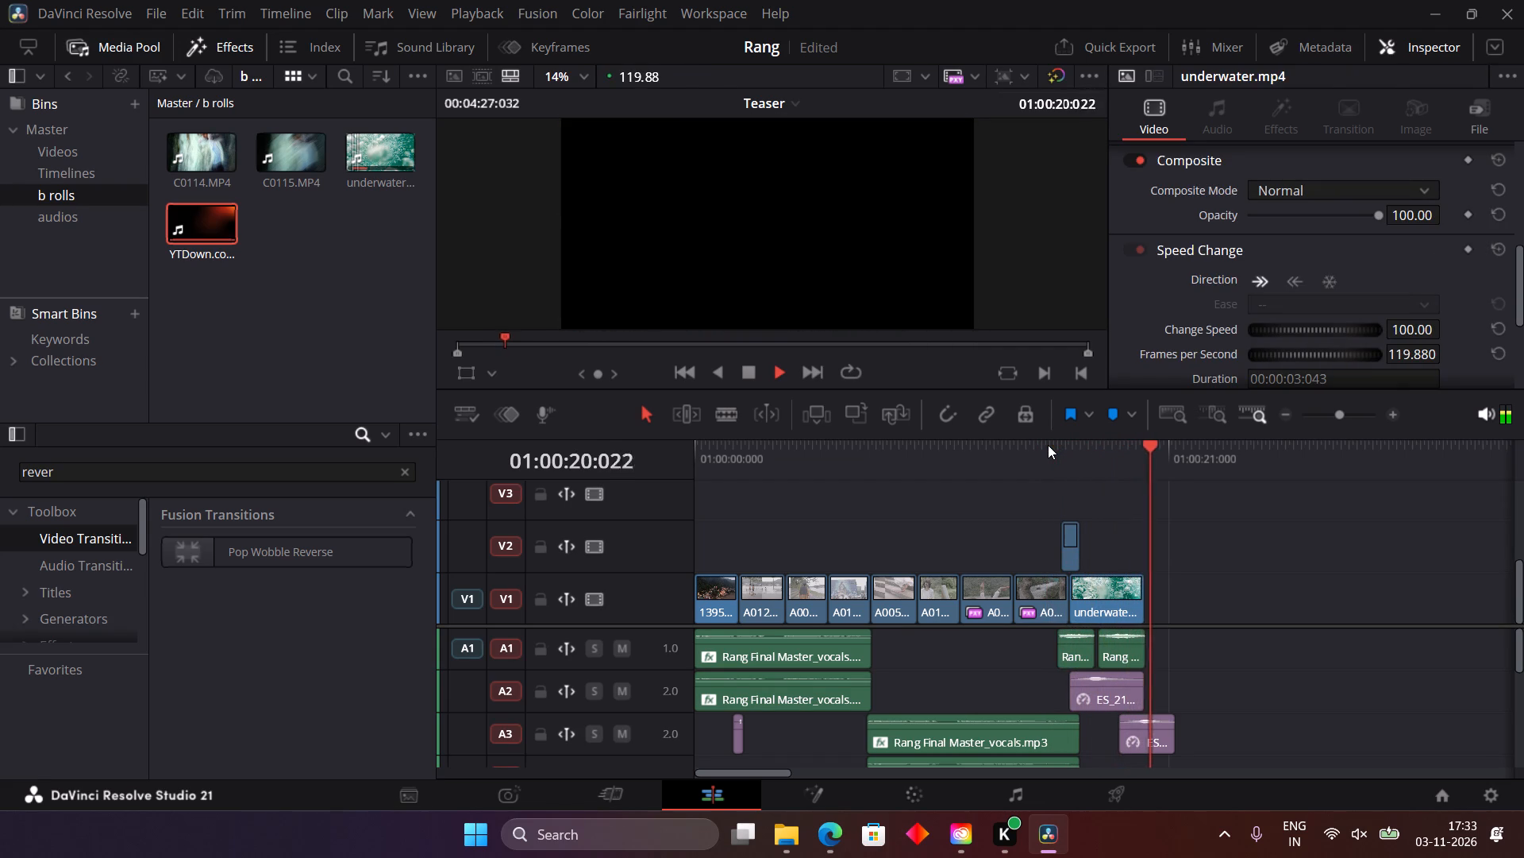
{"action": "key", "text": "space"}
{"action": "left_click_drag", "start_coordinate": [1076, 446], "coordinate": [681, 455]}
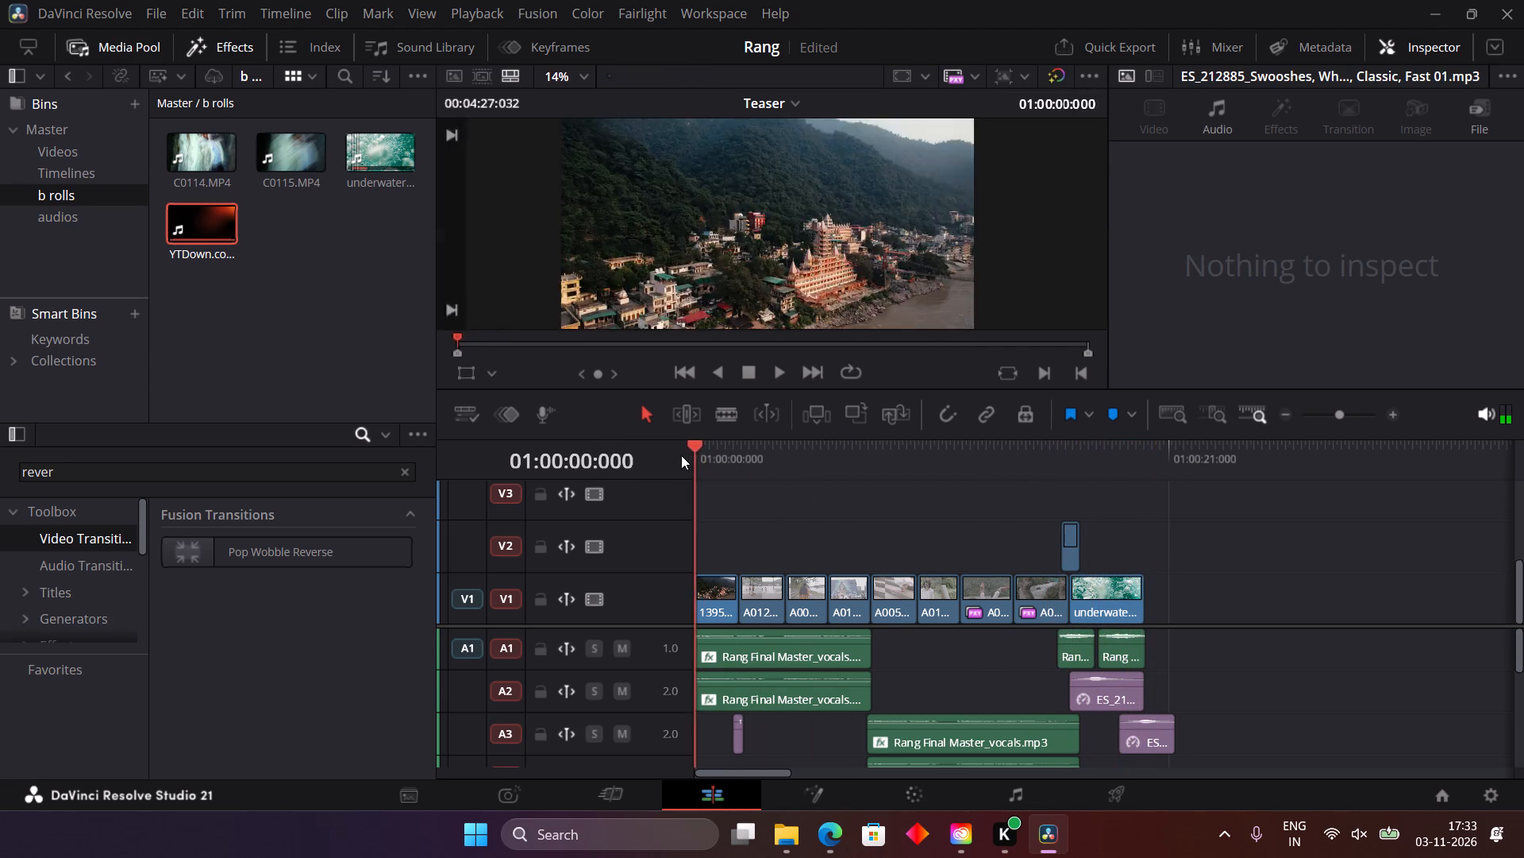
{"action": "left_click_drag", "start_coordinate": [681, 455], "coordinate": [1034, 449]}
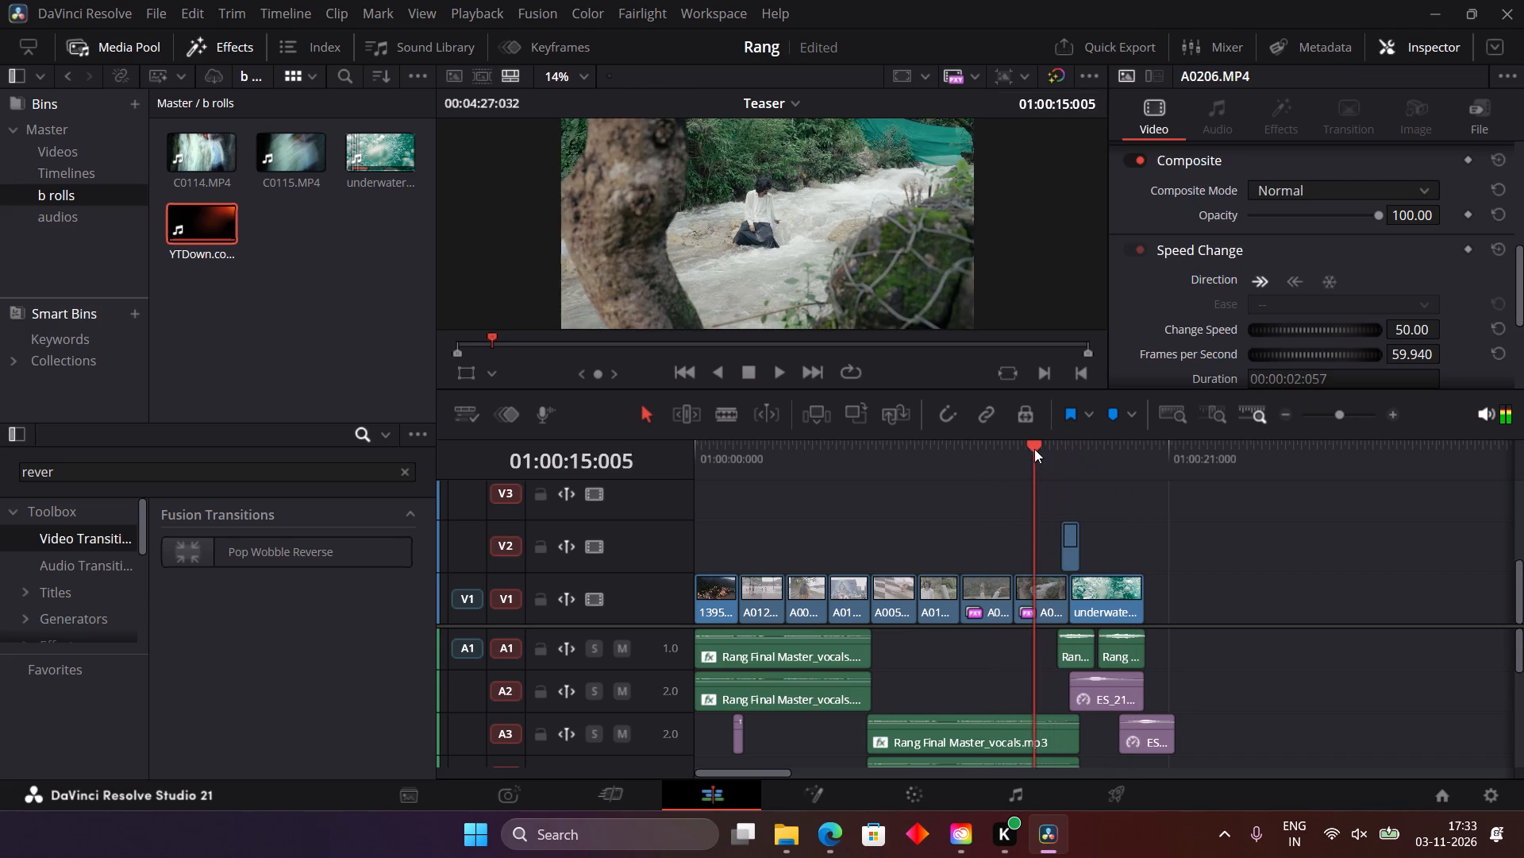
{"action": "key", "text": "space"}
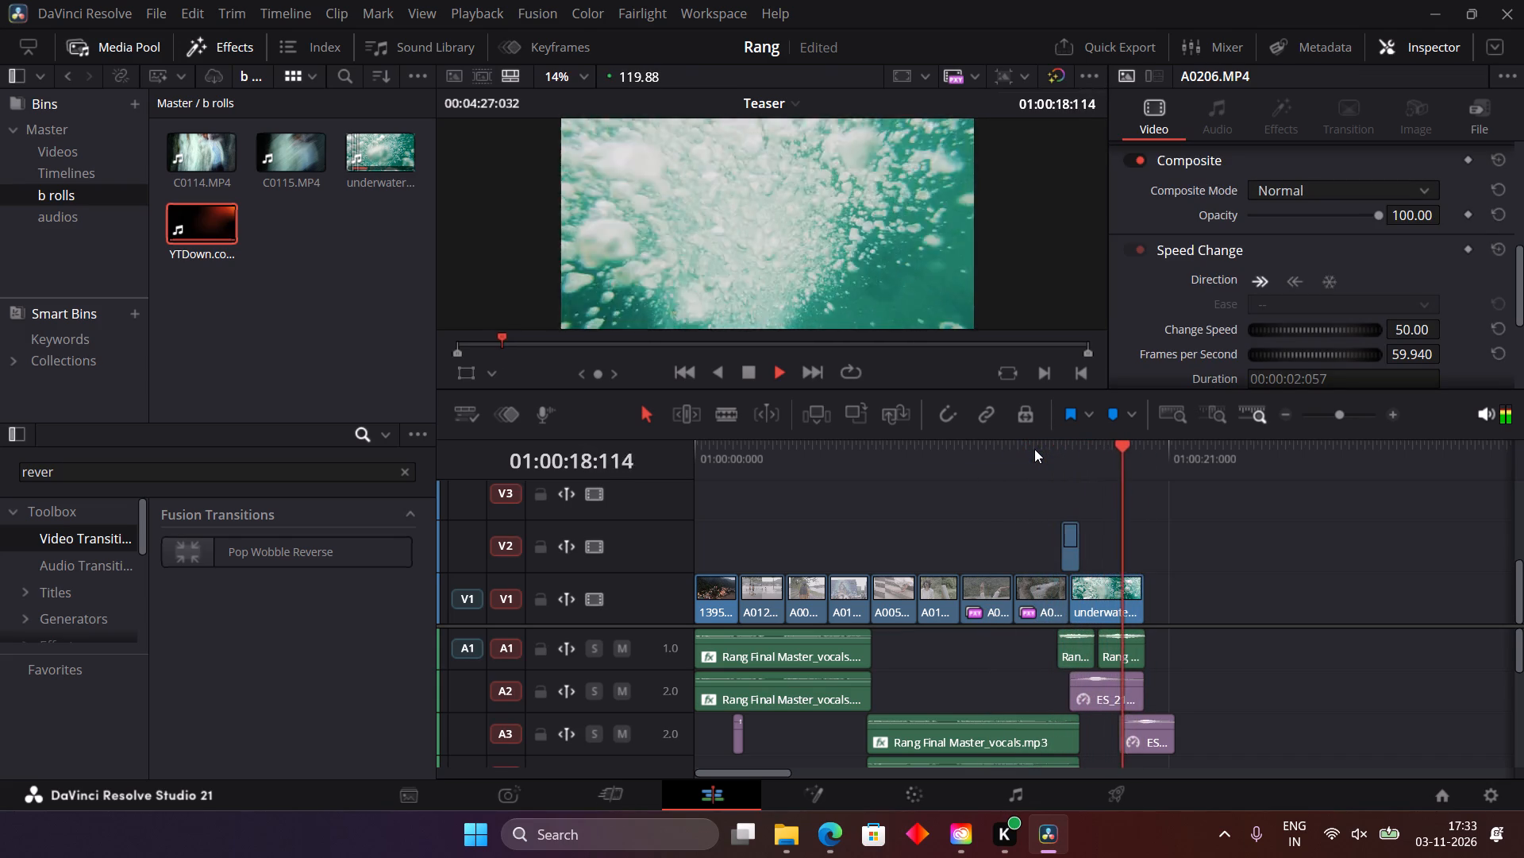
{"action": "key", "text": "space"}
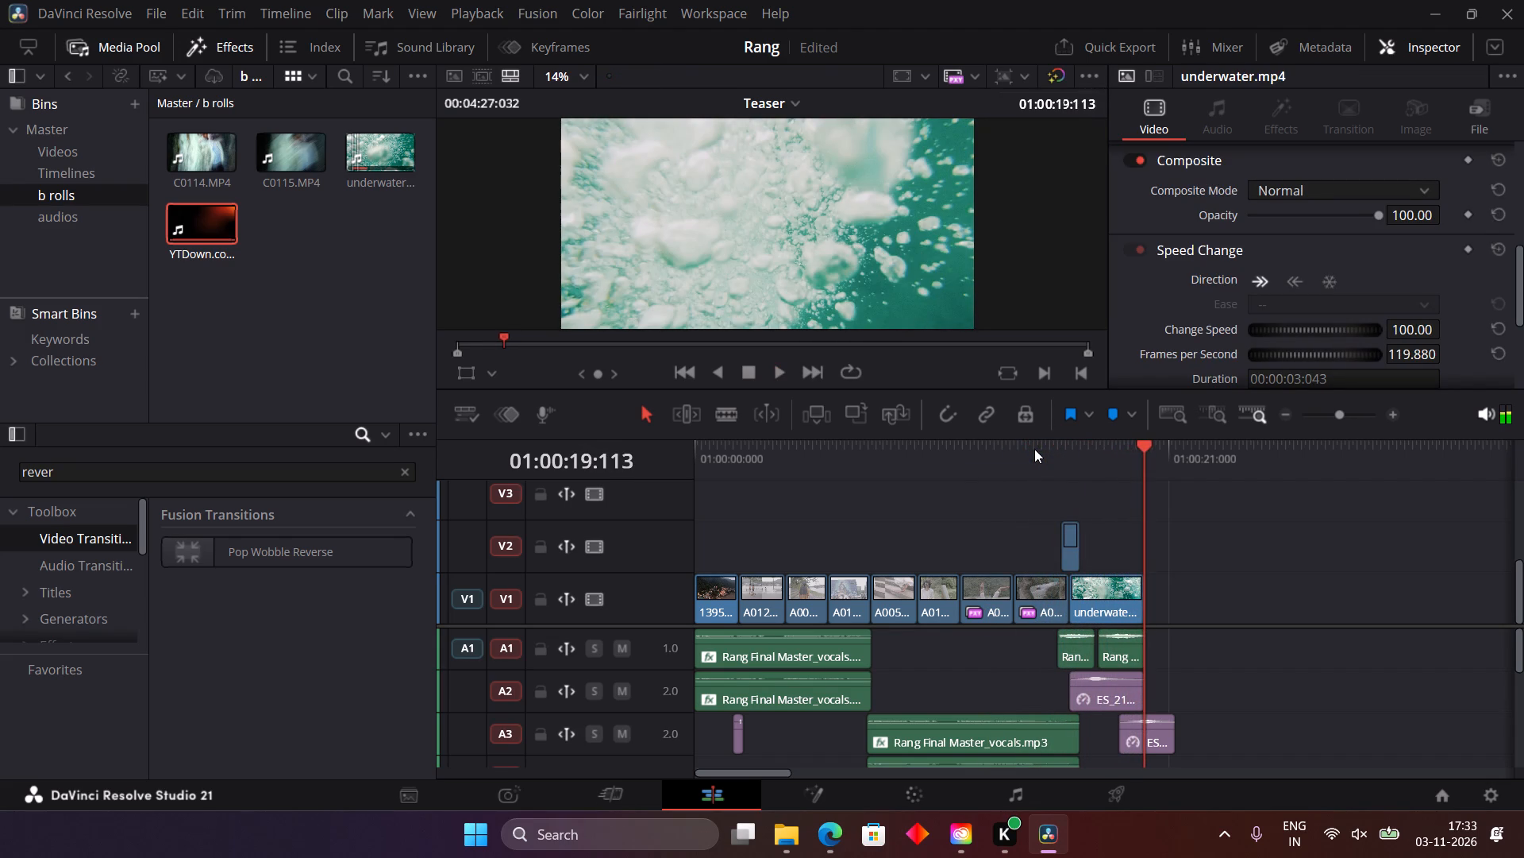
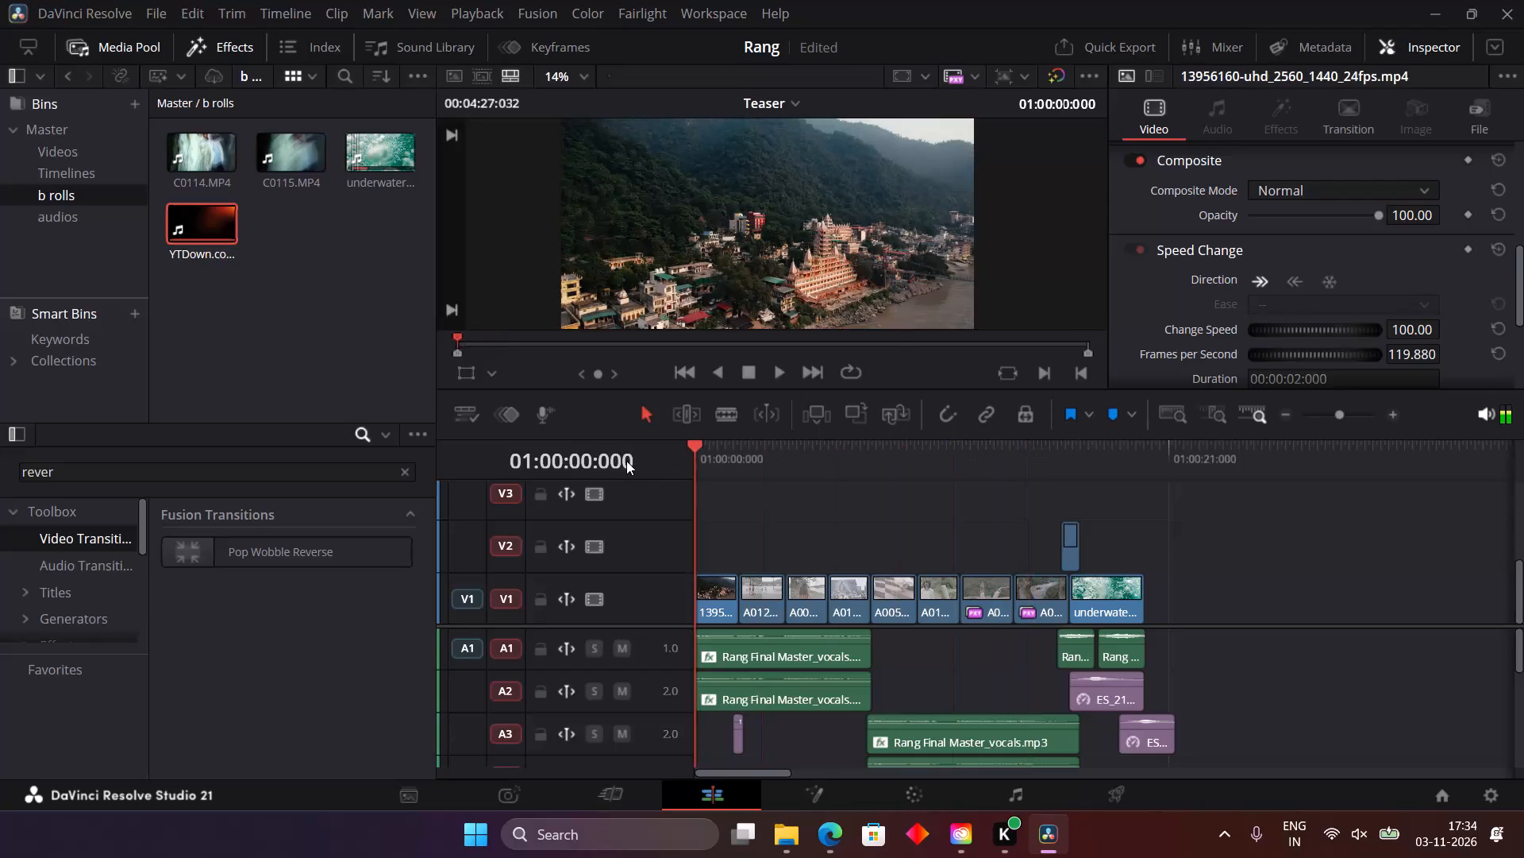
Play the Teaser timeline from its beginning to partway through underwater.mp4, checking picture and sound.
{"action": "key", "text": "space"}
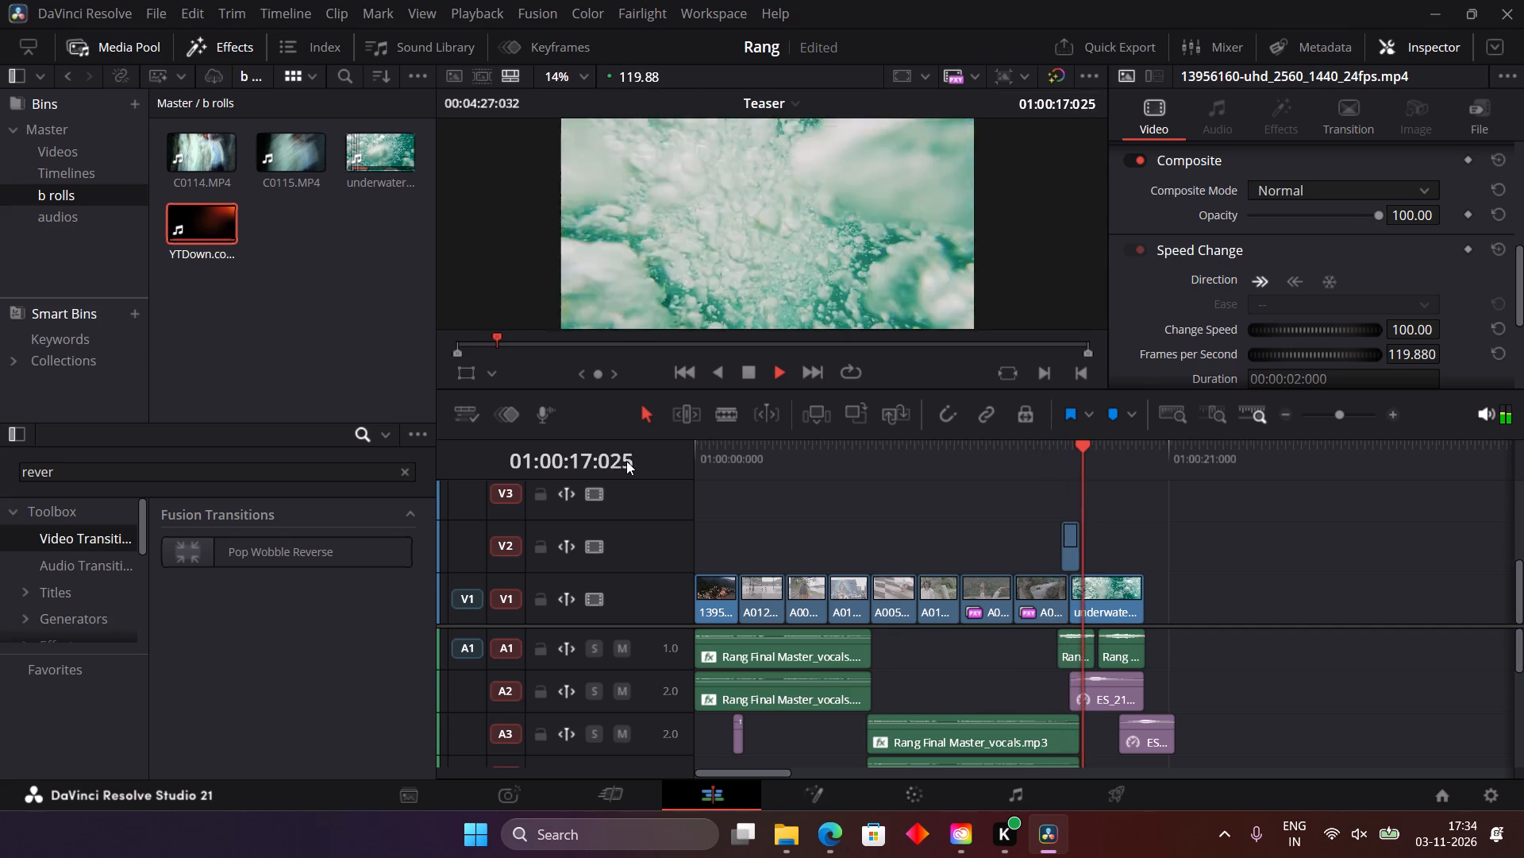
{"action": "key", "text": "space"}
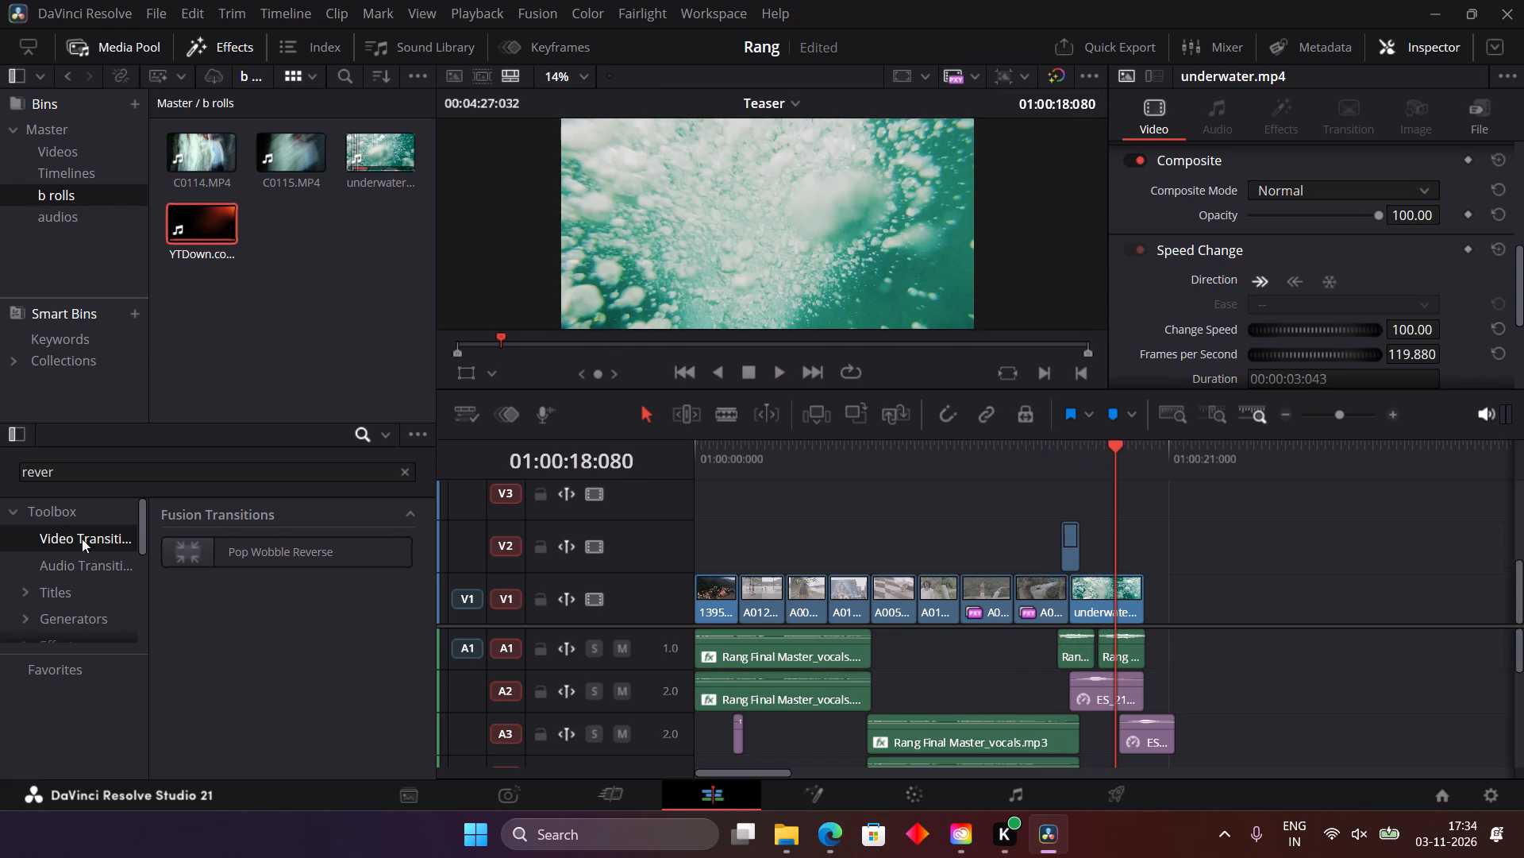
Clear the effects search and browse the subtitle styles, Krokodove effects, generators and audio transitions for a usable title.
{"action": "left_click", "coordinate": [414, 473]}
{"action": "left_click", "coordinate": [406, 473]}
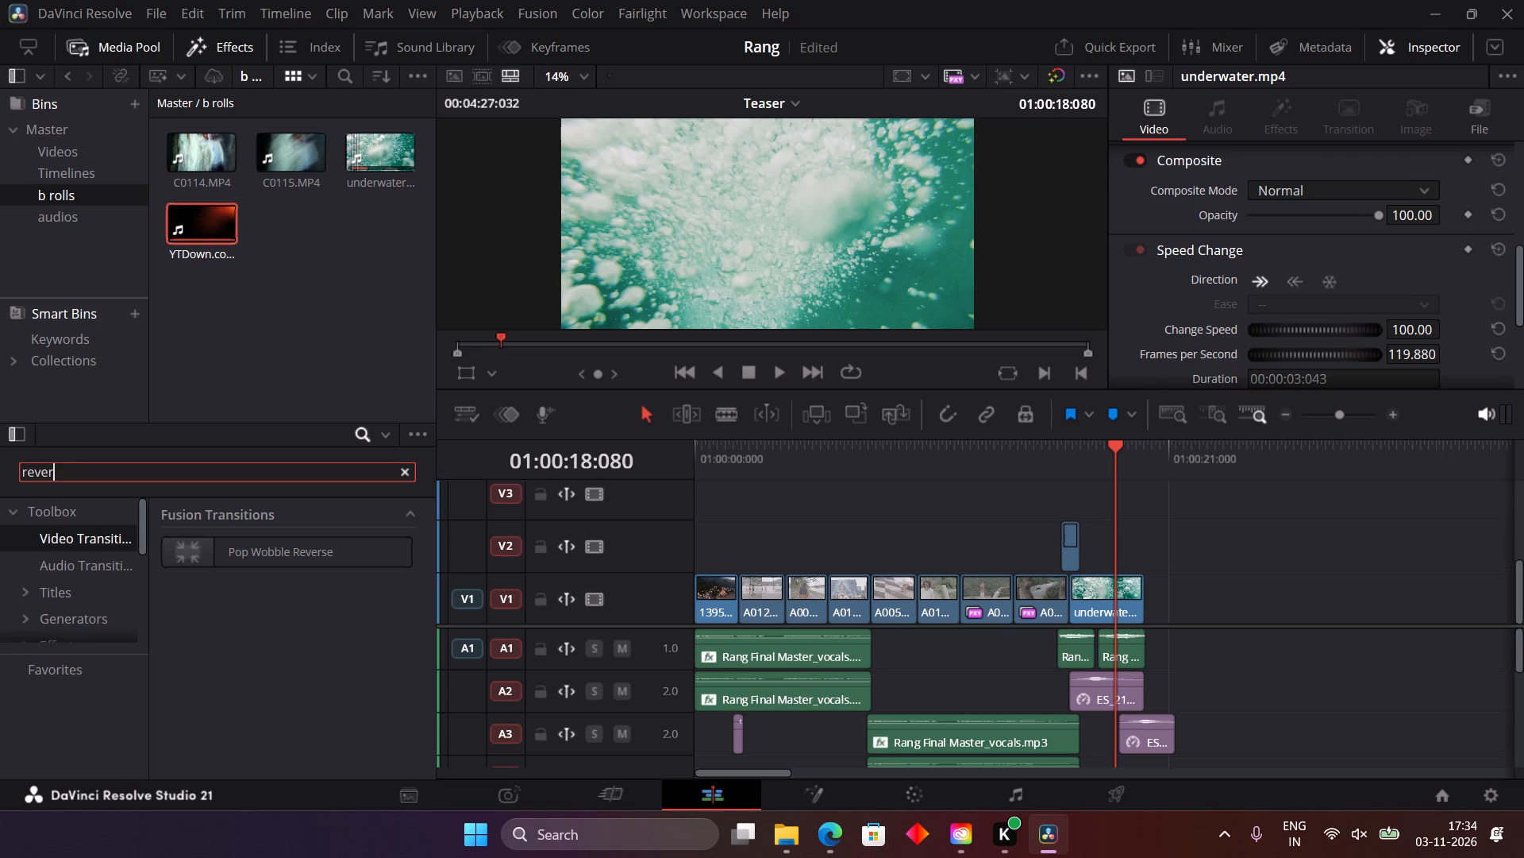
{"action": "scroll", "coordinate": [52, 599], "scroll_direction": "down", "scroll_amount": 1}
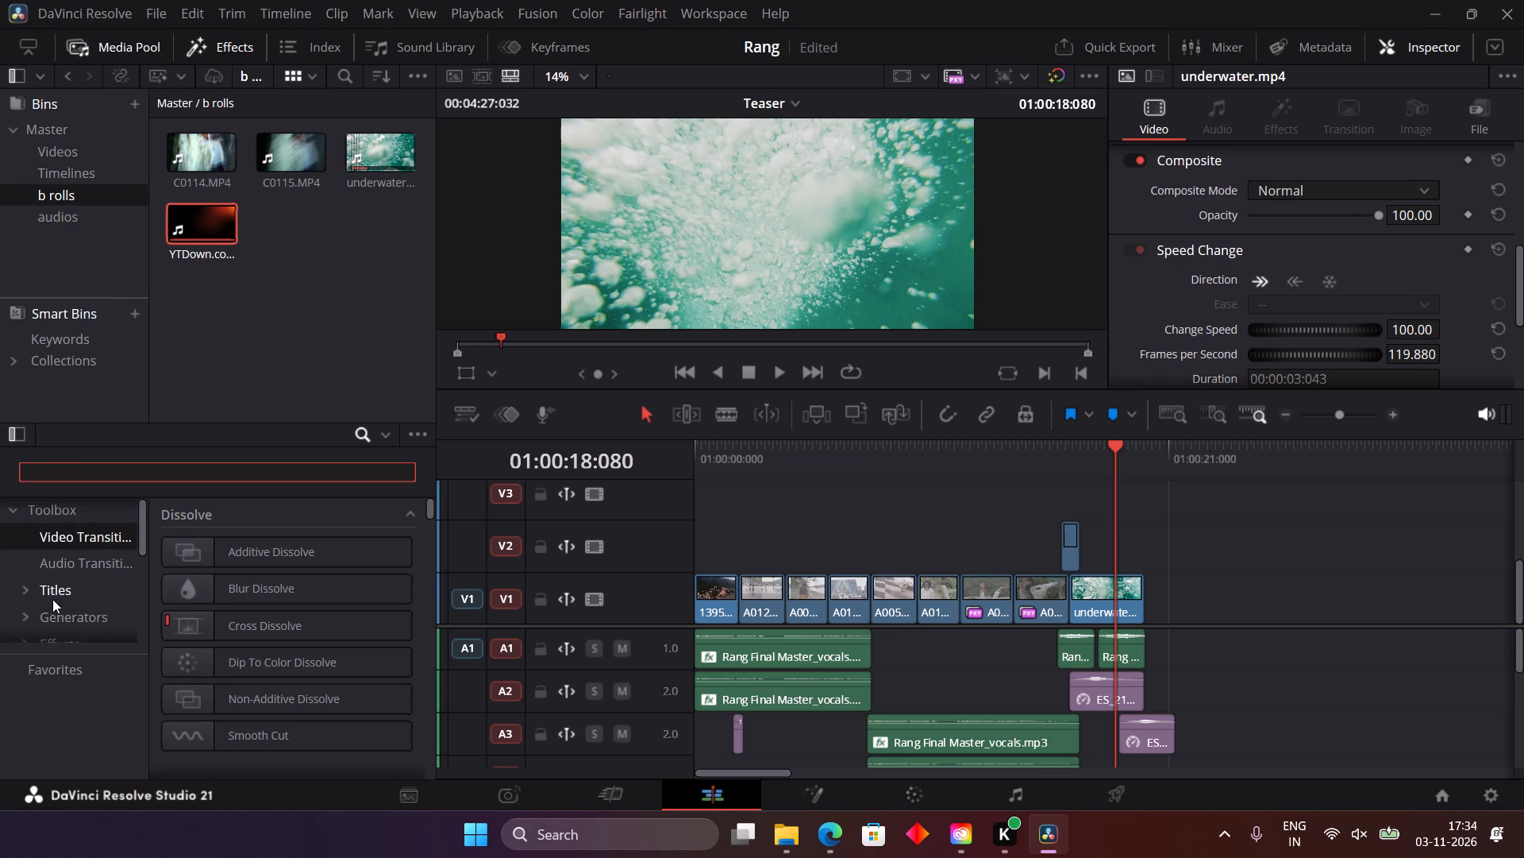
{"action": "scroll", "coordinate": [52, 599], "scroll_direction": "down", "scroll_amount": 1}
{"action": "left_click", "coordinate": [23, 568]}
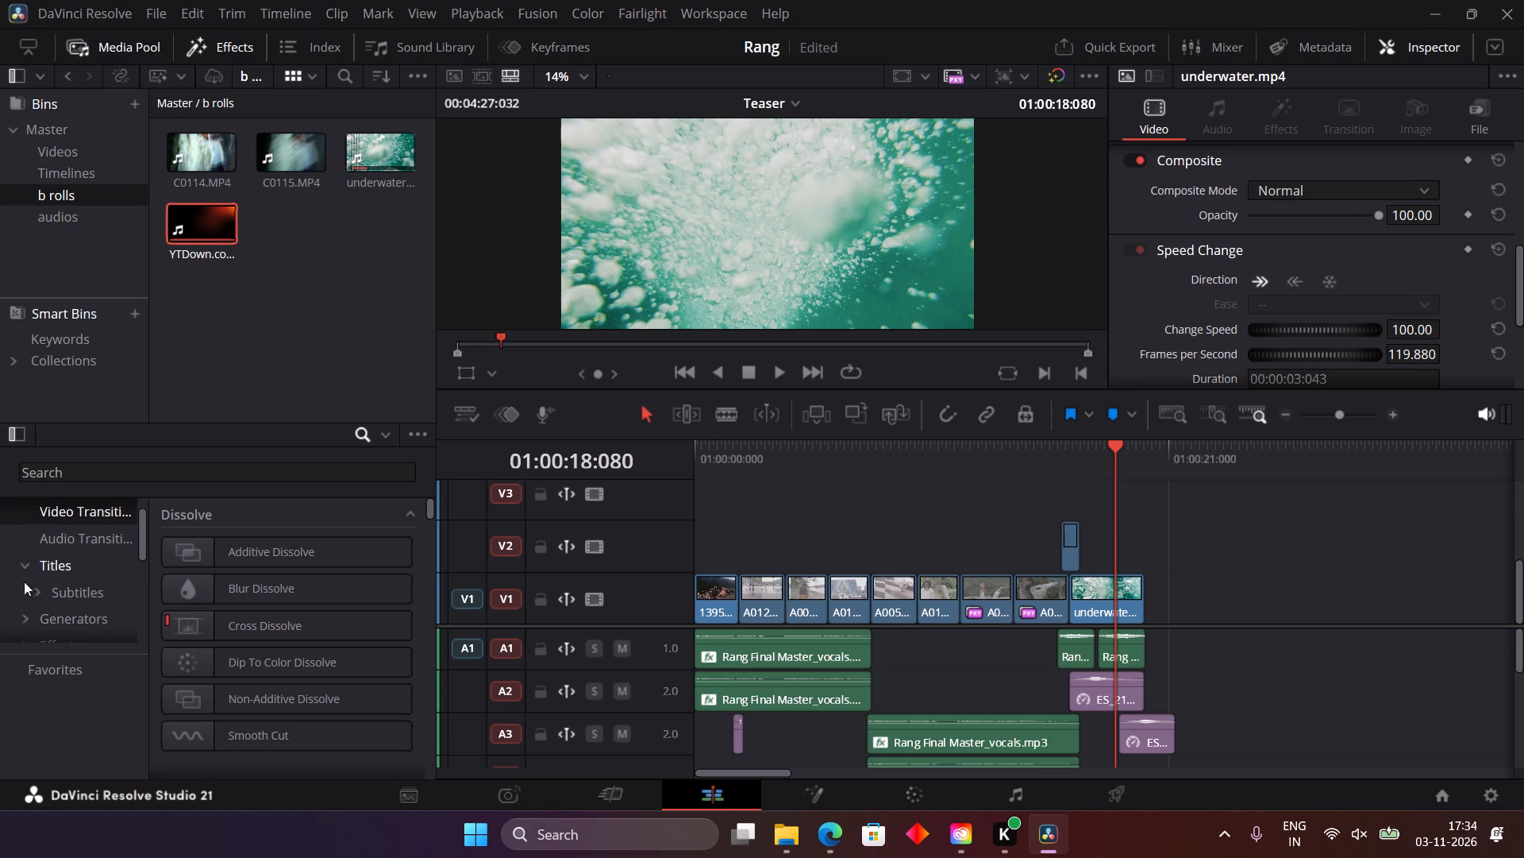
{"action": "left_click", "coordinate": [42, 593]}
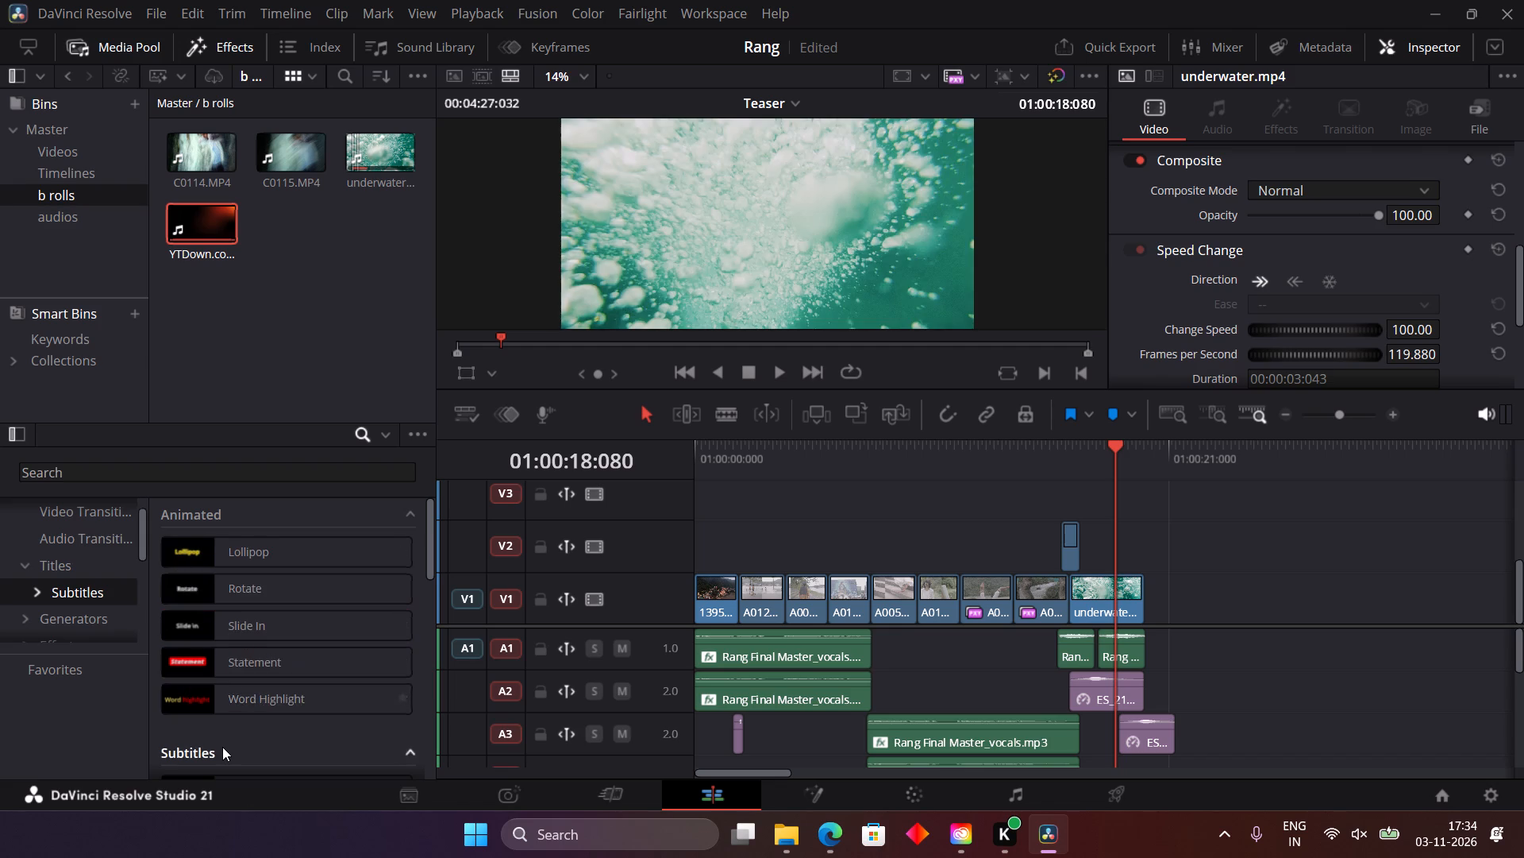
{"action": "scroll", "coordinate": [222, 747], "scroll_direction": "down", "scroll_amount": 2}
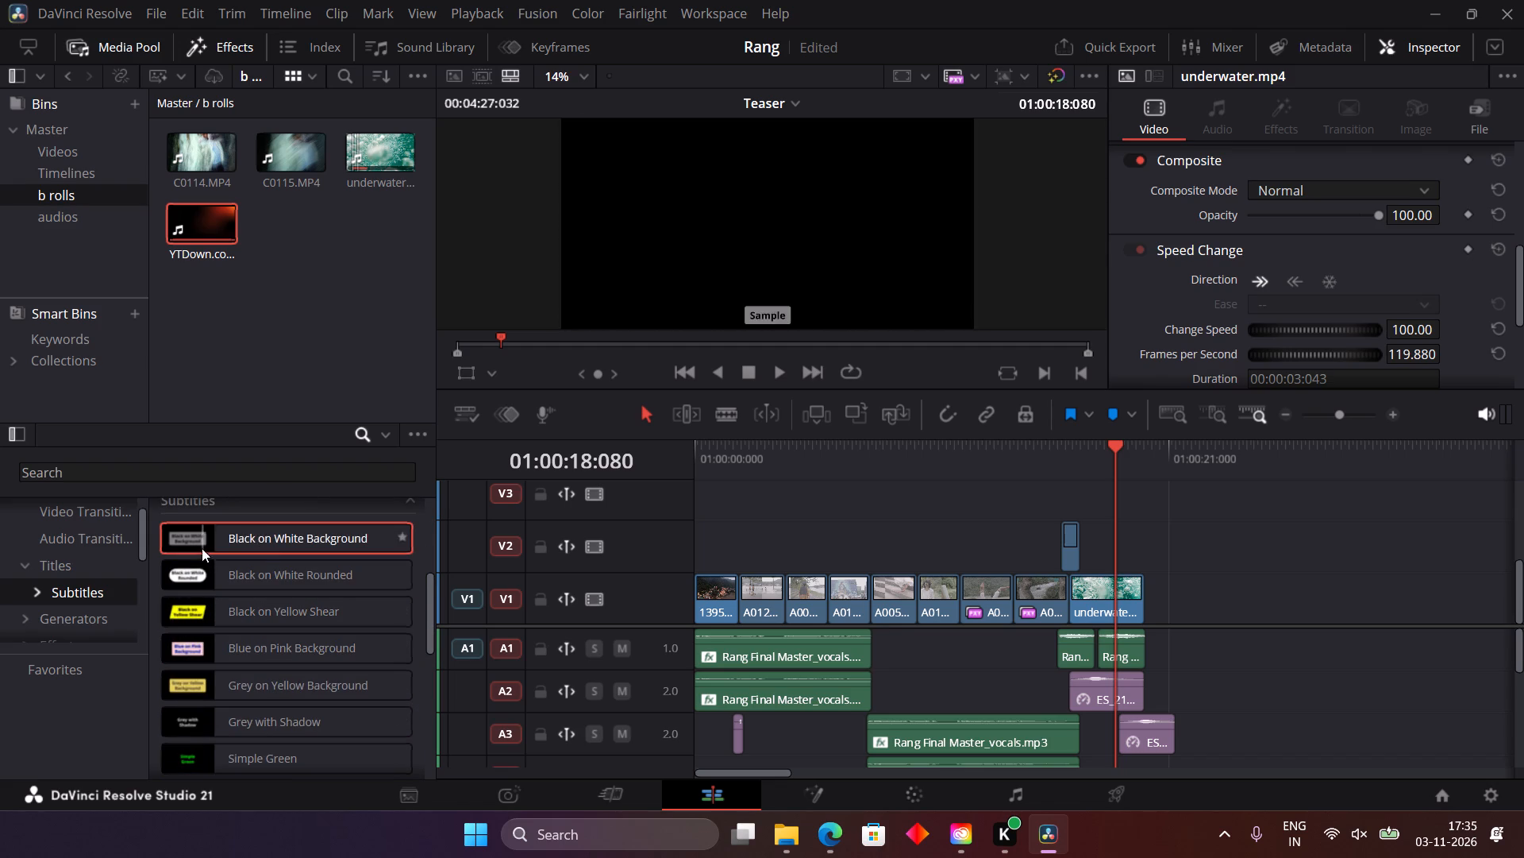
{"action": "scroll", "coordinate": [212, 705], "scroll_direction": "down", "scroll_amount": 3}
{"action": "scroll", "coordinate": [212, 705], "scroll_direction": "up", "scroll_amount": 14}
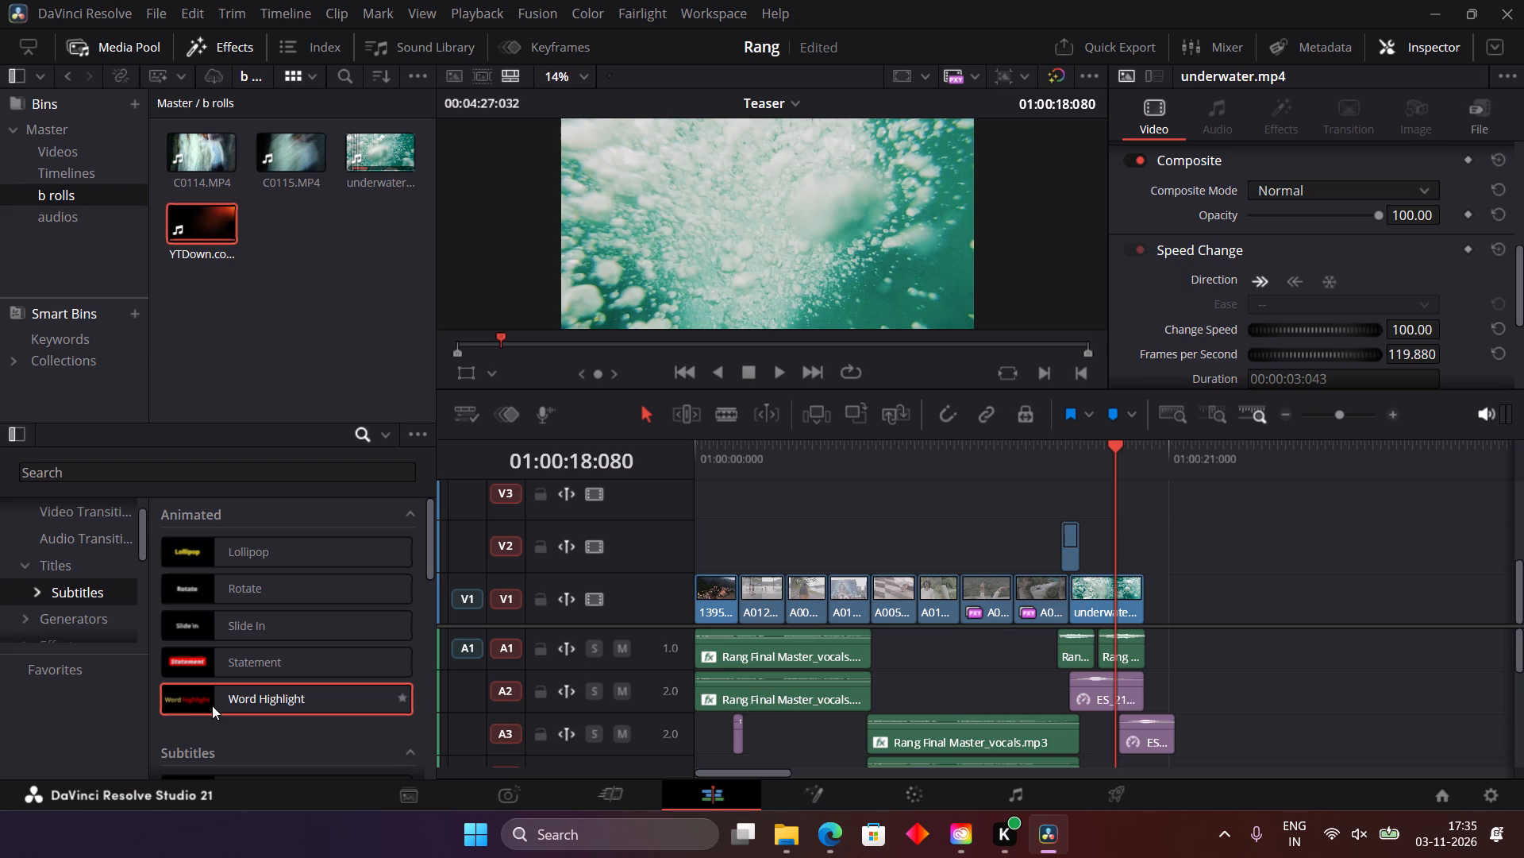
{"action": "scroll", "coordinate": [198, 745], "scroll_direction": "down", "scroll_amount": 9}
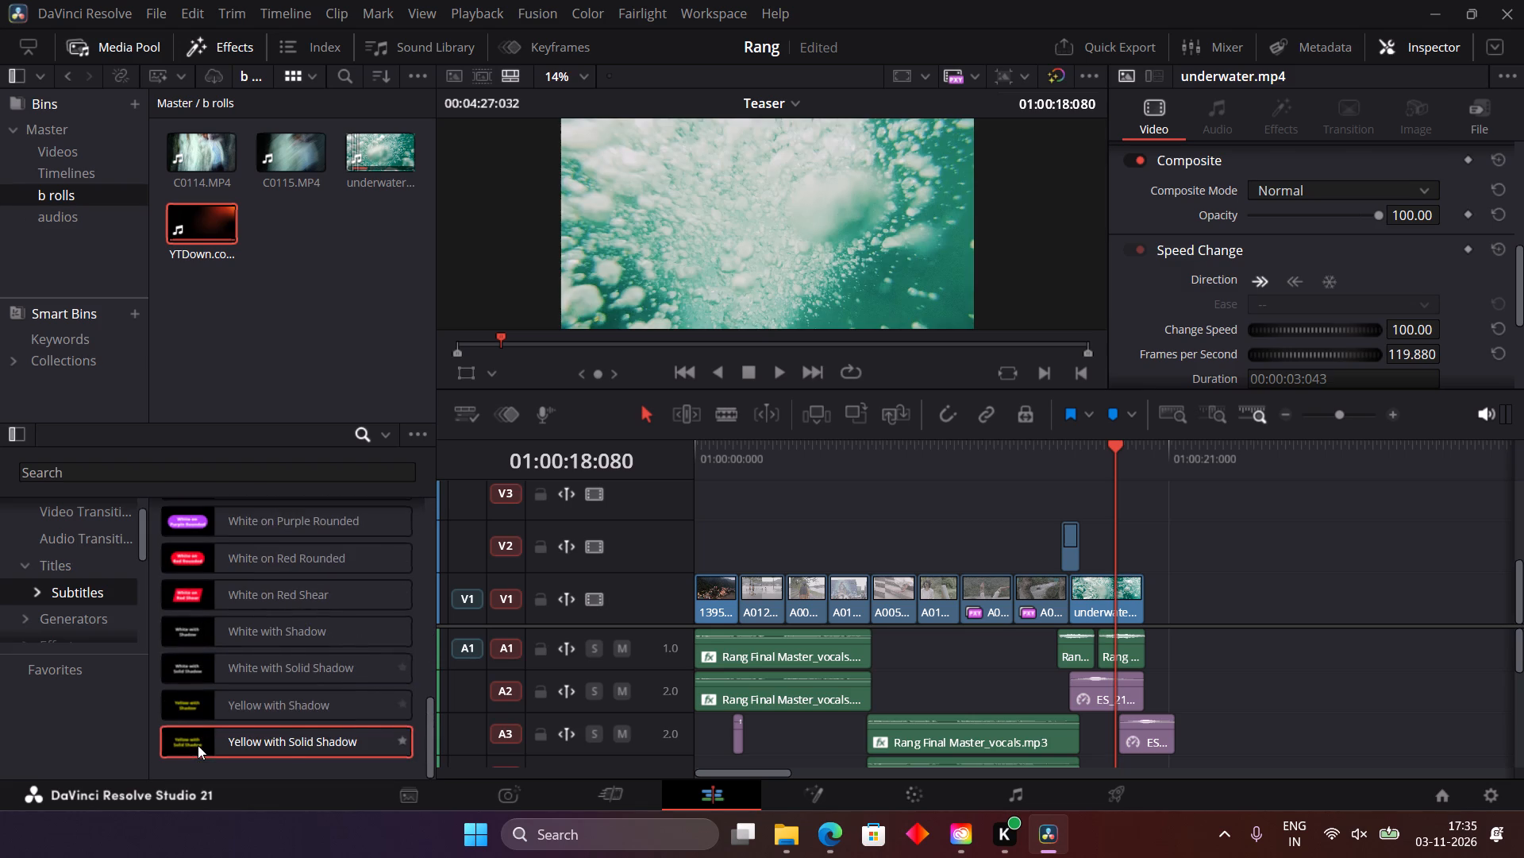
{"action": "scroll", "coordinate": [198, 745], "scroll_direction": "down", "scroll_amount": 5}
{"action": "scroll", "coordinate": [198, 745], "scroll_direction": "up", "scroll_amount": 11}
{"action": "scroll", "coordinate": [59, 574], "scroll_direction": "down", "scroll_amount": 1}
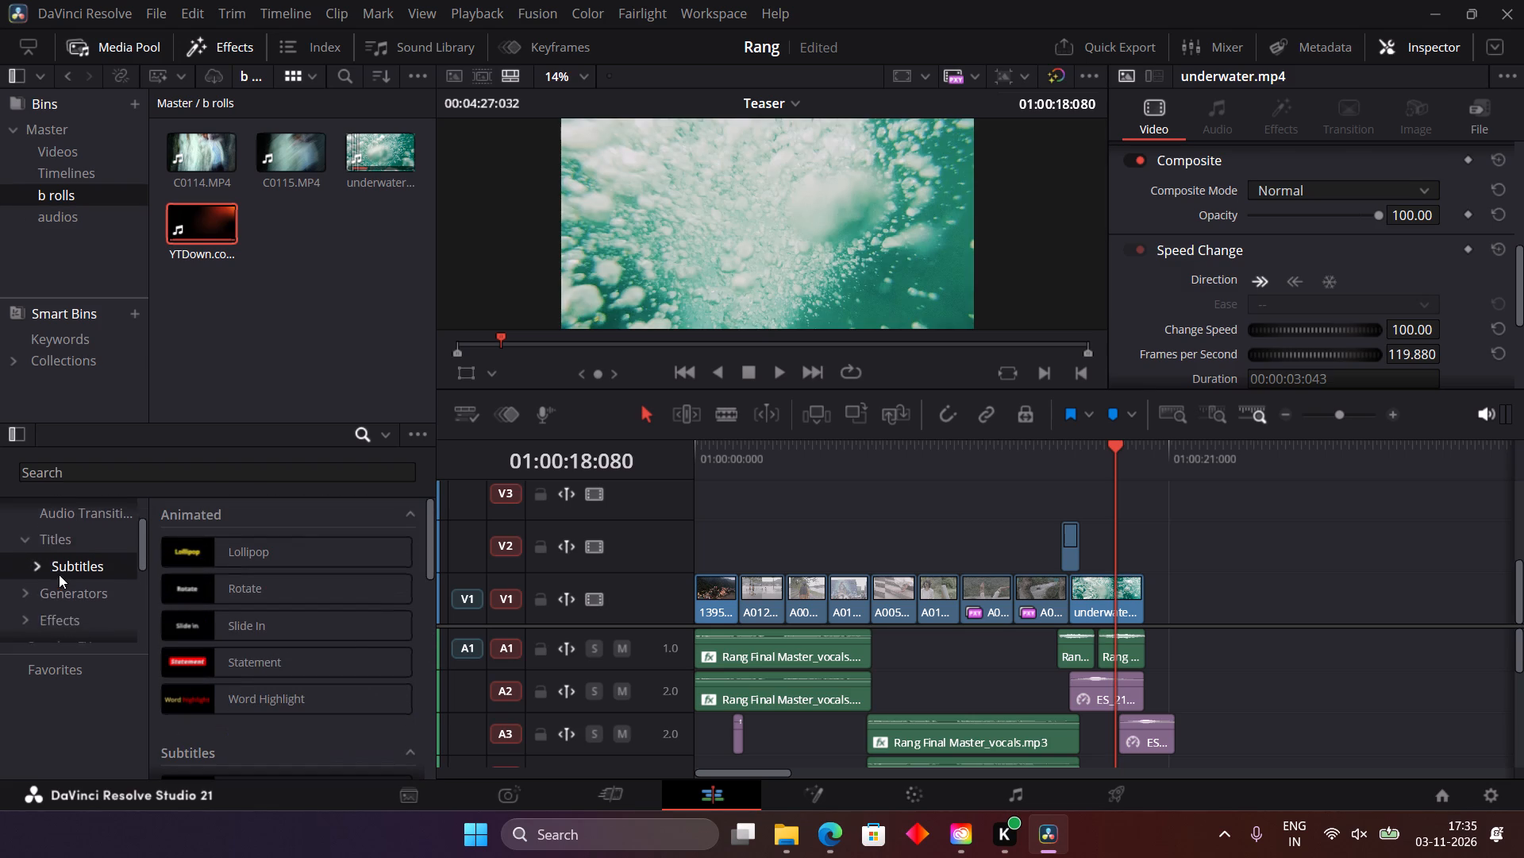
{"action": "scroll", "coordinate": [59, 574], "scroll_direction": "down", "scroll_amount": 1}
{"action": "left_click", "coordinate": [26, 581]}
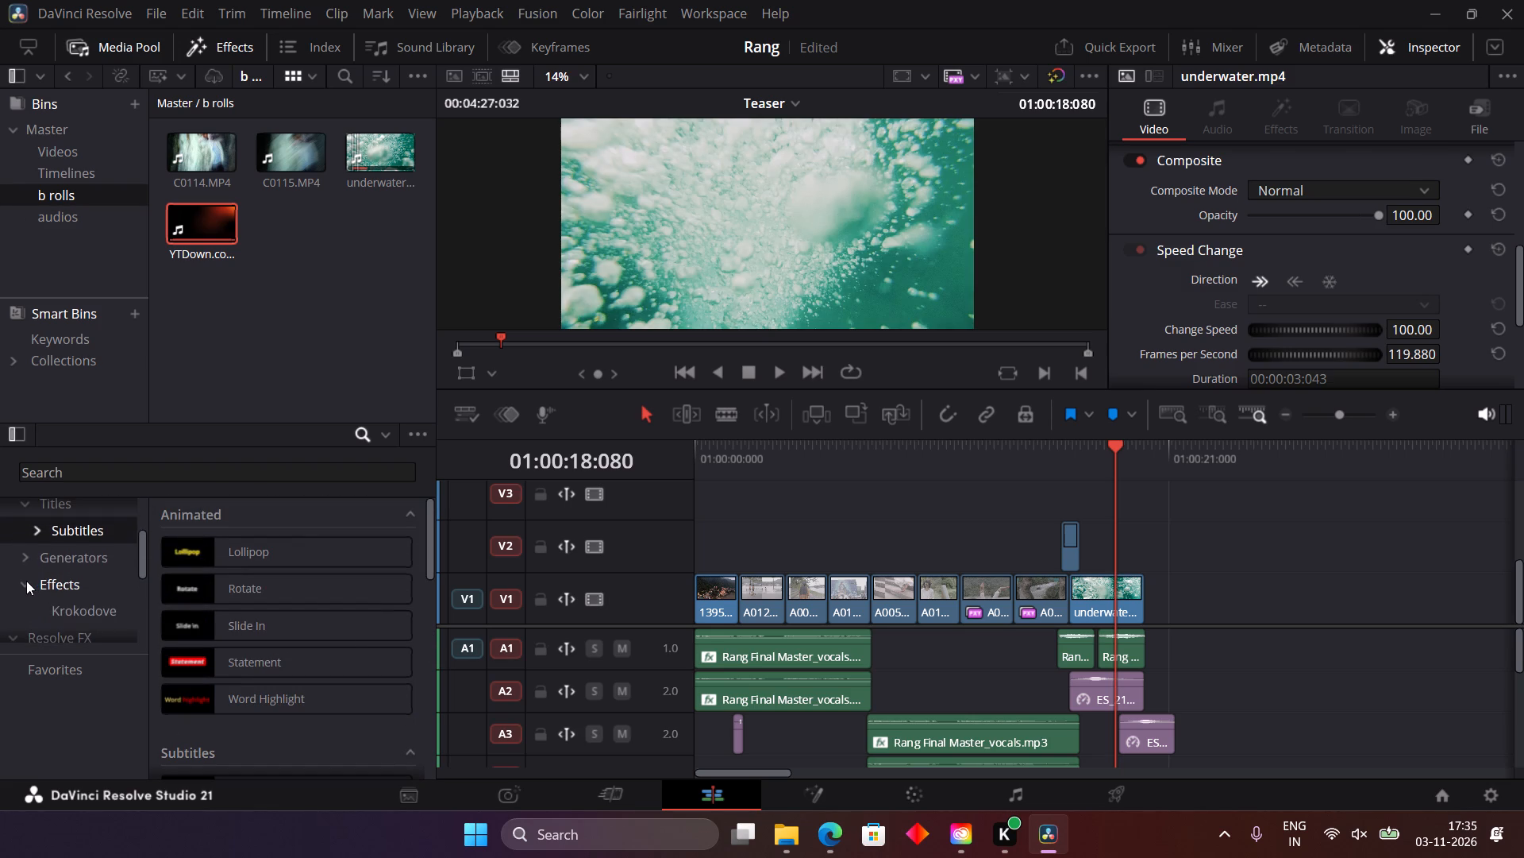
{"action": "left_click", "coordinate": [75, 606]}
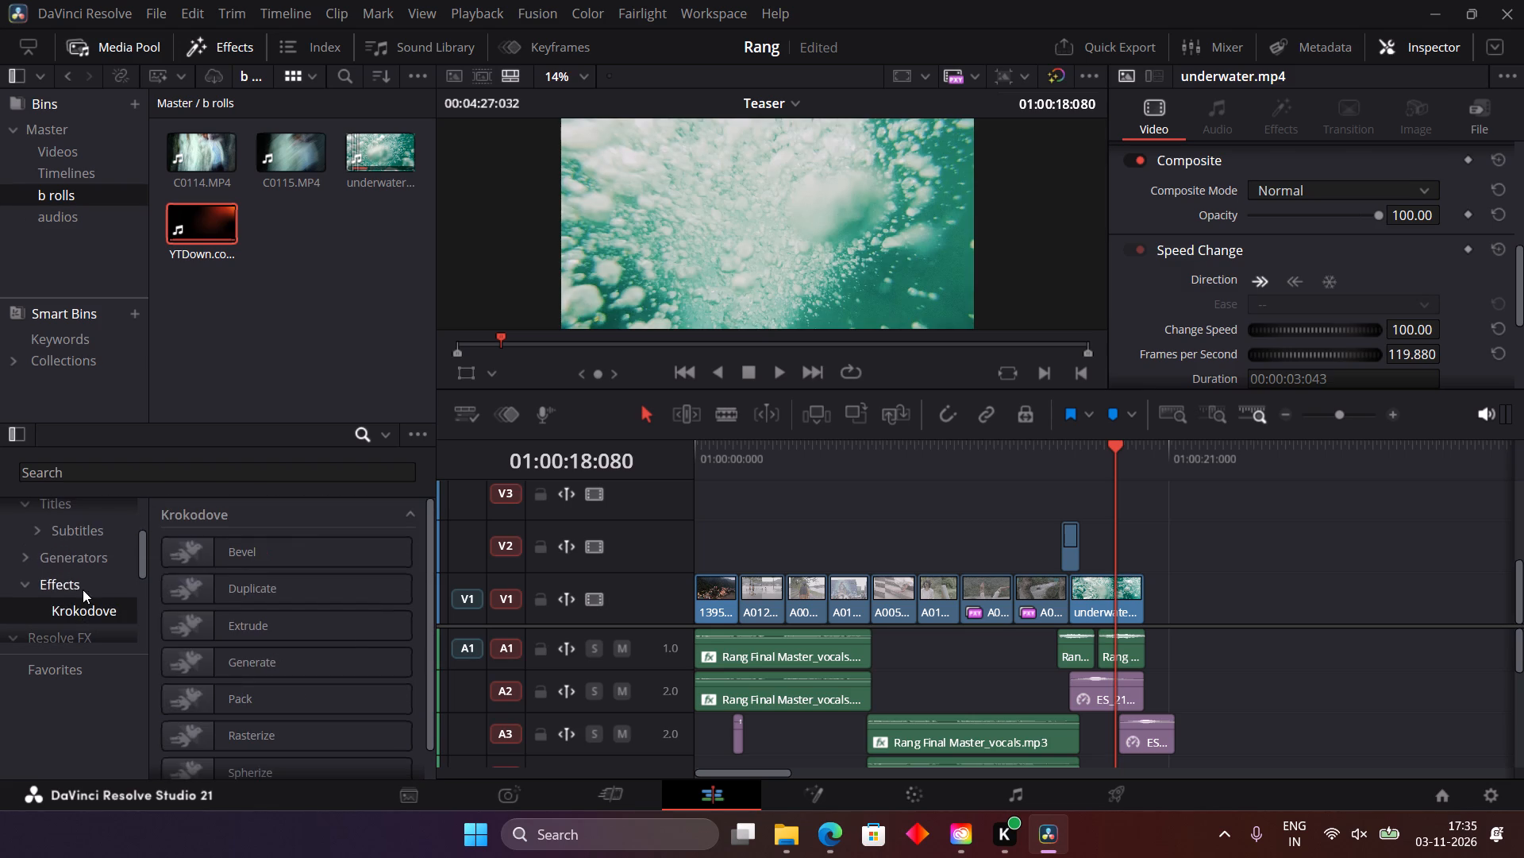
{"action": "left_click", "coordinate": [65, 562]}
{"action": "scroll", "coordinate": [65, 562], "scroll_direction": "down", "scroll_amount": 1}
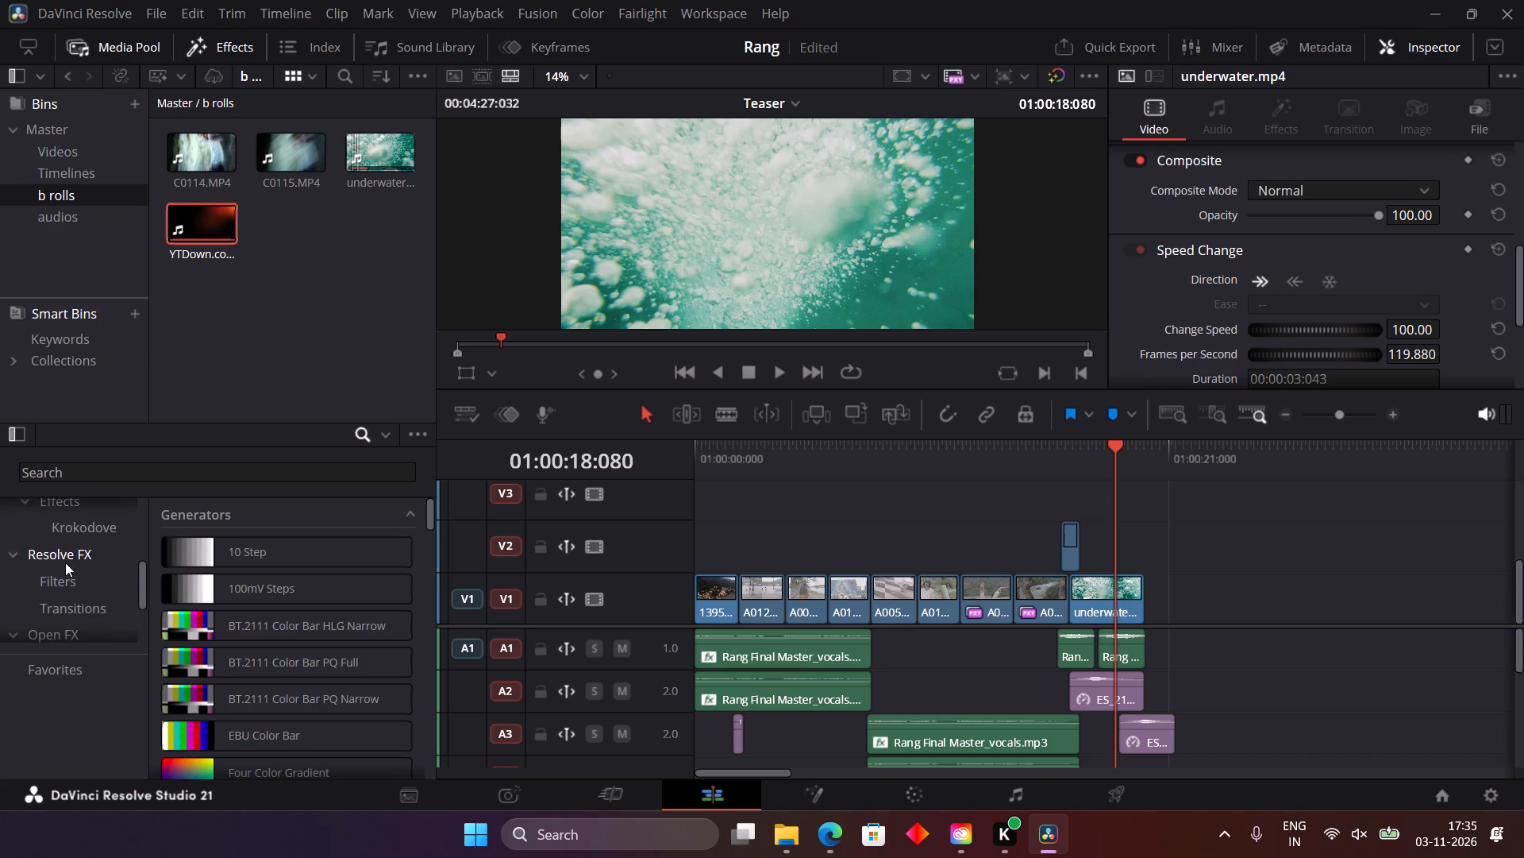
{"action": "scroll", "coordinate": [65, 562], "scroll_direction": "down", "scroll_amount": 4}
{"action": "scroll", "coordinate": [65, 562], "scroll_direction": "up", "scroll_amount": 16}
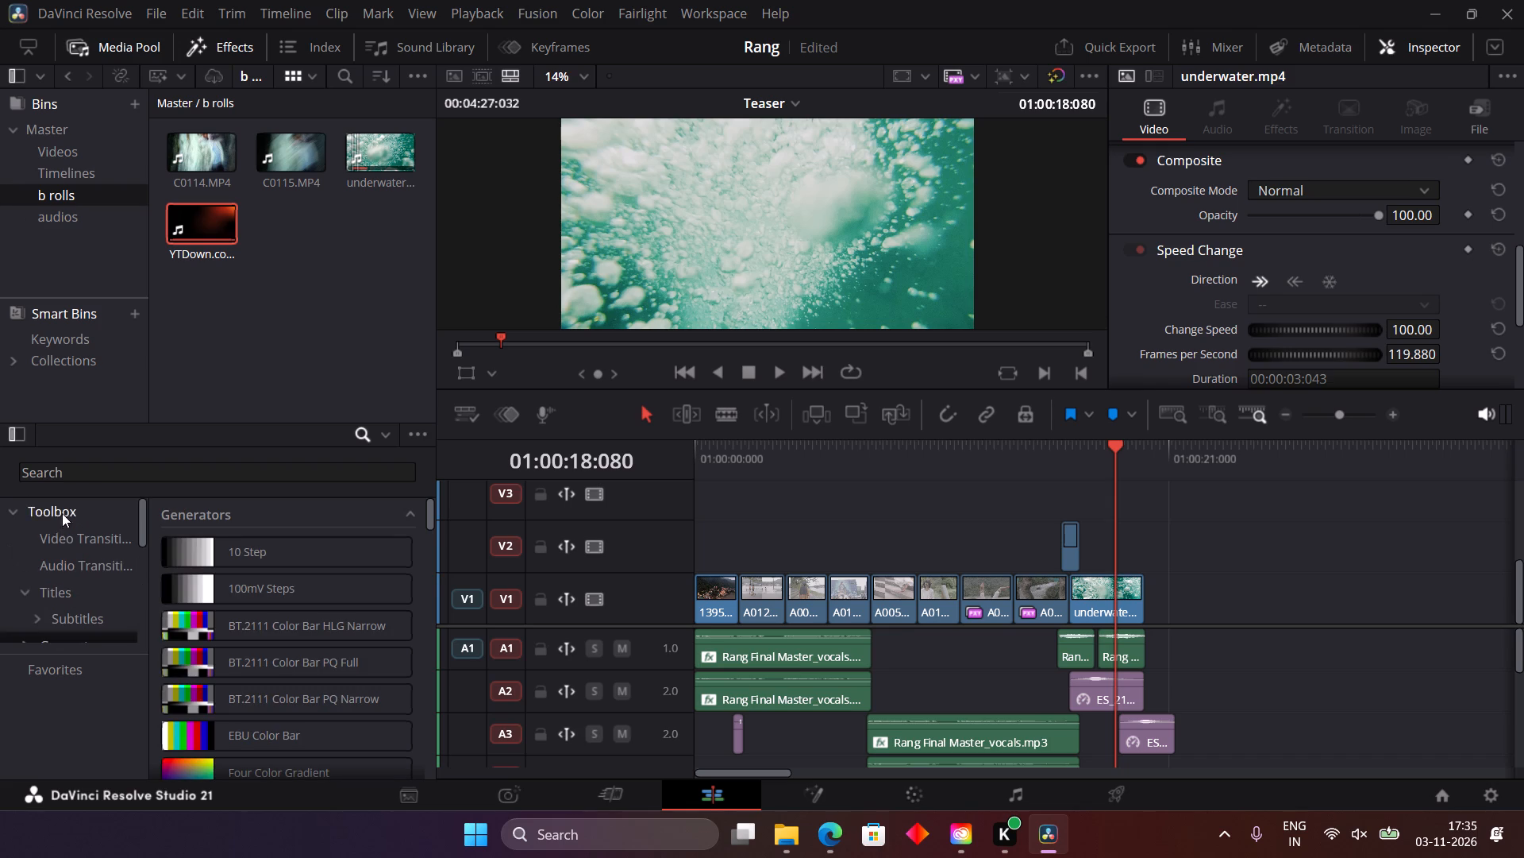
{"action": "left_click", "coordinate": [69, 549]}
{"action": "left_click", "coordinate": [77, 566]}
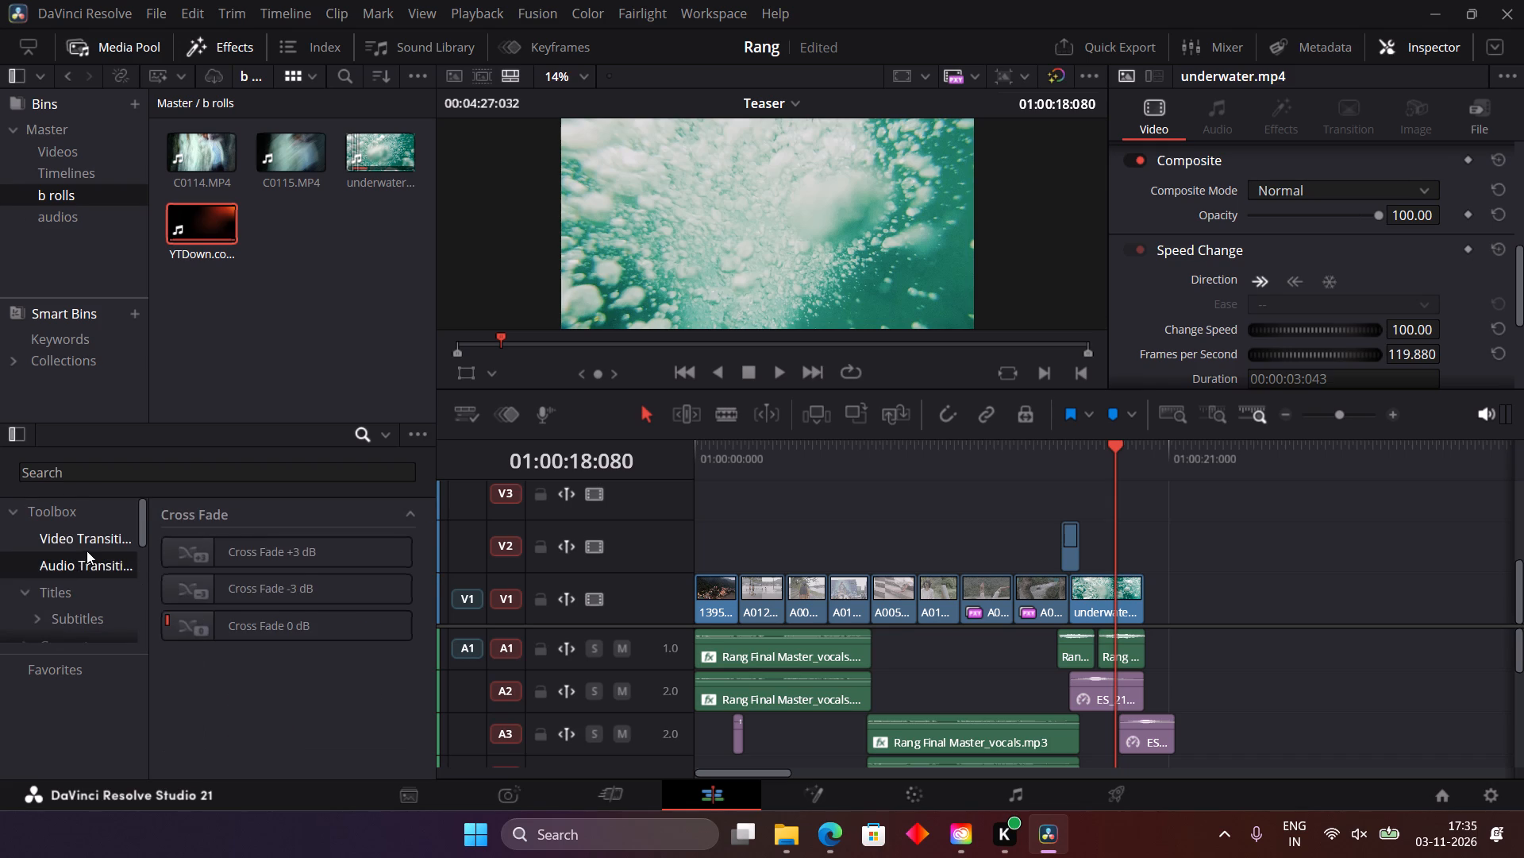
Add a Text+ title on V2 over underwater.mp4, after the light-leak clip, and shorten it to end just past the playhead.
{"action": "left_click_drag", "start_coordinate": [87, 551], "coordinate": [67, 602]}
{"action": "double_click", "coordinate": [67, 602]}
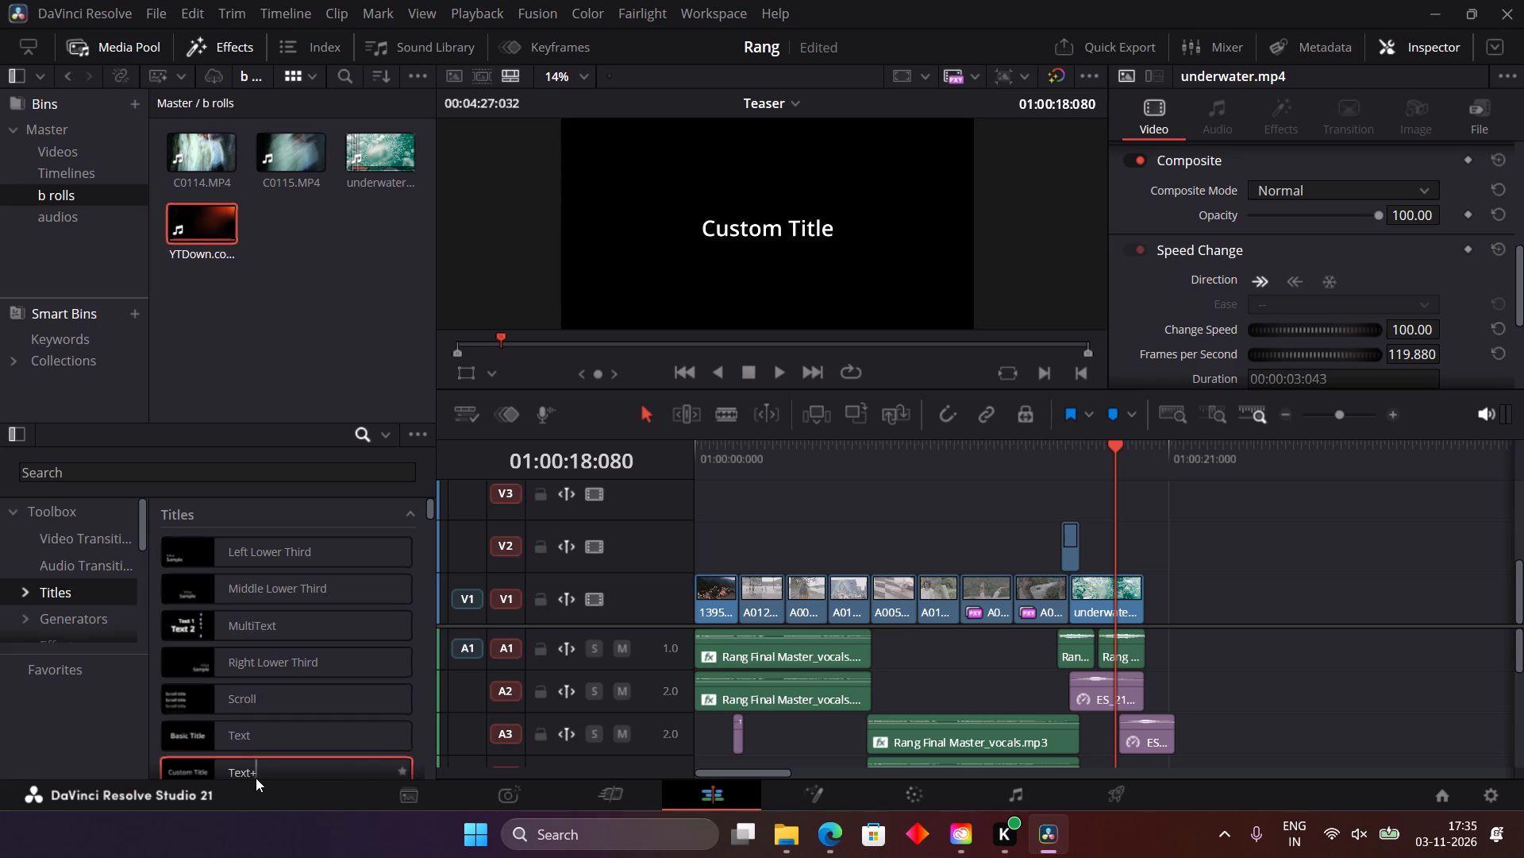
{"action": "left_click_drag", "start_coordinate": [263, 767], "coordinate": [1098, 560]}
{"action": "left_click_drag", "start_coordinate": [1205, 574], "coordinate": [1160, 578]}
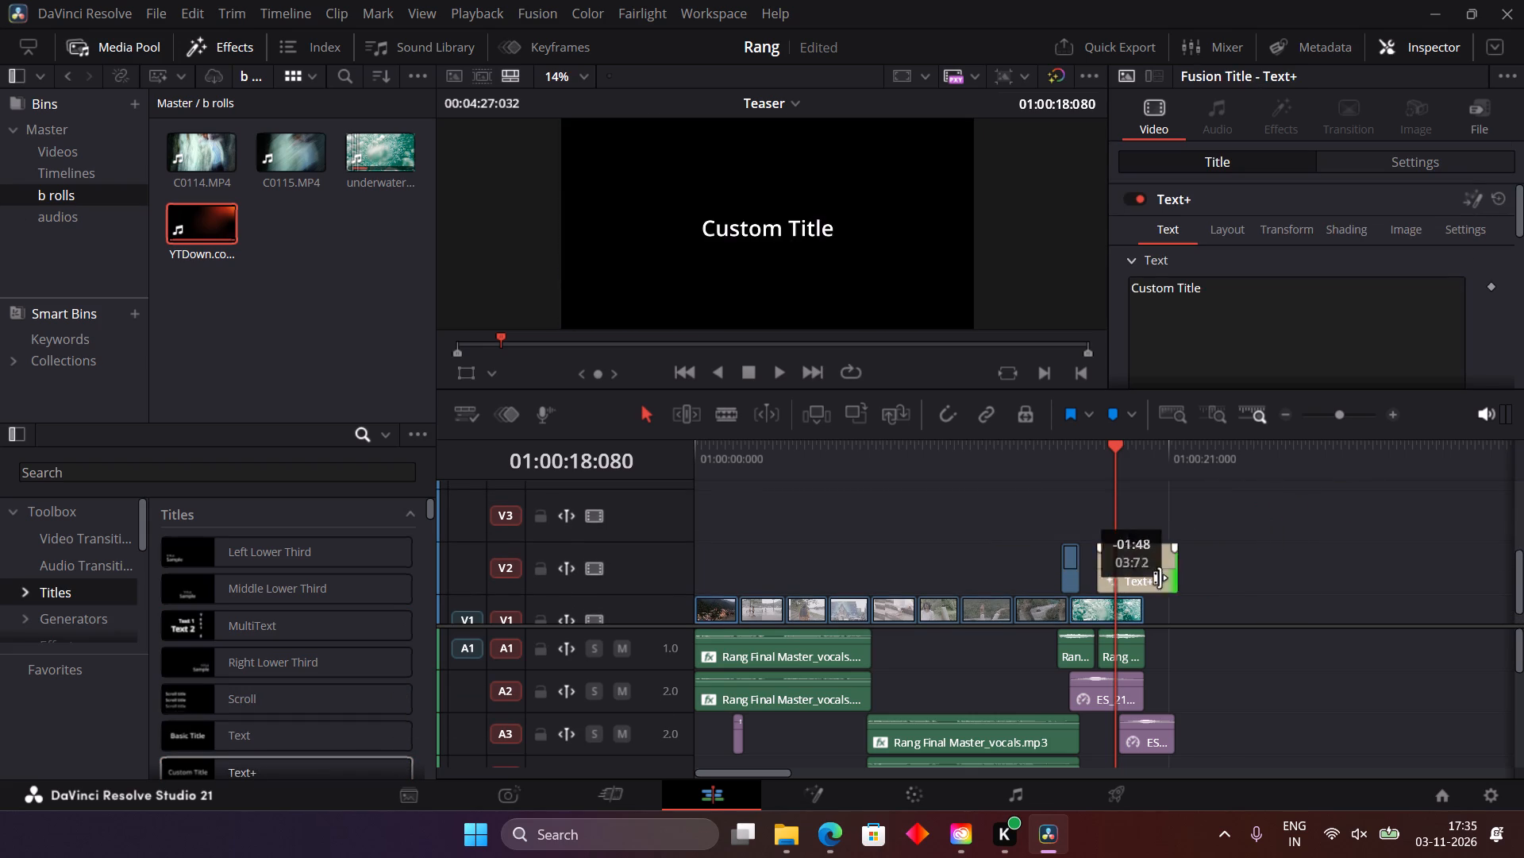
{"action": "left_click_drag", "start_coordinate": [1160, 578], "coordinate": [1119, 586]}
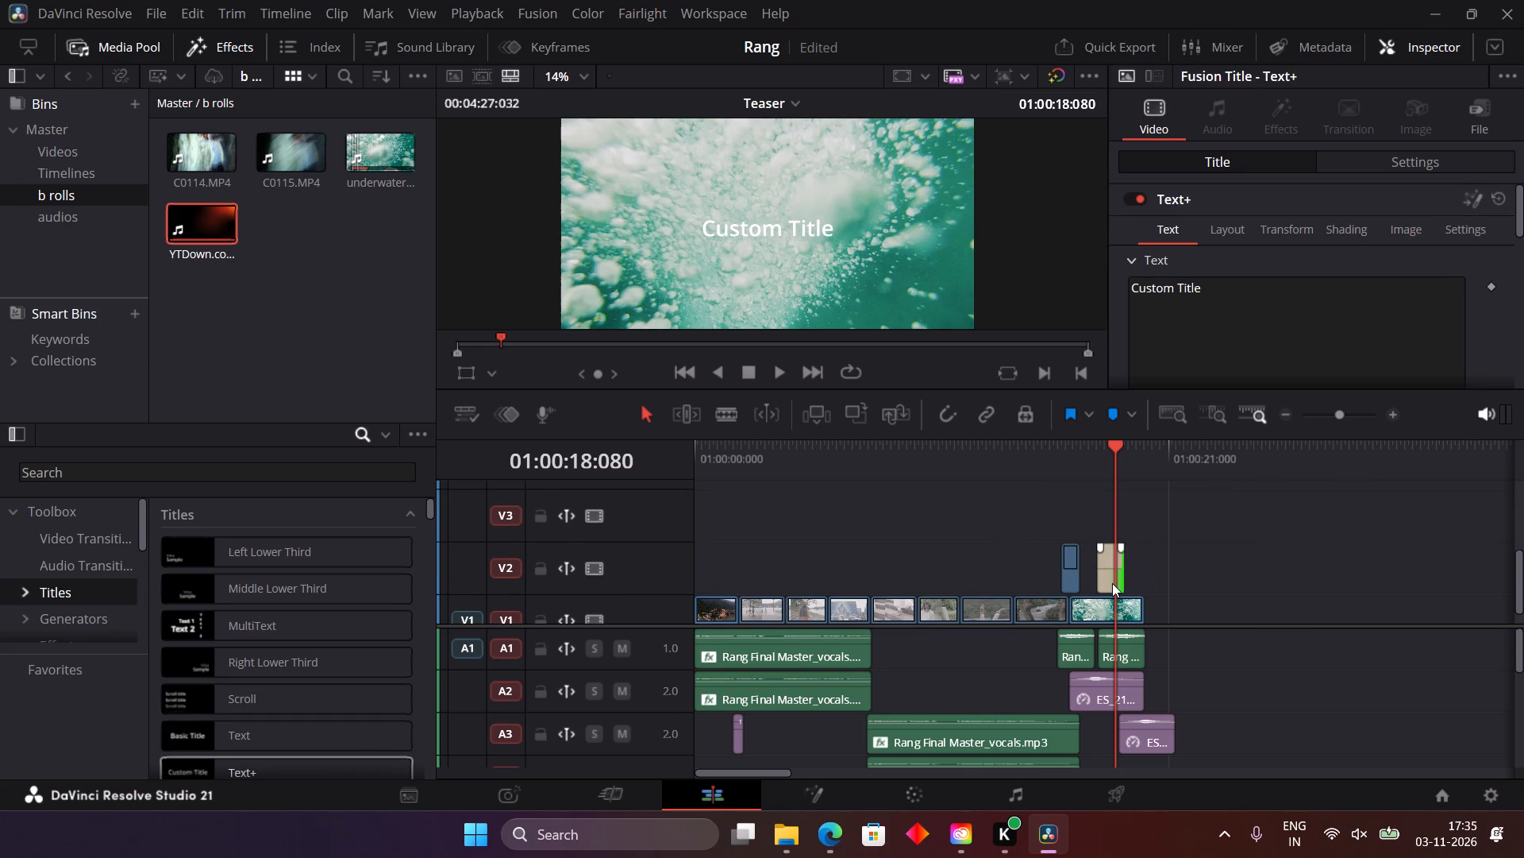
{"action": "left_click_drag", "start_coordinate": [1112, 583], "coordinate": [1119, 583]}
Replace the Text+ title's text with 05/11/2026 and enlarge its size to about 0.20.
{"action": "left_click_drag", "start_coordinate": [1203, 289], "coordinate": [1085, 299]}
{"action": "left_click_drag", "start_coordinate": [1212, 289], "coordinate": [1114, 293]}
{"action": "type", "text": "05/"}
{"action": "type", "text": "11/2026"}
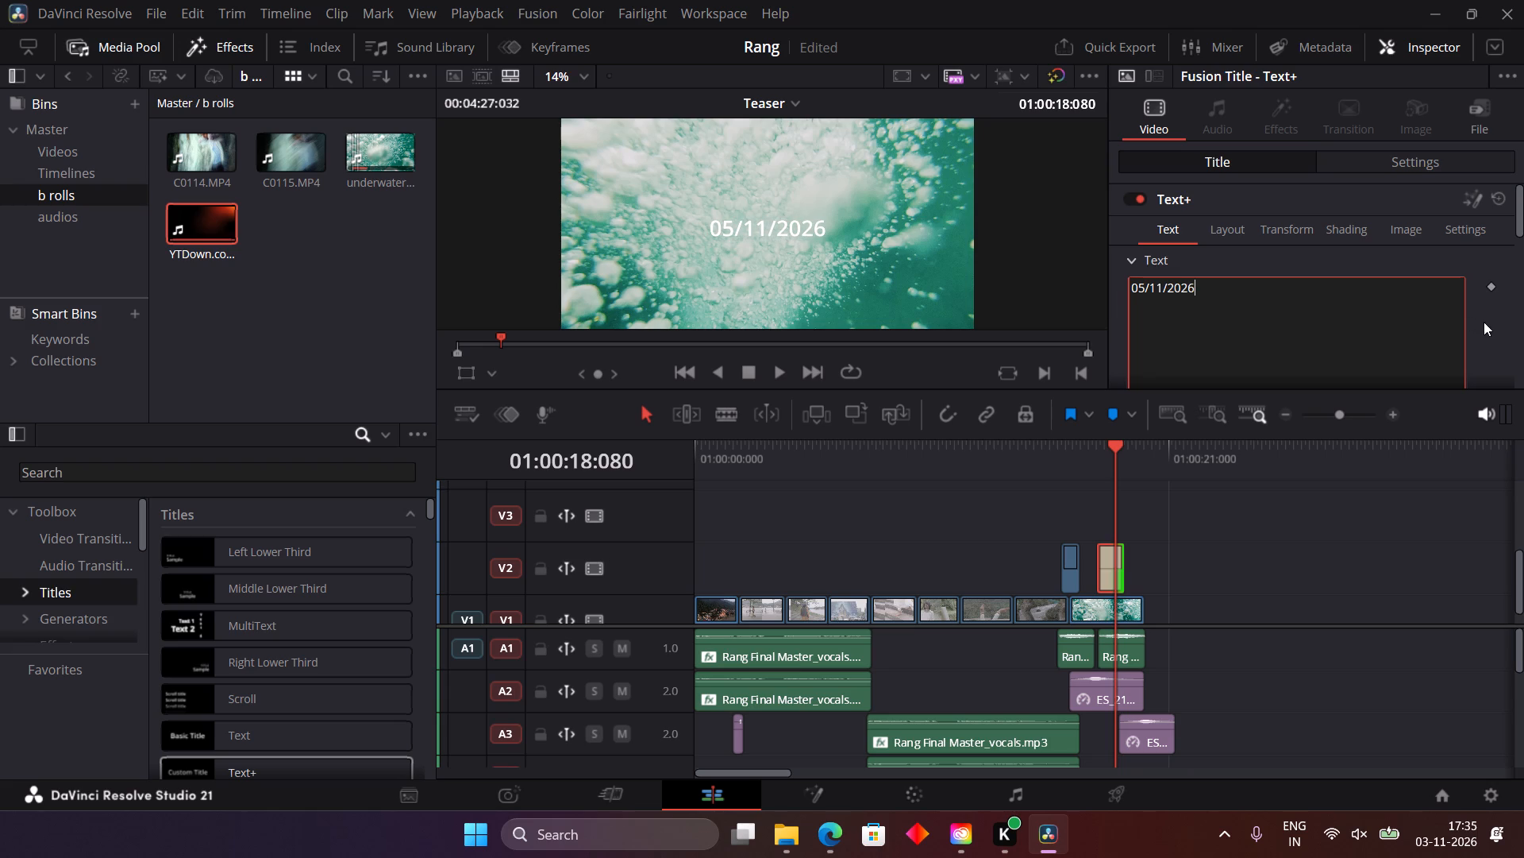
{"action": "scroll", "coordinate": [1484, 322], "scroll_direction": "down", "scroll_amount": 1}
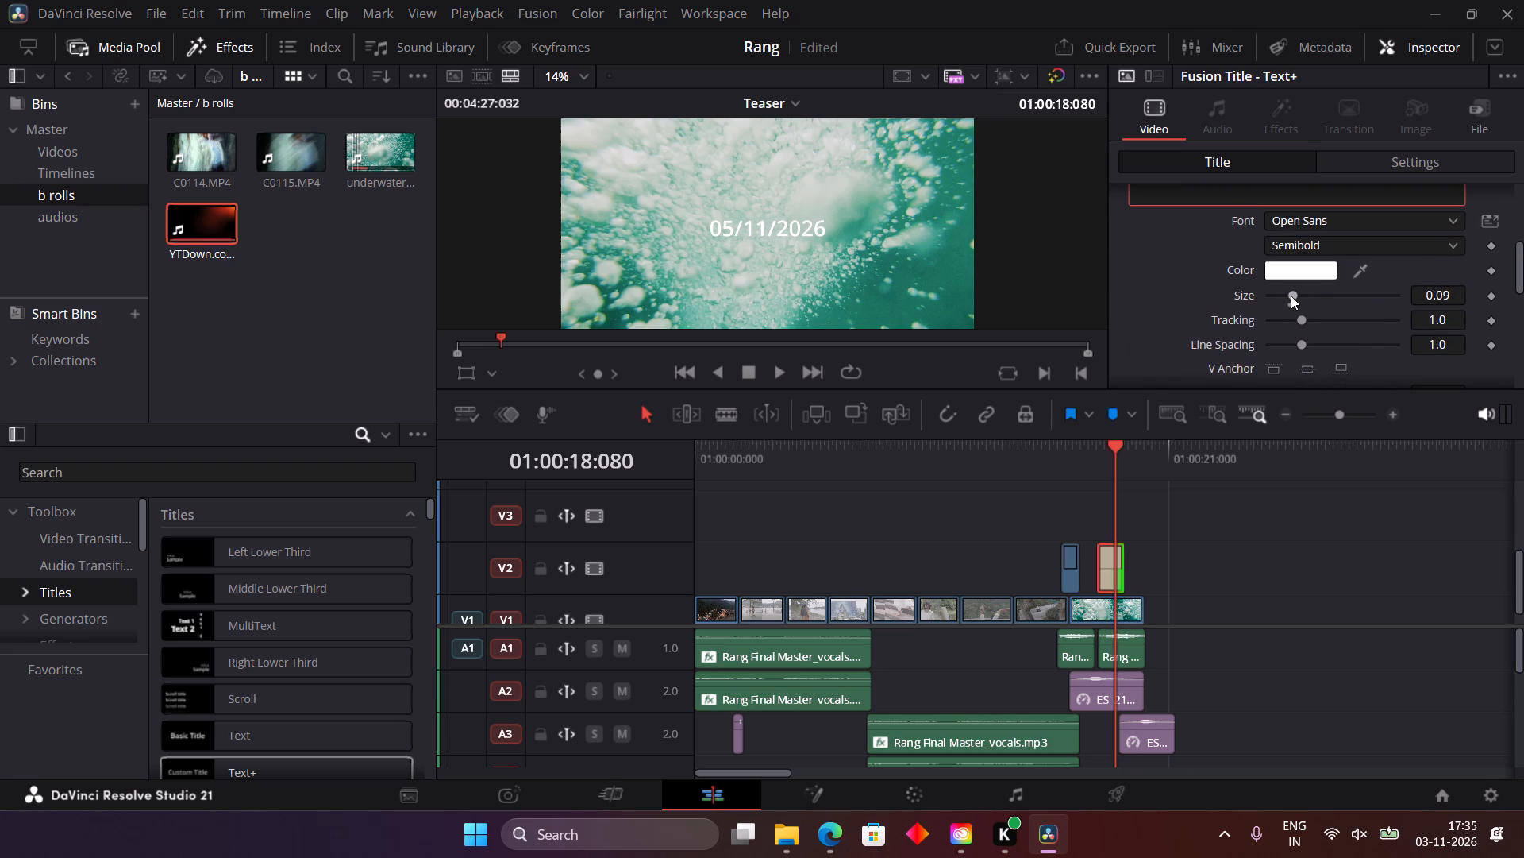
{"action": "left_click_drag", "start_coordinate": [1291, 296], "coordinate": [1318, 300]}
Look through the title's text, layout, transform, shading and image settings for styling options.
{"action": "scroll", "coordinate": [1183, 288], "scroll_direction": "down", "scroll_amount": 2}
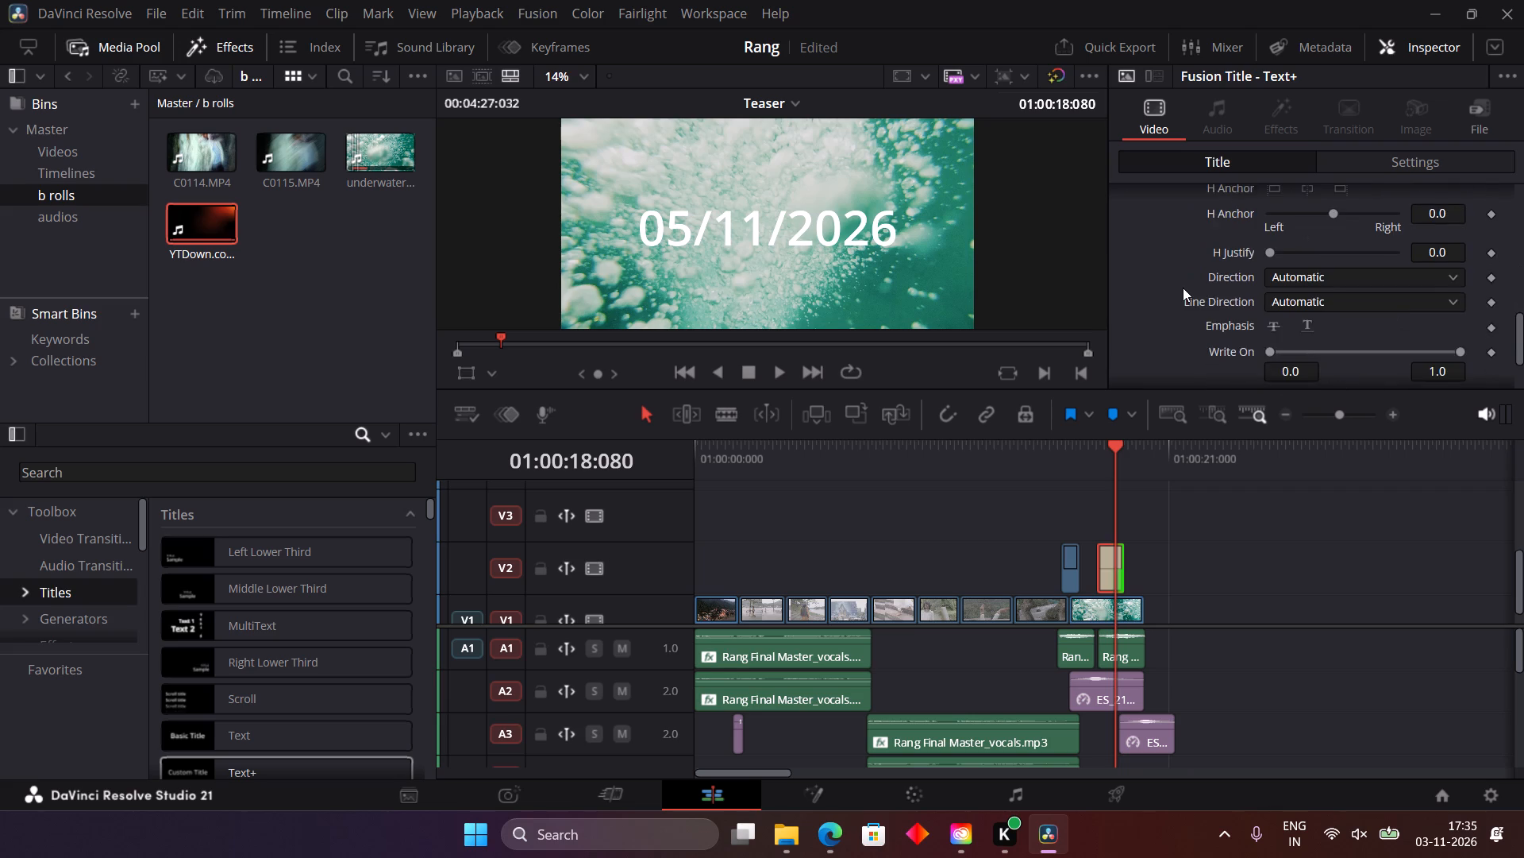
{"action": "scroll", "coordinate": [1183, 288], "scroll_direction": "down", "scroll_amount": 2}
{"action": "scroll", "coordinate": [1199, 286], "scroll_direction": "up", "scroll_amount": 8}
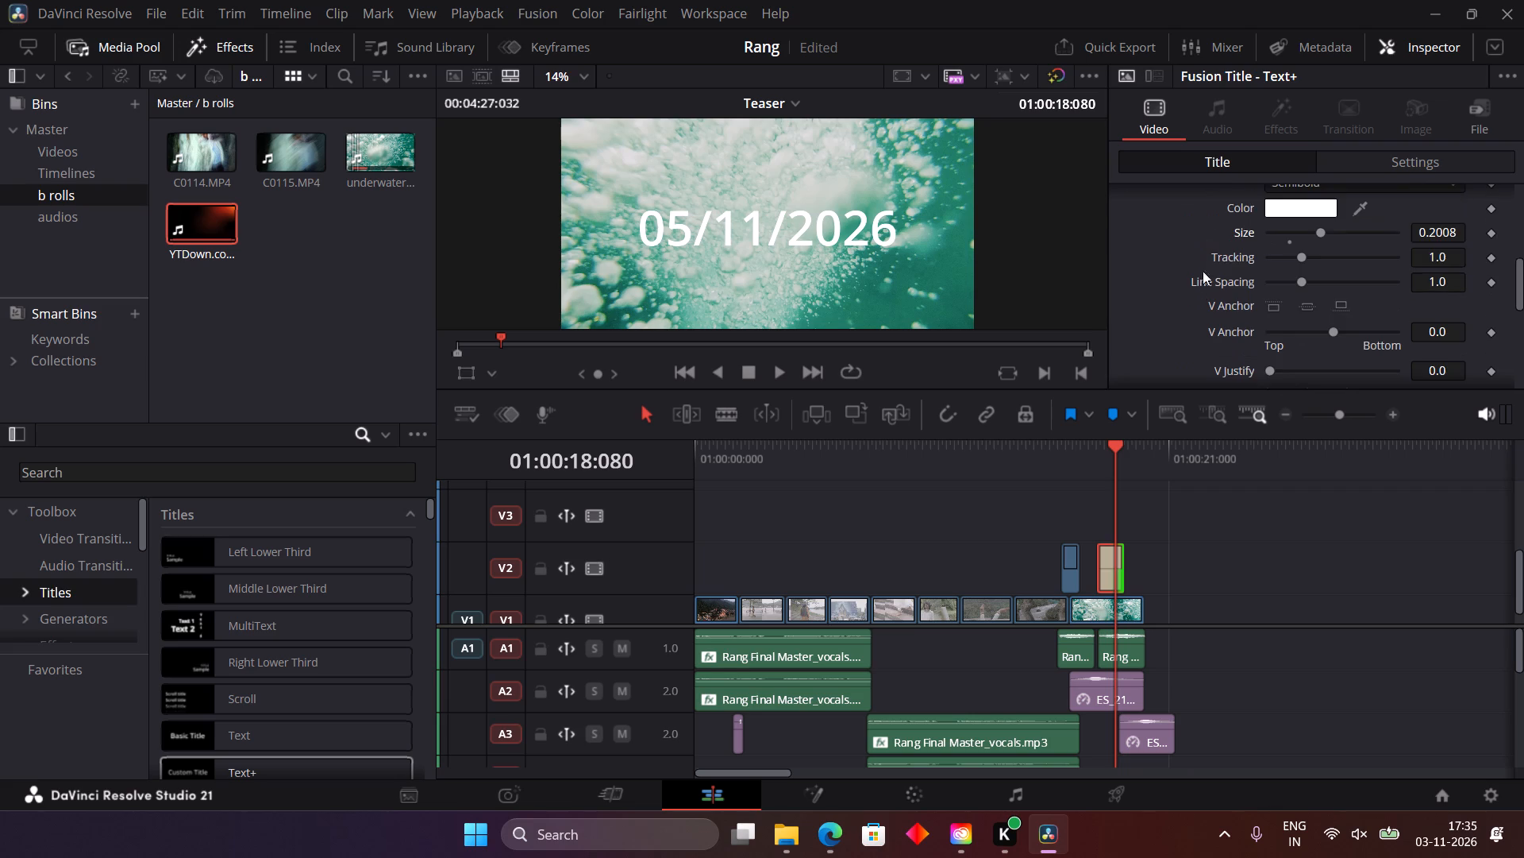
{"action": "left_click", "coordinate": [1222, 235]}
{"action": "left_click", "coordinate": [1291, 240]}
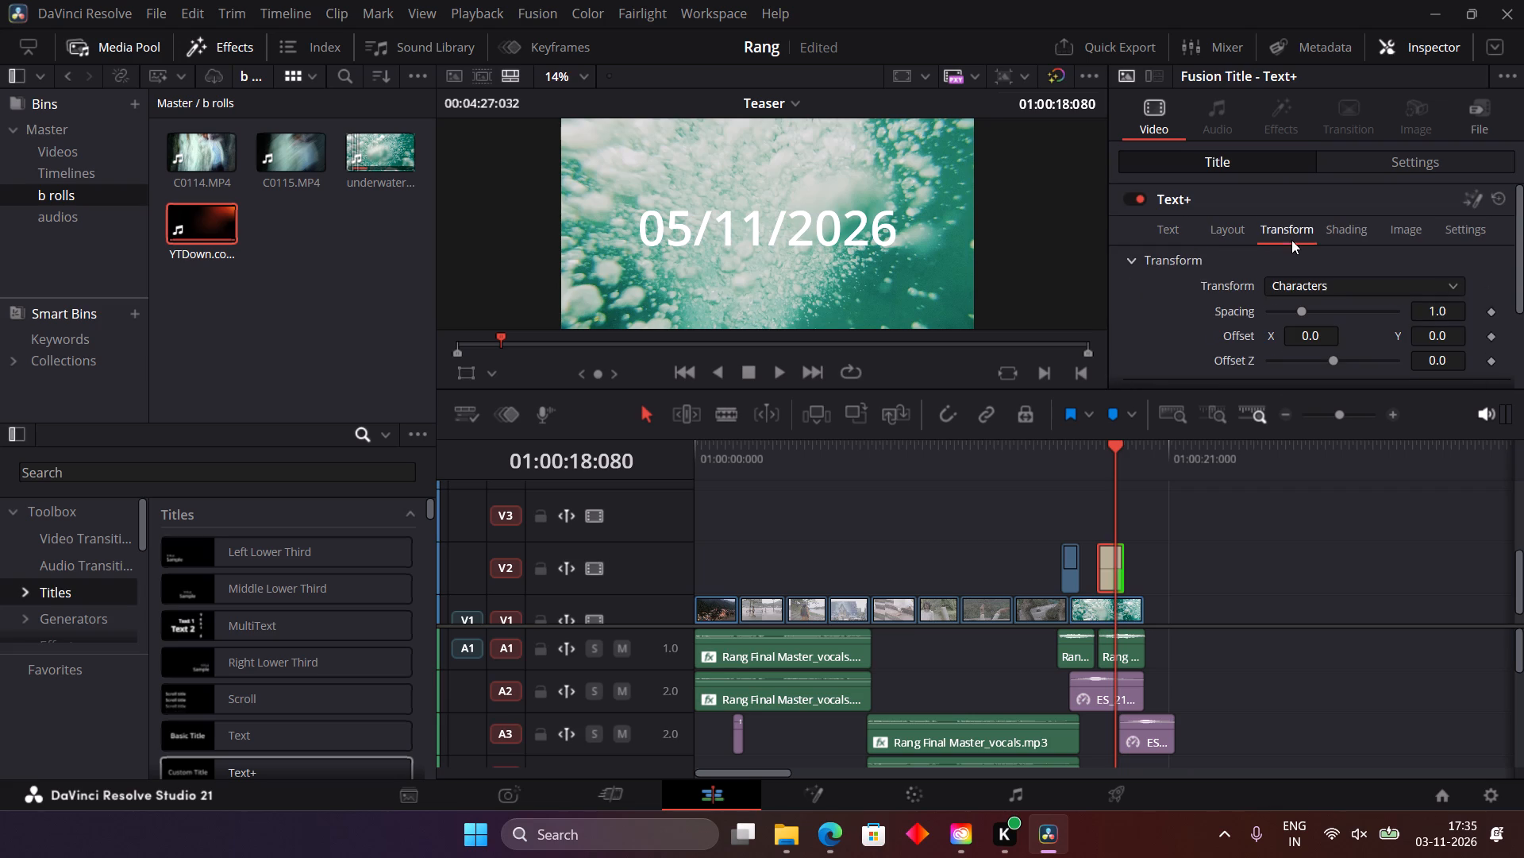
{"action": "left_click", "coordinate": [1351, 242]}
{"action": "left_click", "coordinate": [1406, 230]}
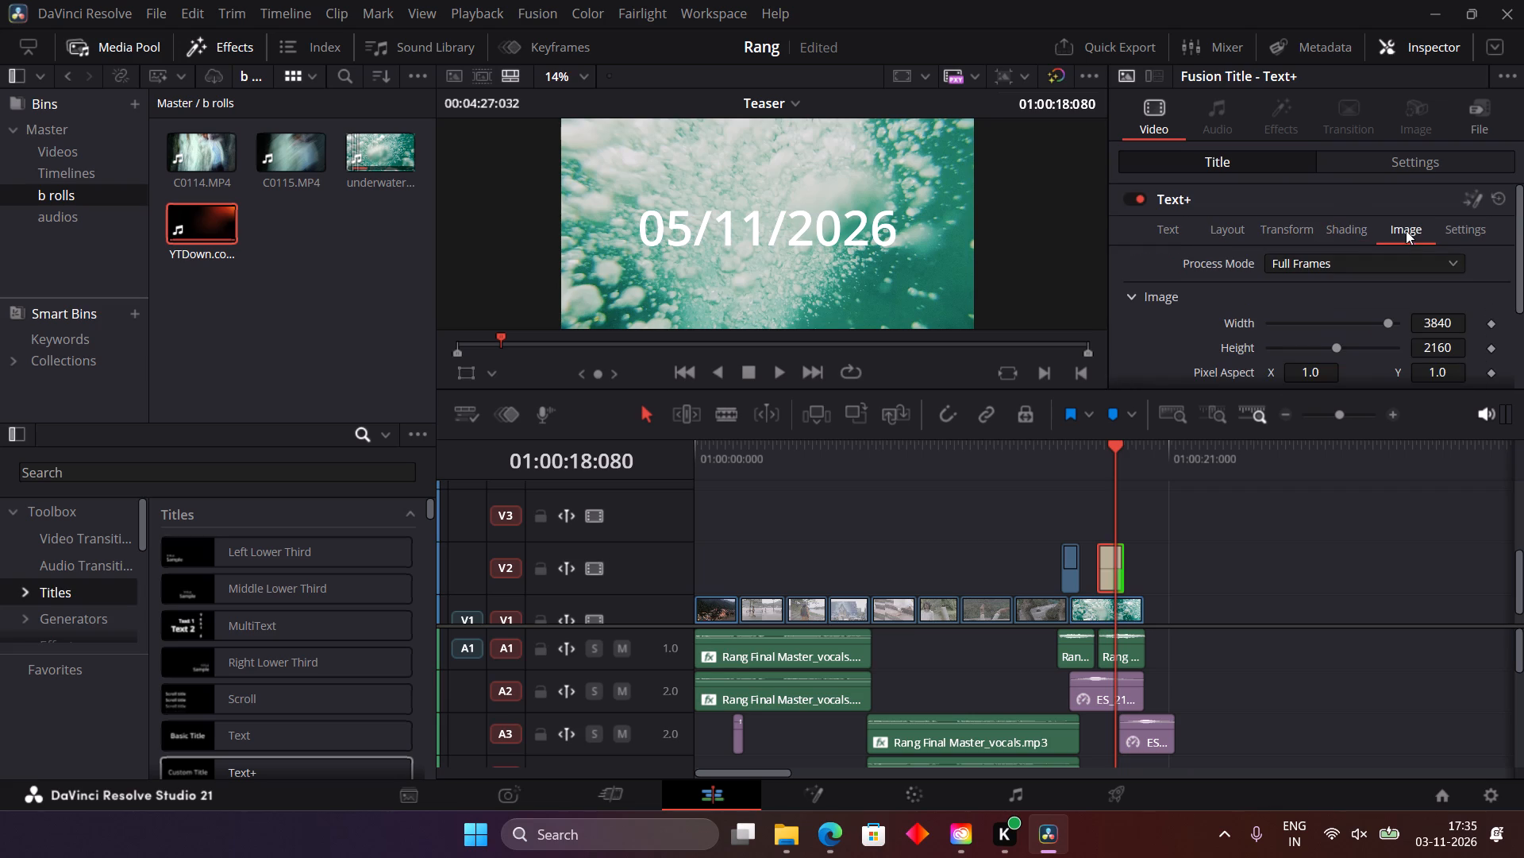
{"action": "left_click", "coordinate": [1341, 228]}
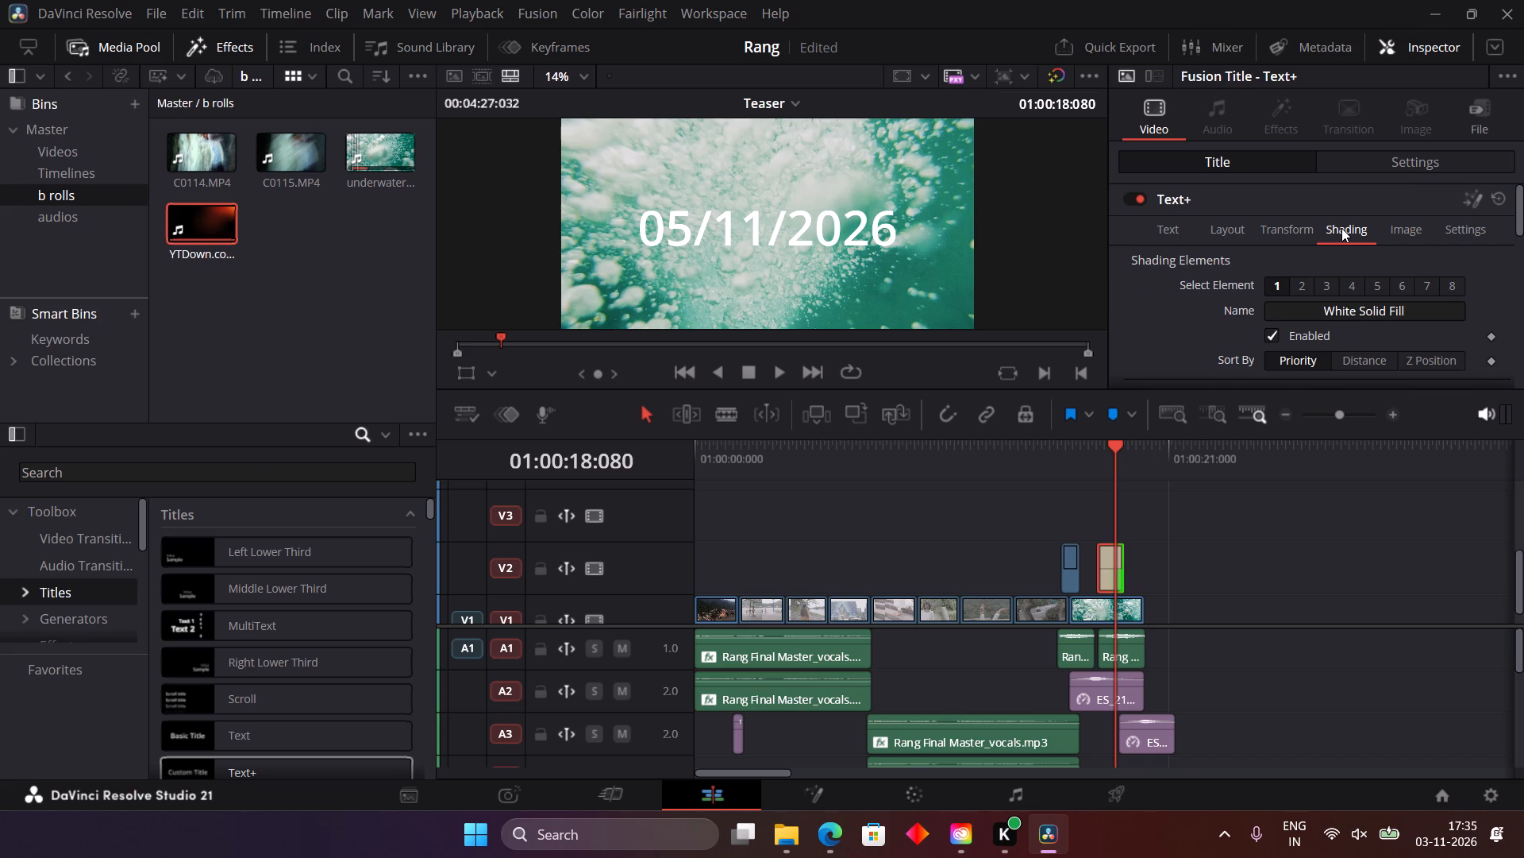
{"action": "left_click", "coordinate": [1296, 237]}
{"action": "left_click", "coordinate": [1232, 229]}
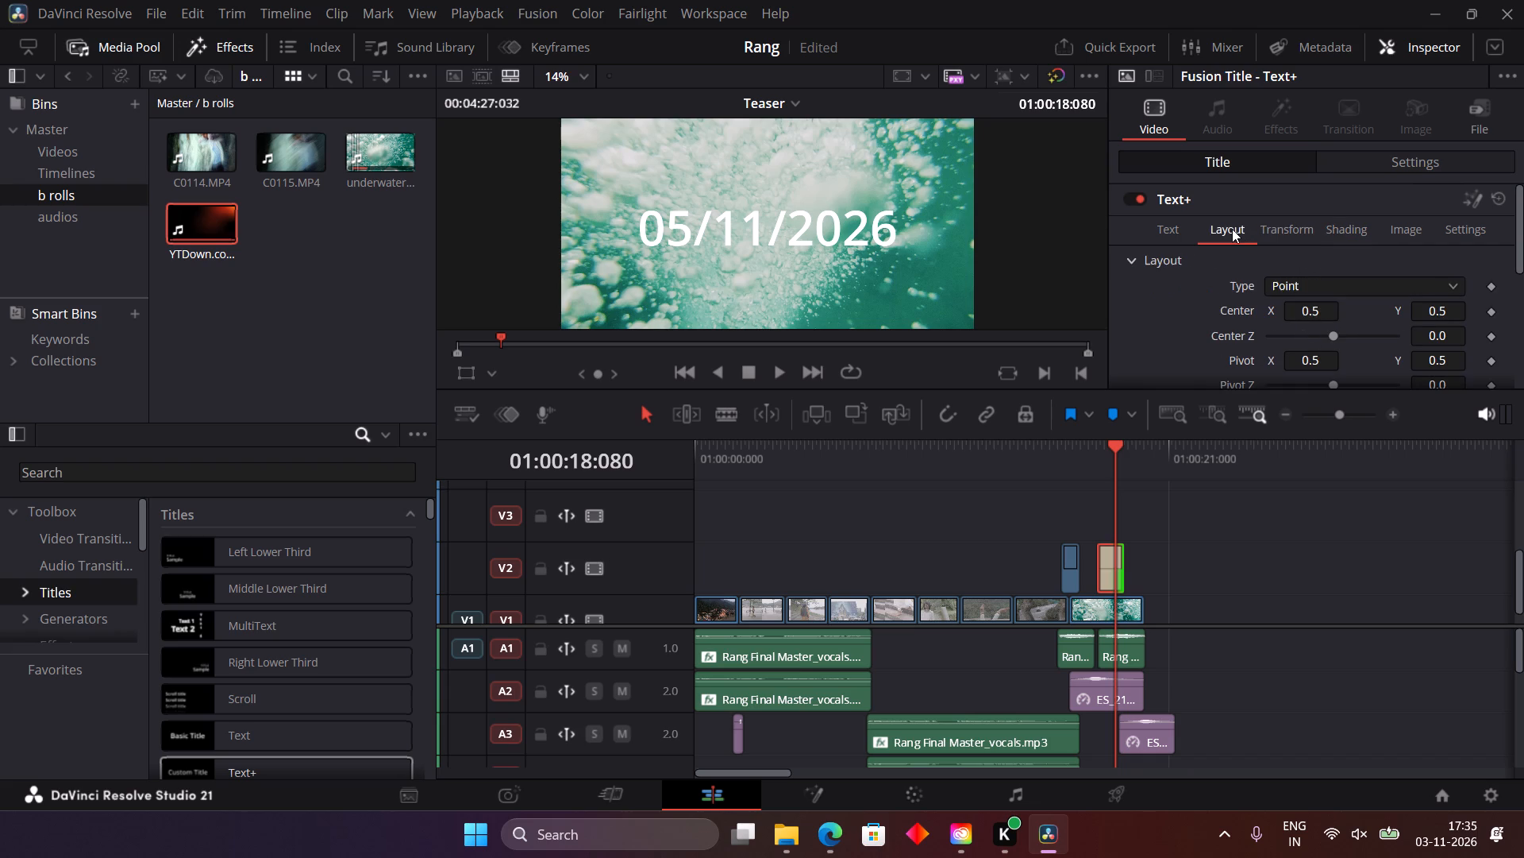
{"action": "scroll", "coordinate": [1364, 260], "scroll_direction": "down", "scroll_amount": 1}
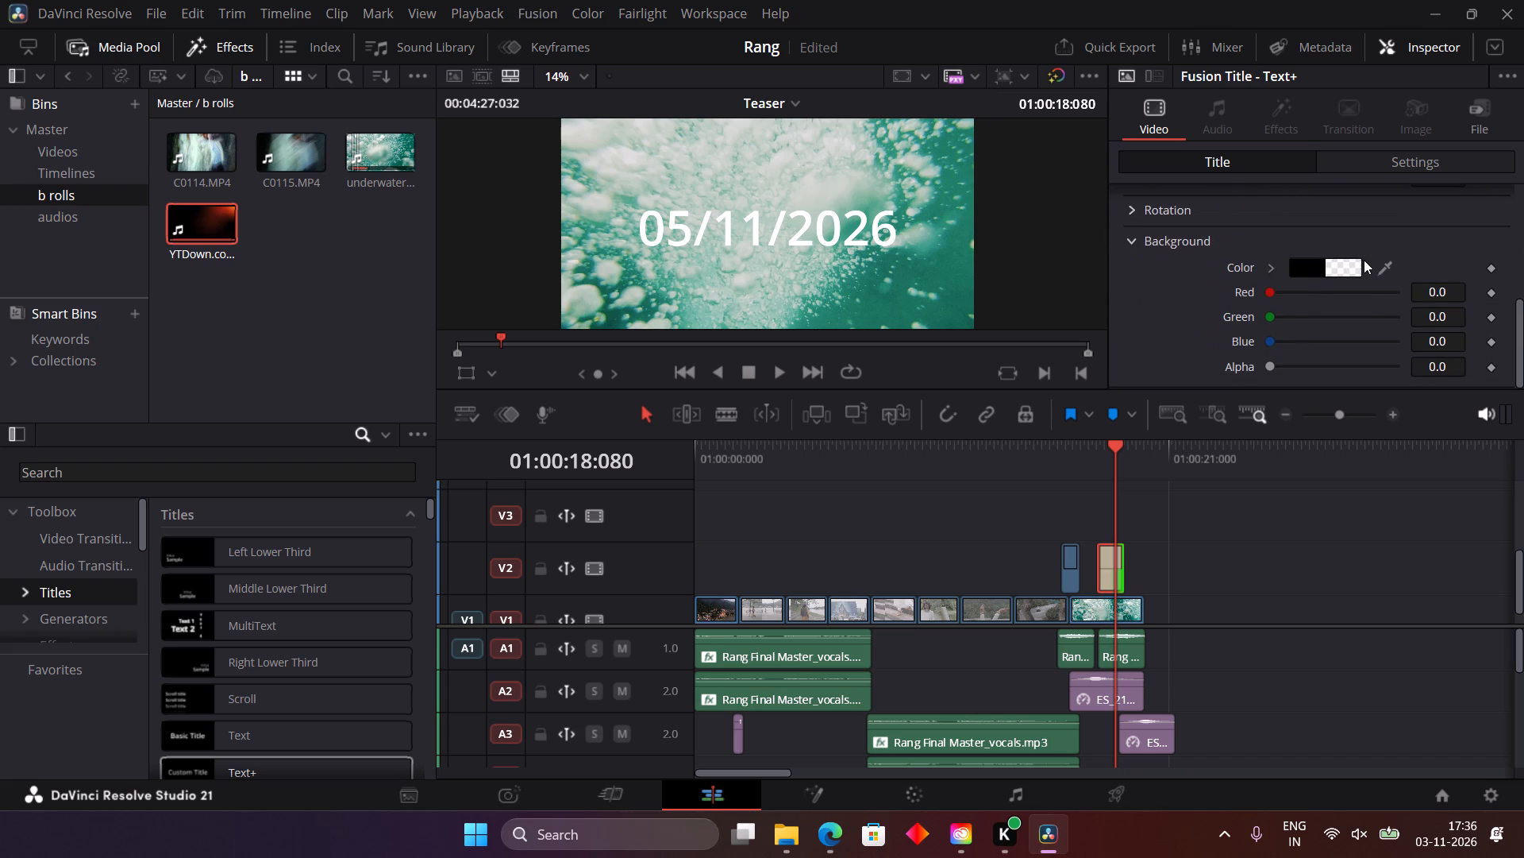
{"action": "scroll", "coordinate": [1364, 260], "scroll_direction": "down", "scroll_amount": 2}
{"action": "scroll", "coordinate": [1185, 241], "scroll_direction": "up", "scroll_amount": 4}
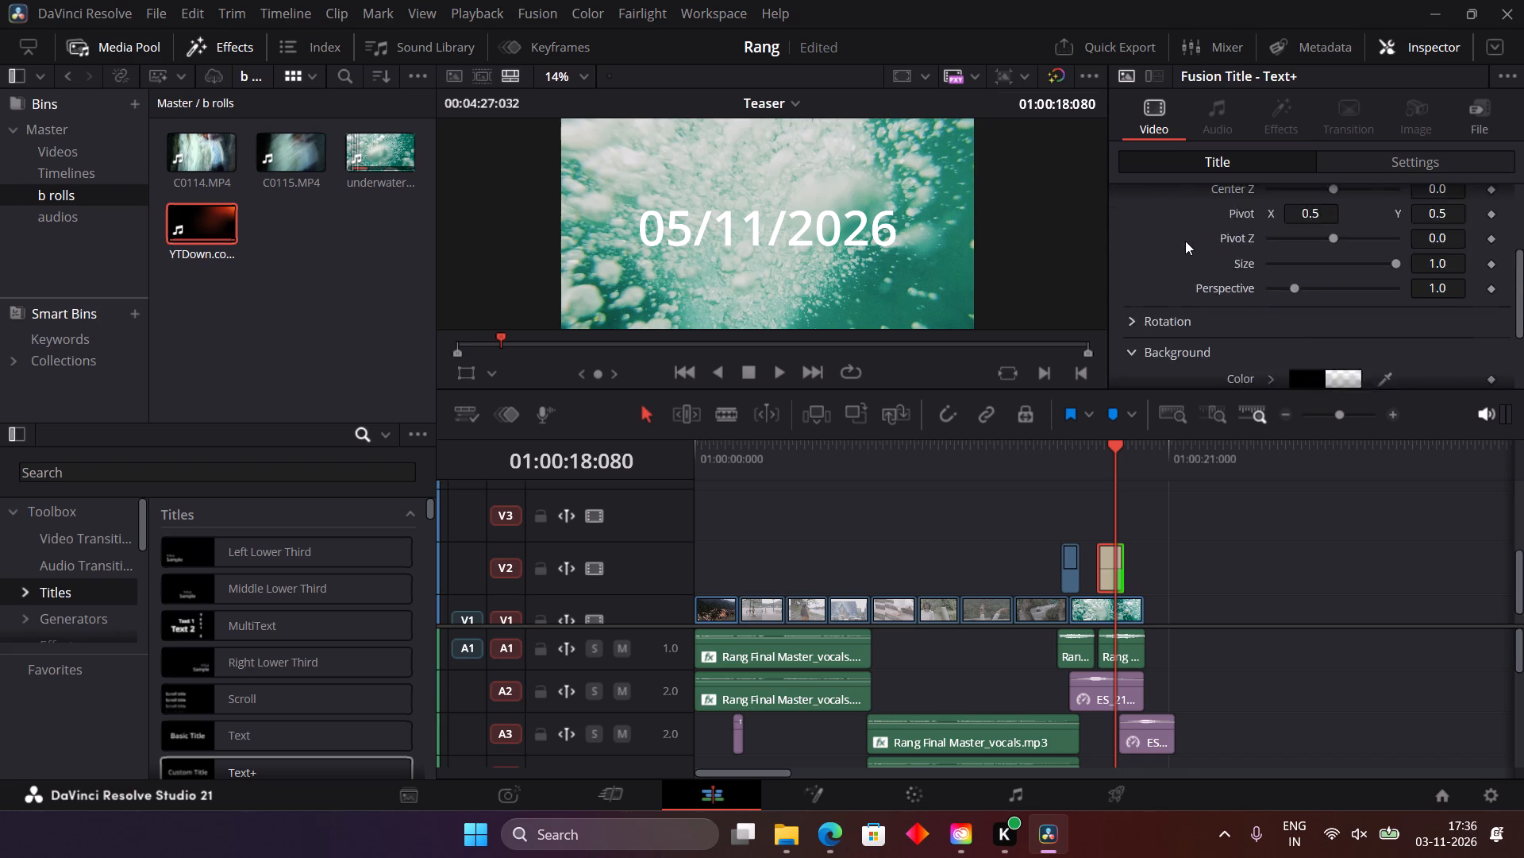
{"action": "scroll", "coordinate": [1185, 241], "scroll_direction": "up", "scroll_amount": 2}
Change the 05/11/2026 title's font to Adore You.
{"action": "left_click", "coordinate": [1161, 232]}
{"action": "scroll", "coordinate": [1280, 256], "scroll_direction": "down", "scroll_amount": 1}
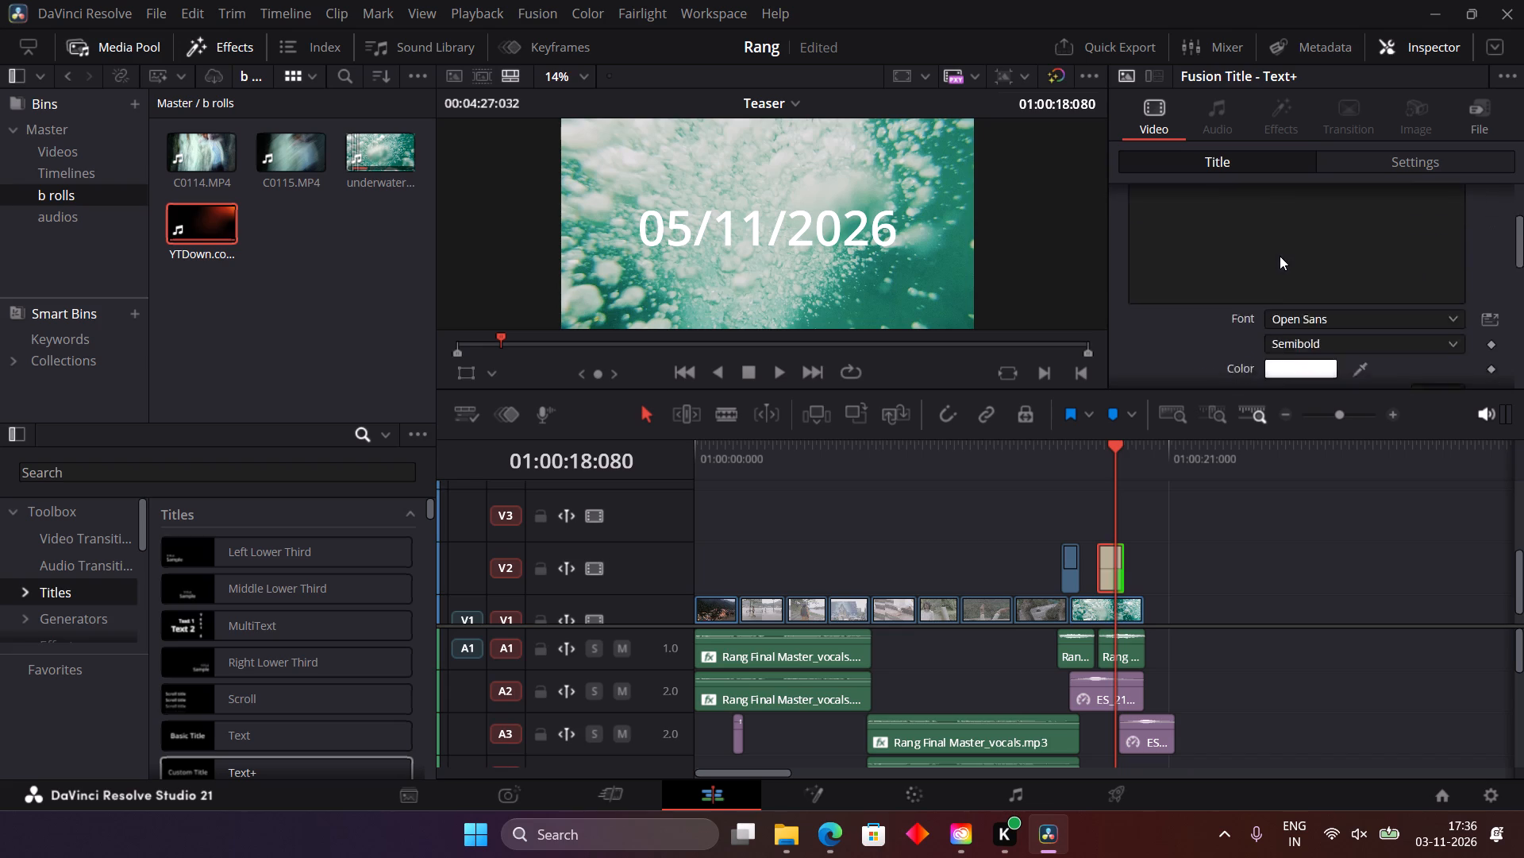
{"action": "scroll", "coordinate": [1280, 256], "scroll_direction": "down", "scroll_amount": 1}
{"action": "scroll", "coordinate": [1284, 284], "scroll_direction": "up", "scroll_amount": 1}
{"action": "left_click", "coordinate": [1347, 263]}
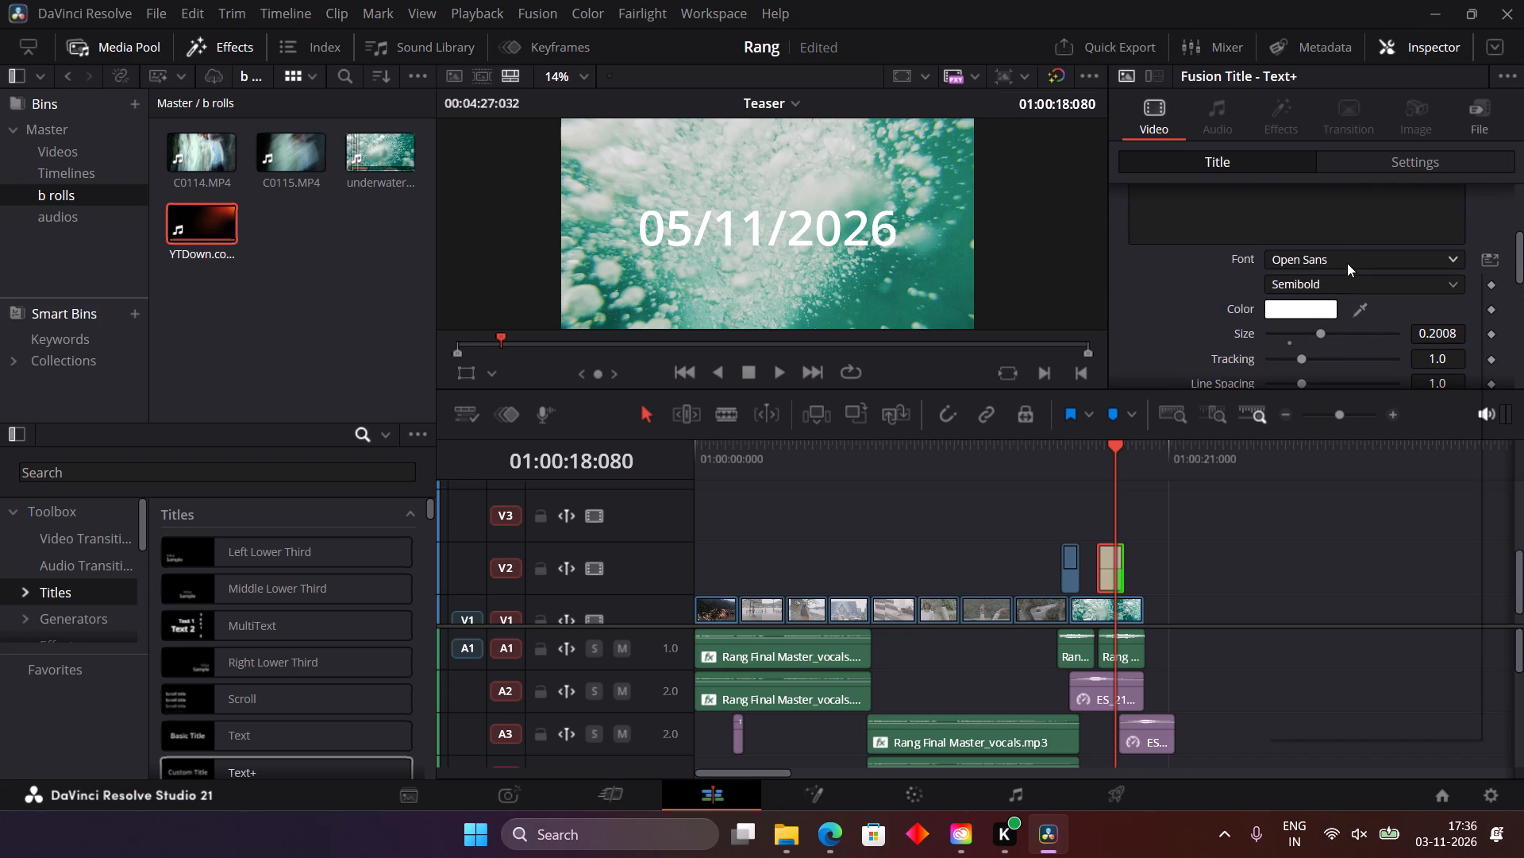
{"action": "scroll", "coordinate": [1340, 284], "scroll_direction": "up", "scroll_amount": 14}
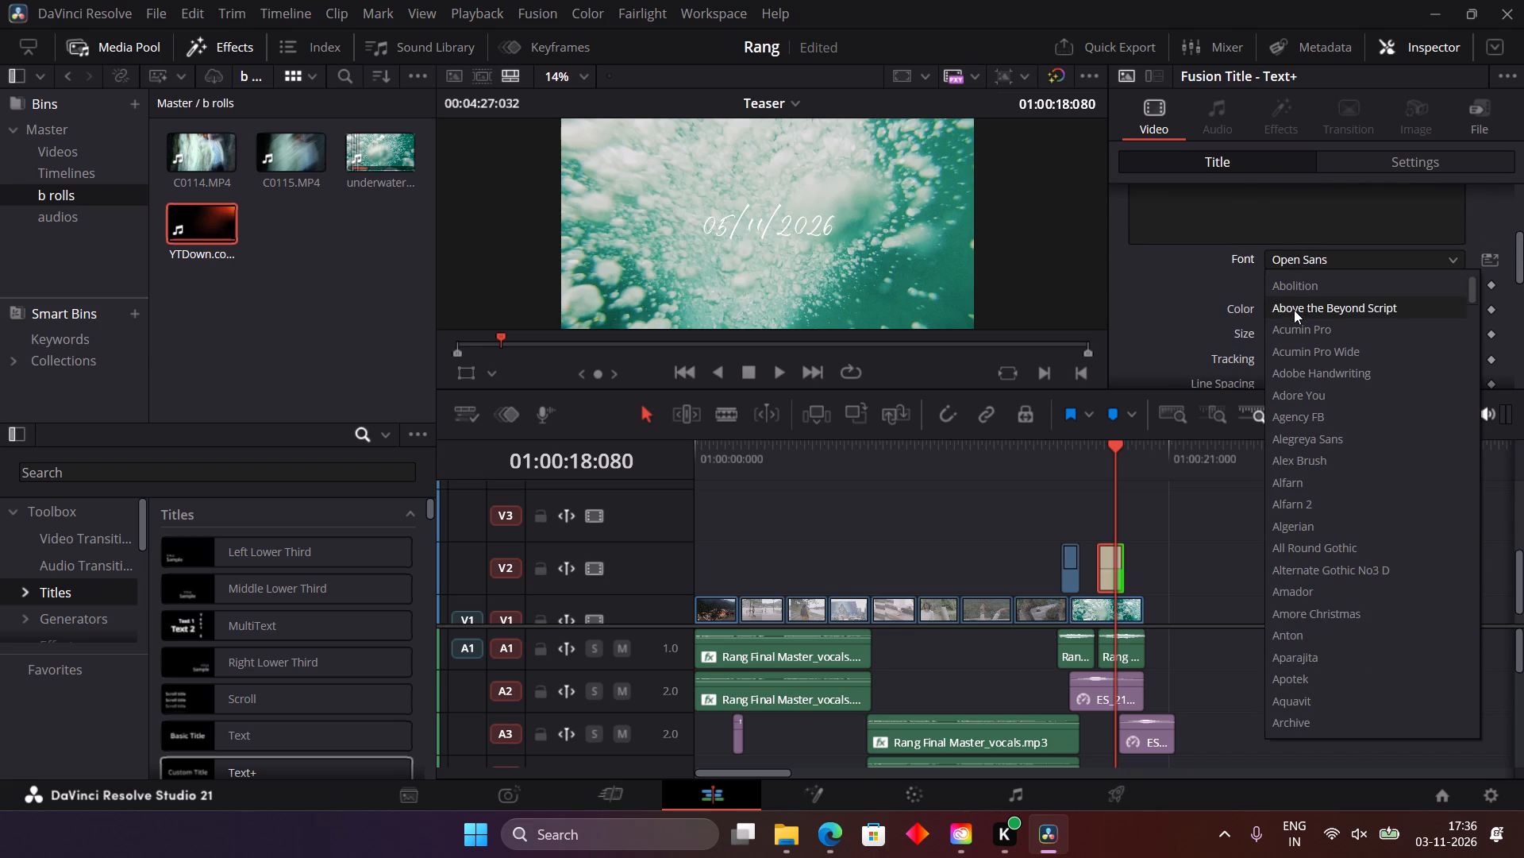
{"action": "left_click", "coordinate": [1308, 396]}
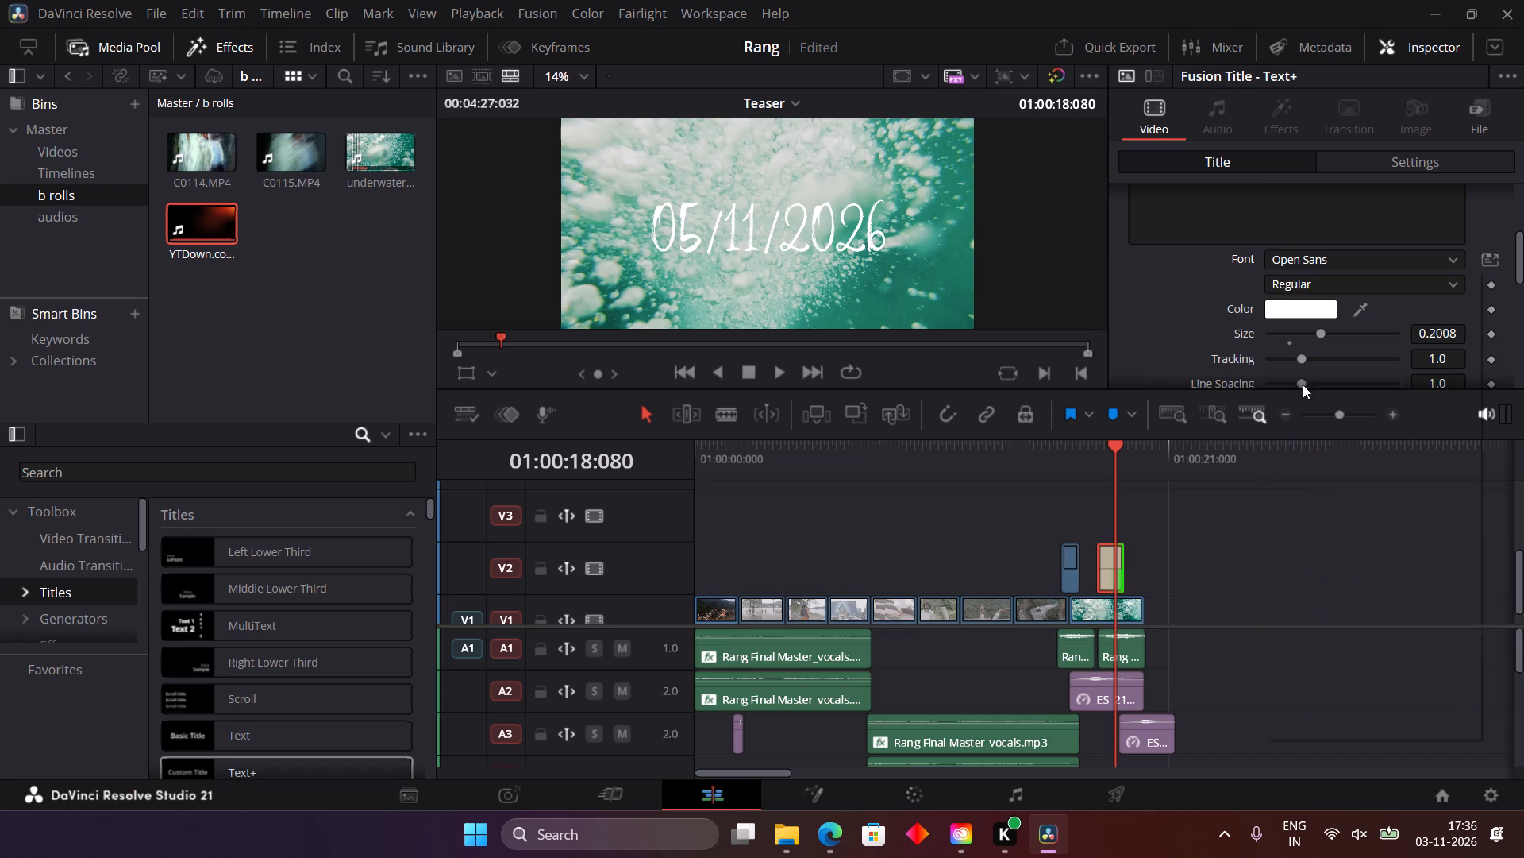
Play back the ending and shift the 05/11/2026 title slightly later on V2, starting at about 01:00:18:009.
{"action": "left_click_drag", "start_coordinate": [1098, 450], "coordinate": [1103, 450]}
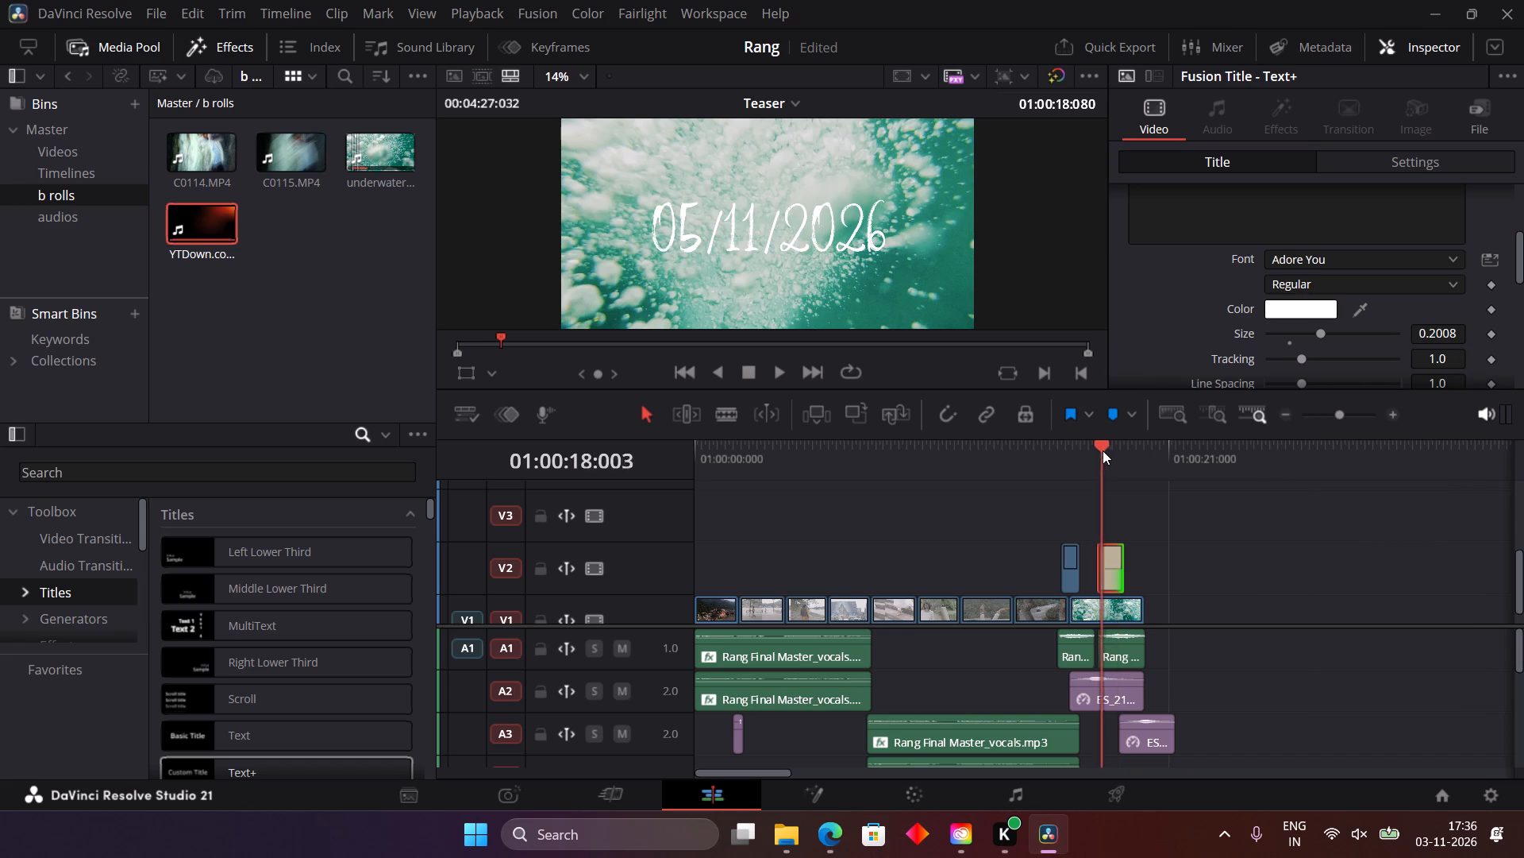
{"action": "left_click_drag", "start_coordinate": [1103, 450], "coordinate": [1058, 461]}
{"action": "key", "text": "space"}
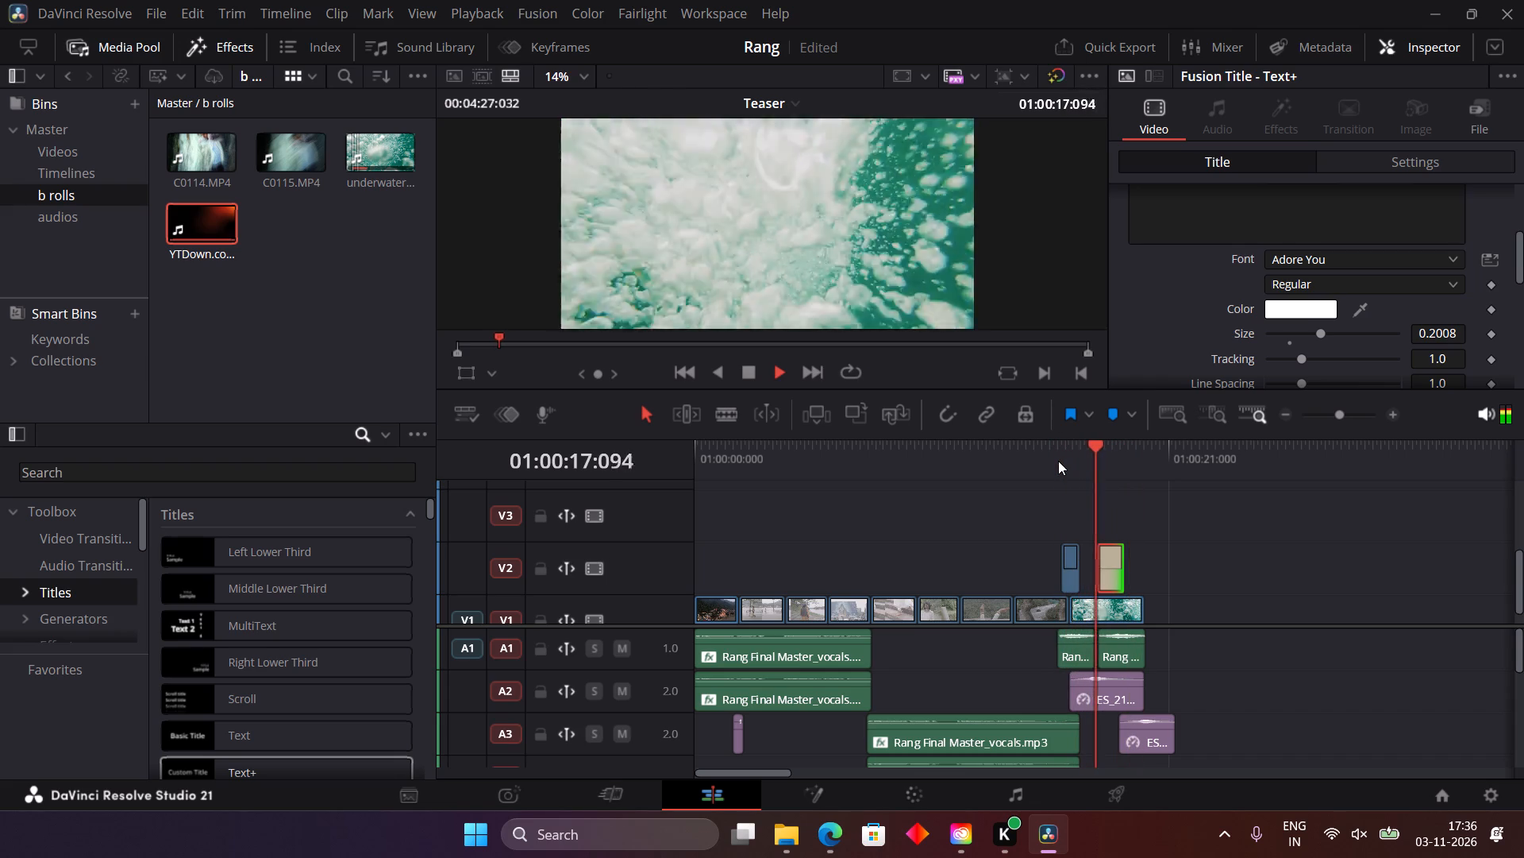
{"action": "key", "text": "space"}
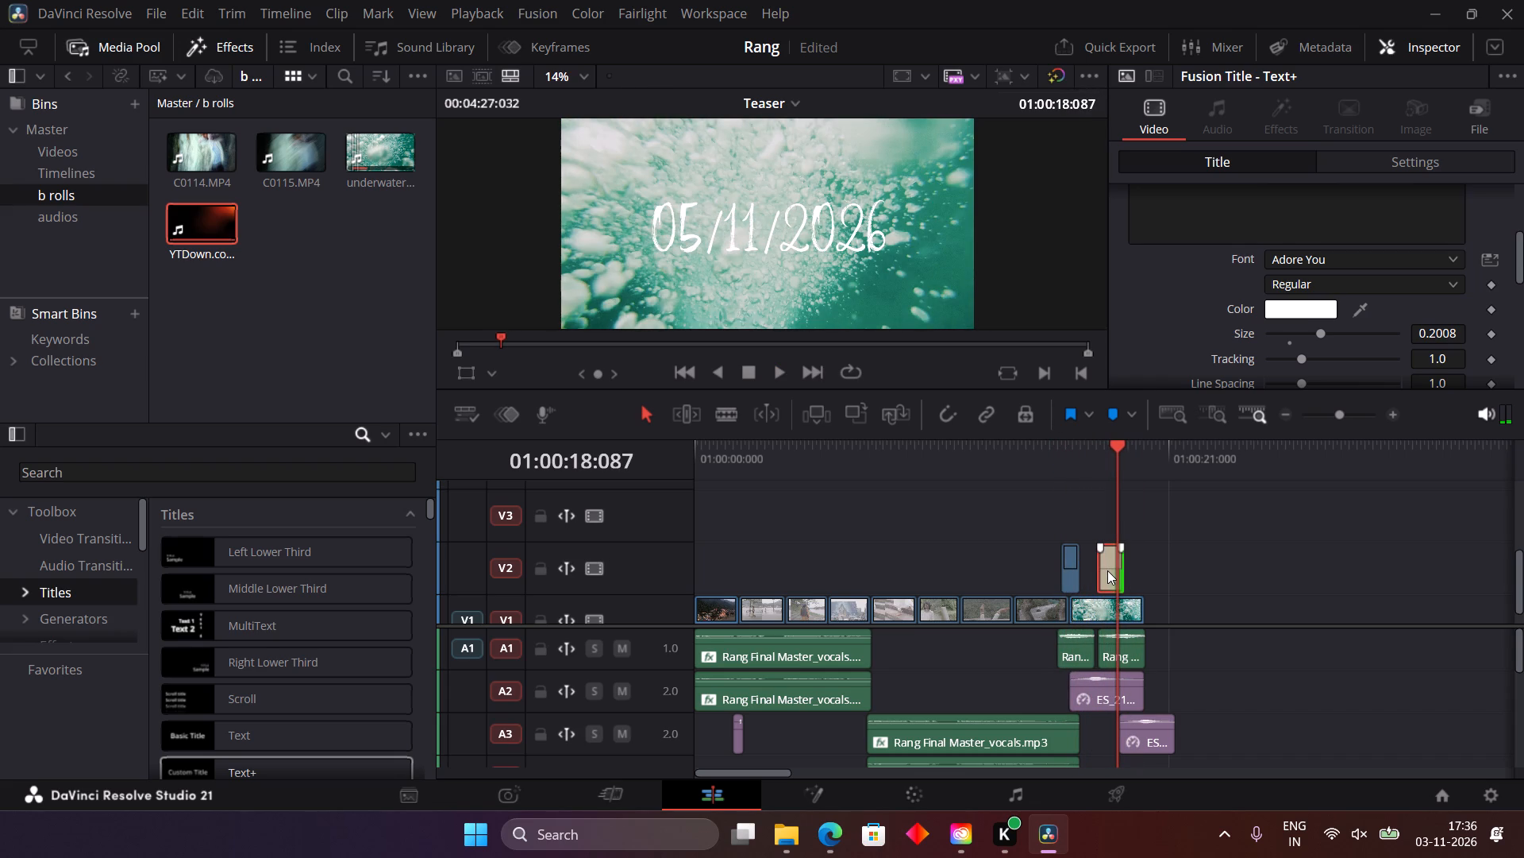
{"action": "left_click", "coordinate": [1107, 570]}
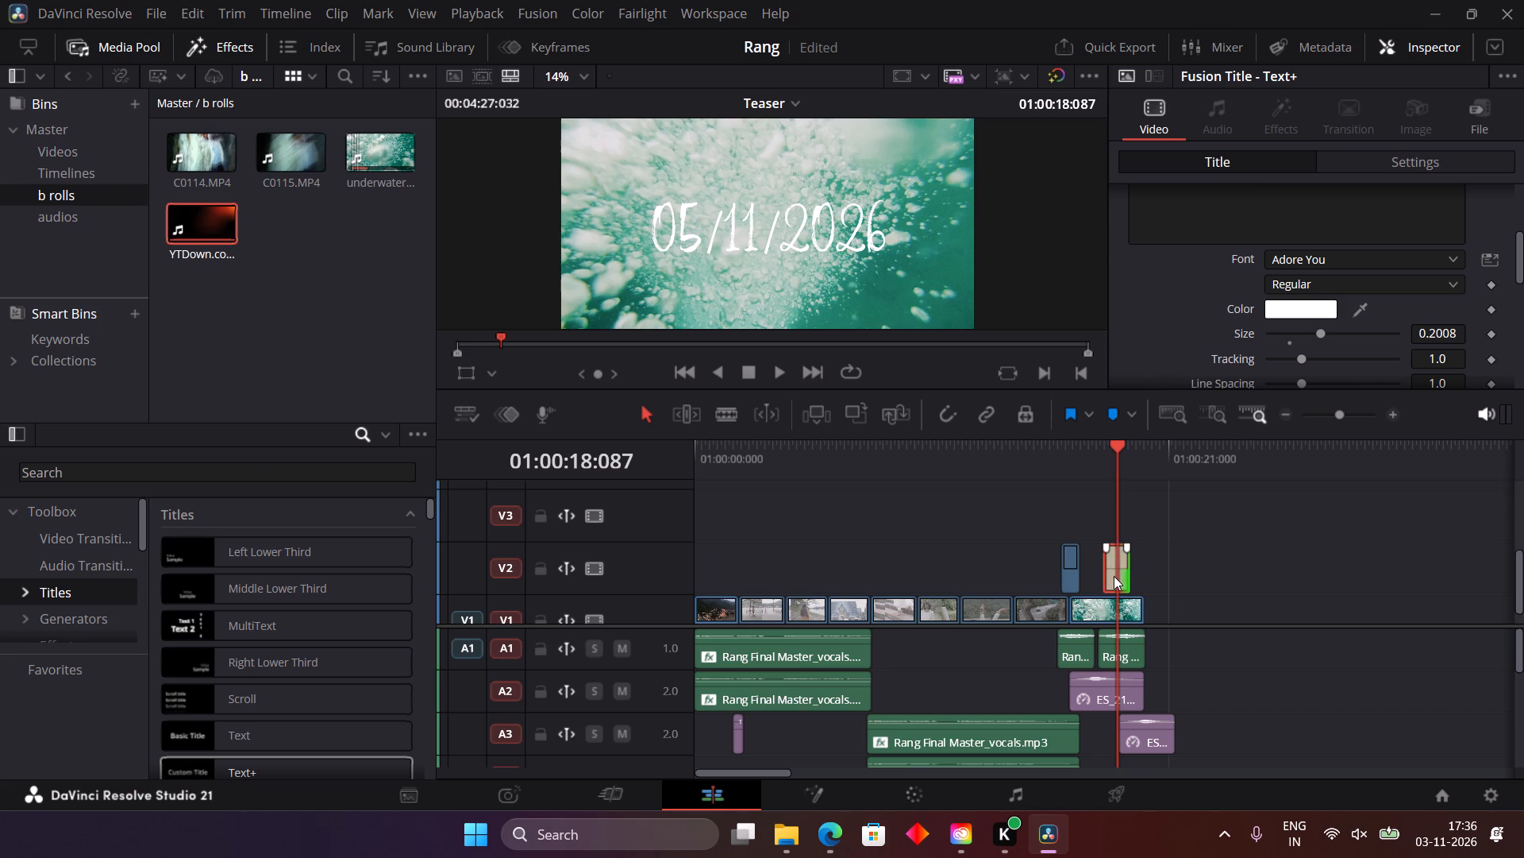
Play back the closing section several times to check the title's timing against the underwater footage and audio.
{"action": "left_click_drag", "start_coordinate": [1103, 446], "coordinate": [1113, 450]}
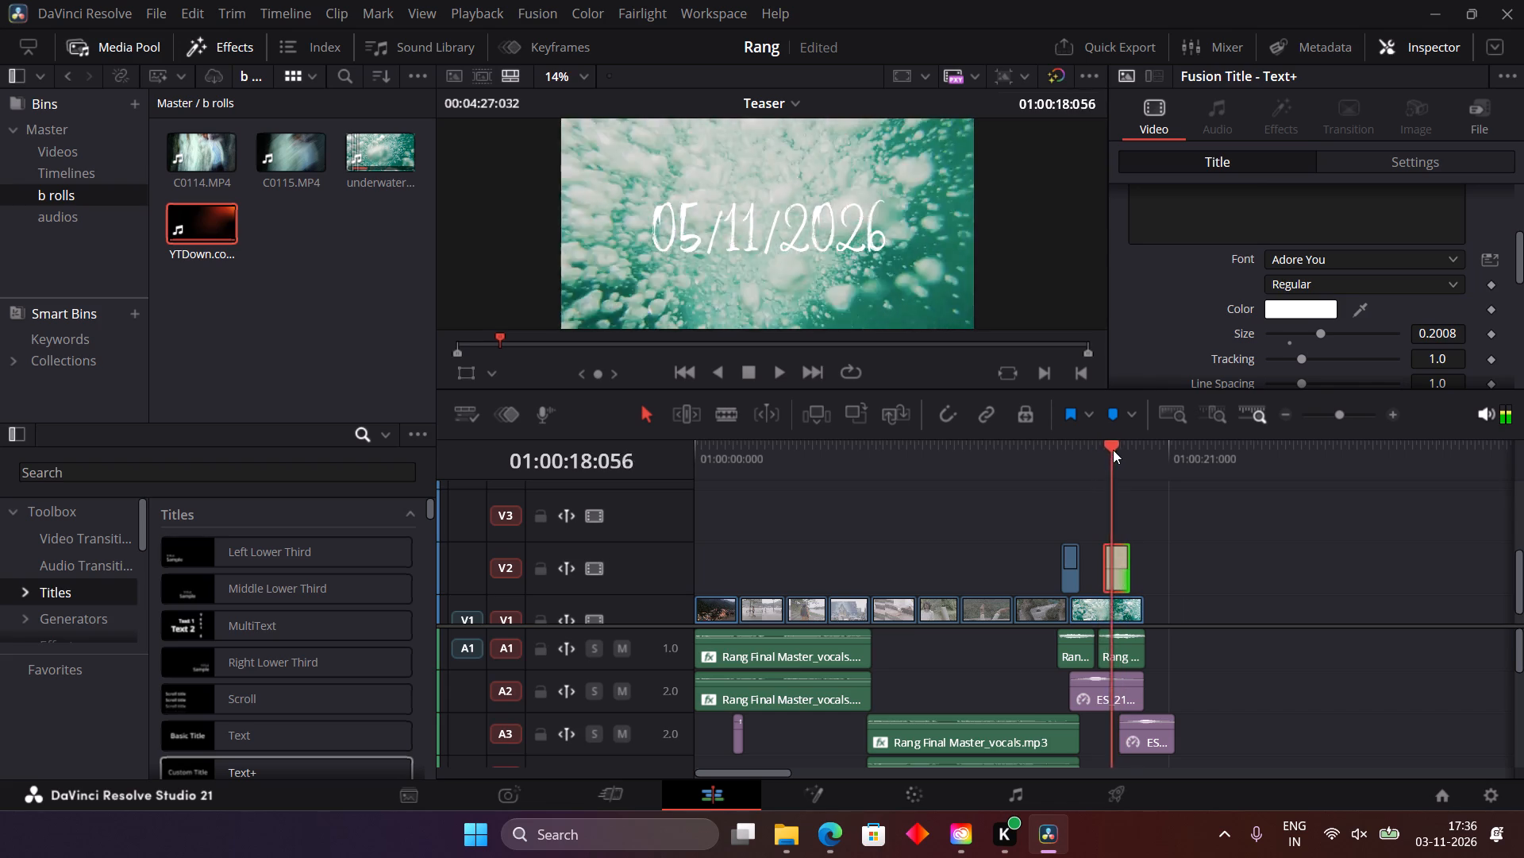
{"action": "left_click_drag", "start_coordinate": [1113, 450], "coordinate": [1102, 462]}
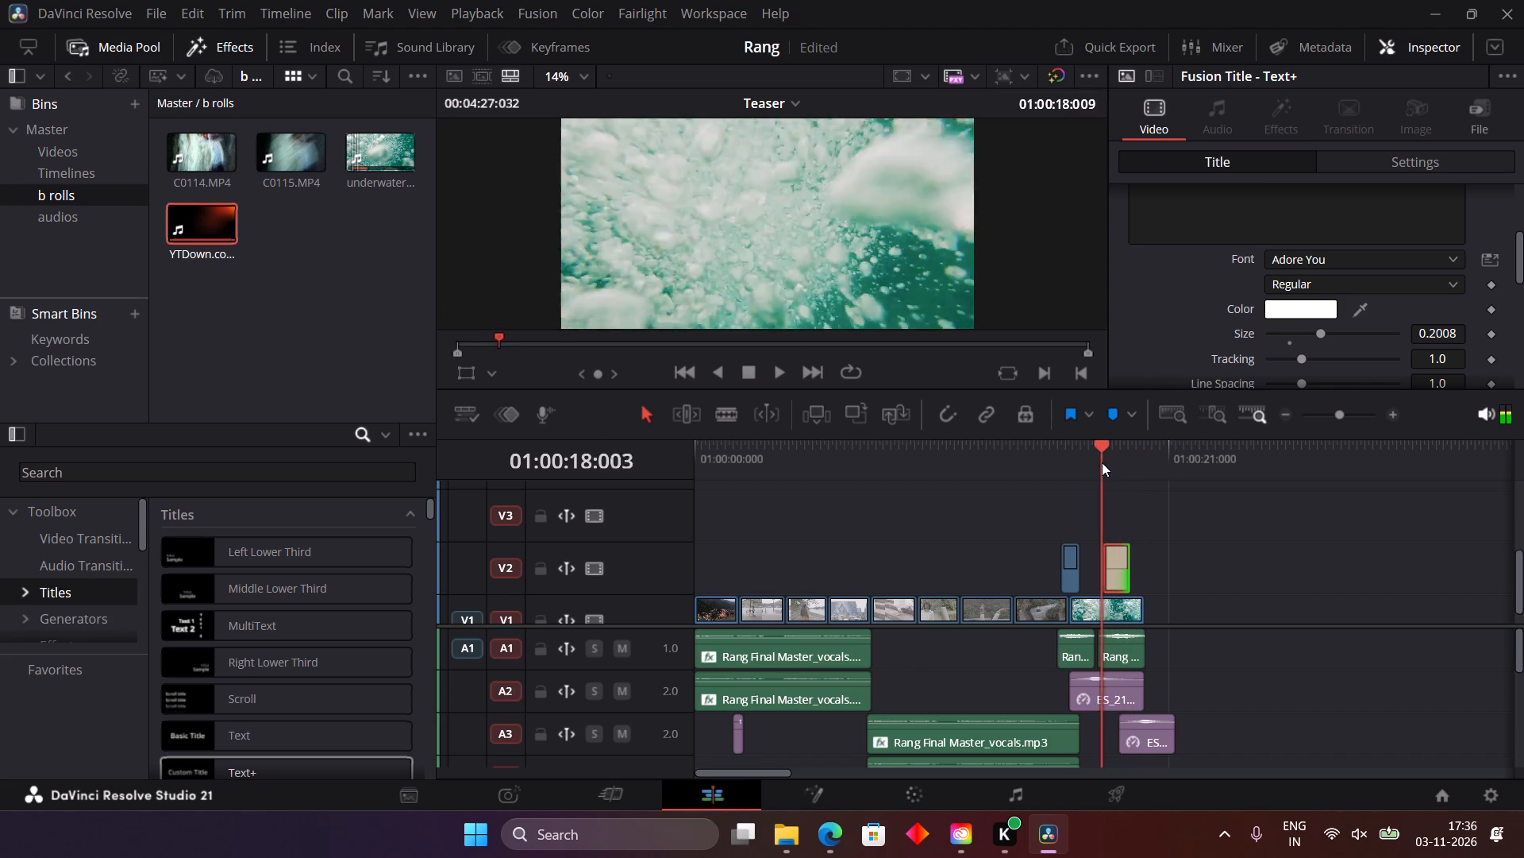
{"action": "left_click_drag", "start_coordinate": [1102, 462], "coordinate": [1102, 463]}
{"action": "key", "text": "space"}
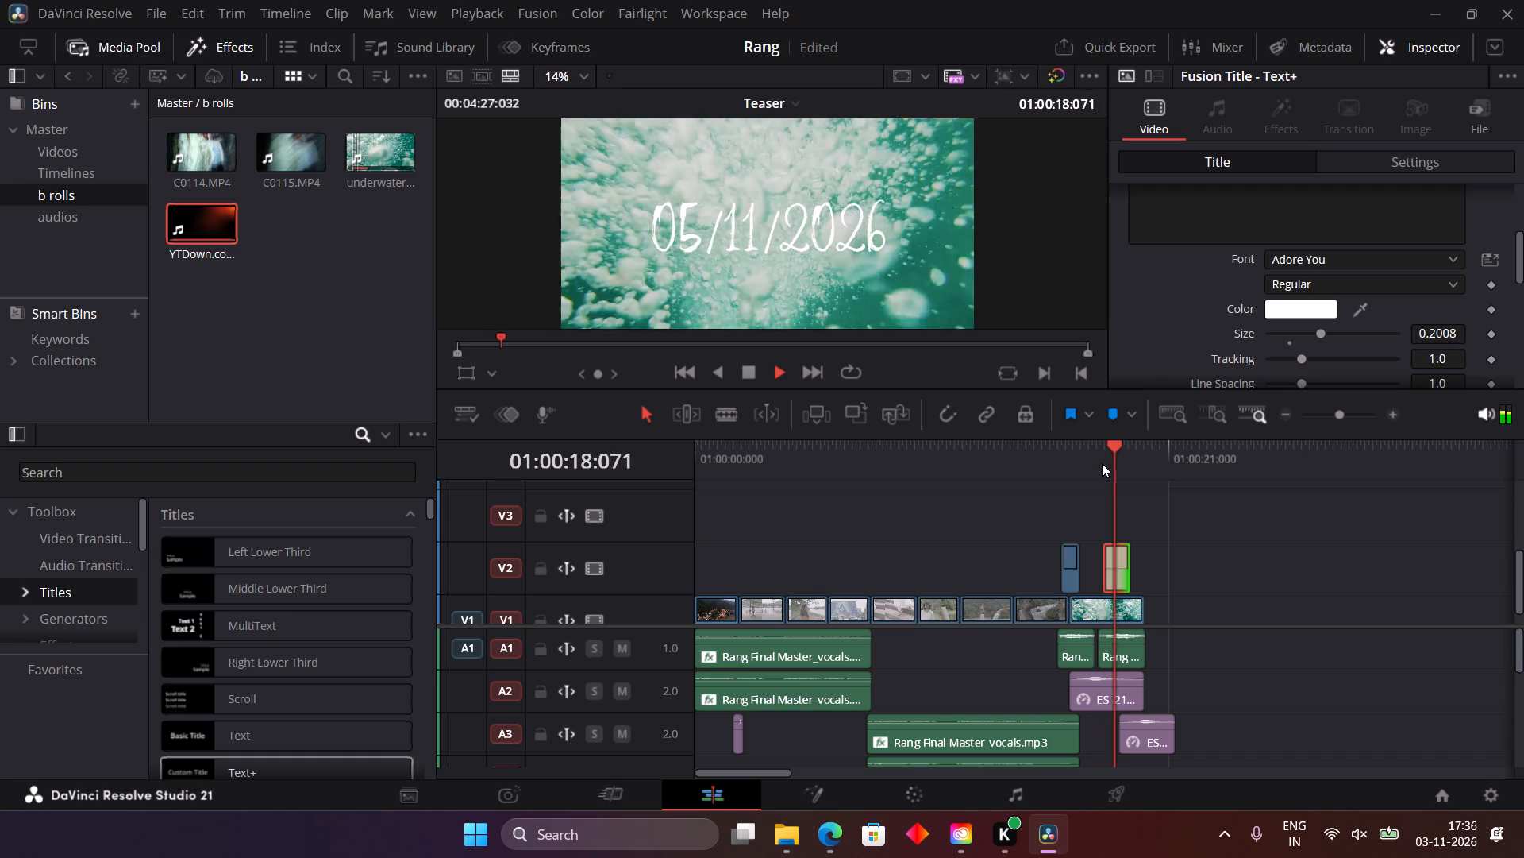
{"action": "key", "text": "space"}
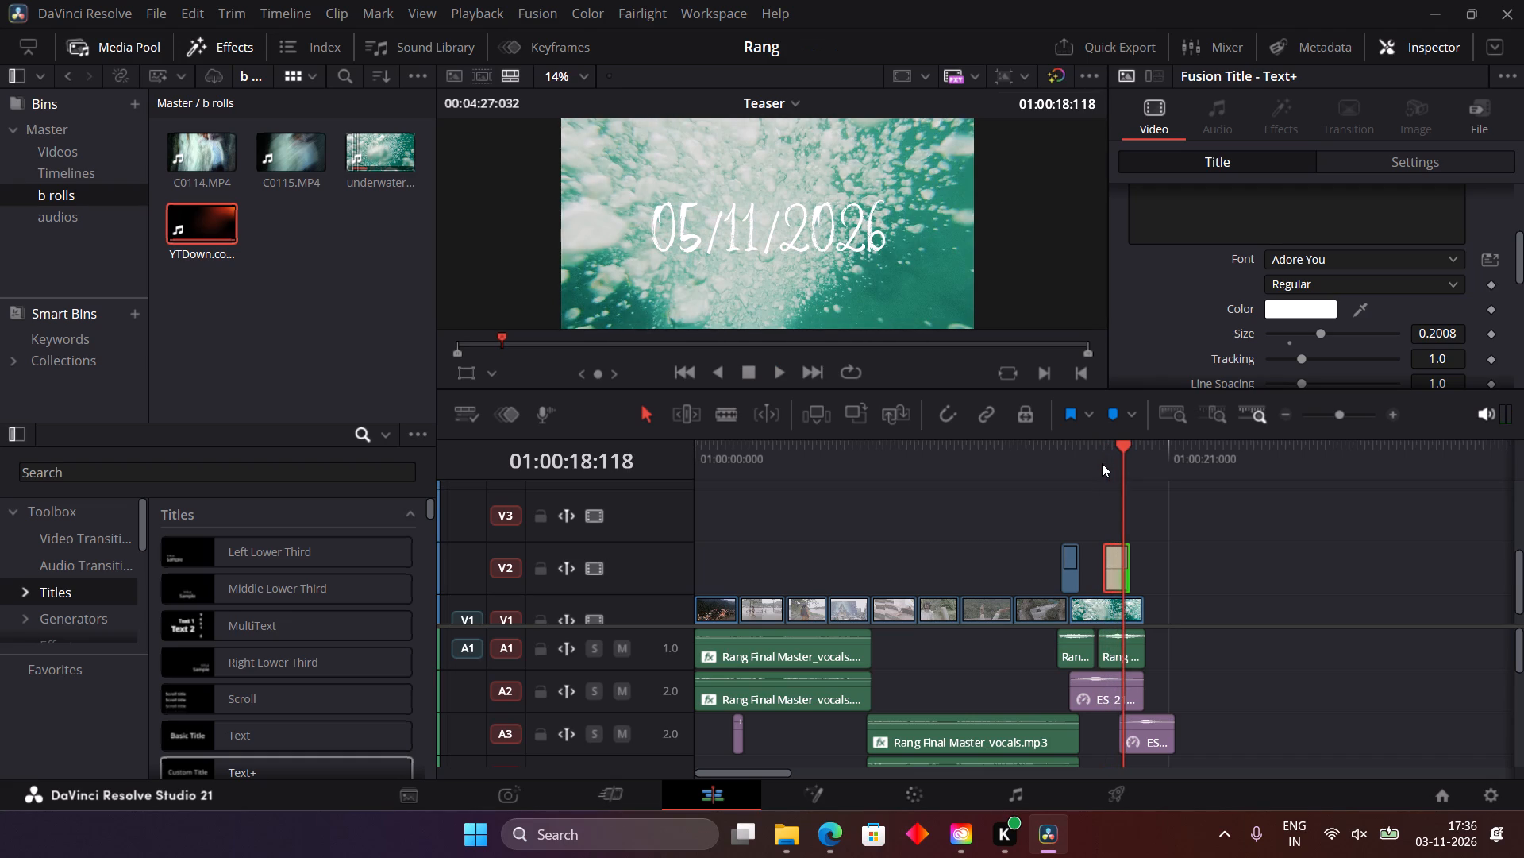
{"action": "left_click", "coordinate": [1111, 445]}
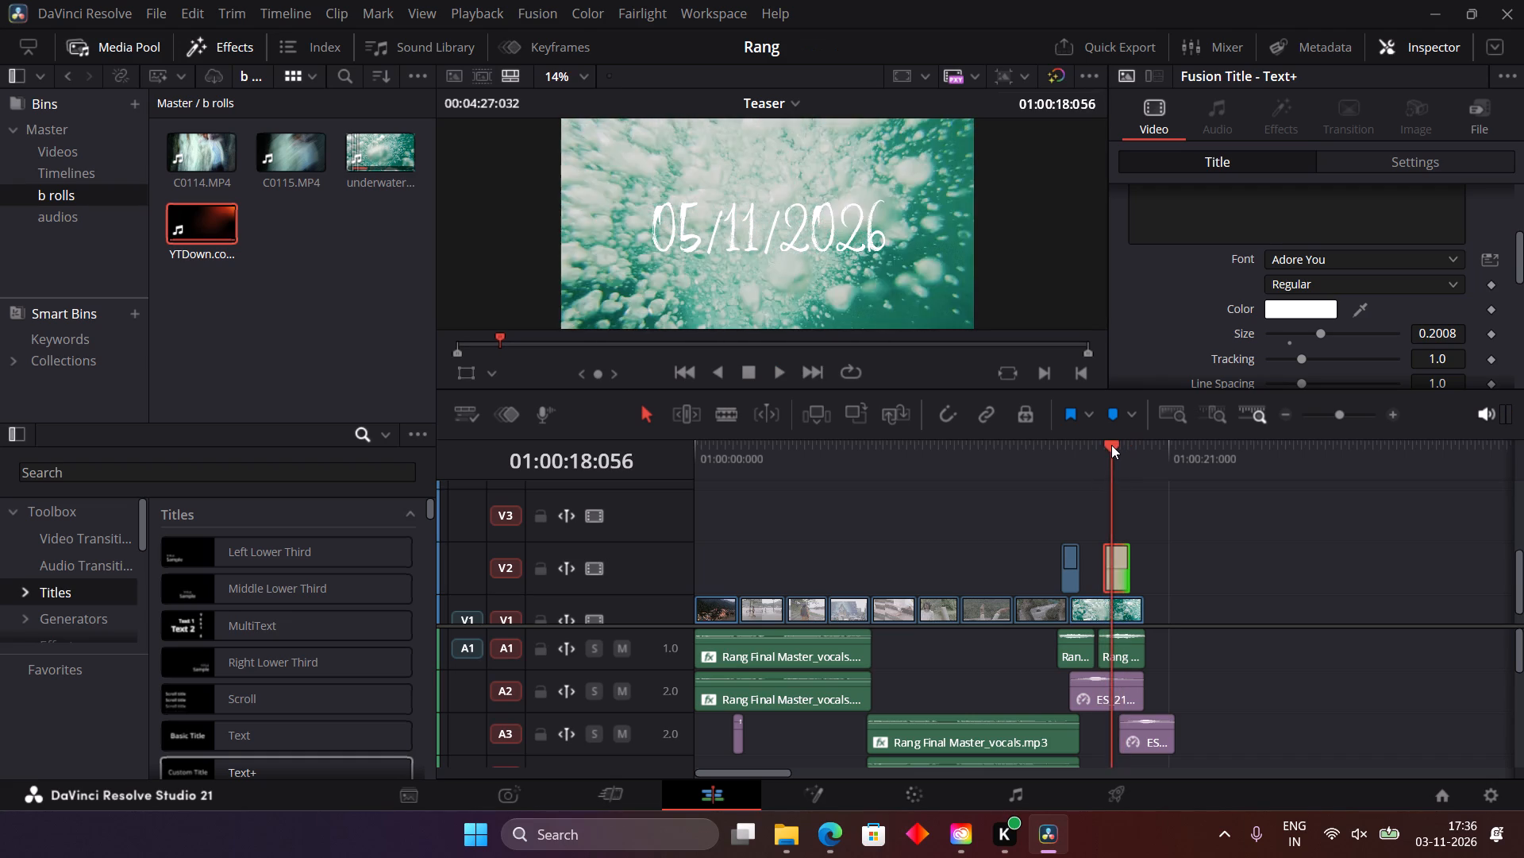
{"action": "key", "text": "space"}
{"action": "key", "text": "space"}
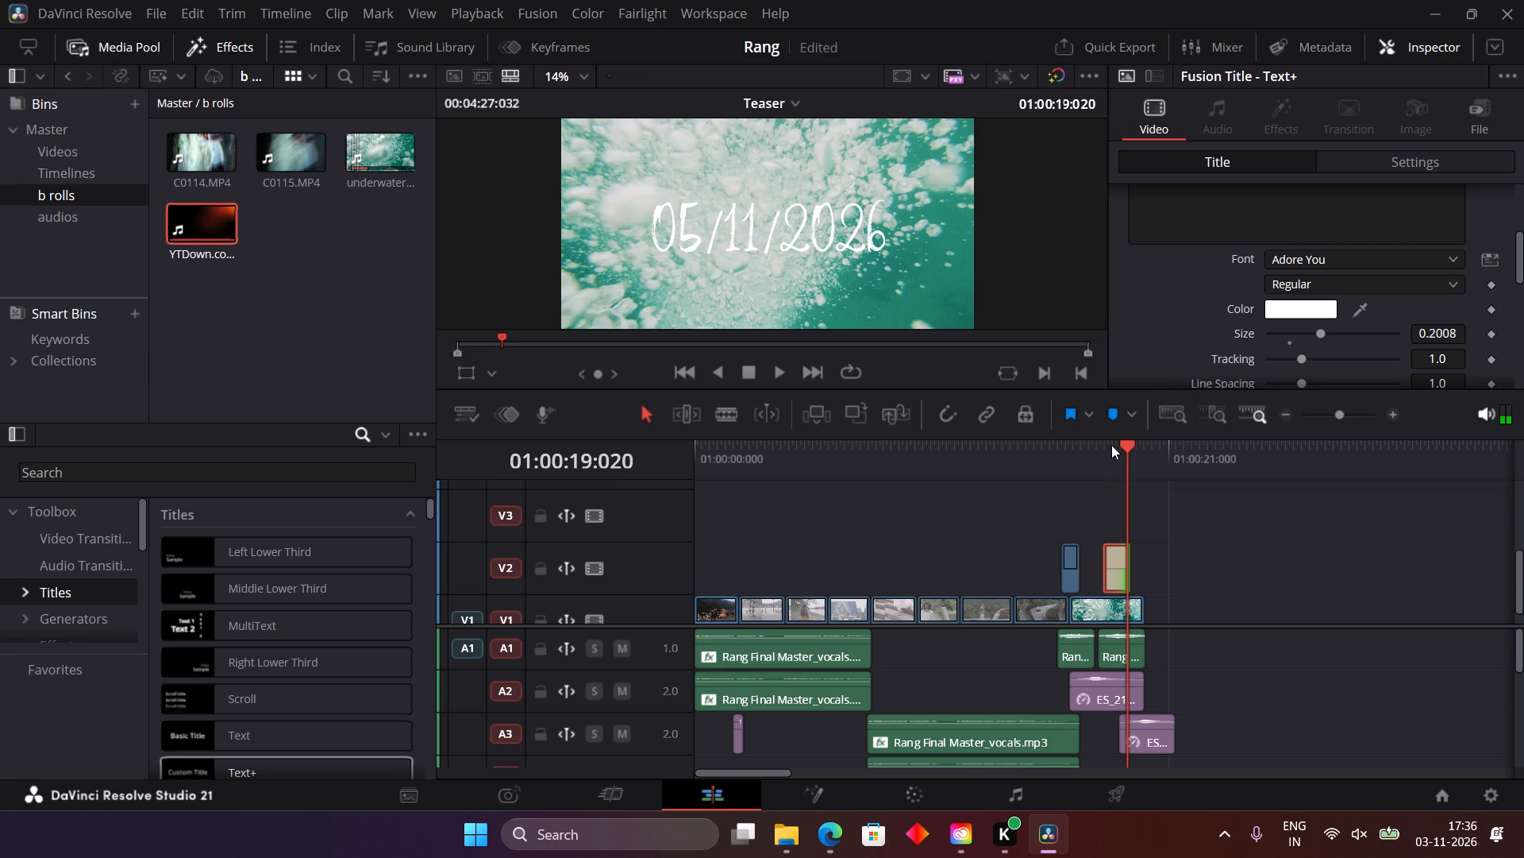
{"action": "left_click", "coordinate": [1111, 445]}
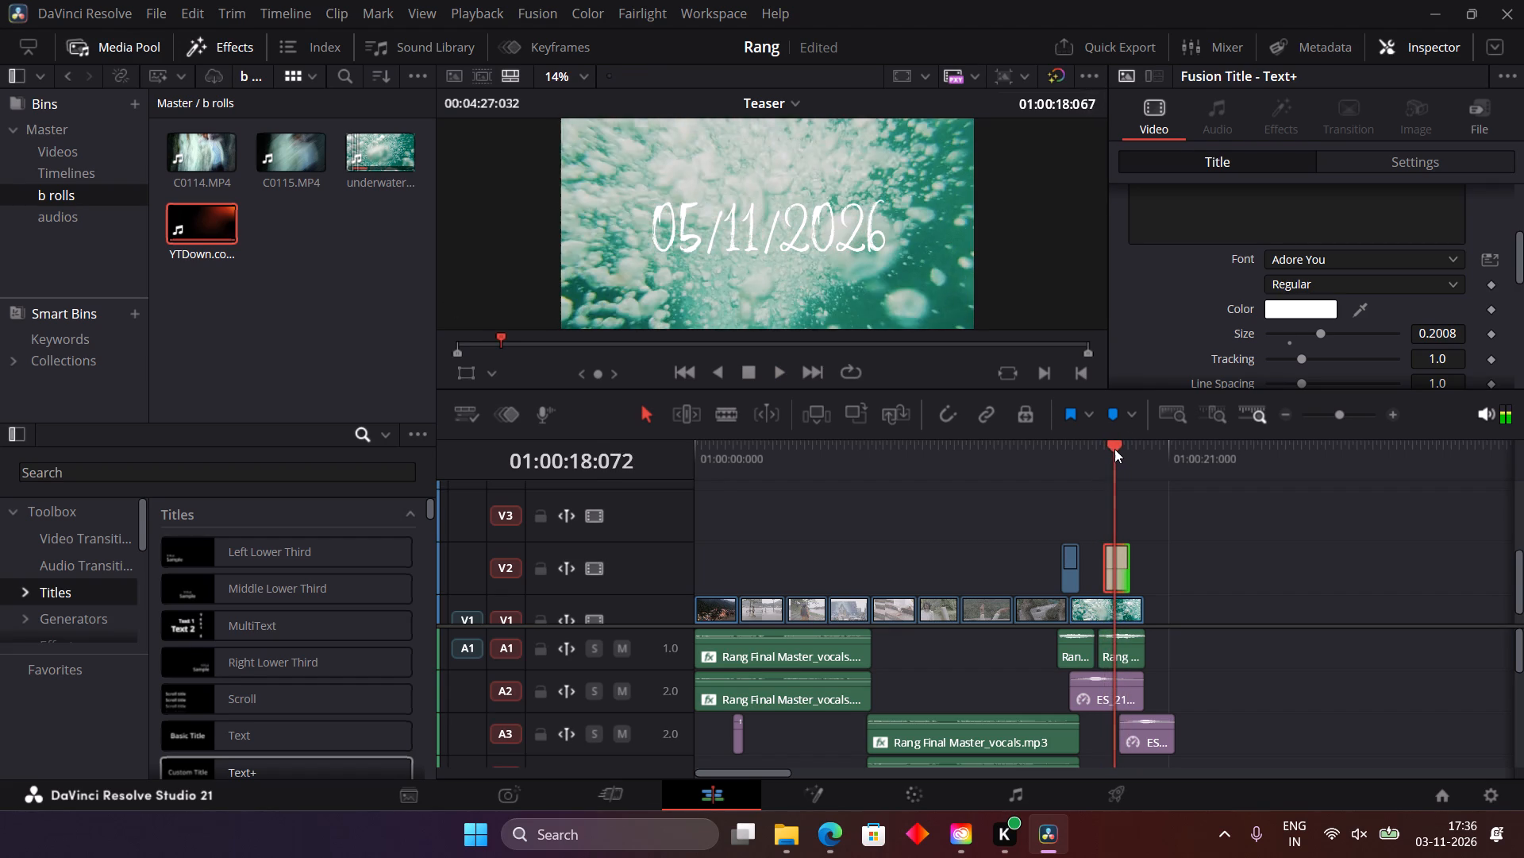
Enlarge the 05/11/2026 title's size to about 0.25 and play back the ending to check it.
{"action": "scroll", "coordinate": [1177, 306], "scroll_direction": "down", "scroll_amount": 1}
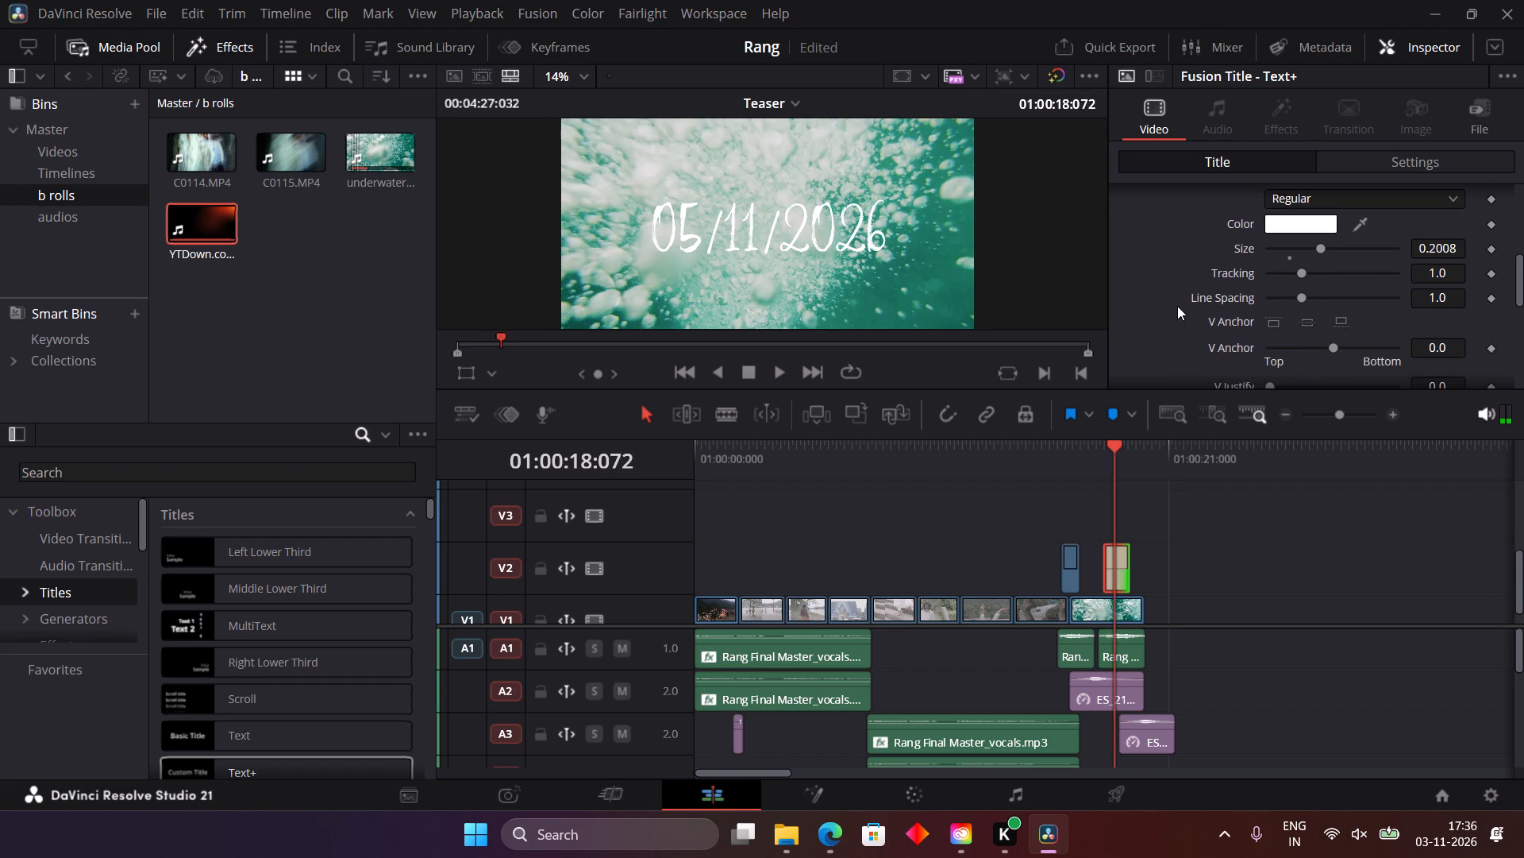
{"action": "scroll", "coordinate": [1177, 306], "scroll_direction": "down", "scroll_amount": 1}
{"action": "left_click_drag", "start_coordinate": [1322, 249], "coordinate": [1356, 252]}
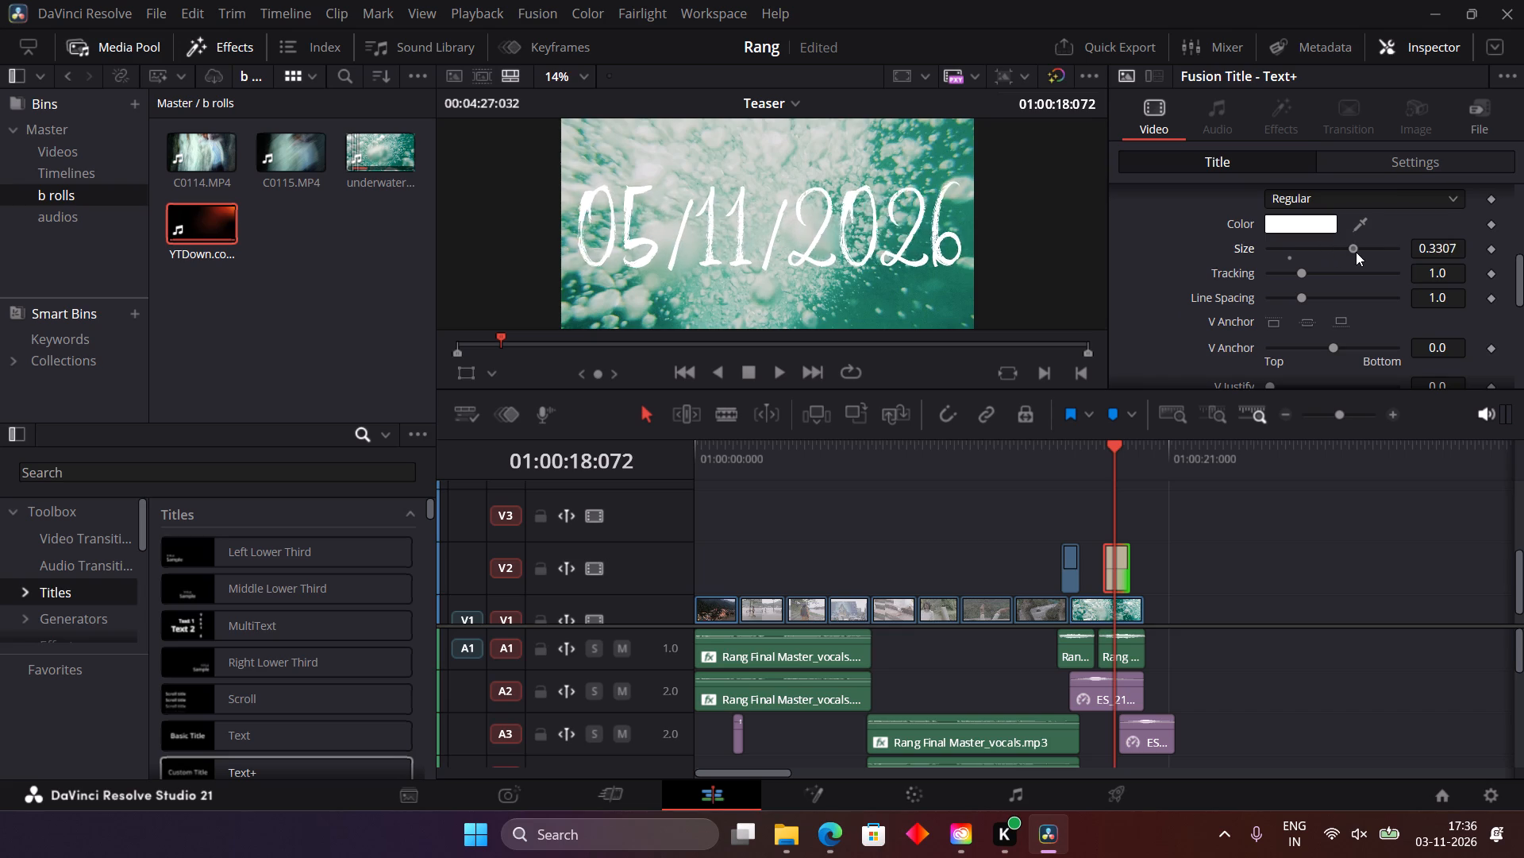
{"action": "left_click_drag", "start_coordinate": [1356, 252], "coordinate": [1336, 252]}
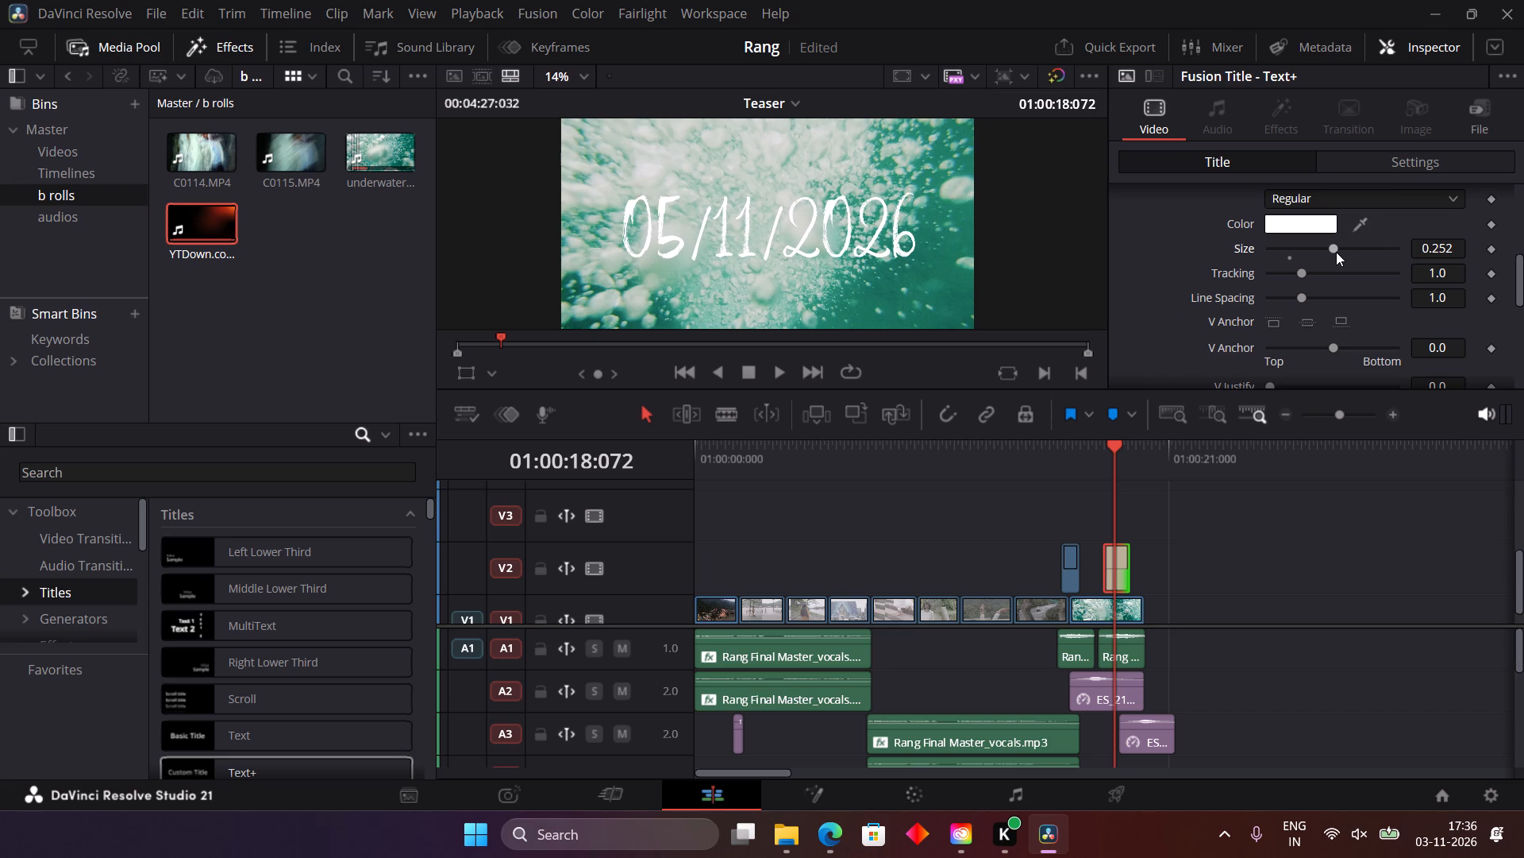
{"action": "left_click", "coordinate": [1097, 448]}
{"action": "key", "text": "space"}
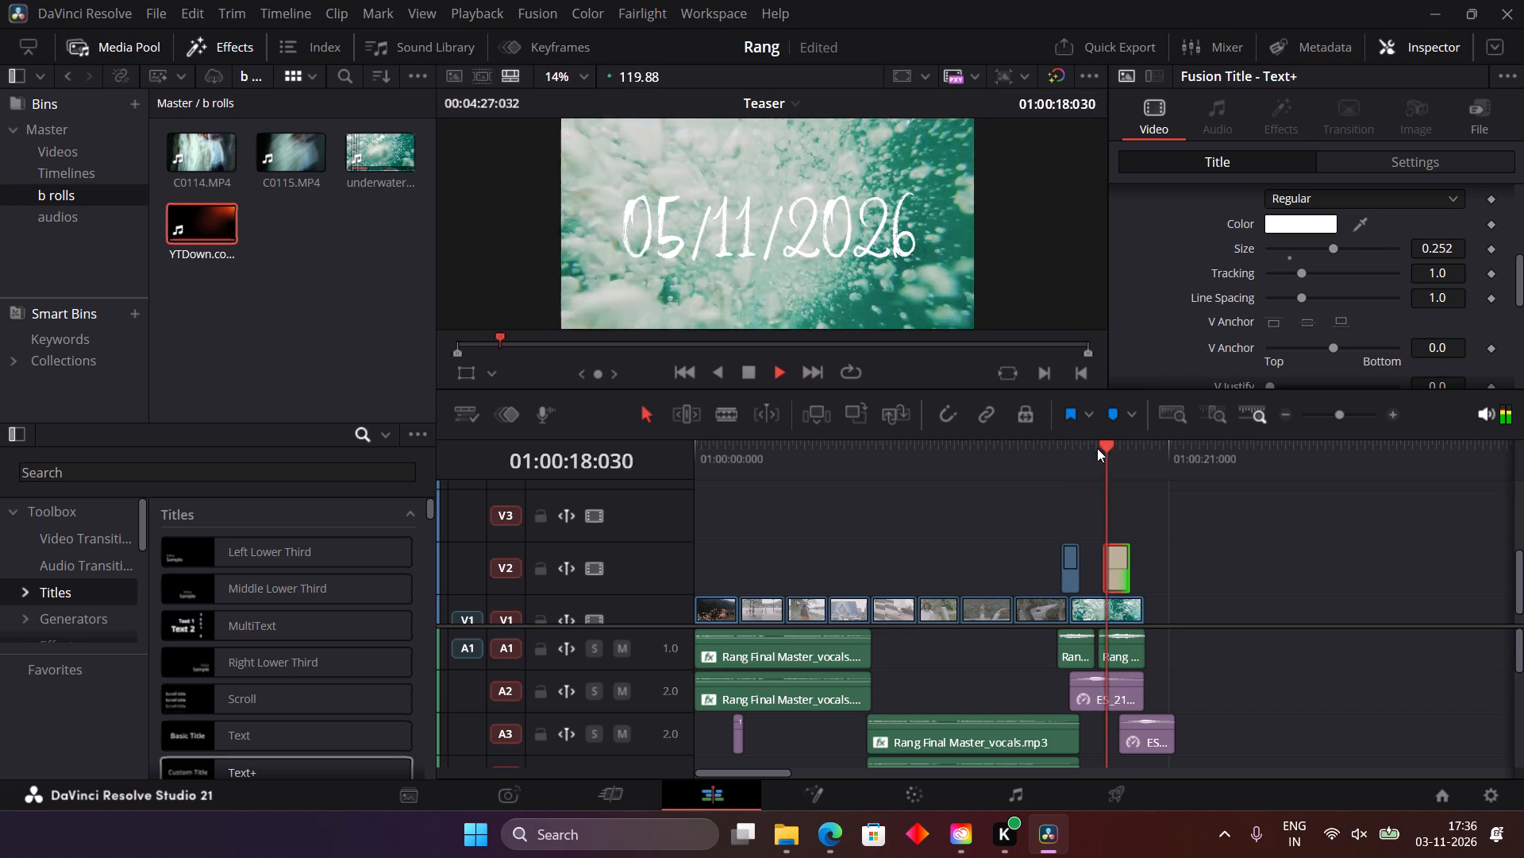
{"action": "key", "text": "space"}
{"action": "key", "text": "space"}
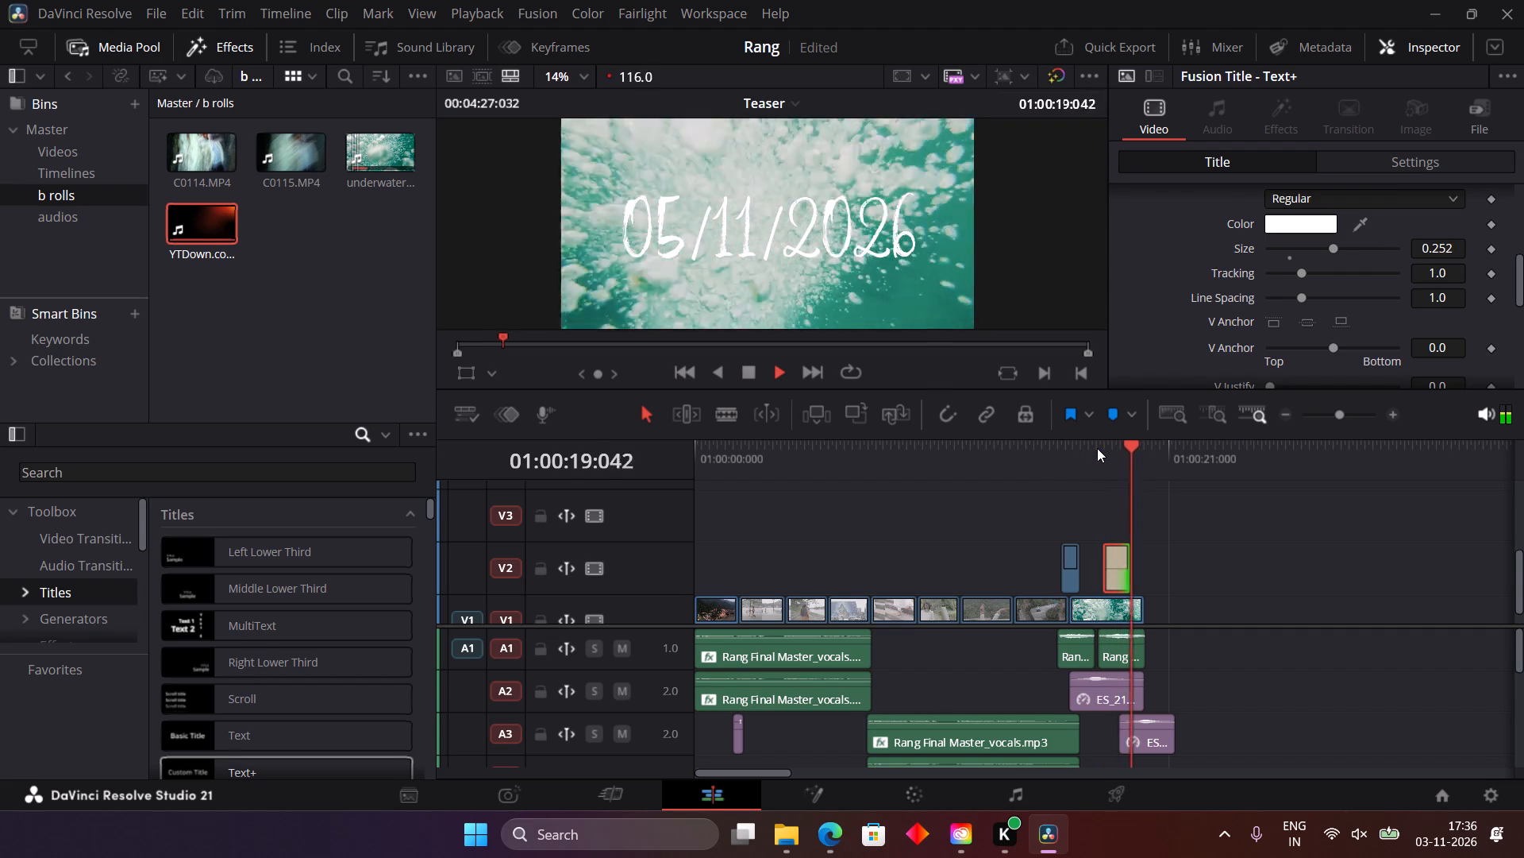
{"action": "key", "text": "space"}
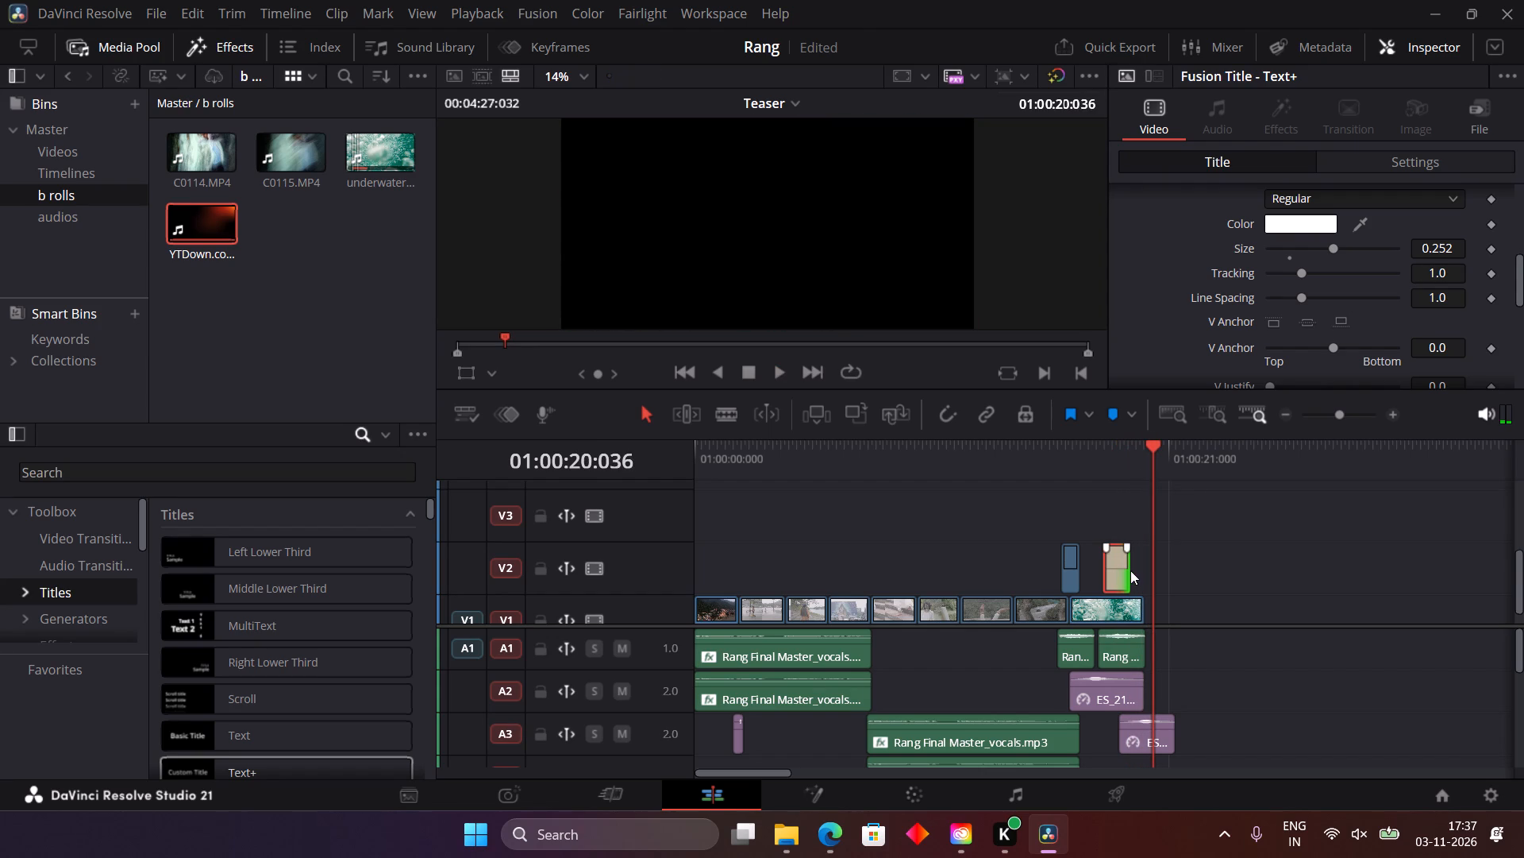
Move the light-leak clip on V2 from before the title to just after it, ending about level with underwater.mp4, and play it back.
{"action": "left_click", "coordinate": [1069, 567]}
{"action": "left_click_drag", "start_coordinate": [1069, 567], "coordinate": [1150, 529], "text": "alt"}
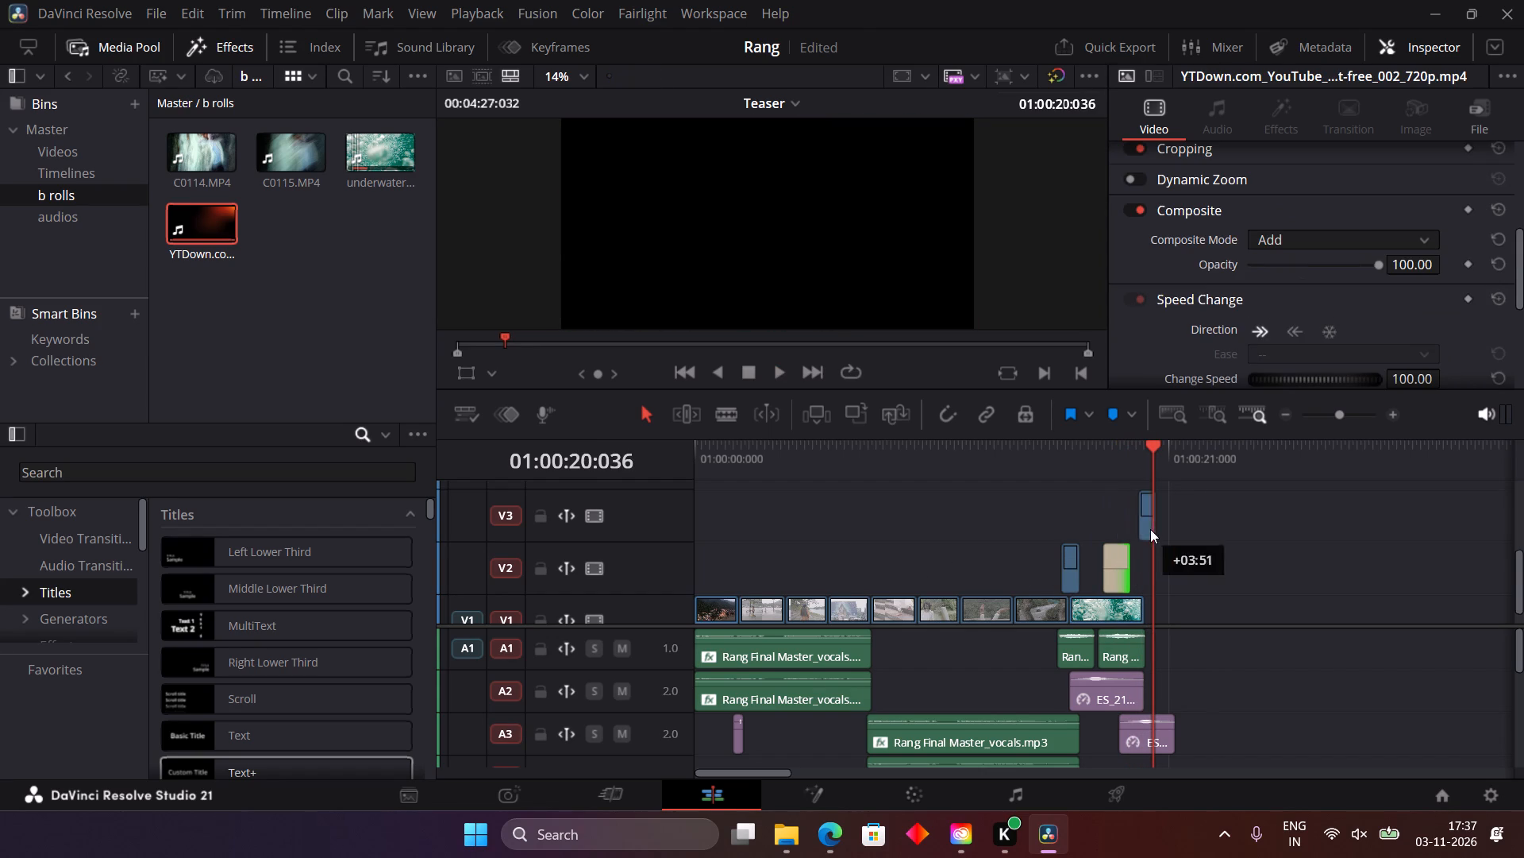
{"action": "left_click_drag", "start_coordinate": [1150, 529], "coordinate": [1141, 541], "text": "alt"}
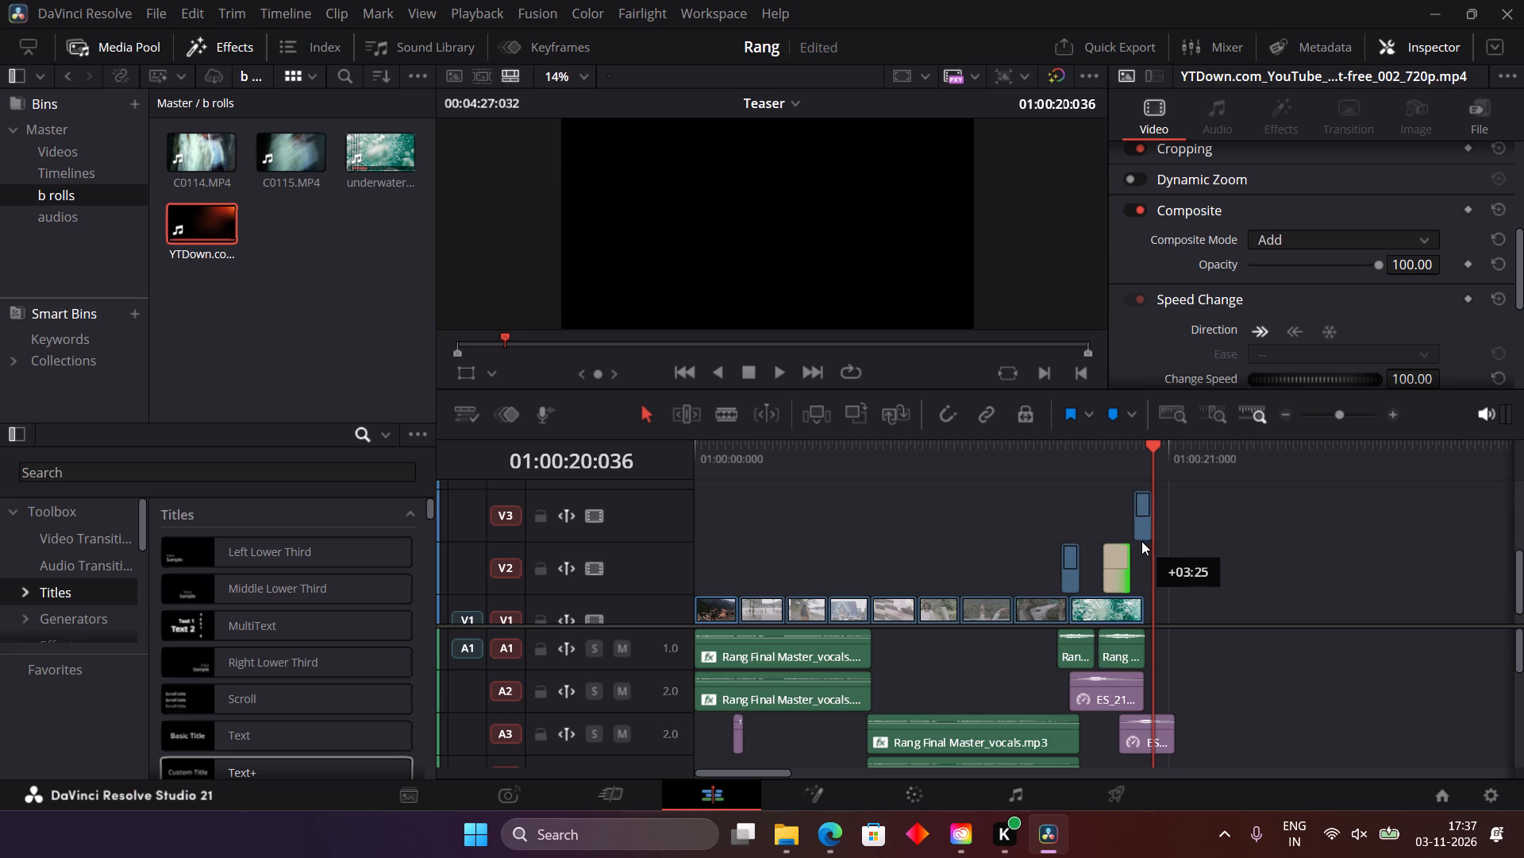
{"action": "left_click_drag", "start_coordinate": [1141, 541], "coordinate": [1135, 541], "text": "alt"}
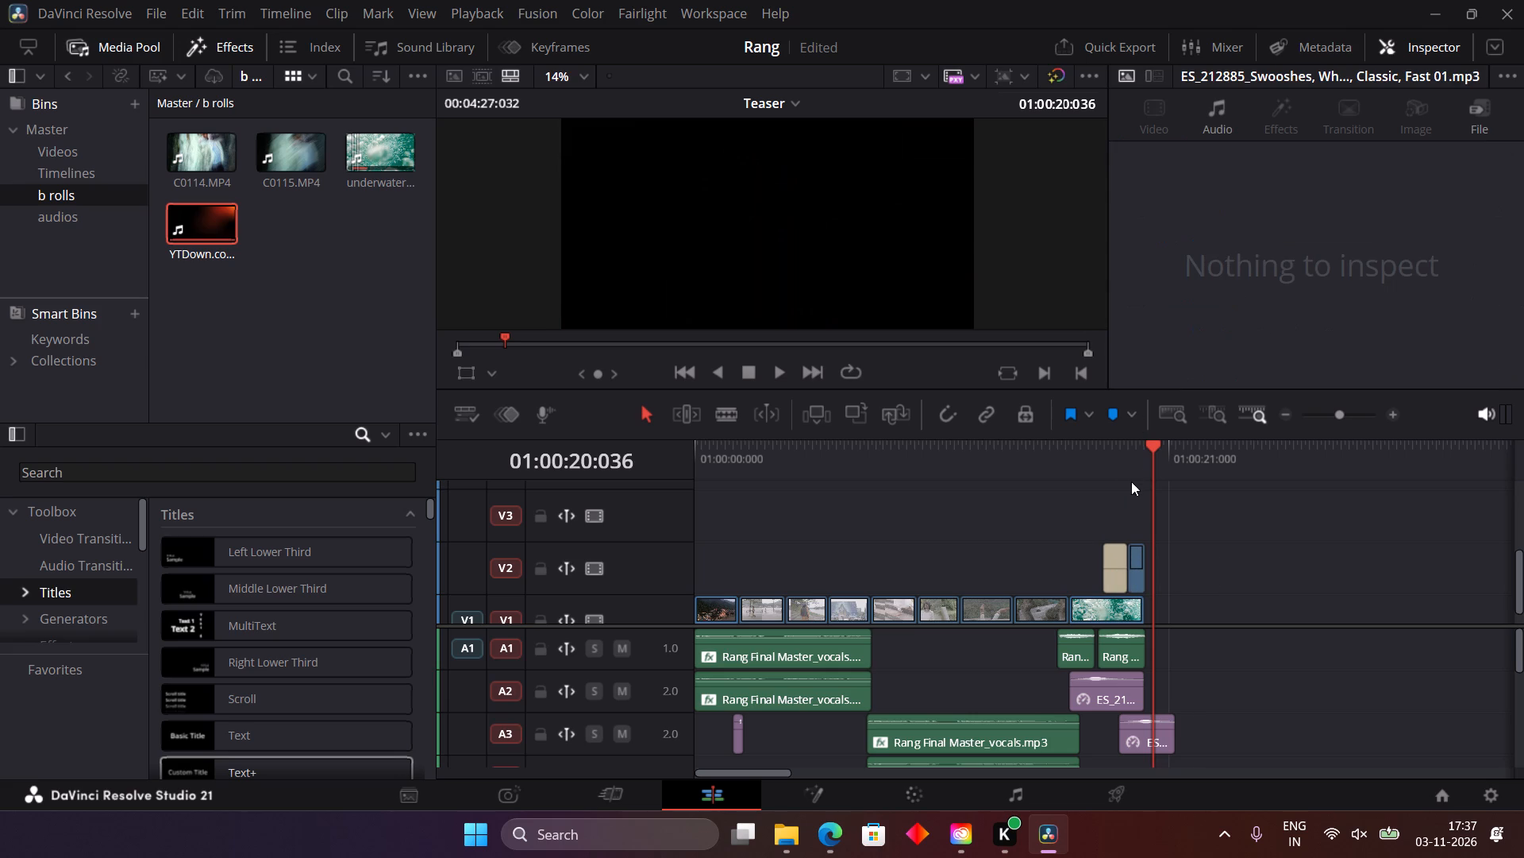
{"action": "left_click", "coordinate": [1126, 448]}
{"action": "key", "text": "space"}
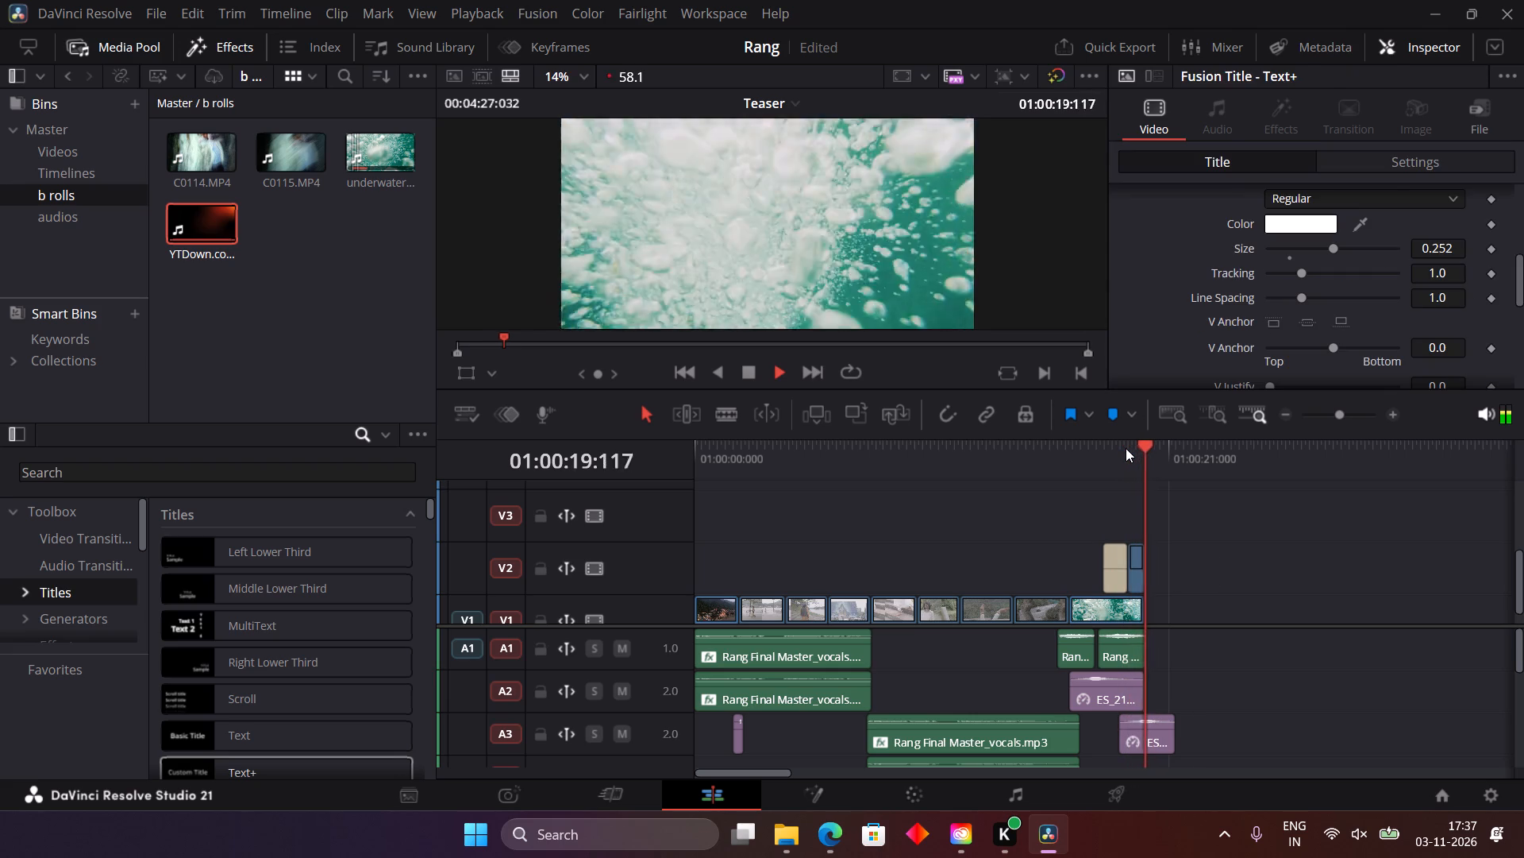
{"action": "key", "text": "space"}
Slide the light-leak clip later on V2 so its white flash falls over the end of underwater.mp4.
{"action": "key", "text": "equal"}
{"action": "key", "text": "equal"}
{"action": "key", "text": "equal"}
{"action": "key", "text": "equal"}
{"action": "key", "text": "equal"}
{"action": "key", "text": "equal"}
{"action": "key", "text": "equal"}
{"action": "key", "text": "equal"}
{"action": "key", "text": "equal"}
{"action": "key", "text": "equal"}
{"action": "key", "text": "equal"}
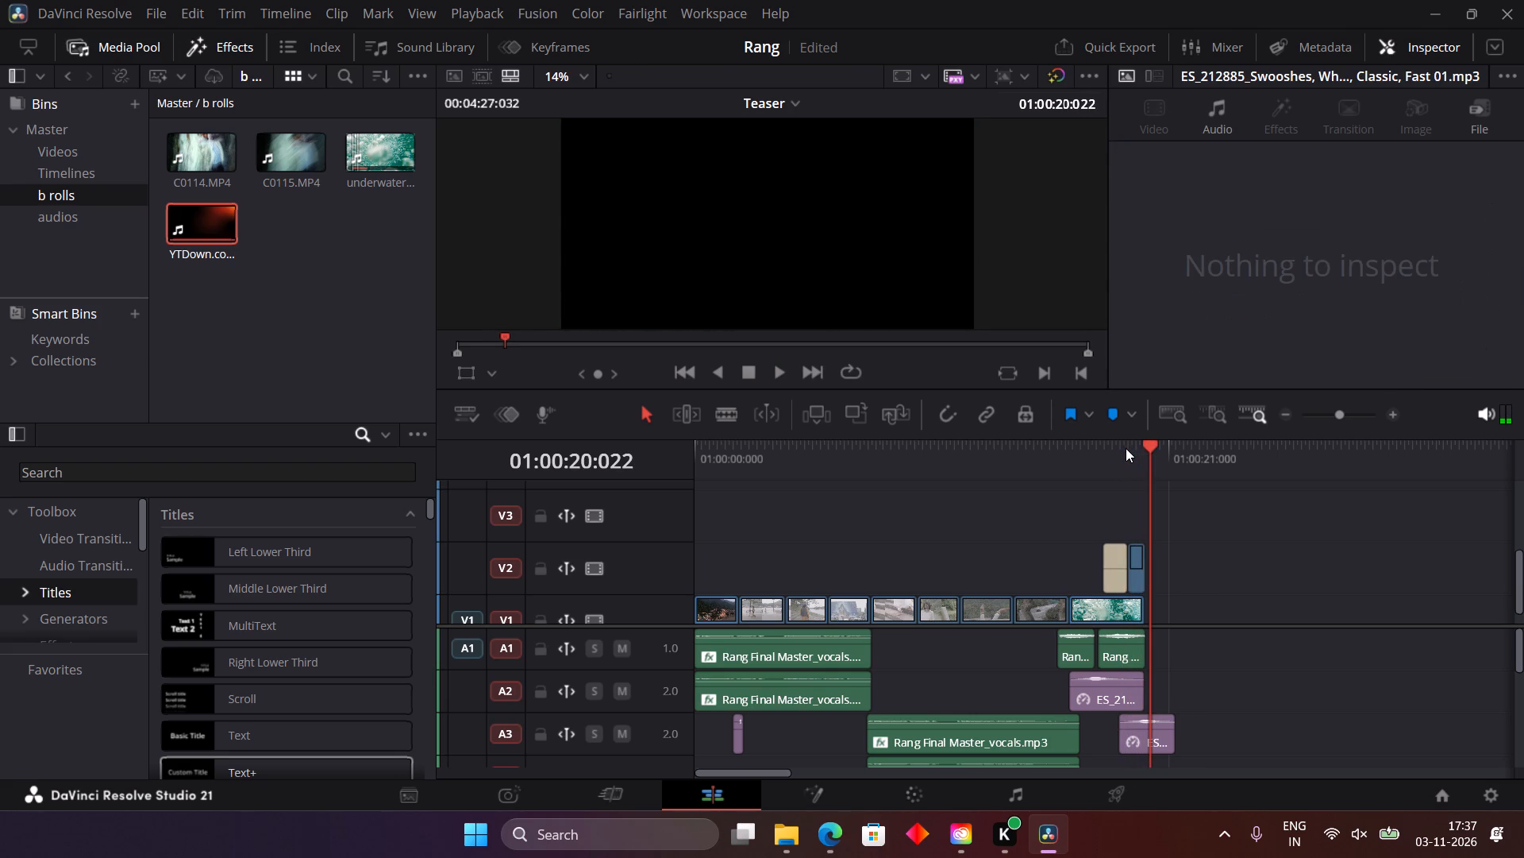
{"action": "key", "text": "ctrl+equal"}
{"action": "key", "text": "ctrl+equal"}
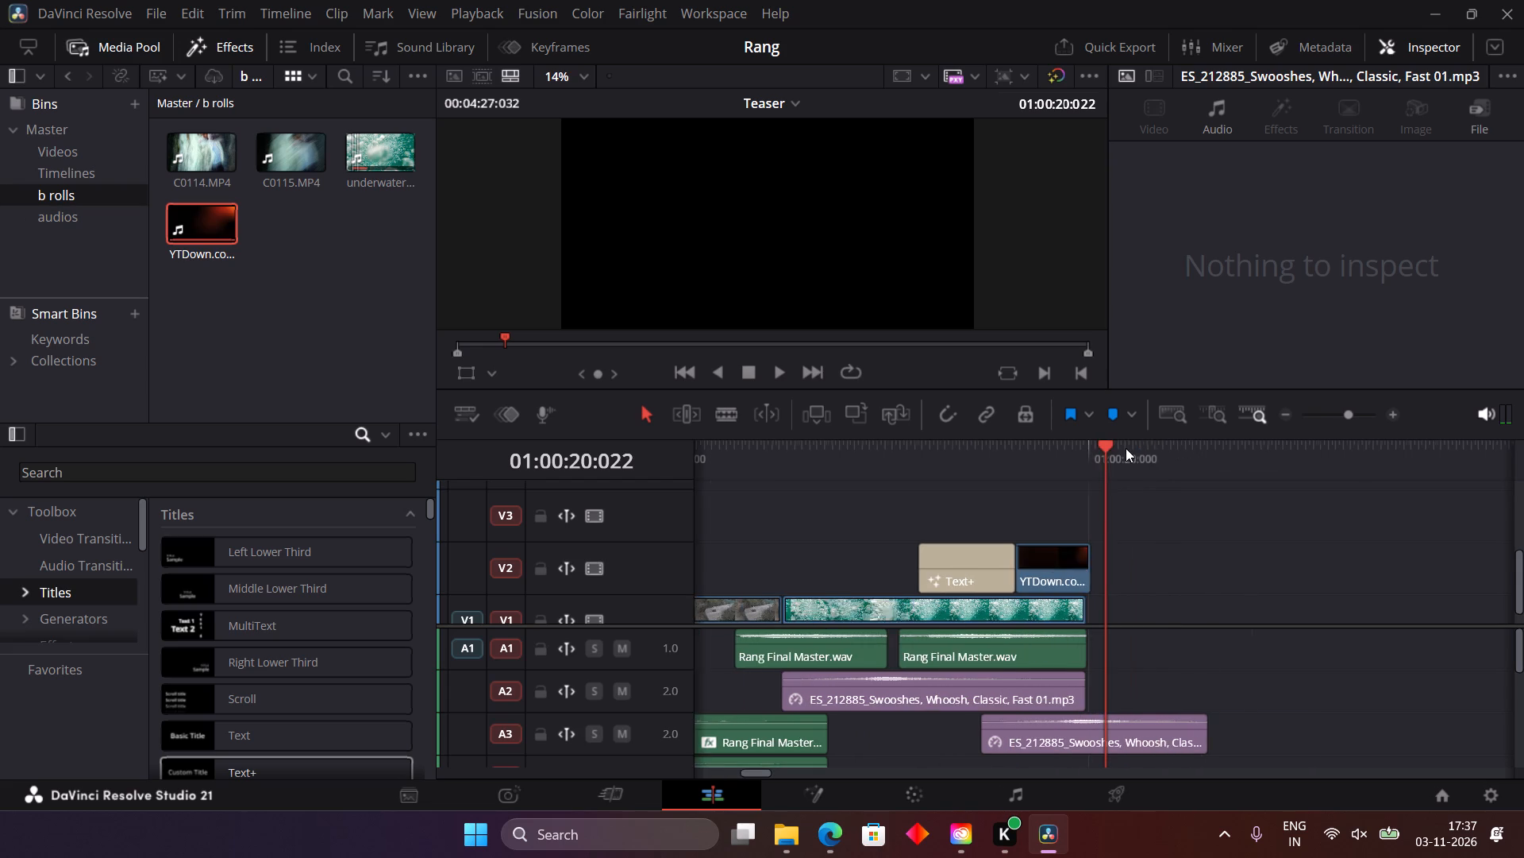
{"action": "key", "text": "ctrl+equal"}
{"action": "key", "text": "ctrl+equal"}
{"action": "left_click_drag", "start_coordinate": [896, 555], "coordinate": [918, 561]}
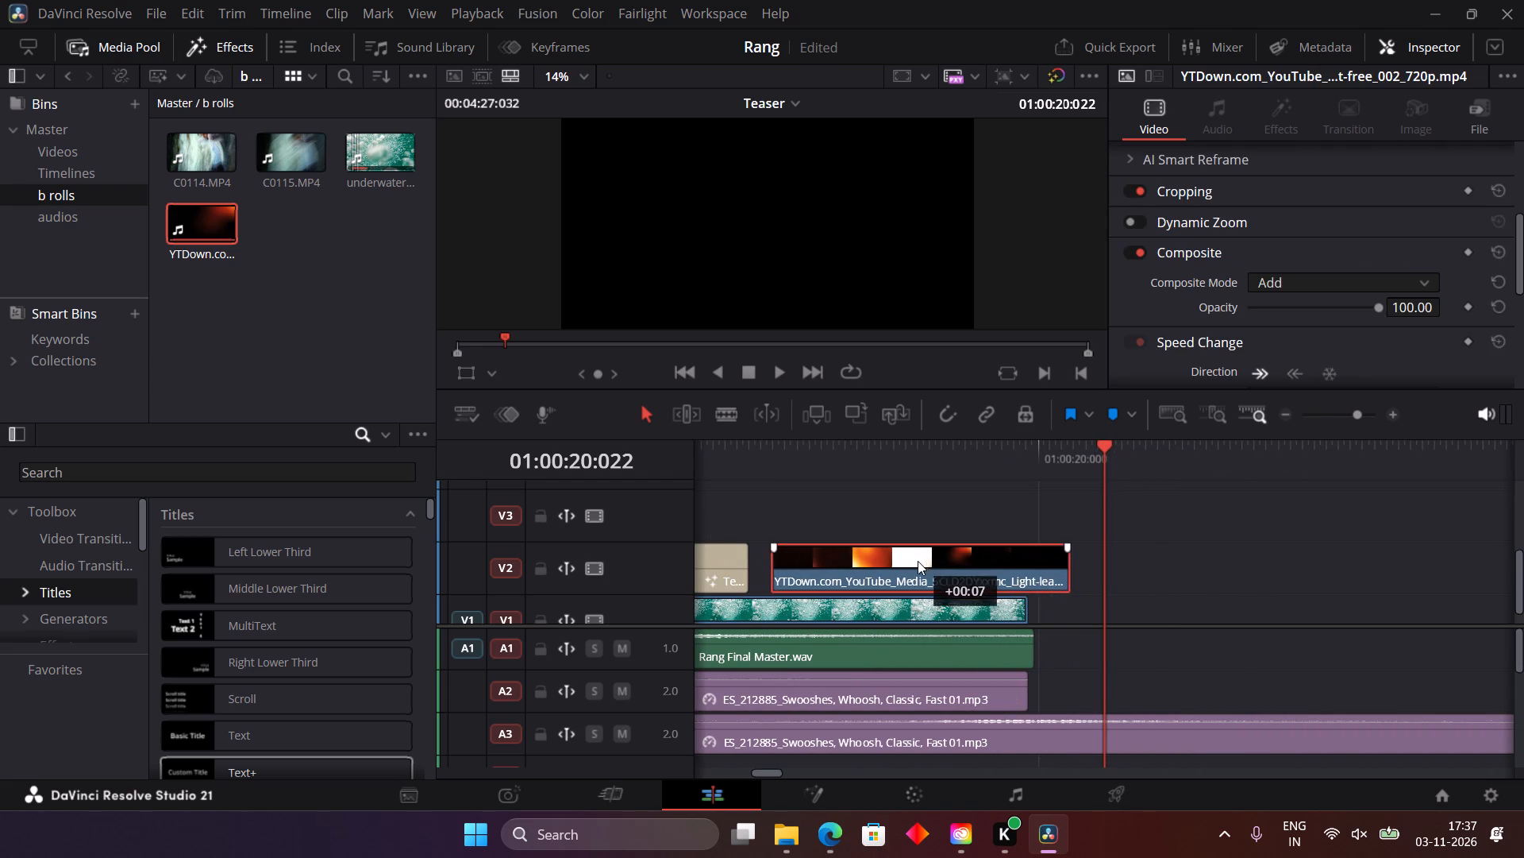
{"action": "left_click_drag", "start_coordinate": [918, 561], "coordinate": [1026, 578]}
Trim the light-leak clip's end back to the full white flash at 01:00:19:107.
{"action": "left_click_drag", "start_coordinate": [952, 445], "coordinate": [962, 446]}
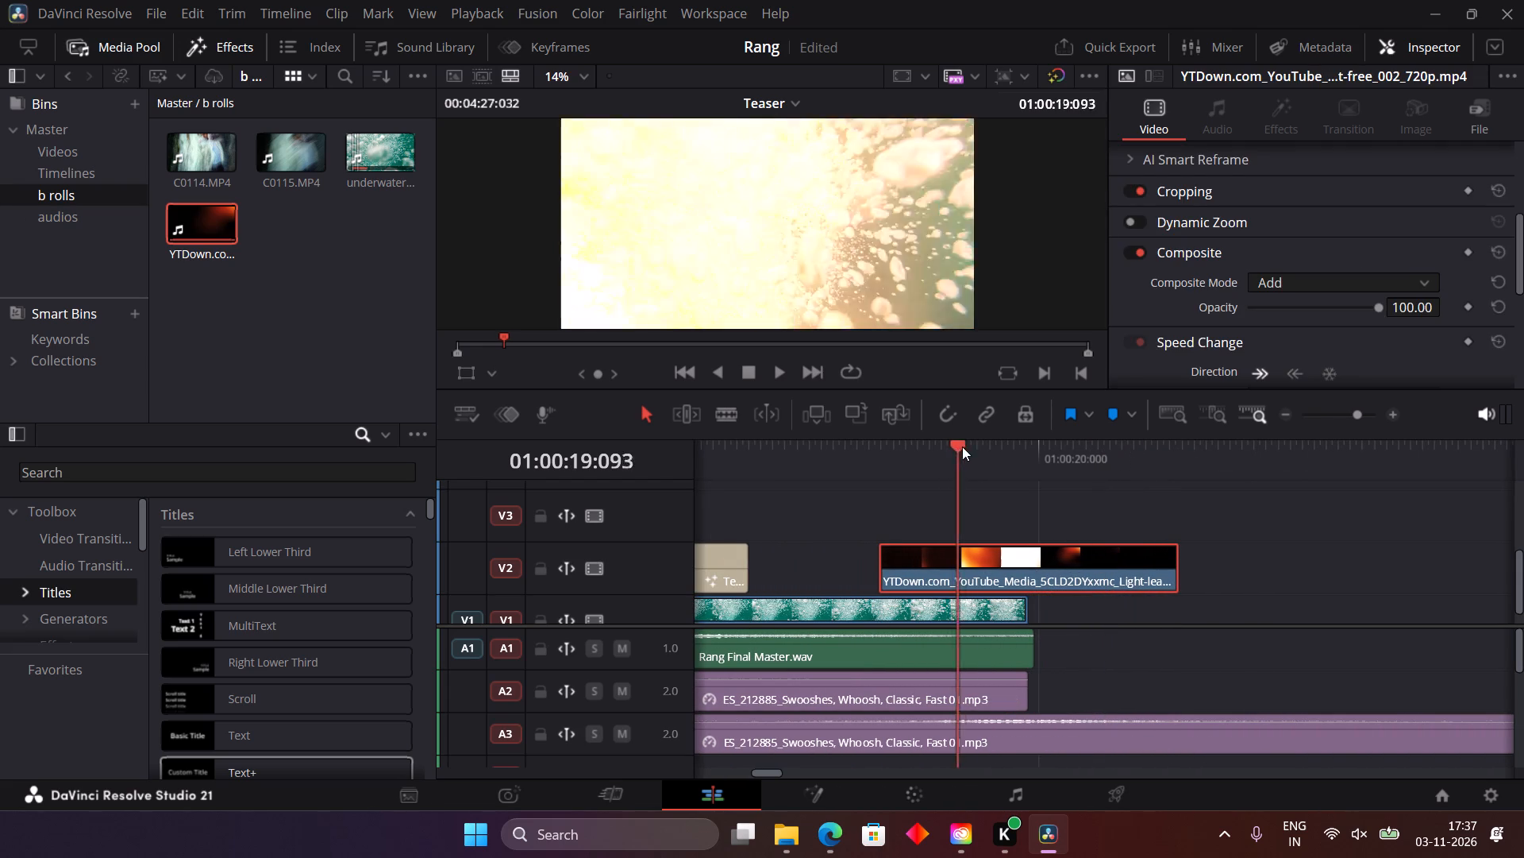
{"action": "left_click_drag", "start_coordinate": [962, 446], "coordinate": [999, 455]}
{"action": "left_click_drag", "start_coordinate": [1166, 563], "coordinate": [1000, 586]}
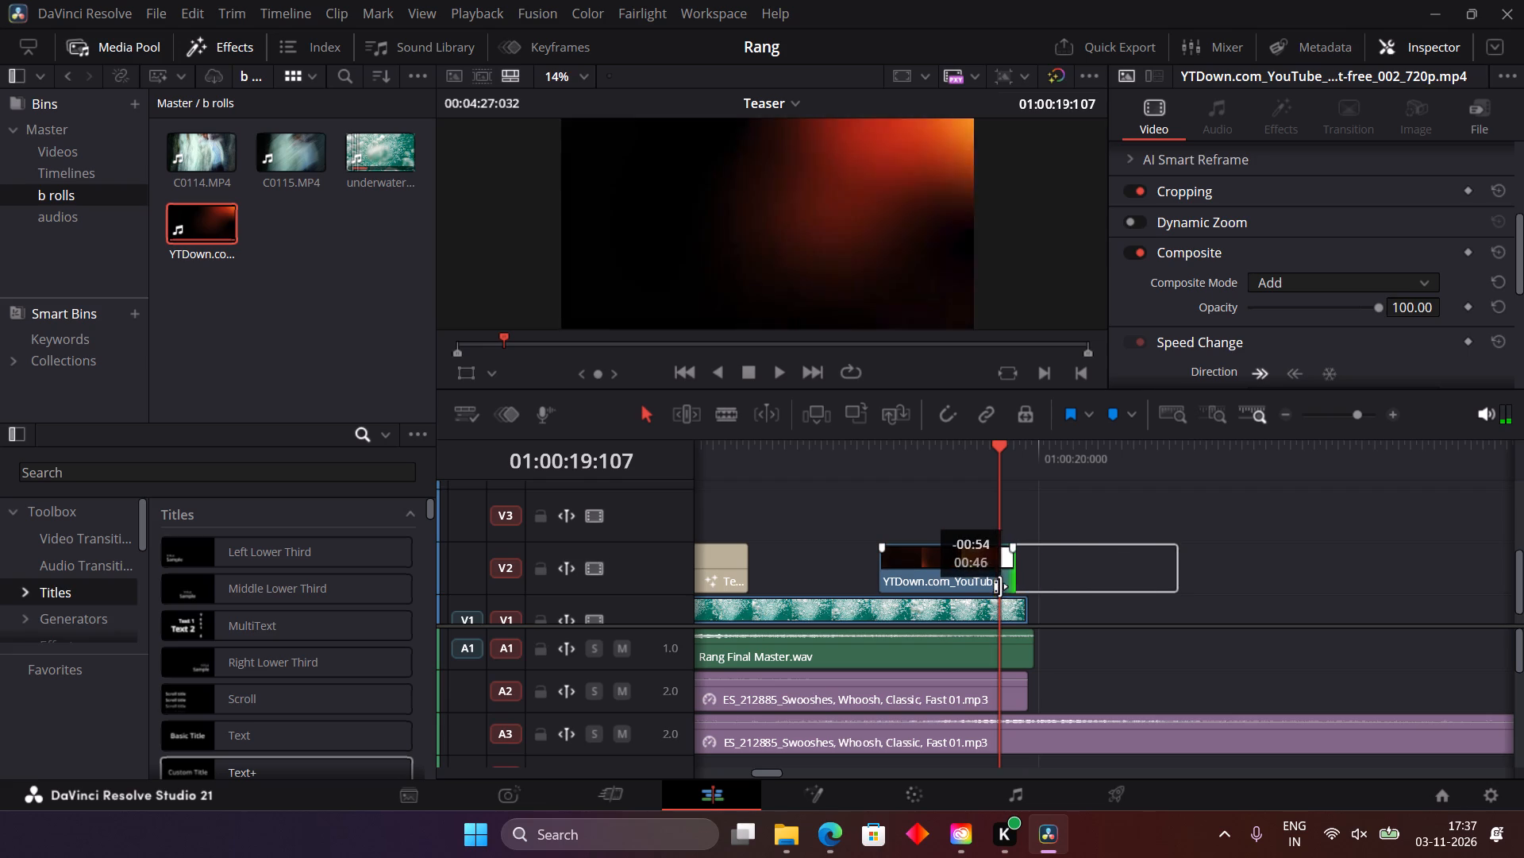
{"action": "left_click_drag", "start_coordinate": [1000, 586], "coordinate": [988, 584]}
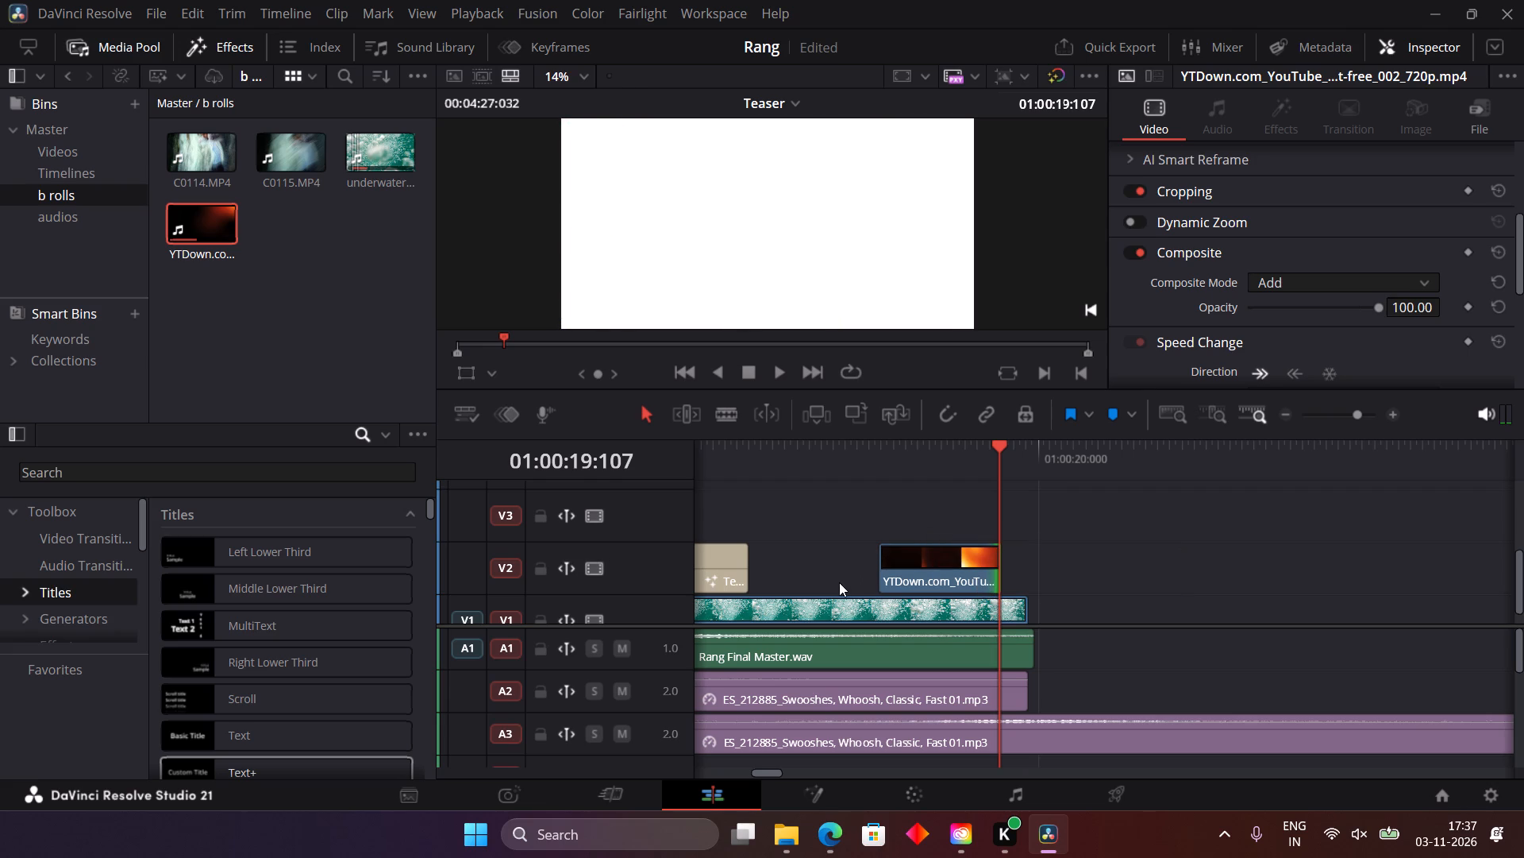
Extend the end of the 05/11/2026 title to meet the start of the light-leak clip on V2.
{"action": "left_click", "coordinate": [756, 566]}
{"action": "left_click_drag", "start_coordinate": [744, 567], "coordinate": [874, 588]}
Play back the closing section repeatedly to check the handover from title to light leak and the final frames.
{"action": "left_click", "coordinate": [794, 450]}
{"action": "key", "text": "space"}
{"action": "key", "text": "space"}
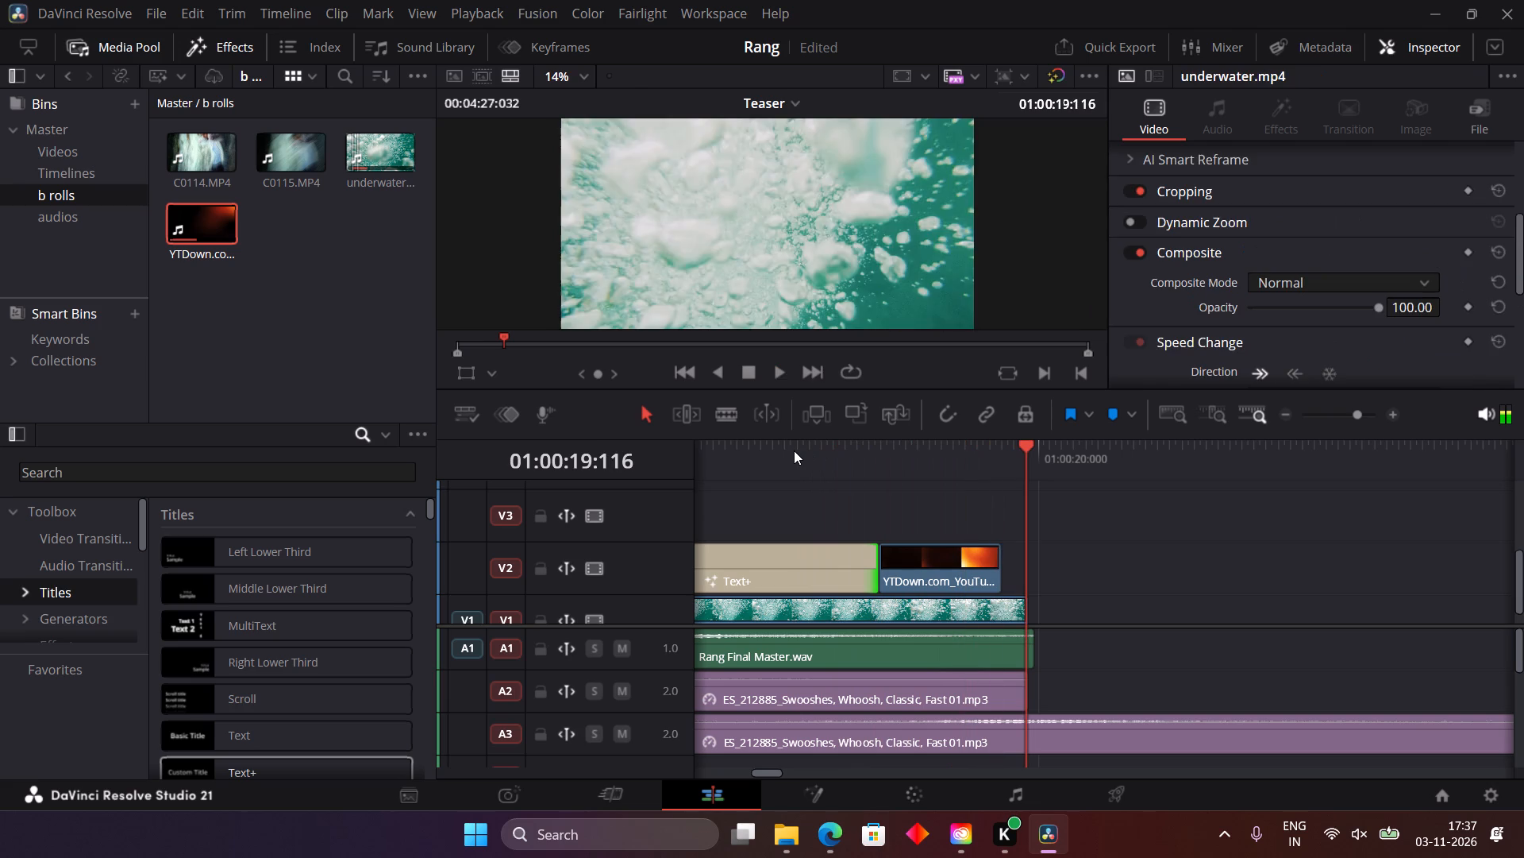
{"action": "left_click", "coordinate": [776, 450]}
{"action": "key", "text": "space"}
{"action": "key", "text": "space"}
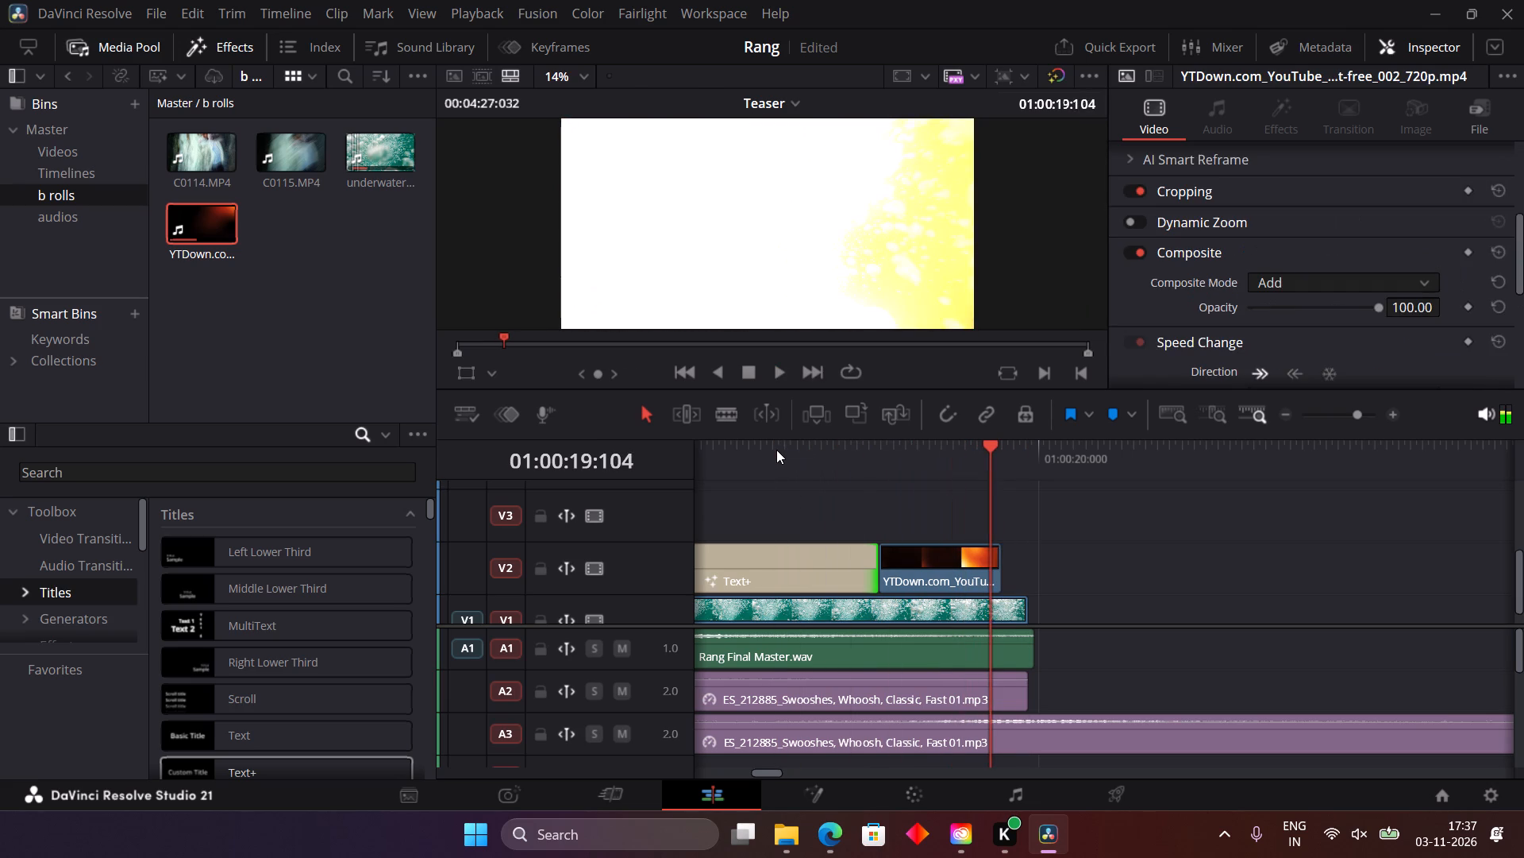
{"action": "key", "text": "space"}
{"action": "key", "text": "space"}
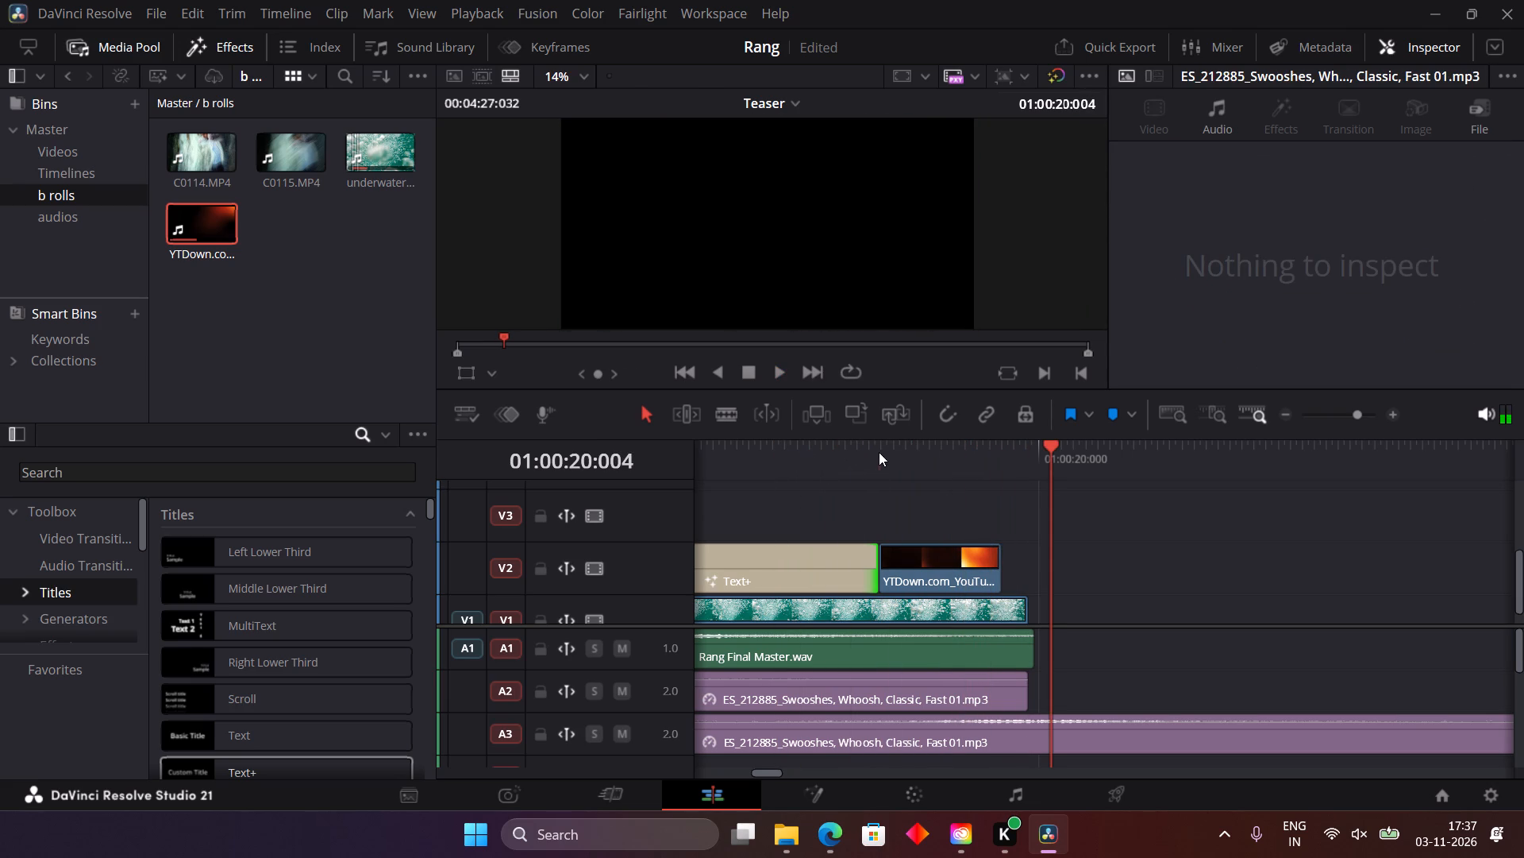
{"action": "left_click", "coordinate": [879, 452]}
{"action": "key", "text": "space"}
{"action": "key", "text": "space"}
Trim the end of underwater.mp4 on V1 to 01:00:19:107, level with the light-leak clip's end.
{"action": "left_click_drag", "start_coordinate": [933, 459], "coordinate": [963, 459]}
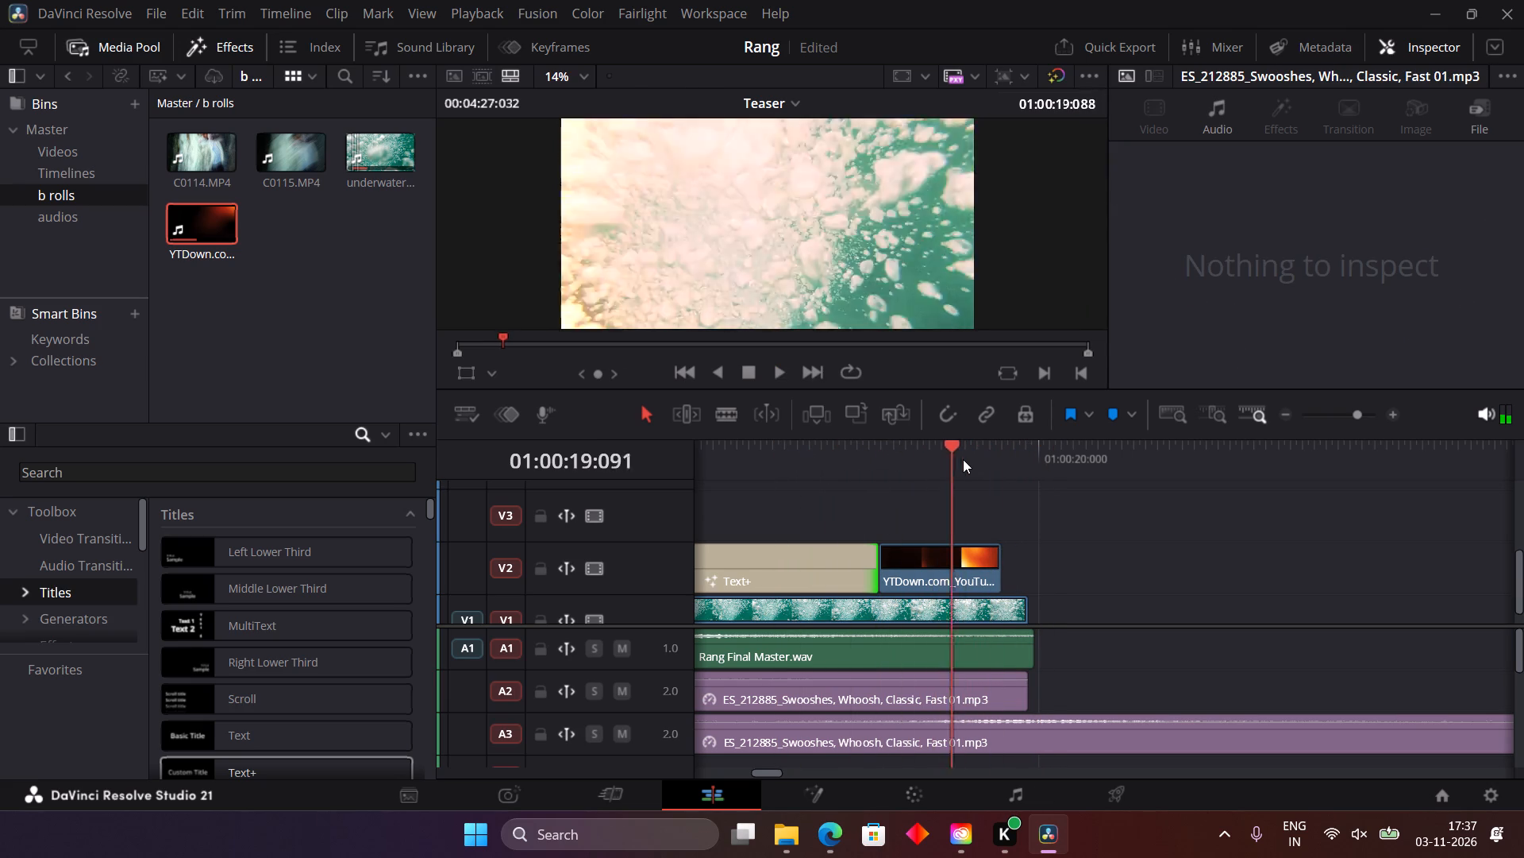
{"action": "left_click_drag", "start_coordinate": [963, 459], "coordinate": [1000, 466]}
{"action": "scroll", "coordinate": [1058, 586], "scroll_direction": "down", "scroll_amount": 1}
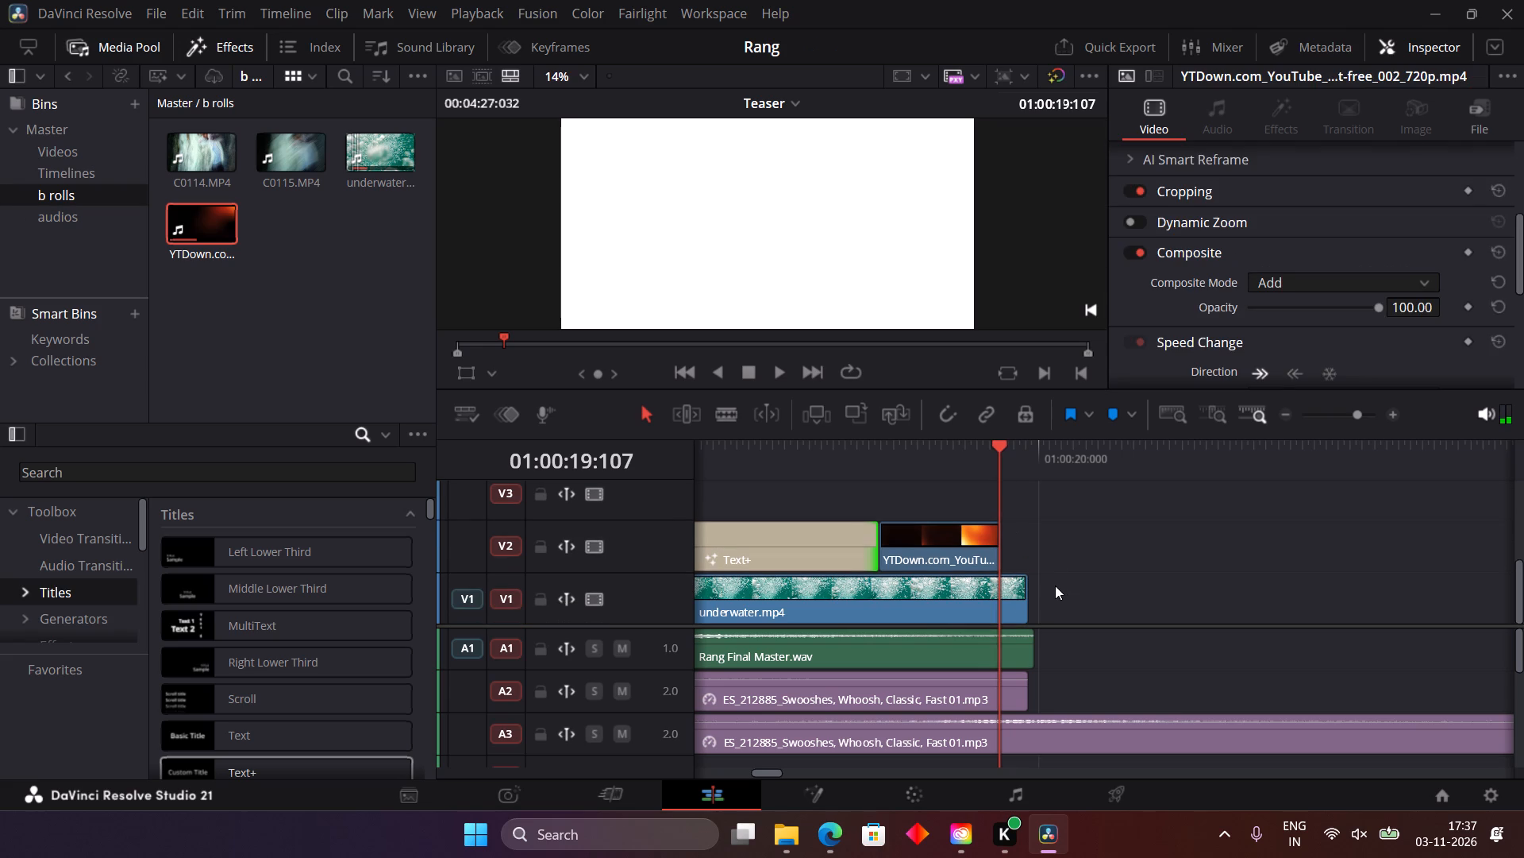
{"action": "left_click_drag", "start_coordinate": [1020, 603], "coordinate": [988, 609]}
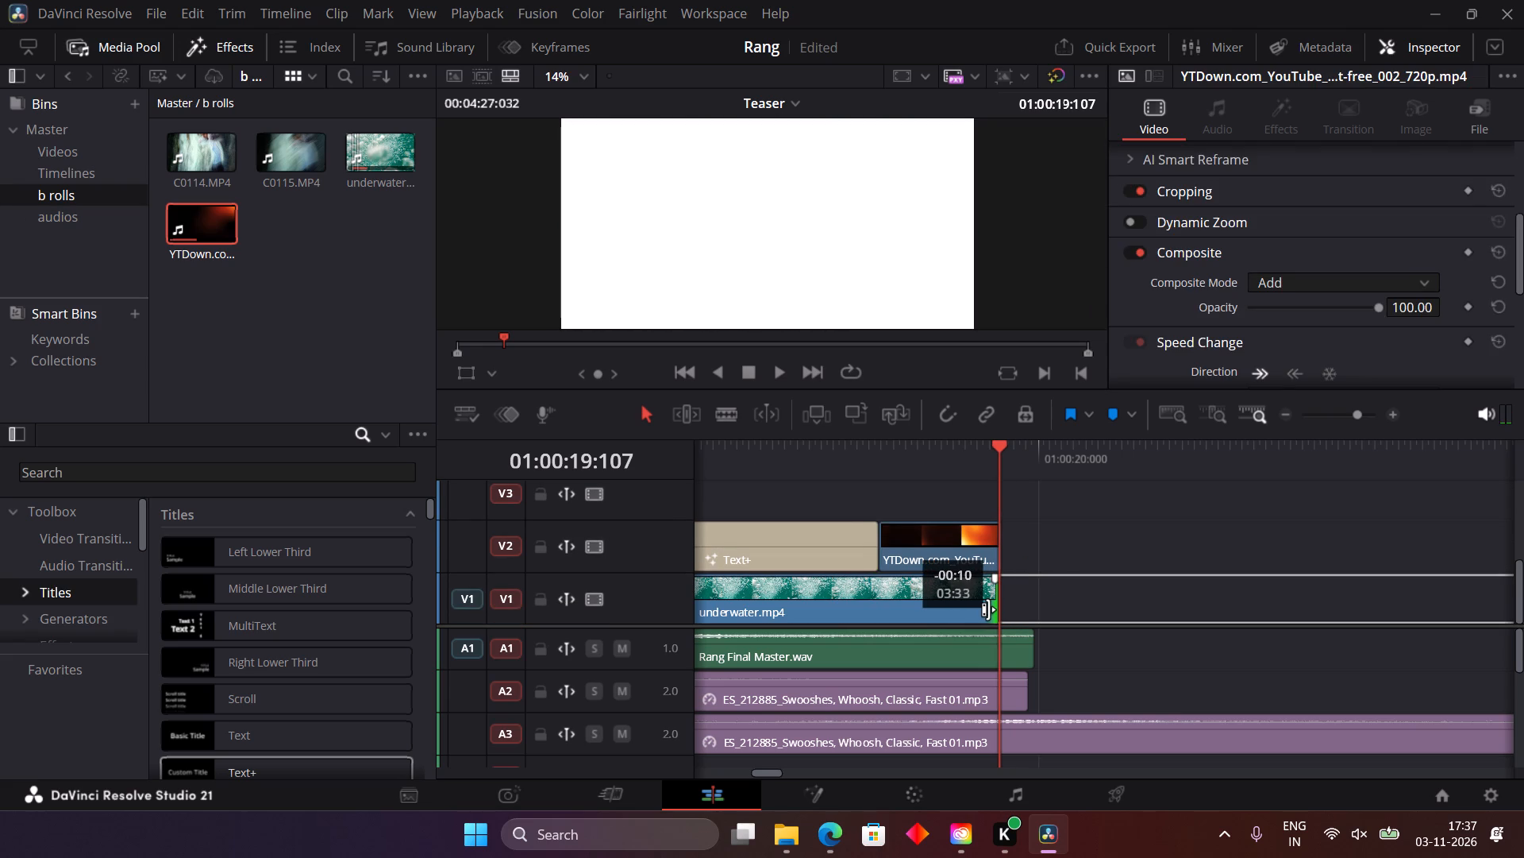
{"action": "left_click_drag", "start_coordinate": [988, 609], "coordinate": [992, 610]}
Play back the closing section around the handover from the 05/11/2026 title to the light leak.
{"action": "left_click", "coordinate": [845, 464]}
{"action": "key", "text": "space"}
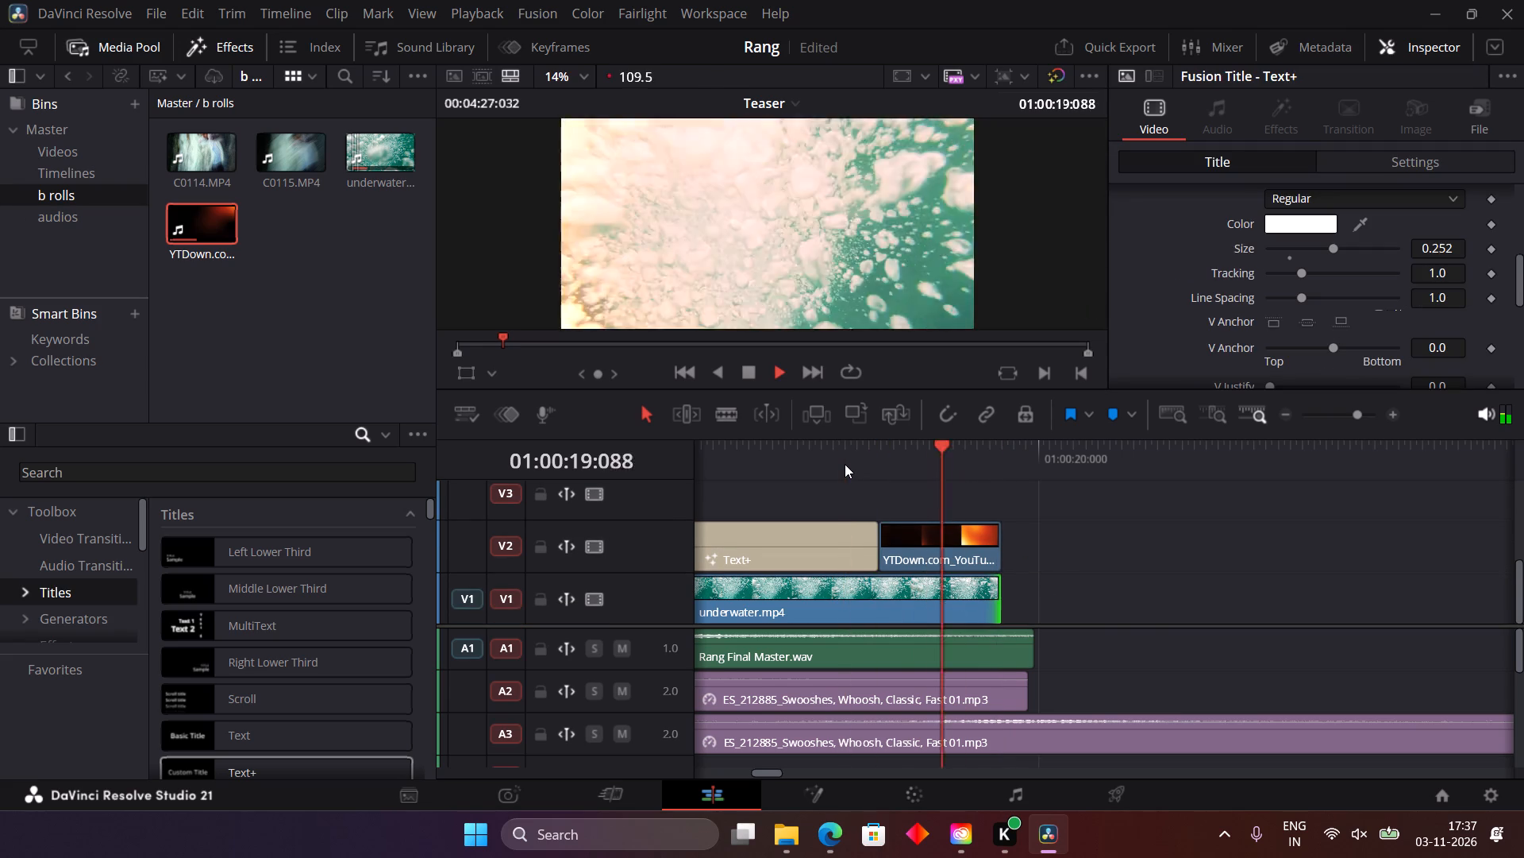
{"action": "key", "text": "space"}
{"action": "left_click", "coordinate": [802, 459]}
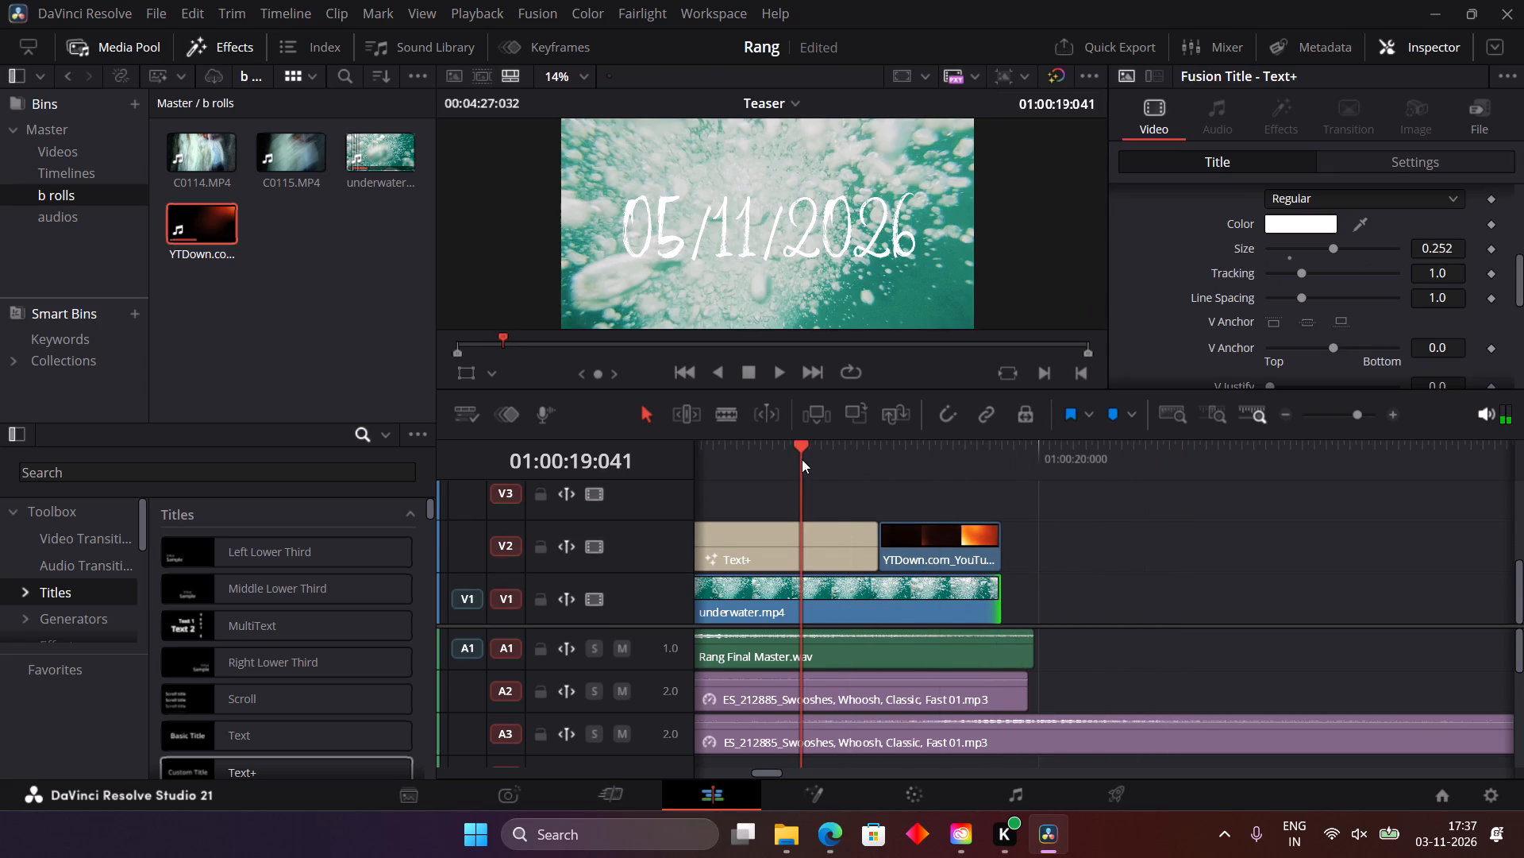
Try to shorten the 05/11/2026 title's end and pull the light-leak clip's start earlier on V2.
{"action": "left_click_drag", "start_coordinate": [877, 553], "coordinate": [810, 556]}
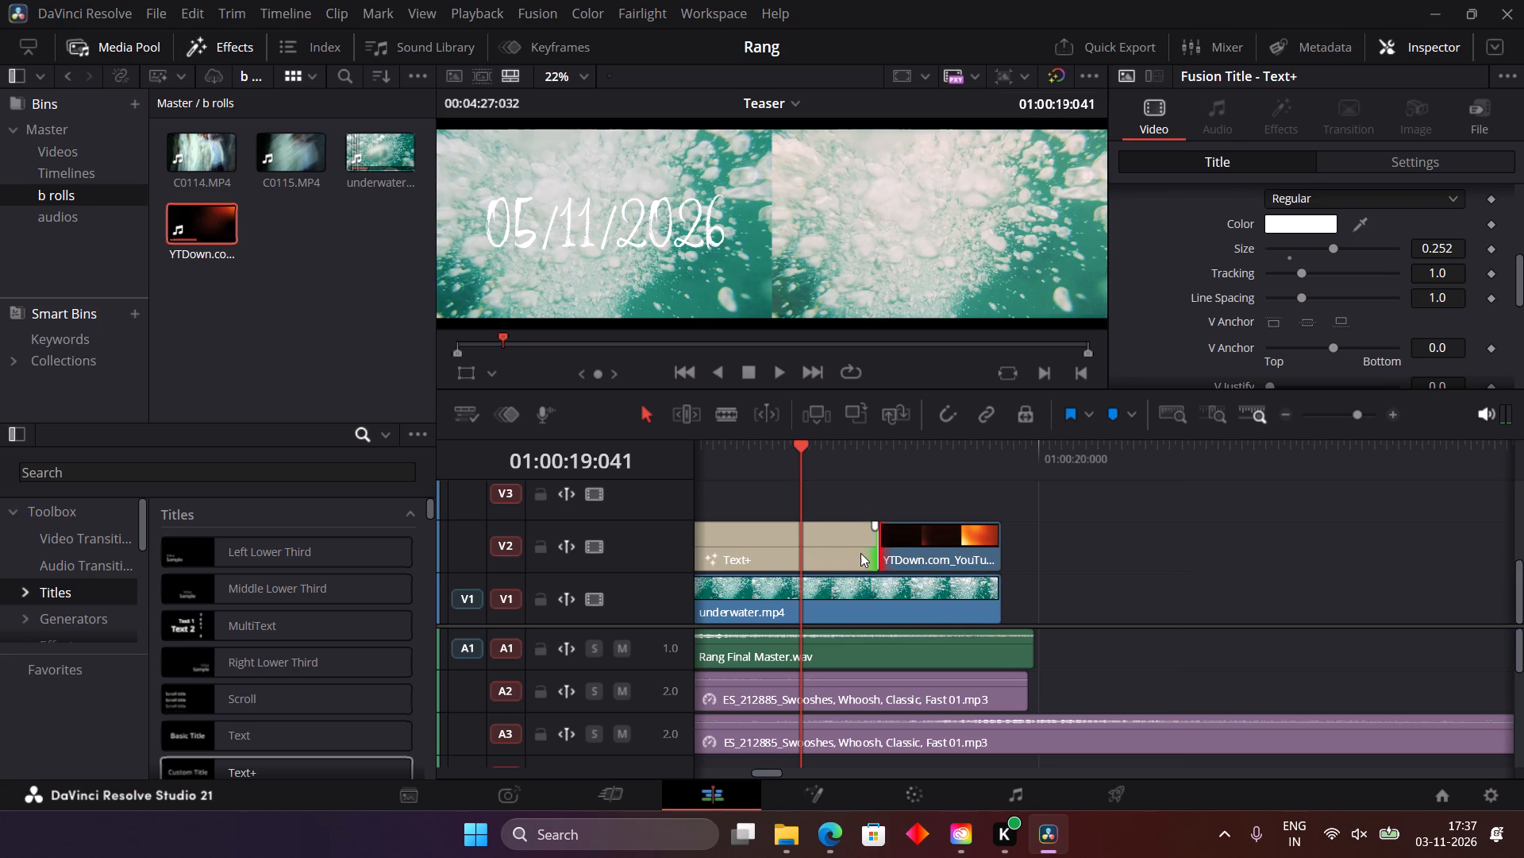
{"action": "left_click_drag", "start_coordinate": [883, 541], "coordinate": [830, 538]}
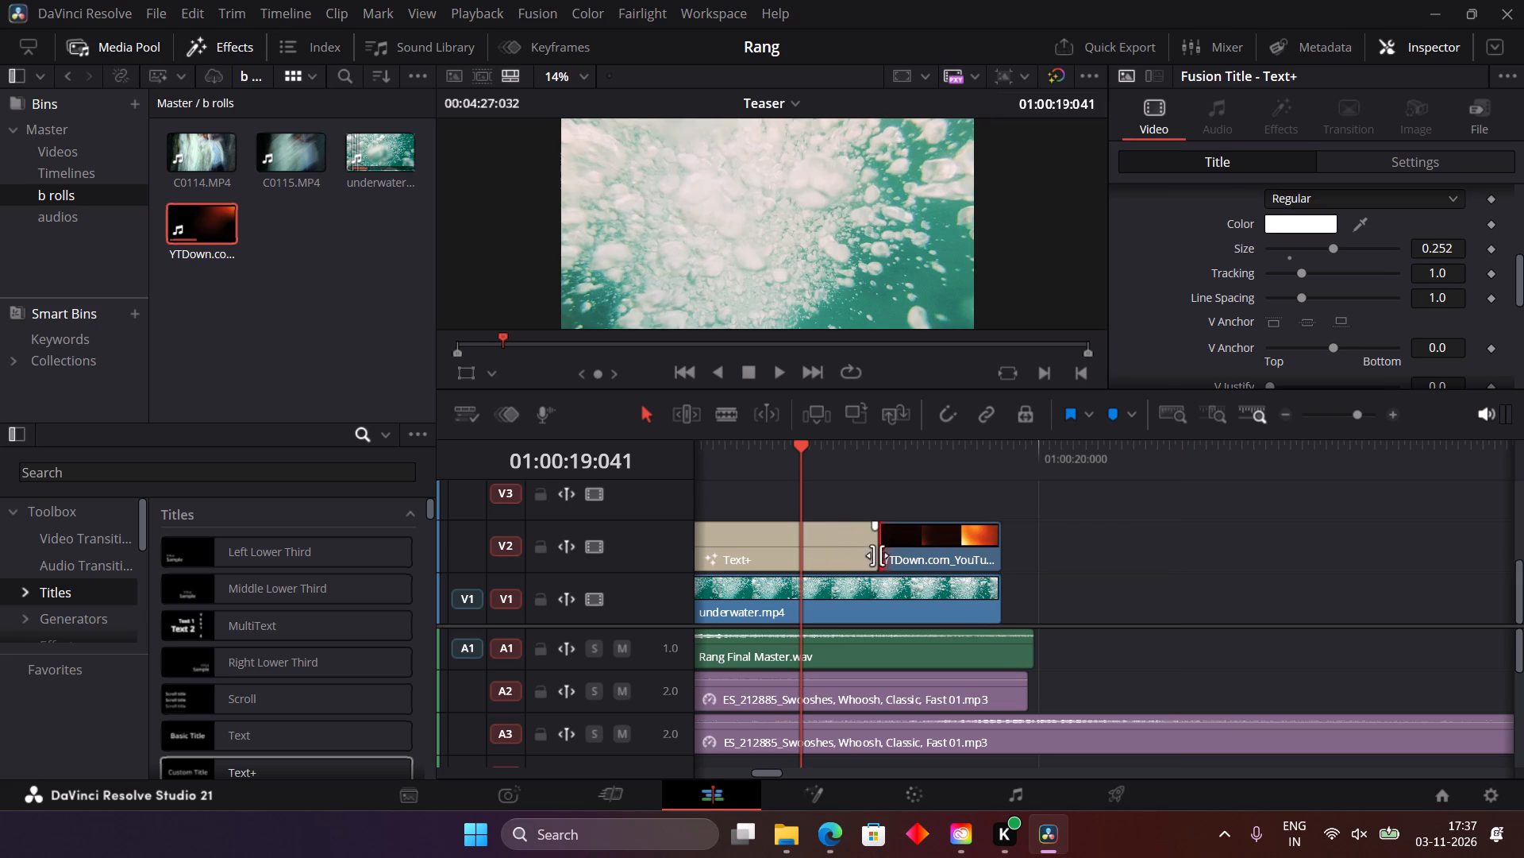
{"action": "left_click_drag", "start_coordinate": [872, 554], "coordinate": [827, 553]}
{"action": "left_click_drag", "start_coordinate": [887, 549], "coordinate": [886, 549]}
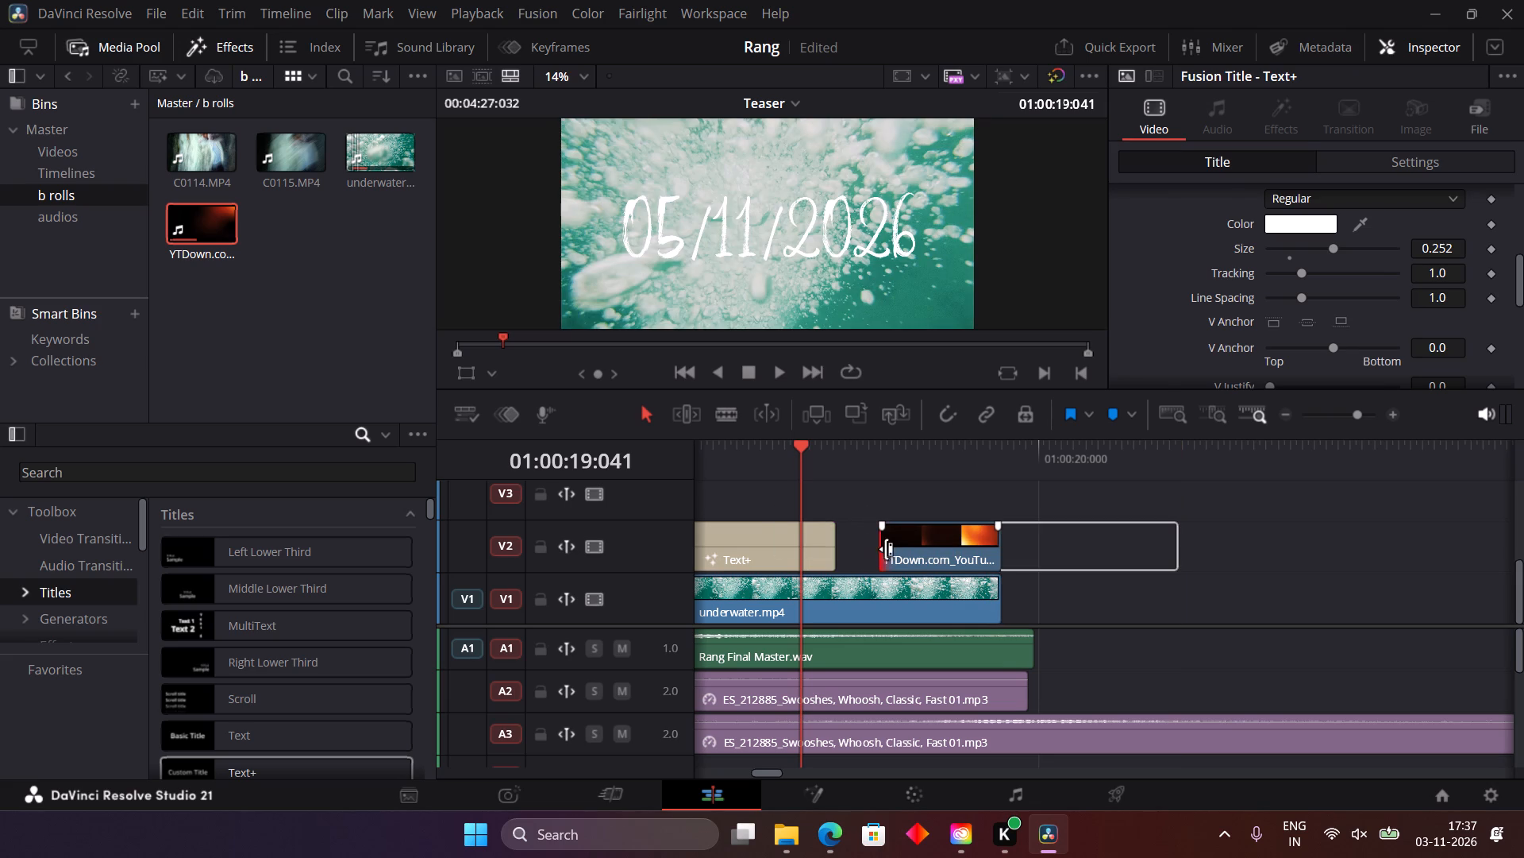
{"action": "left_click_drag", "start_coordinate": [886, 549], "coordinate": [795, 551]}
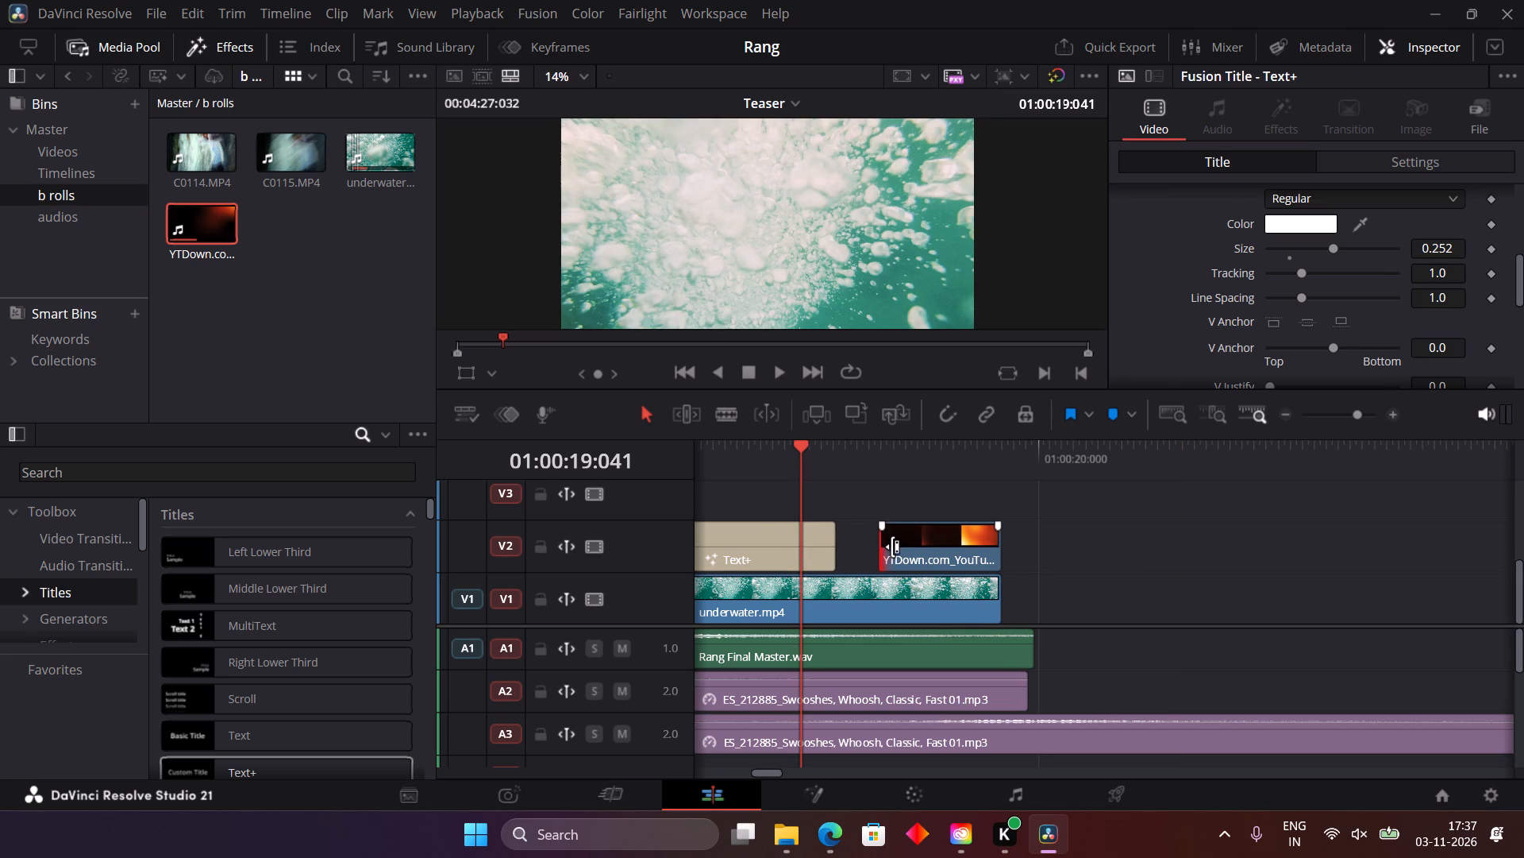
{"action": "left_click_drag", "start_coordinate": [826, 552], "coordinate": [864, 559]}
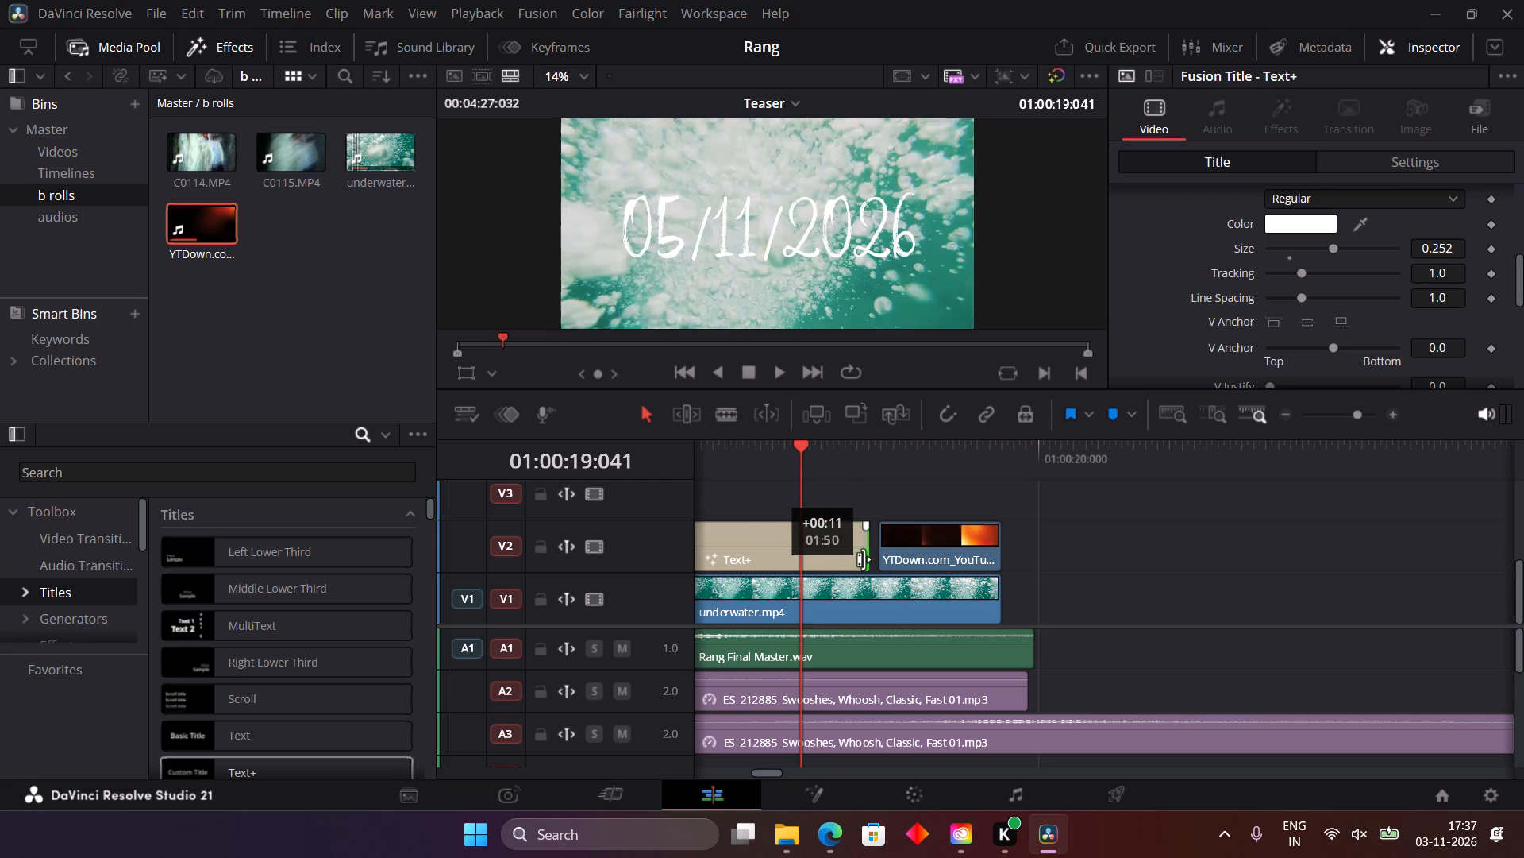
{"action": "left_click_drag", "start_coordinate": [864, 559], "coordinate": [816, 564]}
Extend the light-leak clip's end past underwater.mp4, to slightly beyond 01:00:20:000.
{"action": "left_click_drag", "start_coordinate": [1005, 546], "coordinate": [1085, 551]}
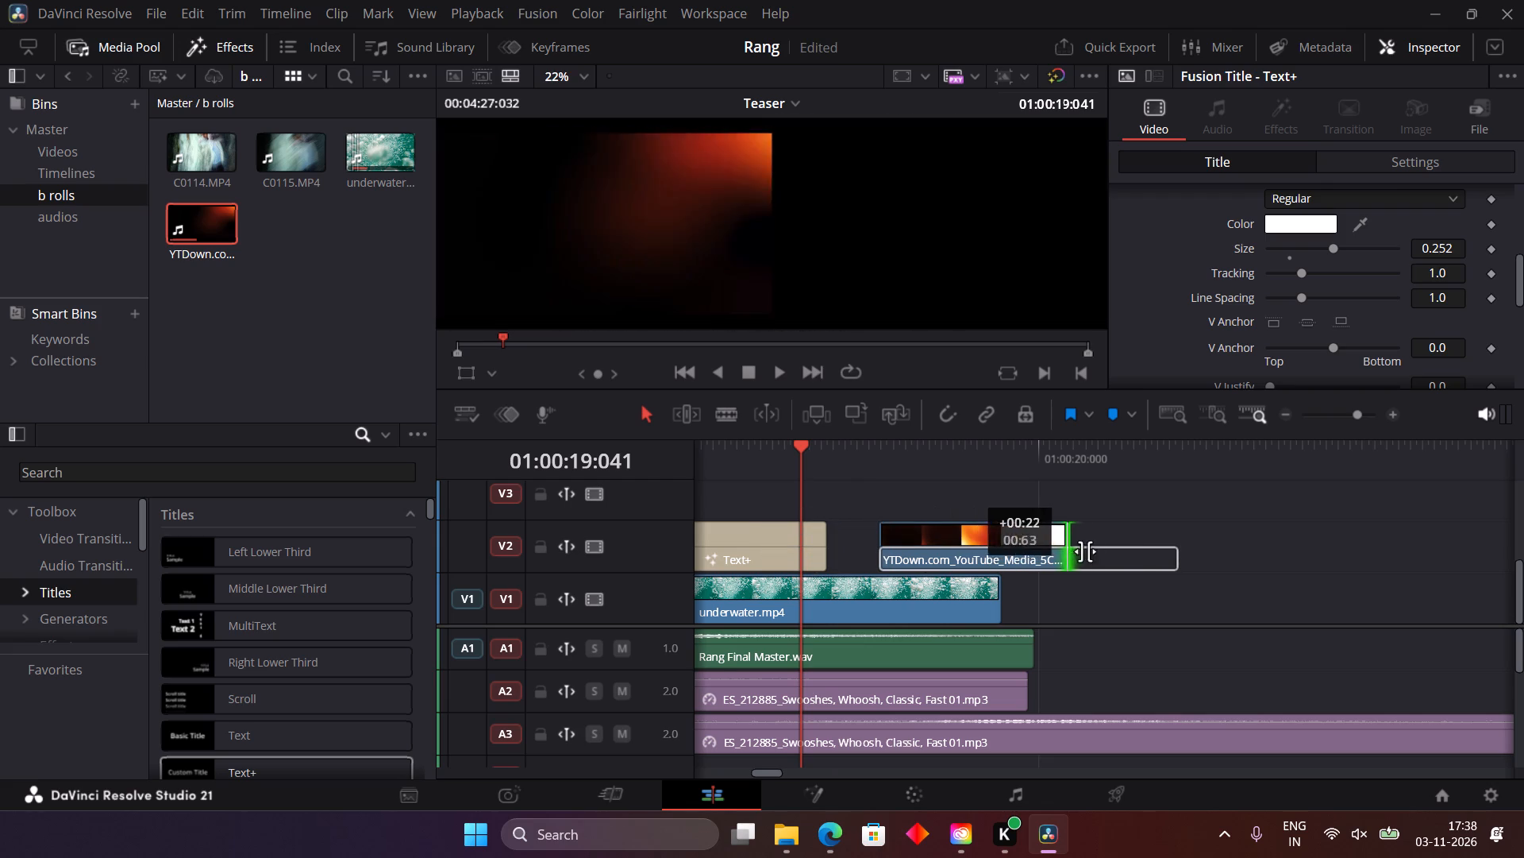
{"action": "left_click_drag", "start_coordinate": [1085, 551], "coordinate": [1168, 568]}
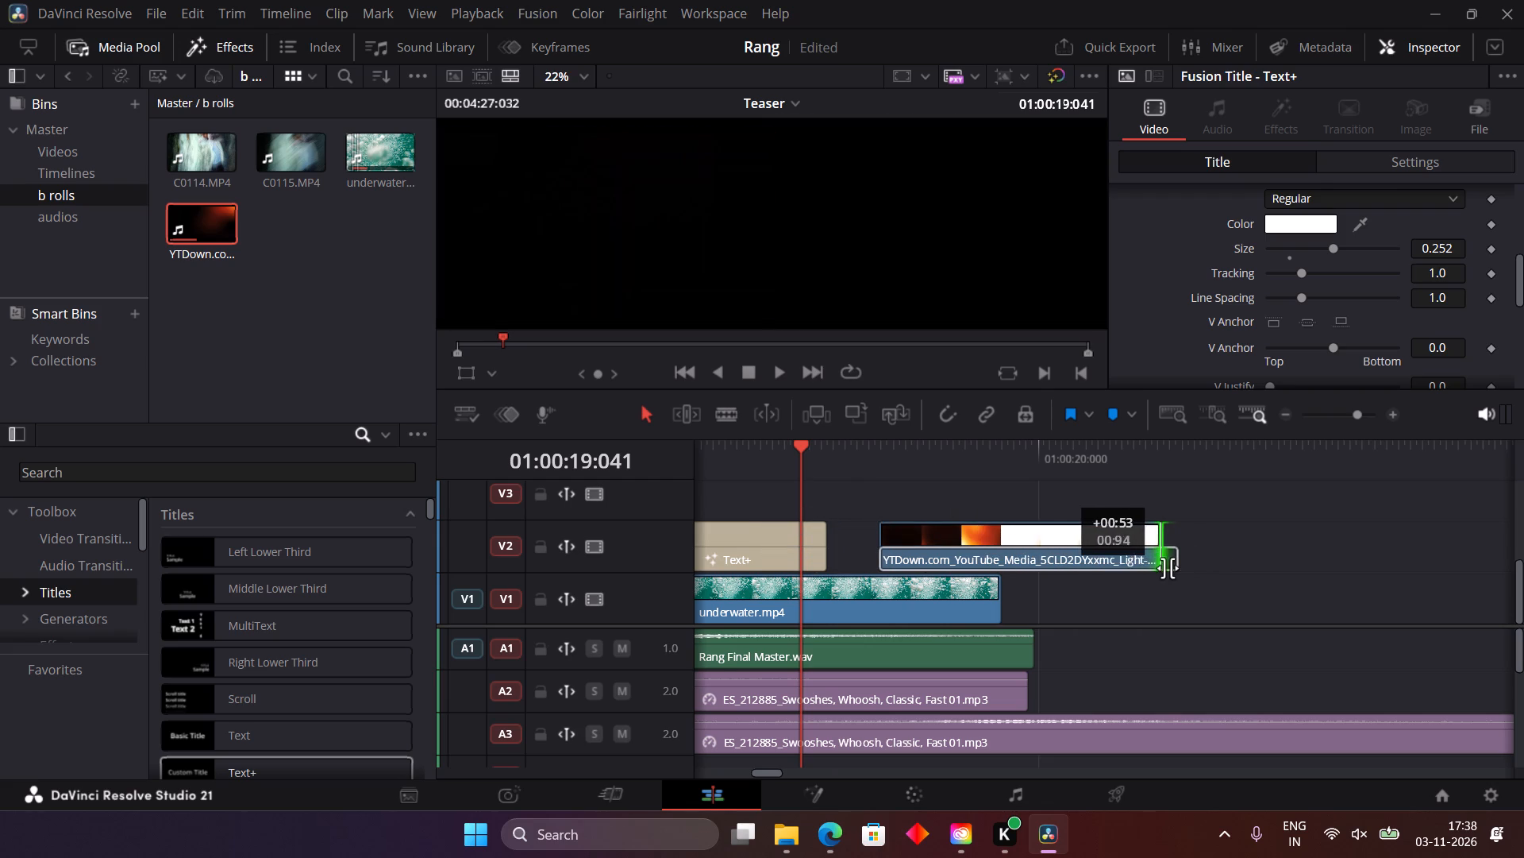
{"action": "left_click_drag", "start_coordinate": [1168, 568], "coordinate": [1114, 571]}
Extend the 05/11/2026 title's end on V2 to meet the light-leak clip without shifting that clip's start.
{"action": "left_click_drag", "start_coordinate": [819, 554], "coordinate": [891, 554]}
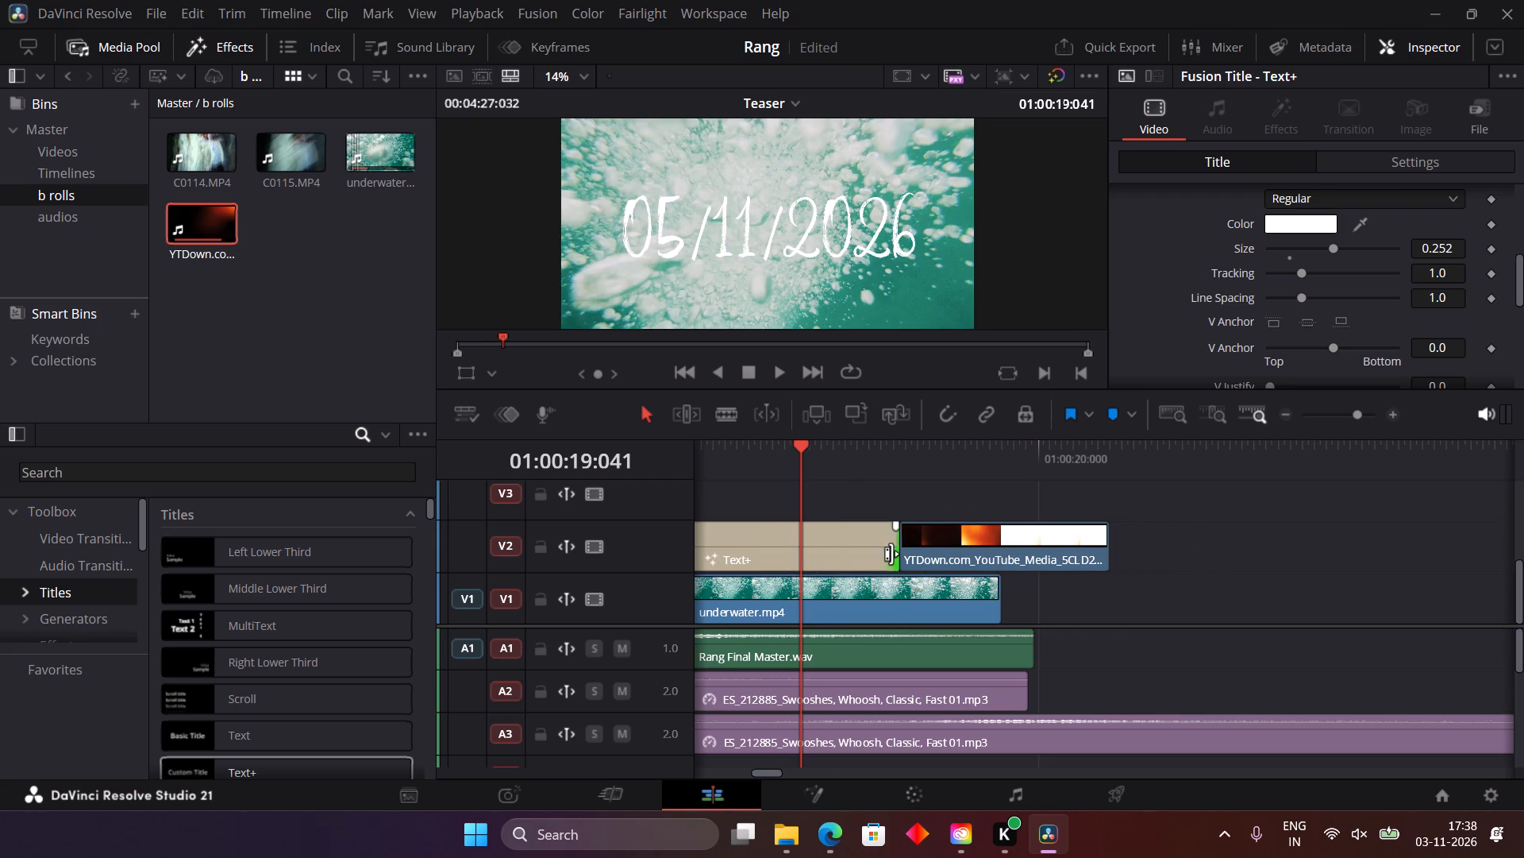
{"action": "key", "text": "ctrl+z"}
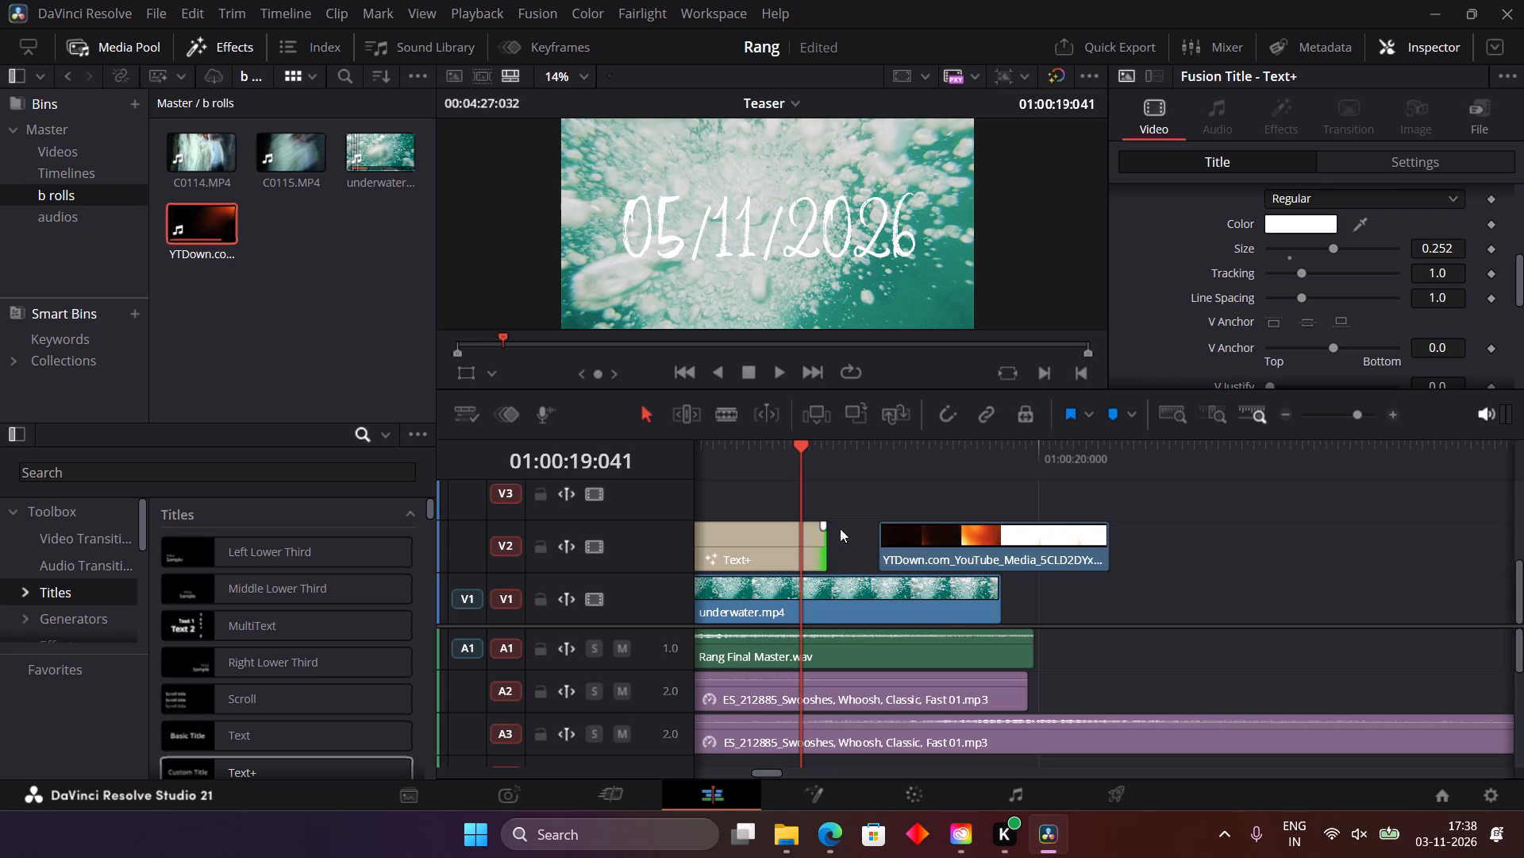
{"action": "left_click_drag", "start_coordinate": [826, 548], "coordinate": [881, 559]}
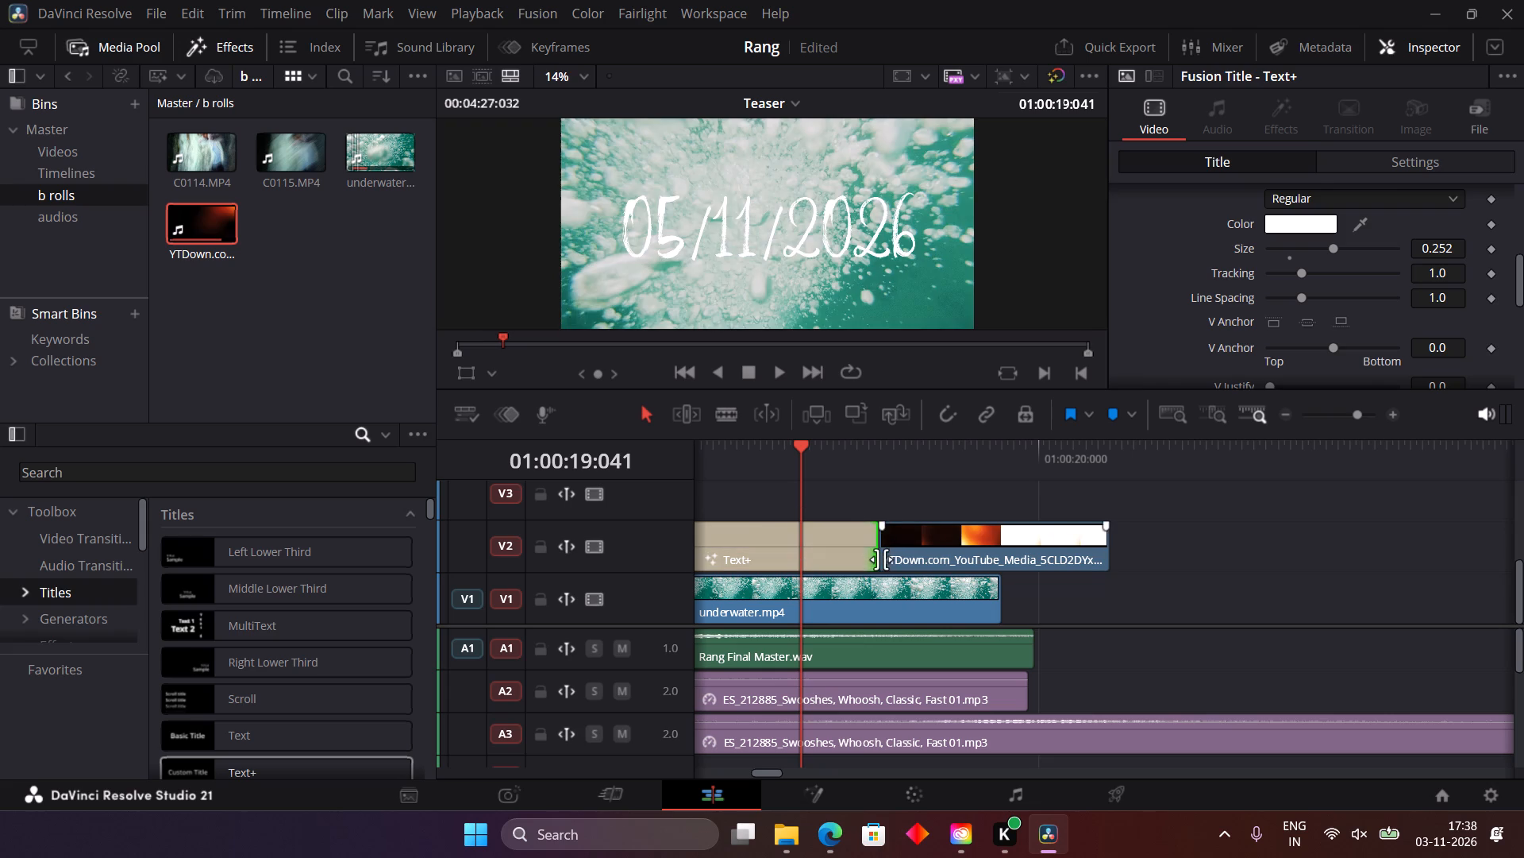
Play back the ending with the lengthened light-leak clip and return to the title.
{"action": "key", "text": "space"}
{"action": "key", "text": "space"}
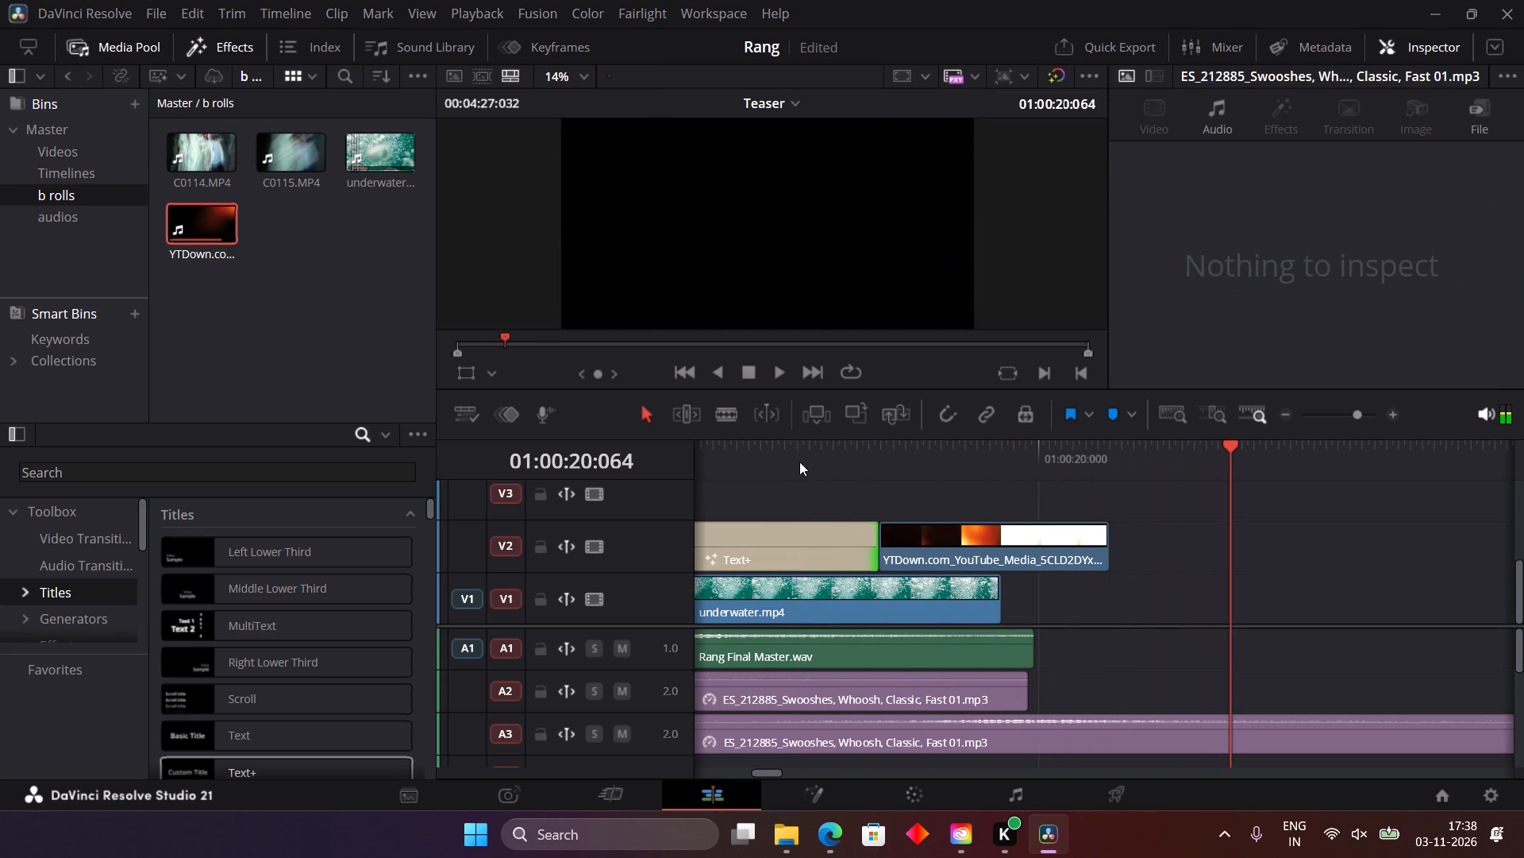
{"action": "left_click", "coordinate": [799, 462]}
Move the light-leak clip from V2 up to V3, keeping its timing.
{"action": "left_click_drag", "start_coordinate": [961, 543], "coordinate": [960, 537]}
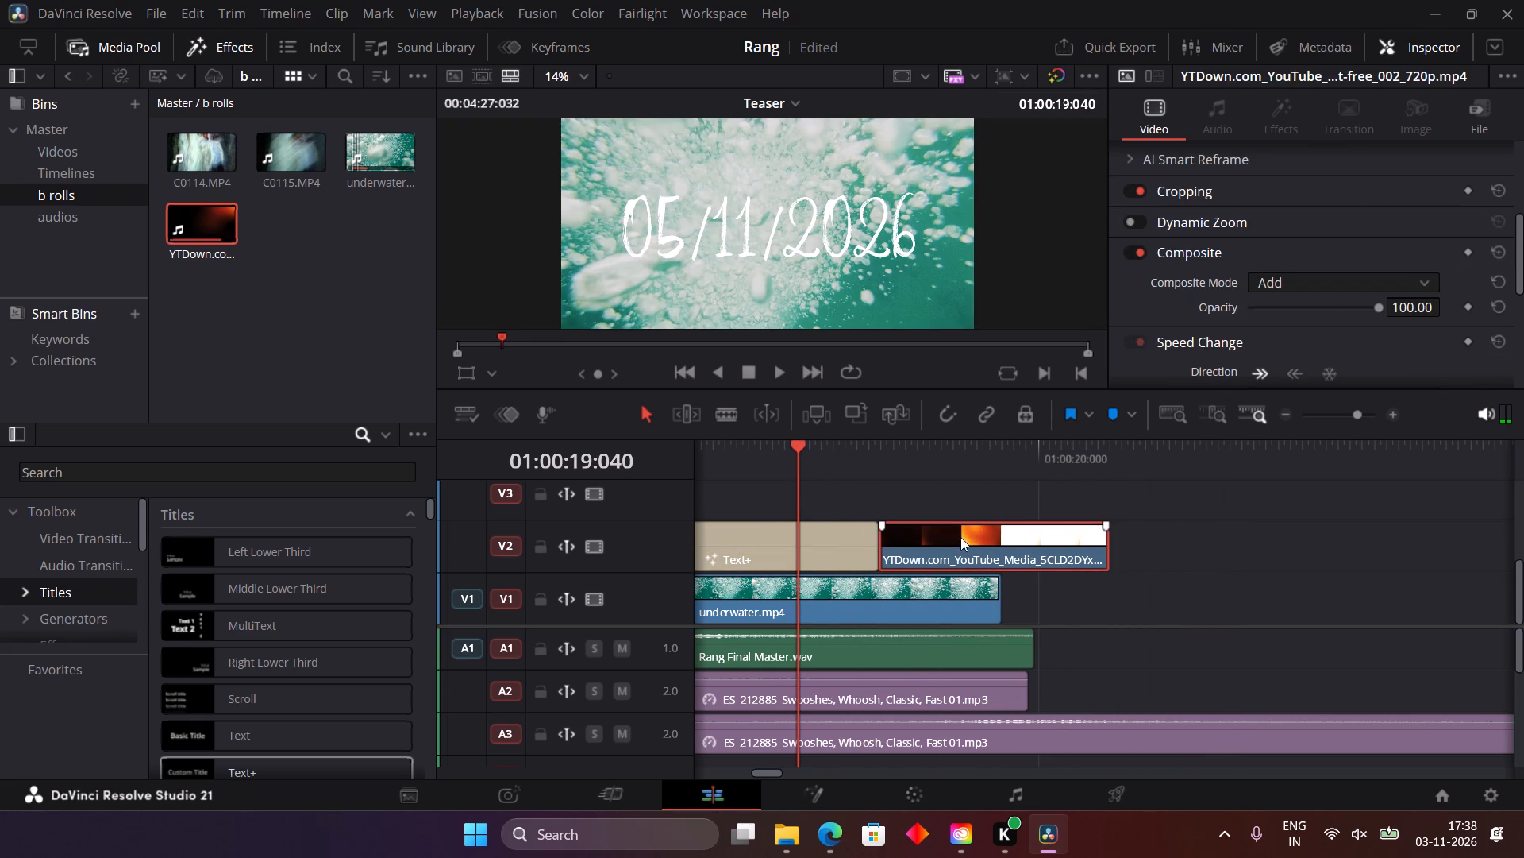
{"action": "left_click_drag", "start_coordinate": [960, 537], "coordinate": [960, 508]}
Extend the 05/11/2026 title on V2 beneath the light leak, level with the end of underwater.mp4.
{"action": "left_click_drag", "start_coordinate": [872, 551], "coordinate": [990, 565]}
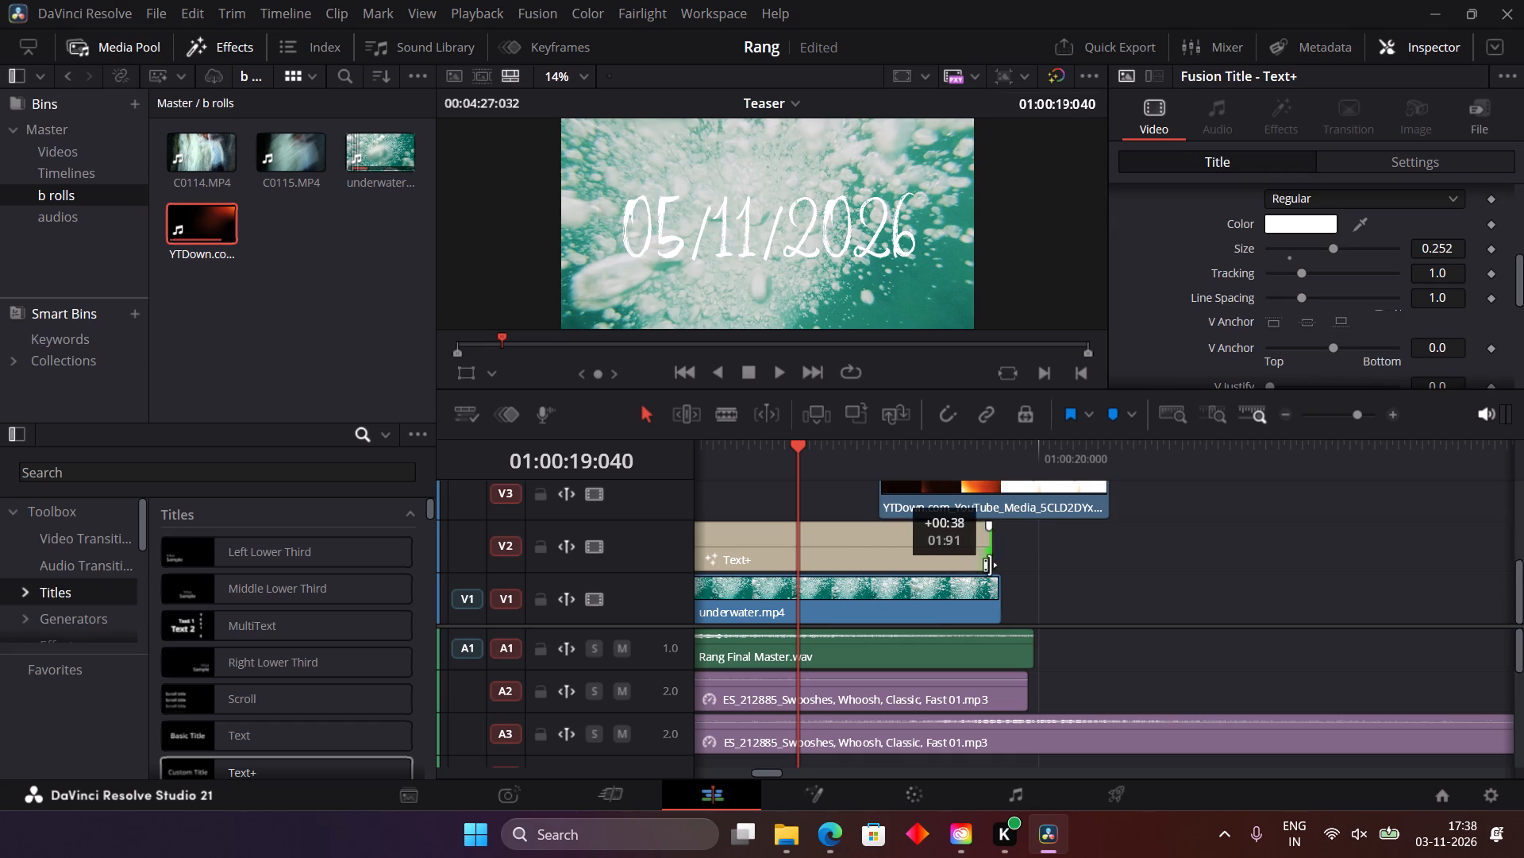
{"action": "left_click_drag", "start_coordinate": [990, 565], "coordinate": [995, 568]}
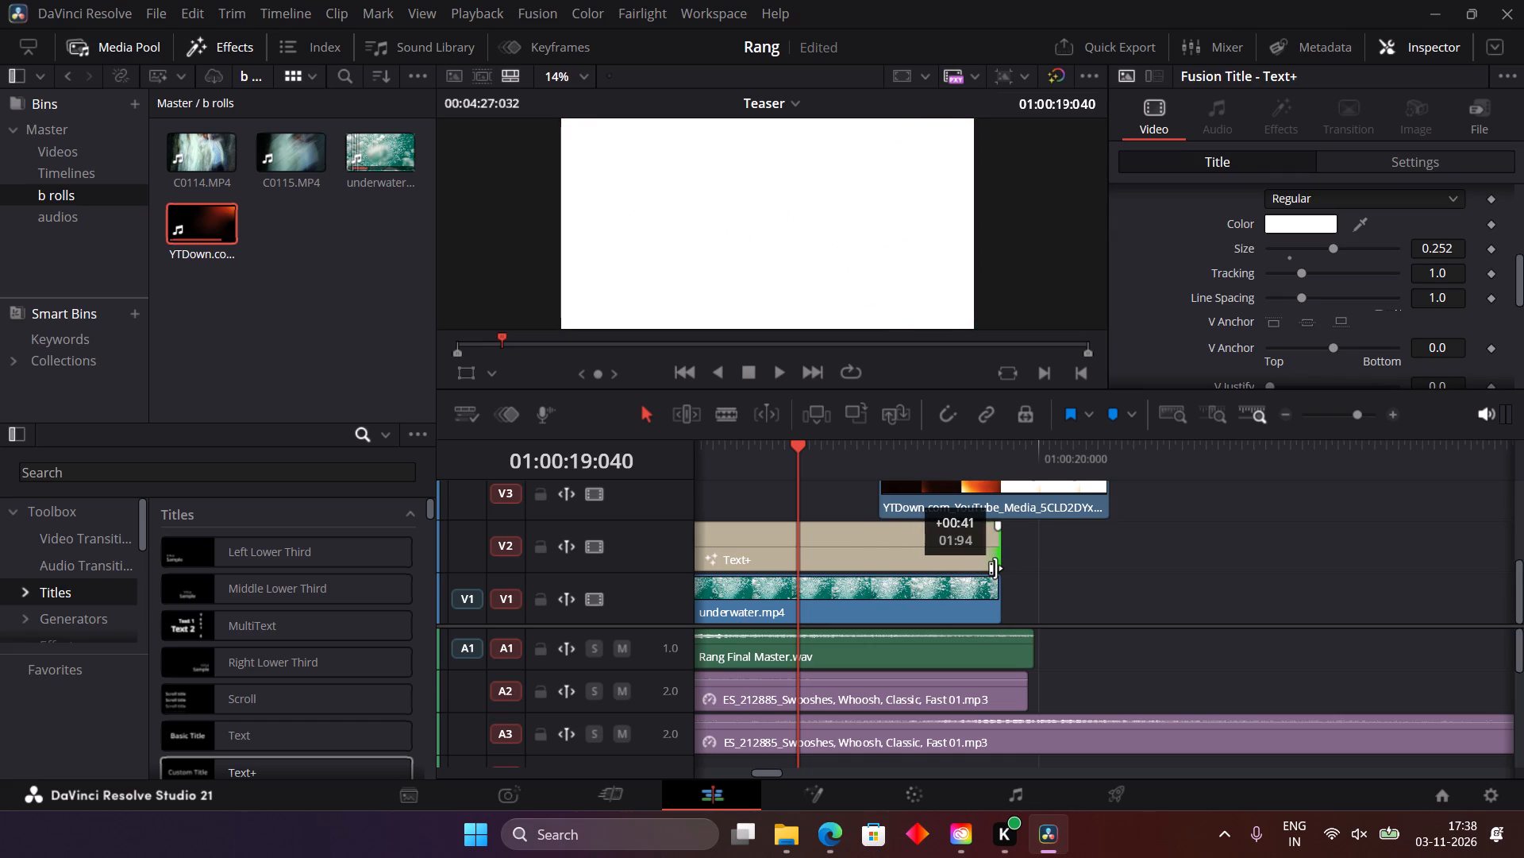
{"action": "left_click_drag", "start_coordinate": [995, 568], "coordinate": [995, 567]}
Play back the ending repeatedly from progressively earlier points to check title, light leak and sound together.
{"action": "key", "text": "space"}
{"action": "key", "text": "space"}
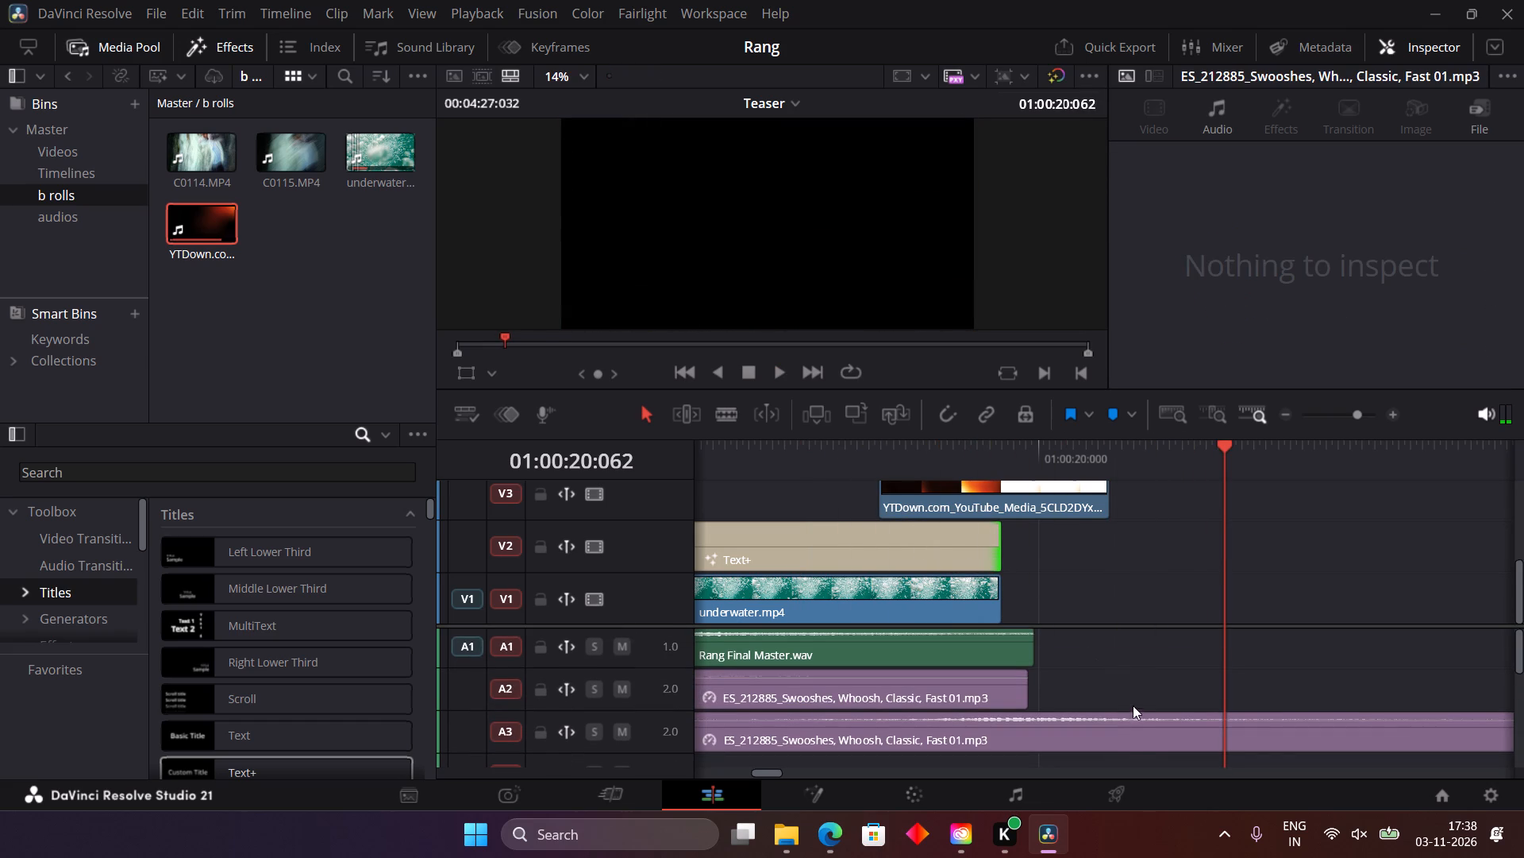
{"action": "key", "text": "space"}
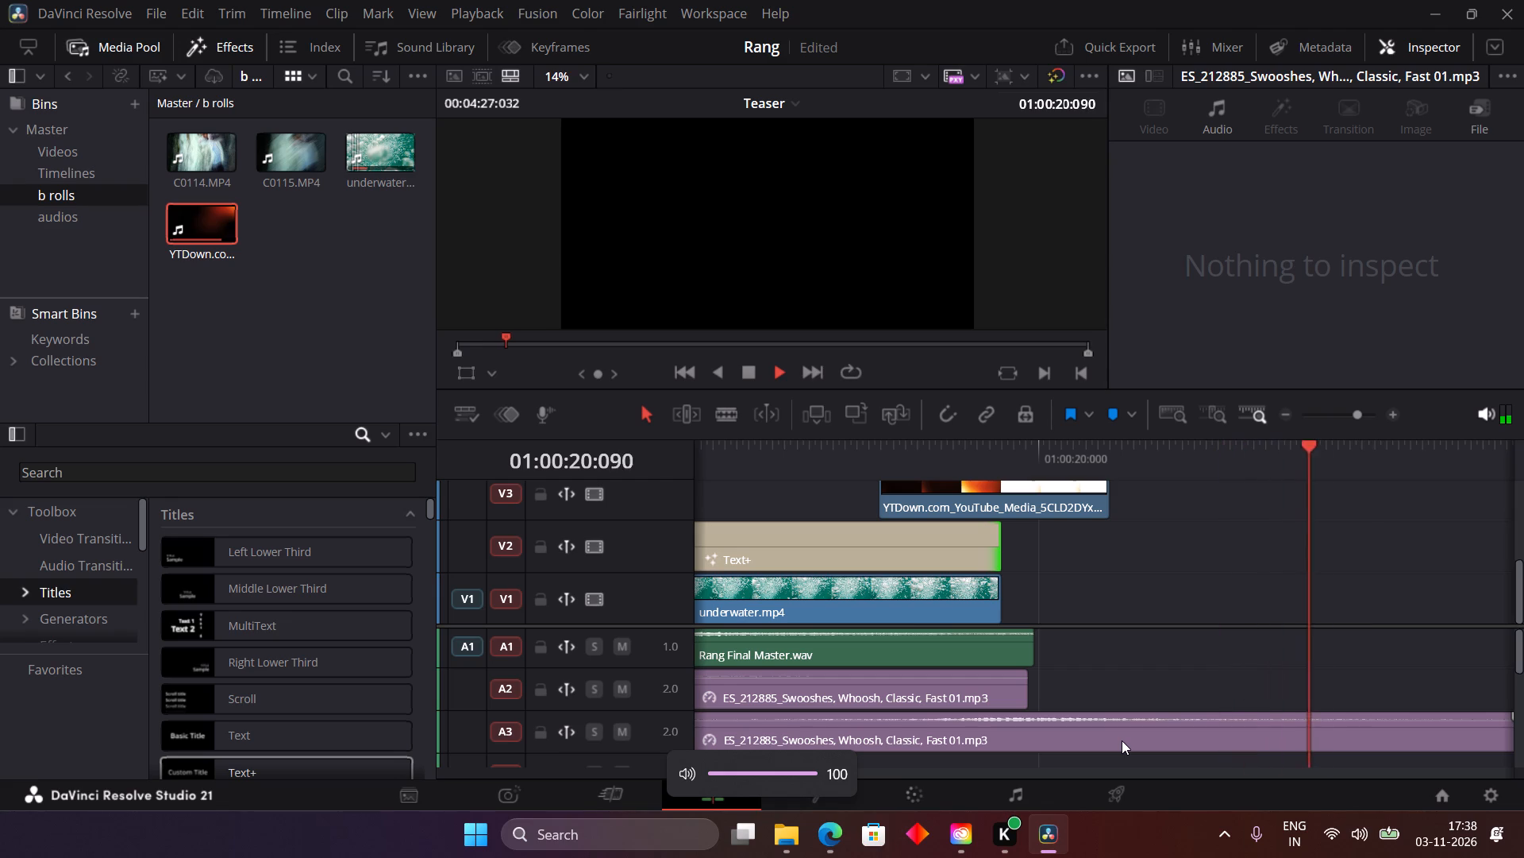
{"action": "key", "text": "space"}
{"action": "left_click", "coordinate": [798, 435]}
{"action": "left_click", "coordinate": [779, 445]}
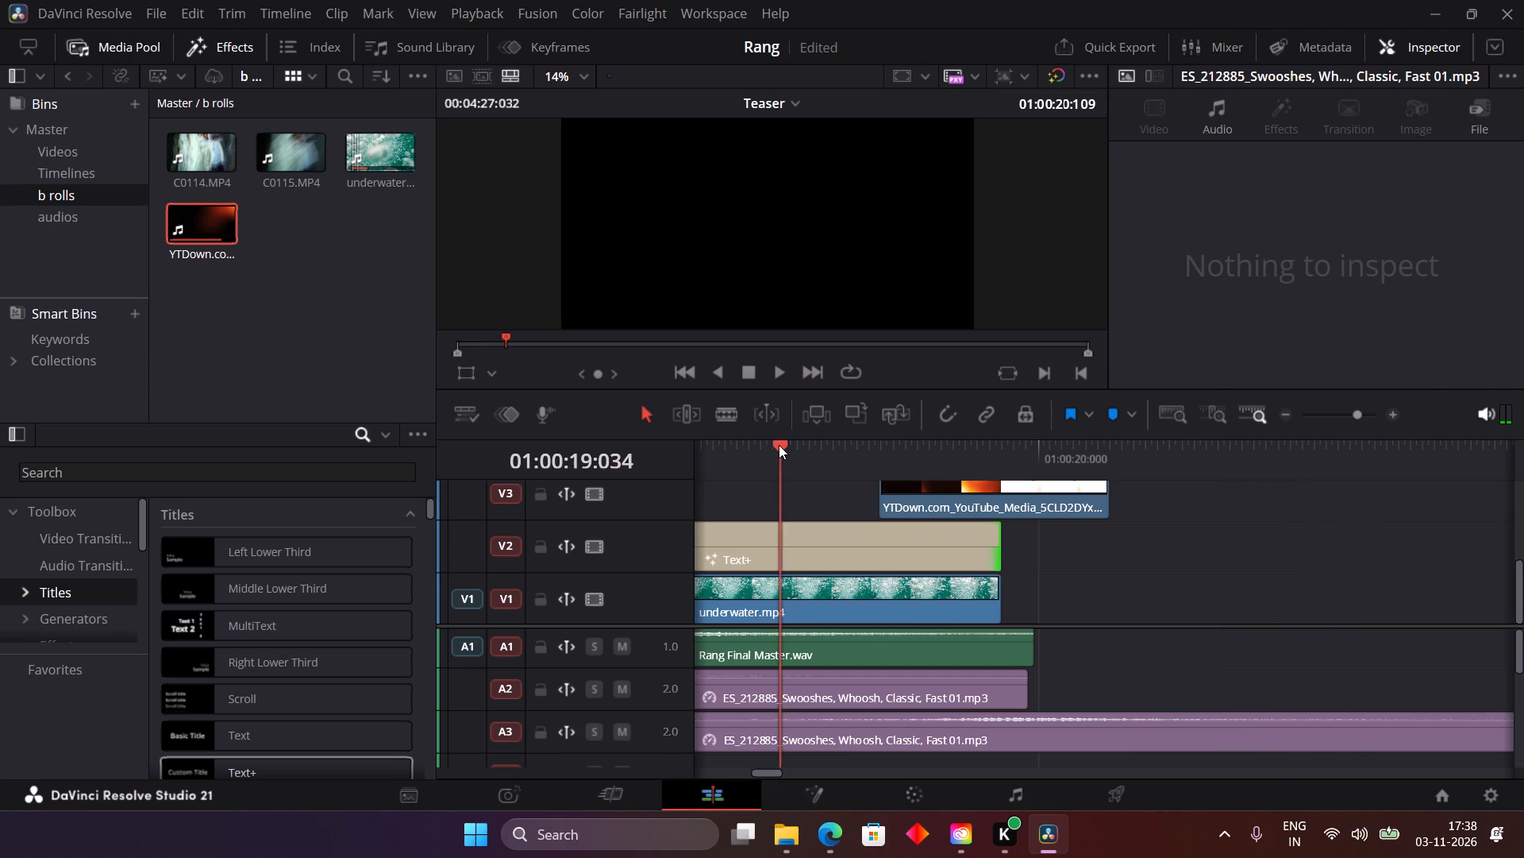
{"action": "key", "text": "space"}
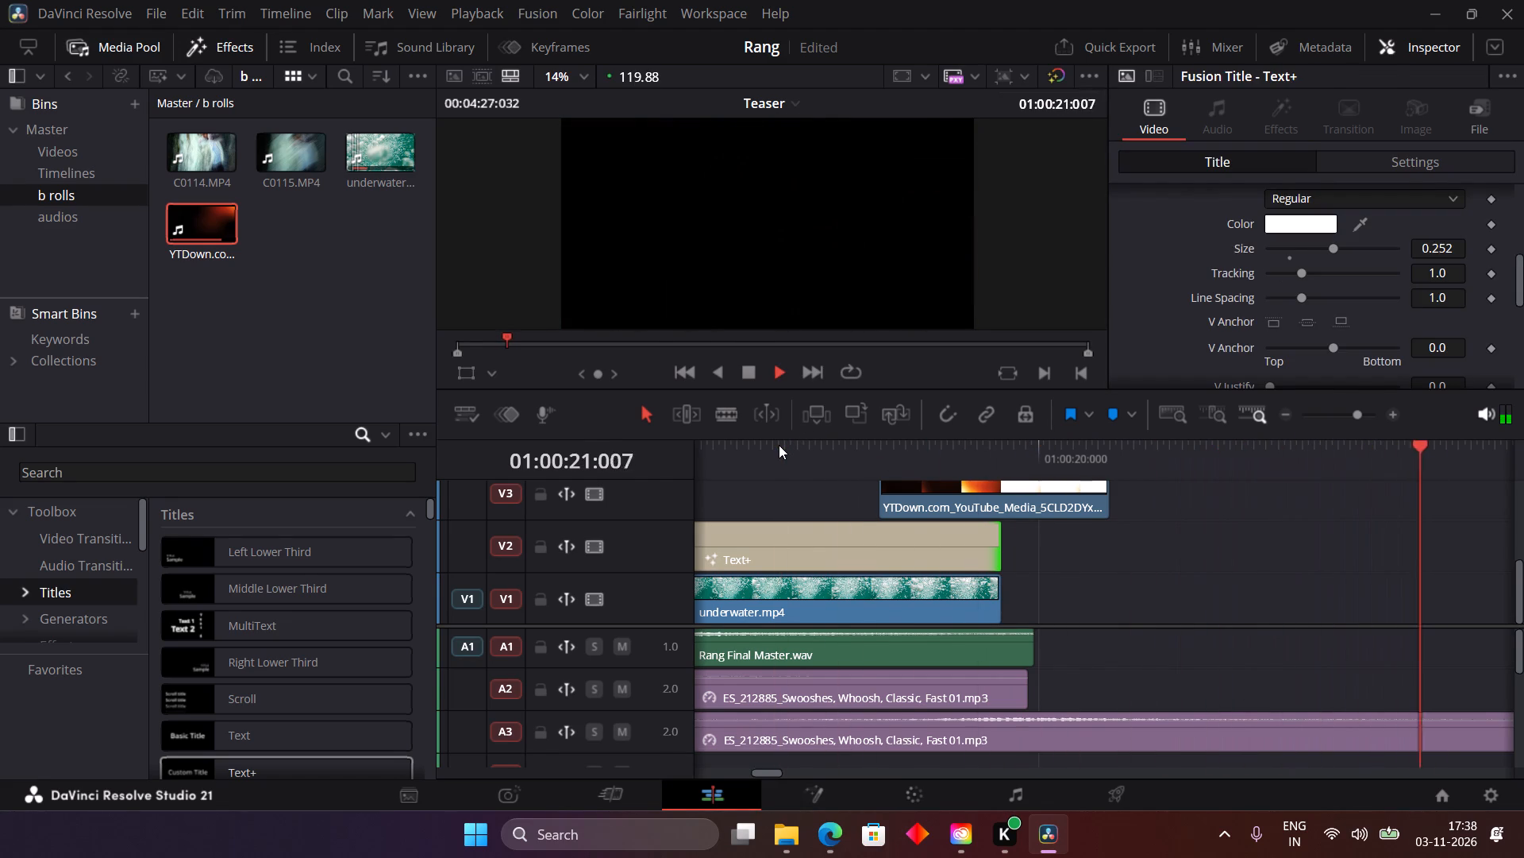
{"action": "key", "text": "space"}
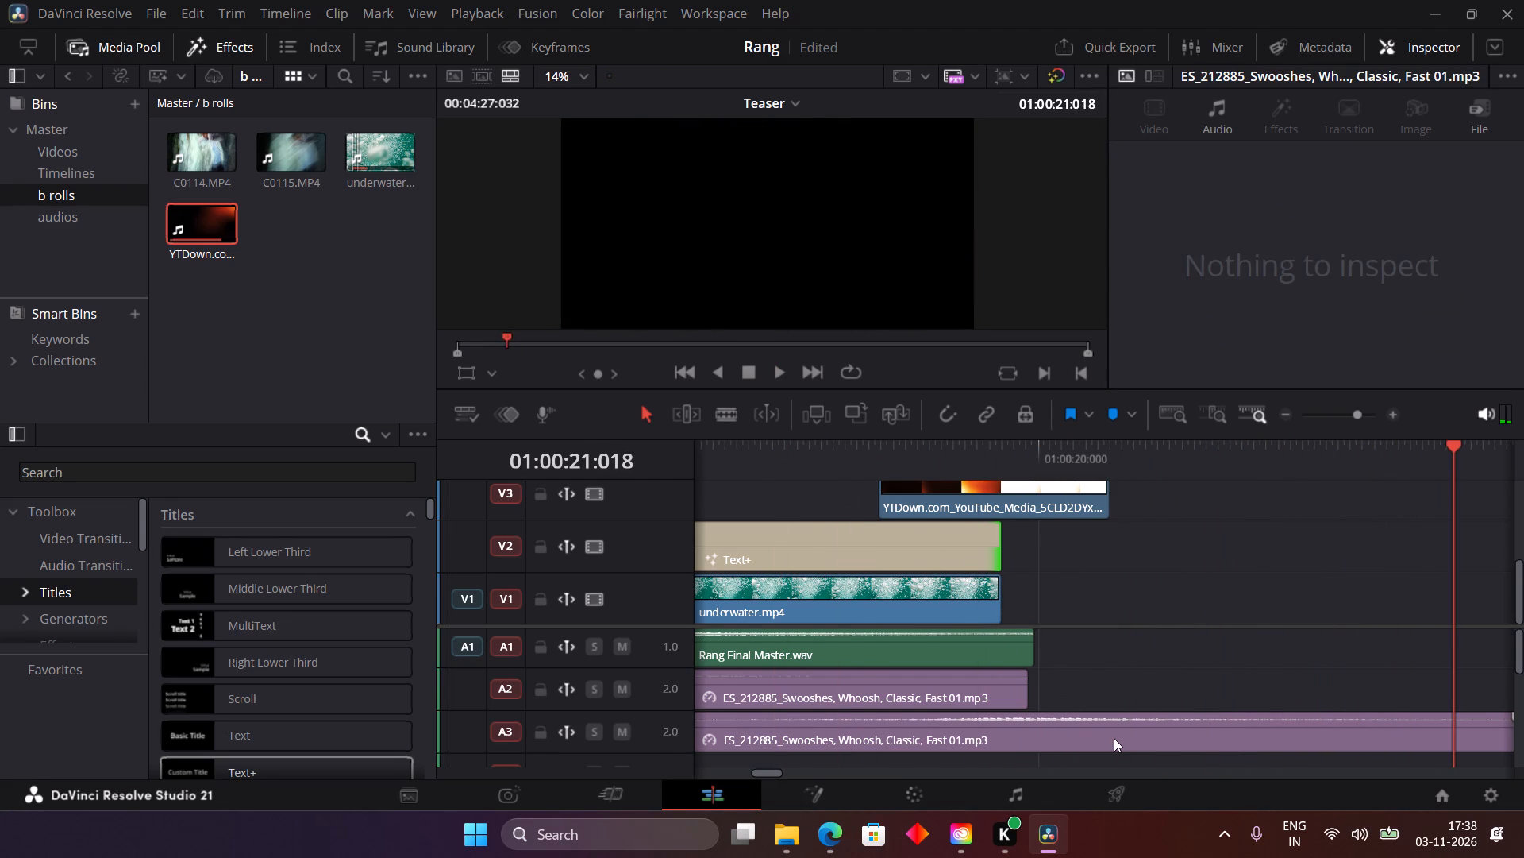
{"action": "key", "text": "ctrl+minus"}
{"action": "key", "text": "ctrl+minus"}
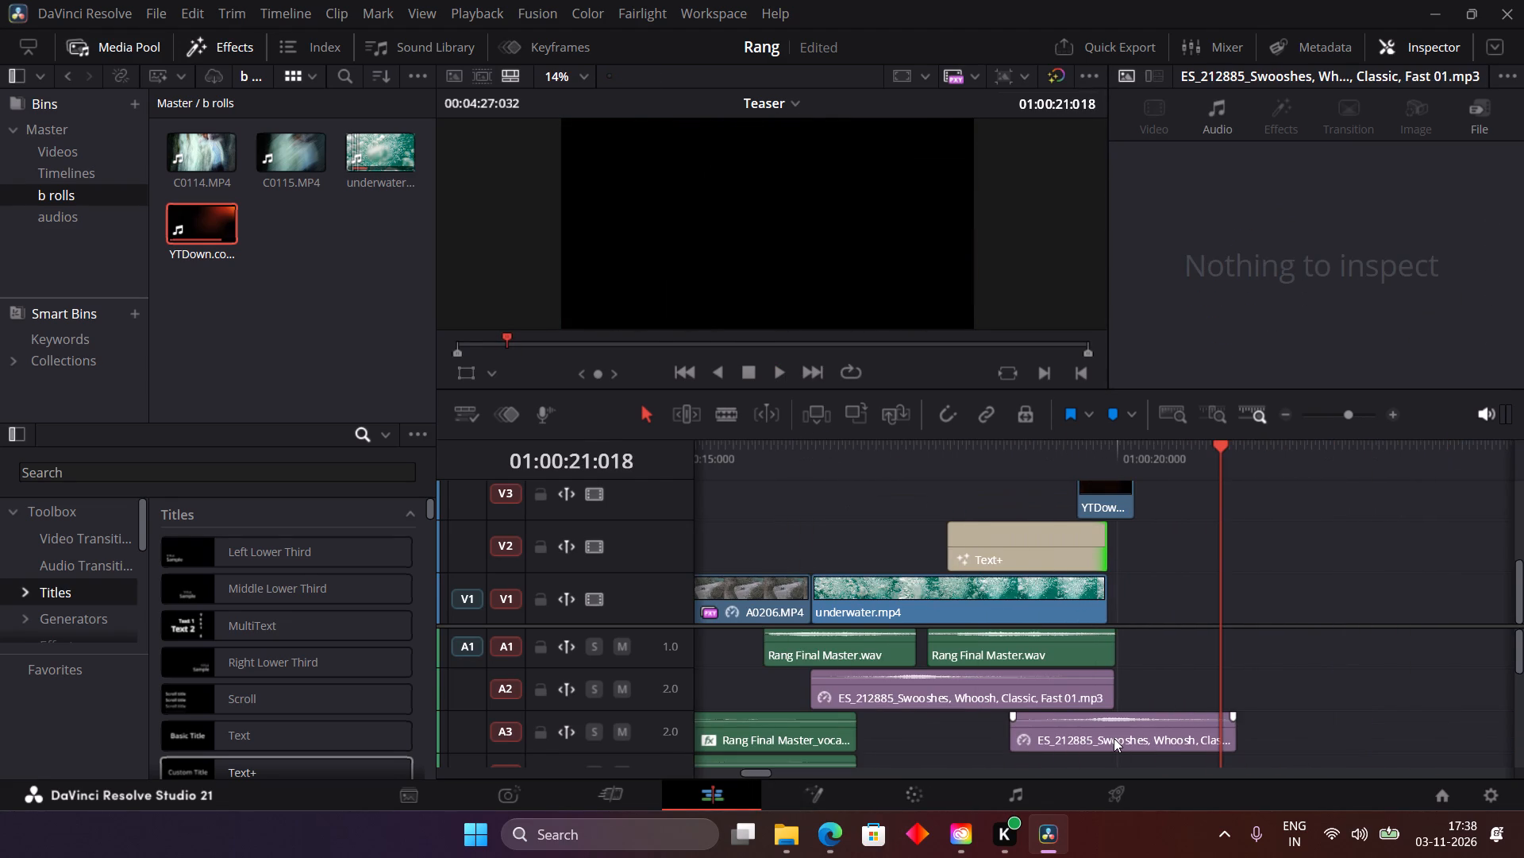
{"action": "left_click", "coordinate": [914, 456]}
{"action": "key", "text": "space"}
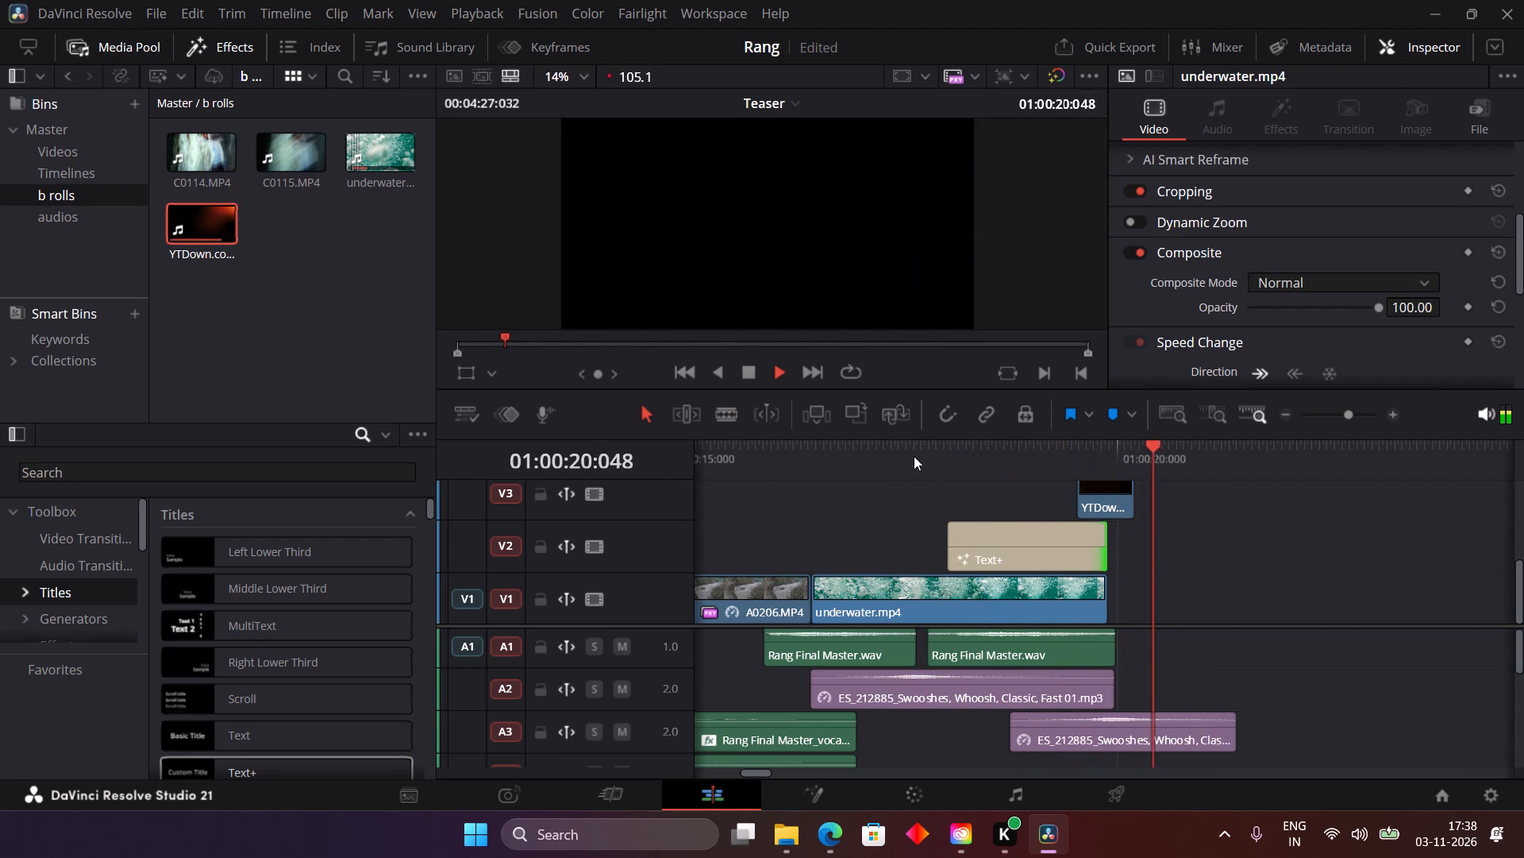
{"action": "key", "text": "space"}
{"action": "left_click", "coordinate": [746, 462]}
{"action": "key", "text": "space"}
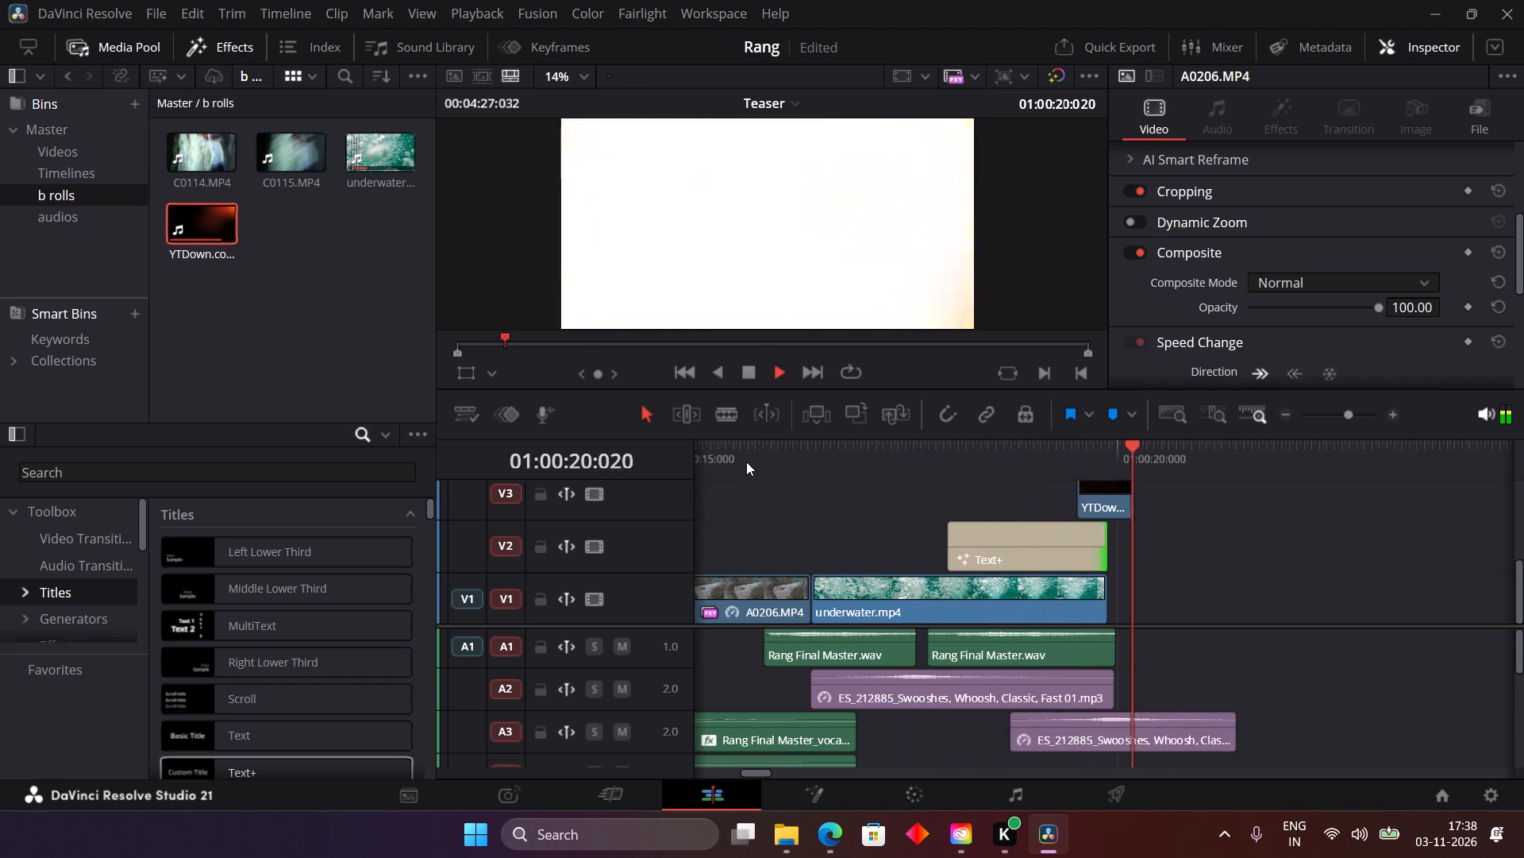
{"action": "key", "text": "space"}
Play the whole Teaser timeline from its first frame through the closing light leak.
{"action": "scroll", "coordinate": [829, 520], "scroll_direction": "right", "scroll_amount": 7}
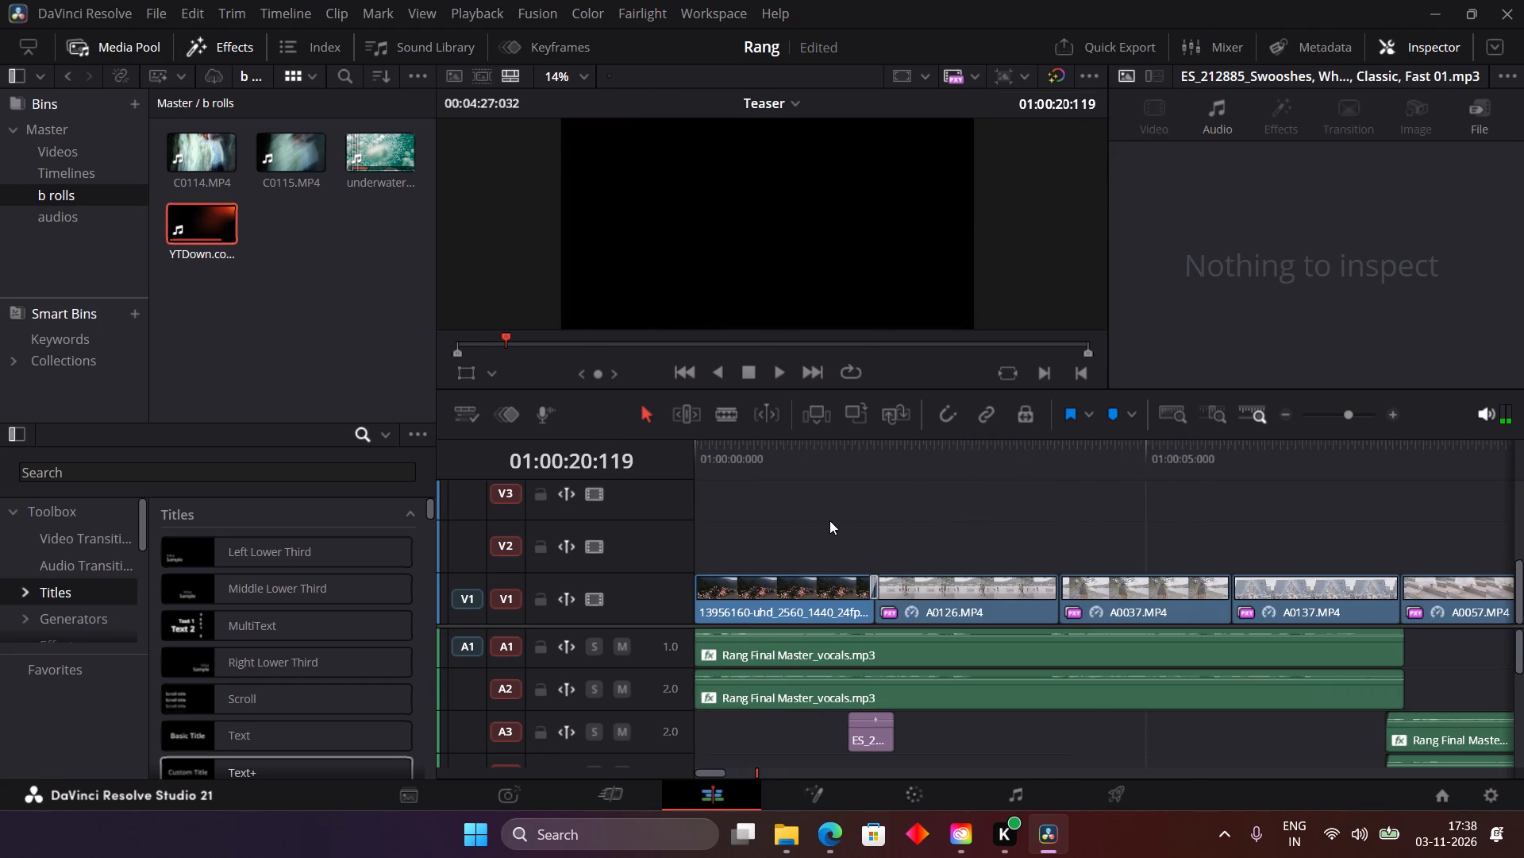
{"action": "left_click_drag", "start_coordinate": [947, 460], "coordinate": [675, 458]}
{"action": "key", "text": "space"}
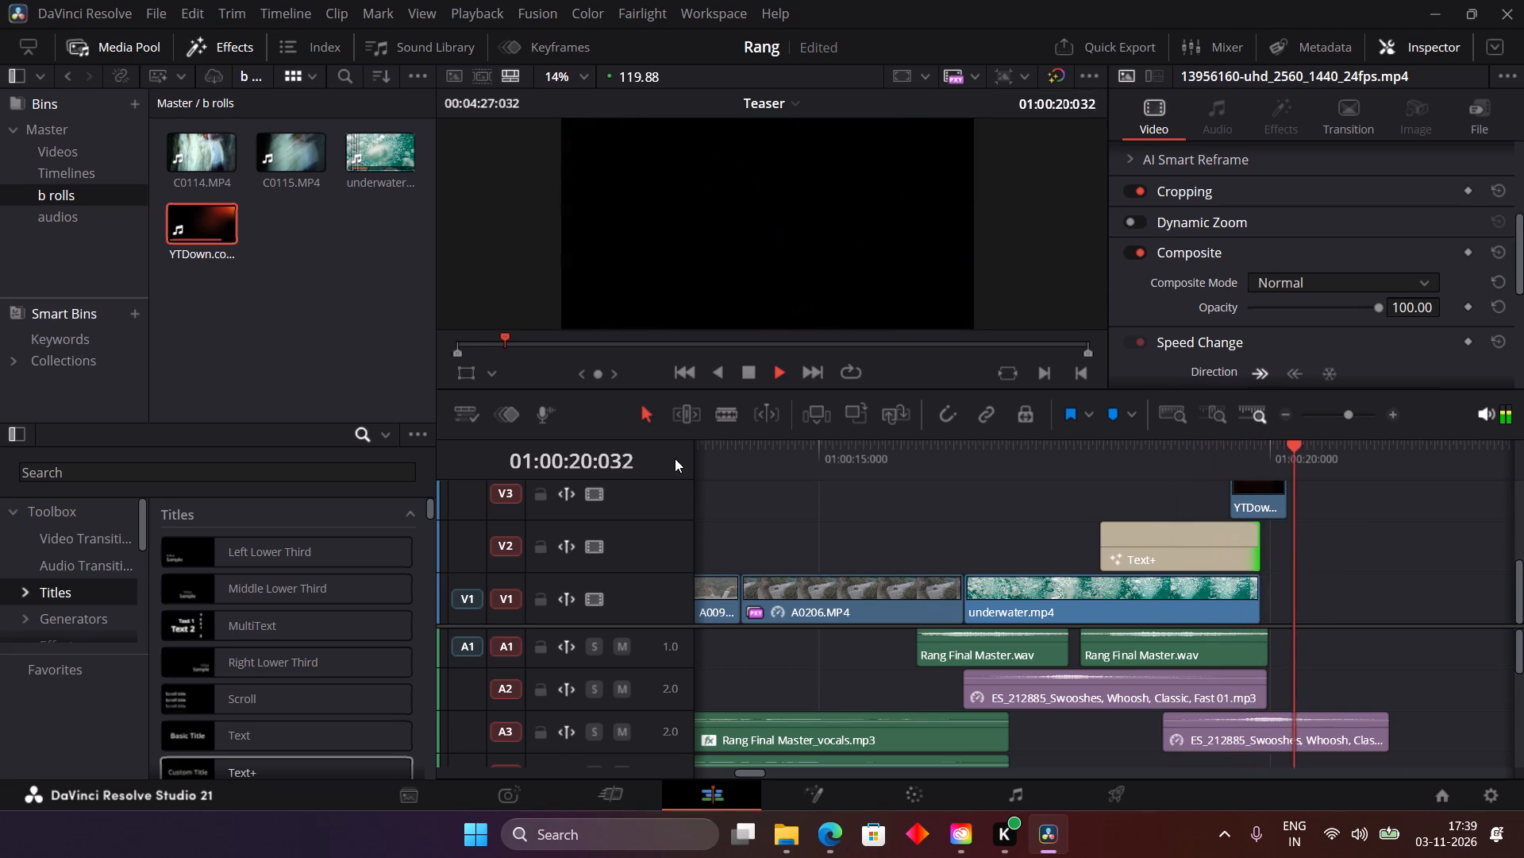
{"action": "key", "text": "space"}
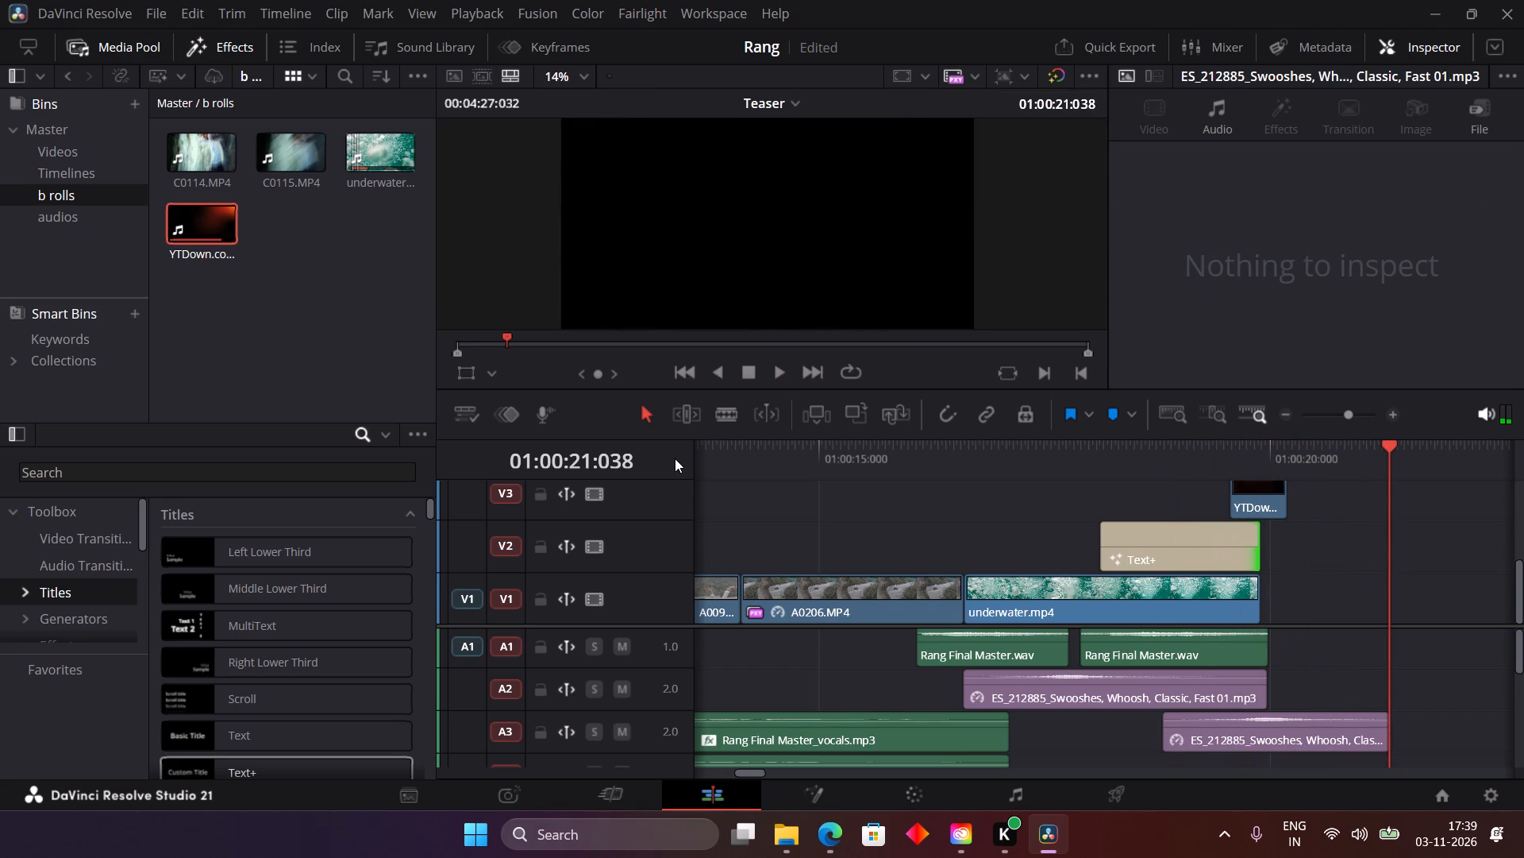
Save the Rang project and return to the start of the timeline.
{"action": "key", "text": "ctrl+s"}
{"action": "left_click_drag", "start_coordinate": [763, 450], "coordinate": [573, 446]}
{"action": "key", "text": "ctrl+s"}
Play back the opening clips from the start of the timeline into A0137.MP4.
{"action": "key", "text": "space"}
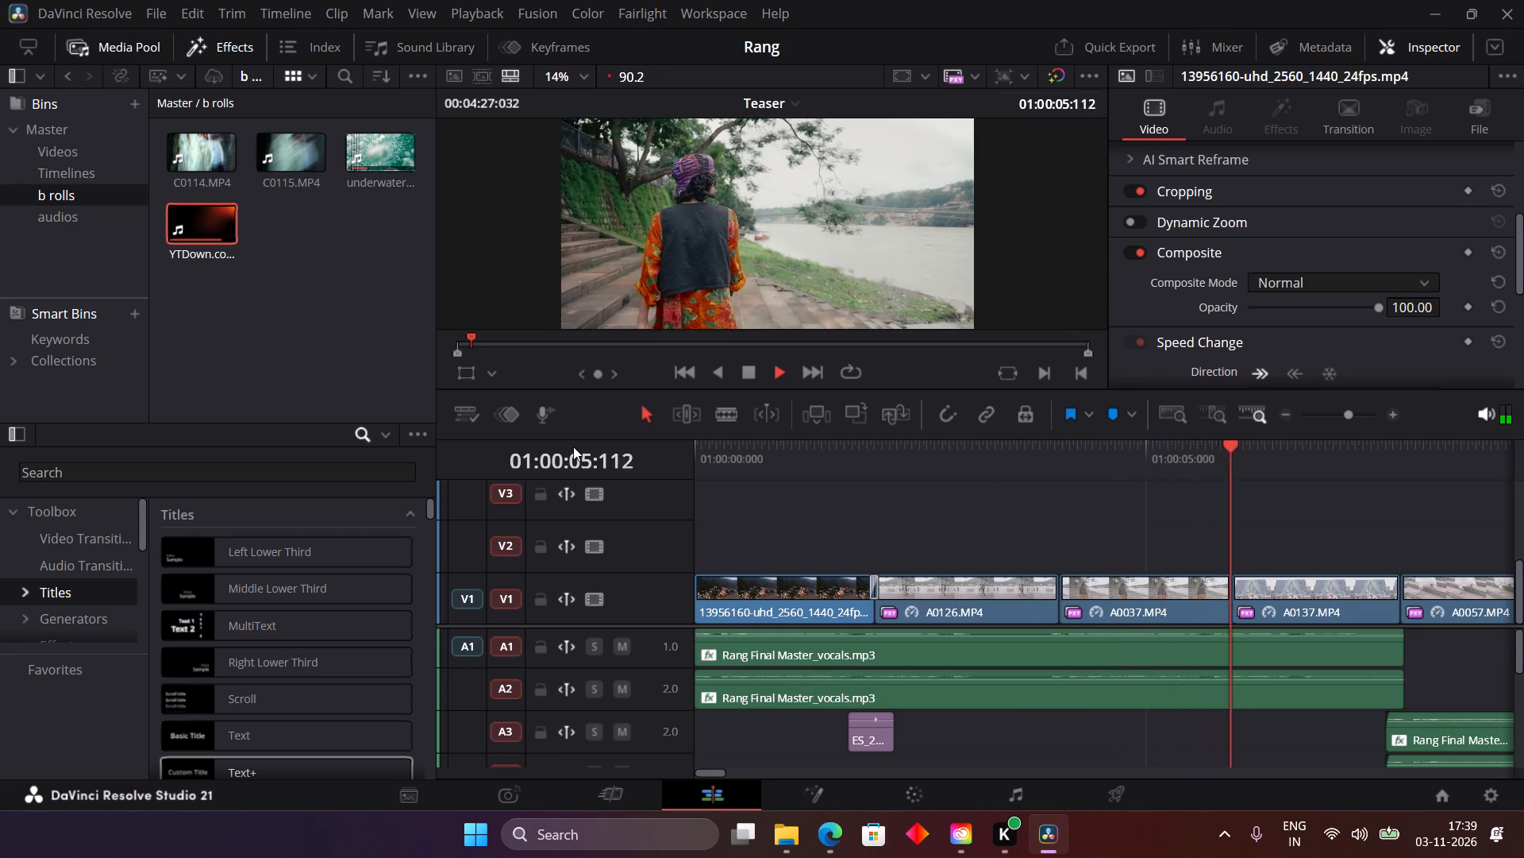
{"action": "key", "text": "space"}
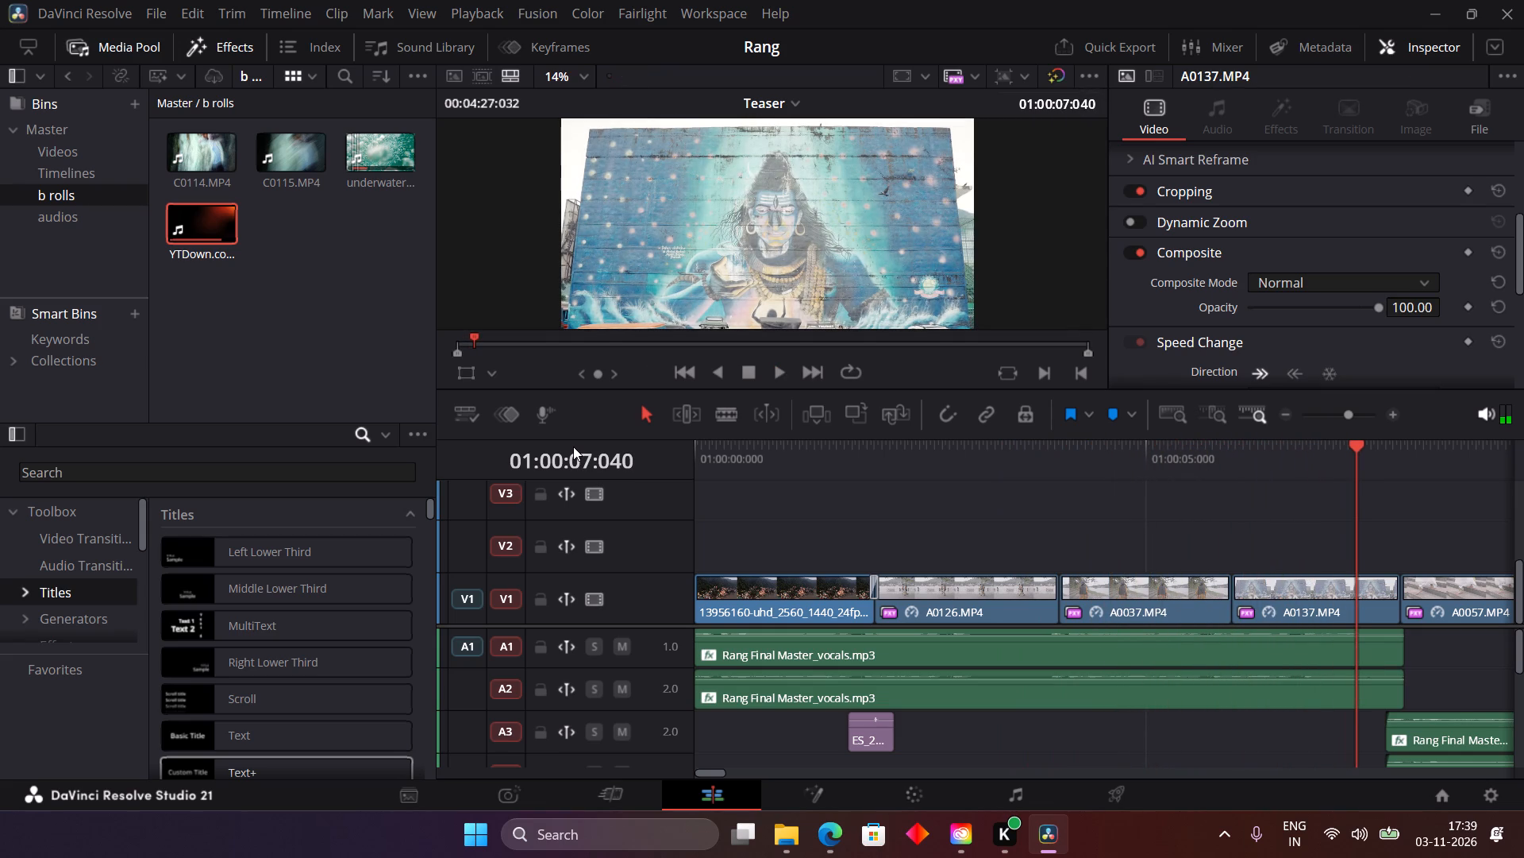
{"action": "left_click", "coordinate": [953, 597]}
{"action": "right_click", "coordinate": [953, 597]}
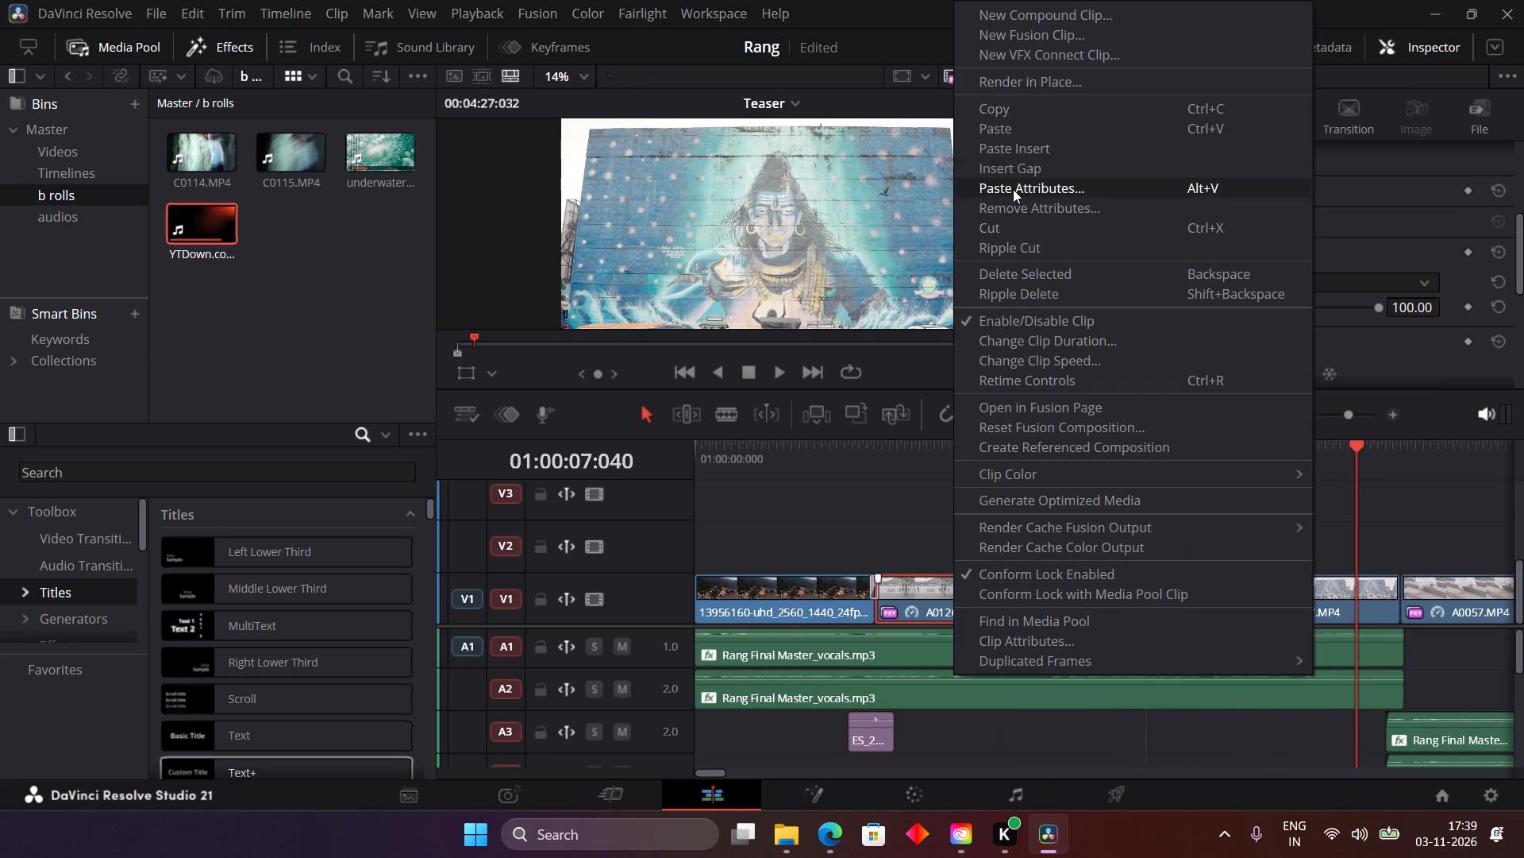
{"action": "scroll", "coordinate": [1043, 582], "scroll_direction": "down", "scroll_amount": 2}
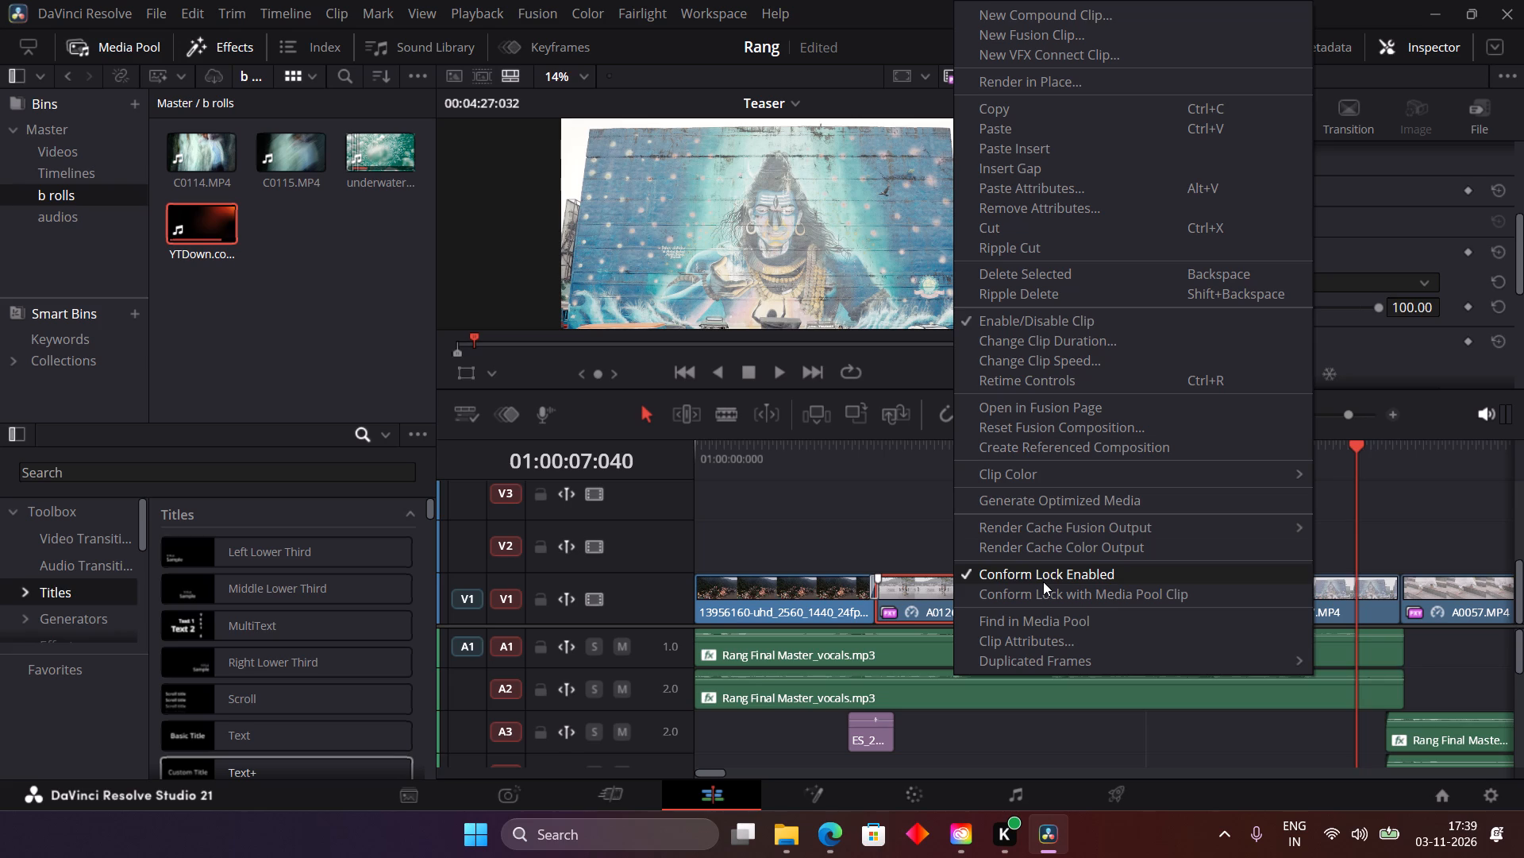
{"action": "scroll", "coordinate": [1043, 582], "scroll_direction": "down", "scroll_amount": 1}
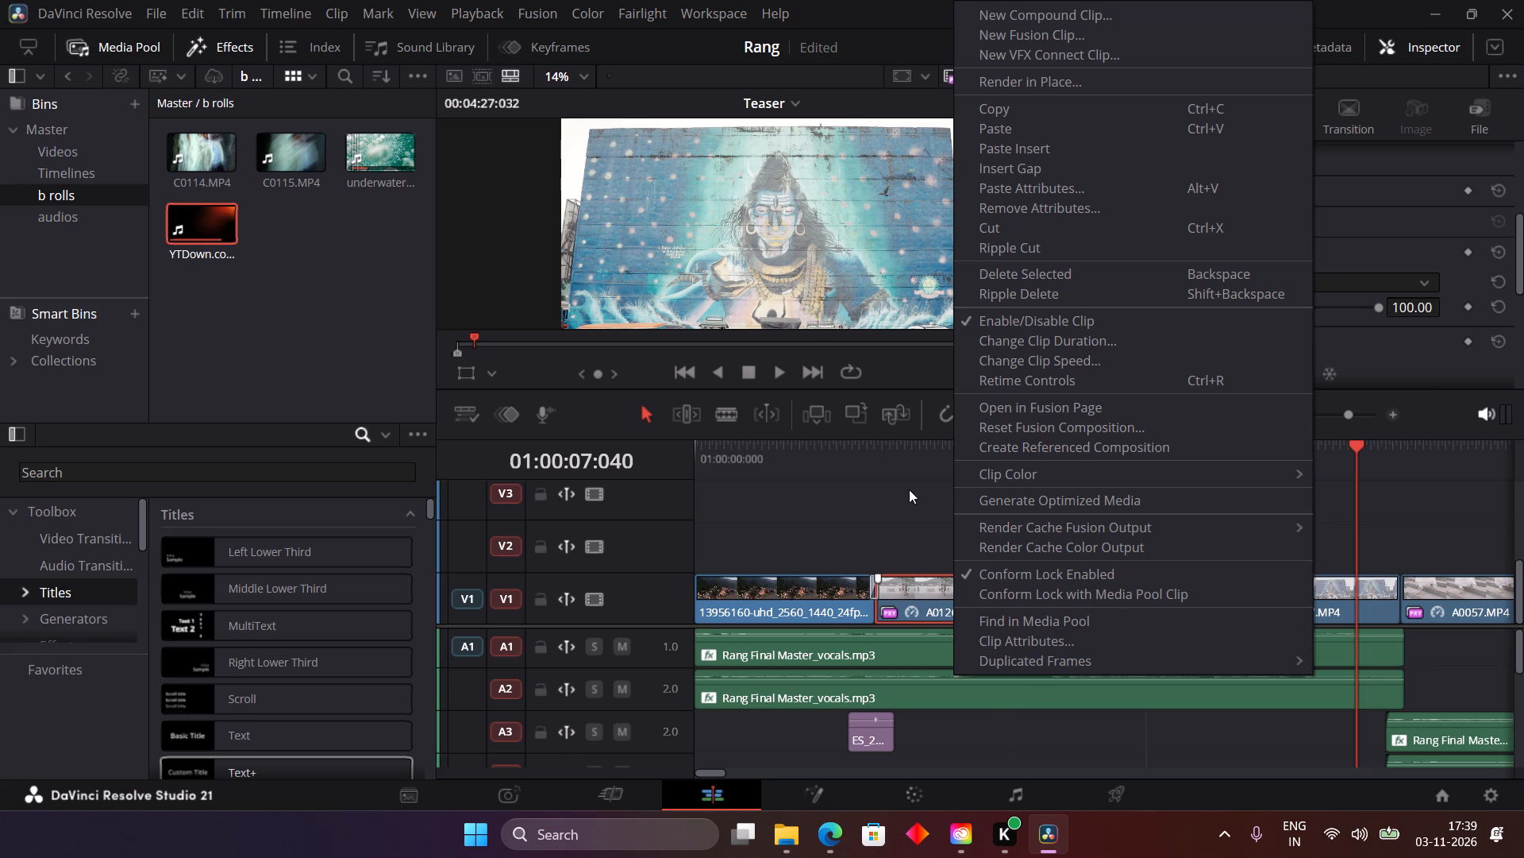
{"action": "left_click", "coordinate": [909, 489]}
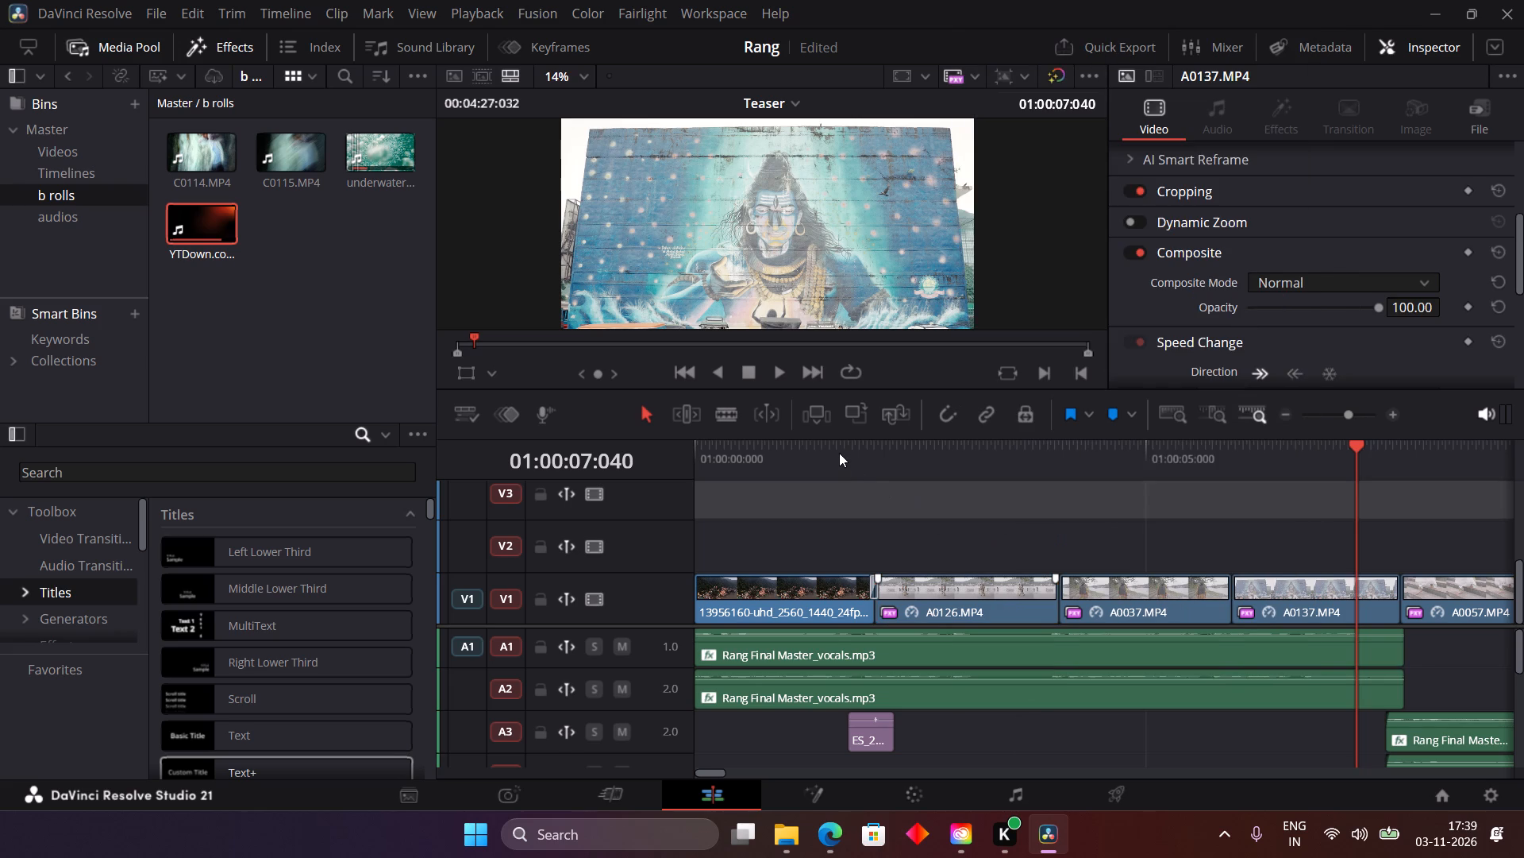
Replay the first cut, from the aerial temple clip into A0126.MP4, to check its flash transition.
{"action": "left_click", "coordinate": [839, 453]}
{"action": "key", "text": "space"}
{"action": "left_click", "coordinate": [839, 453]}
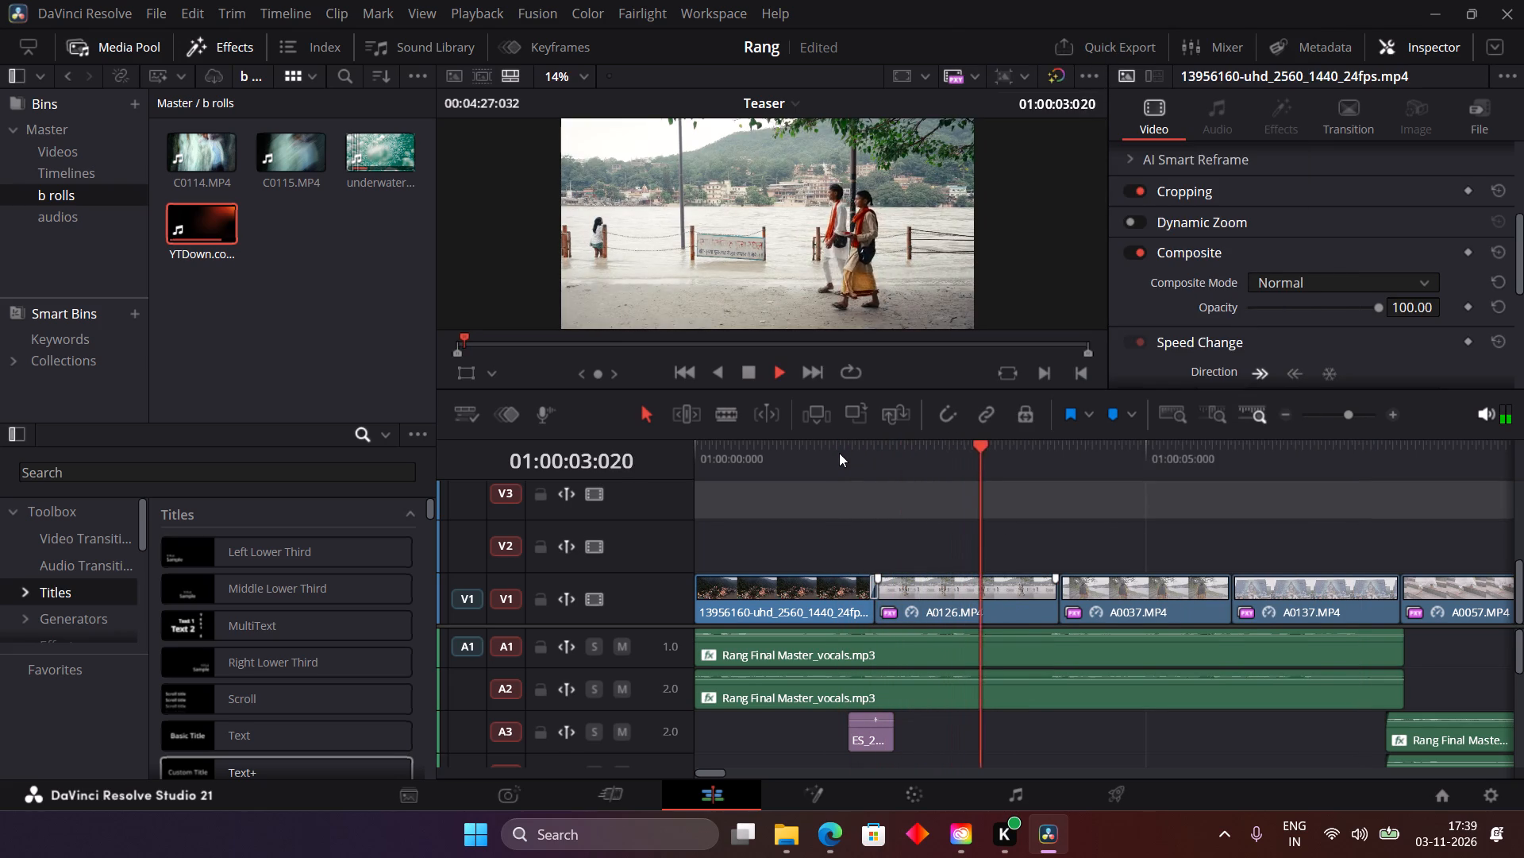
{"action": "left_click", "coordinate": [839, 453]}
{"action": "key", "text": "space"}
{"action": "key", "text": "space"}
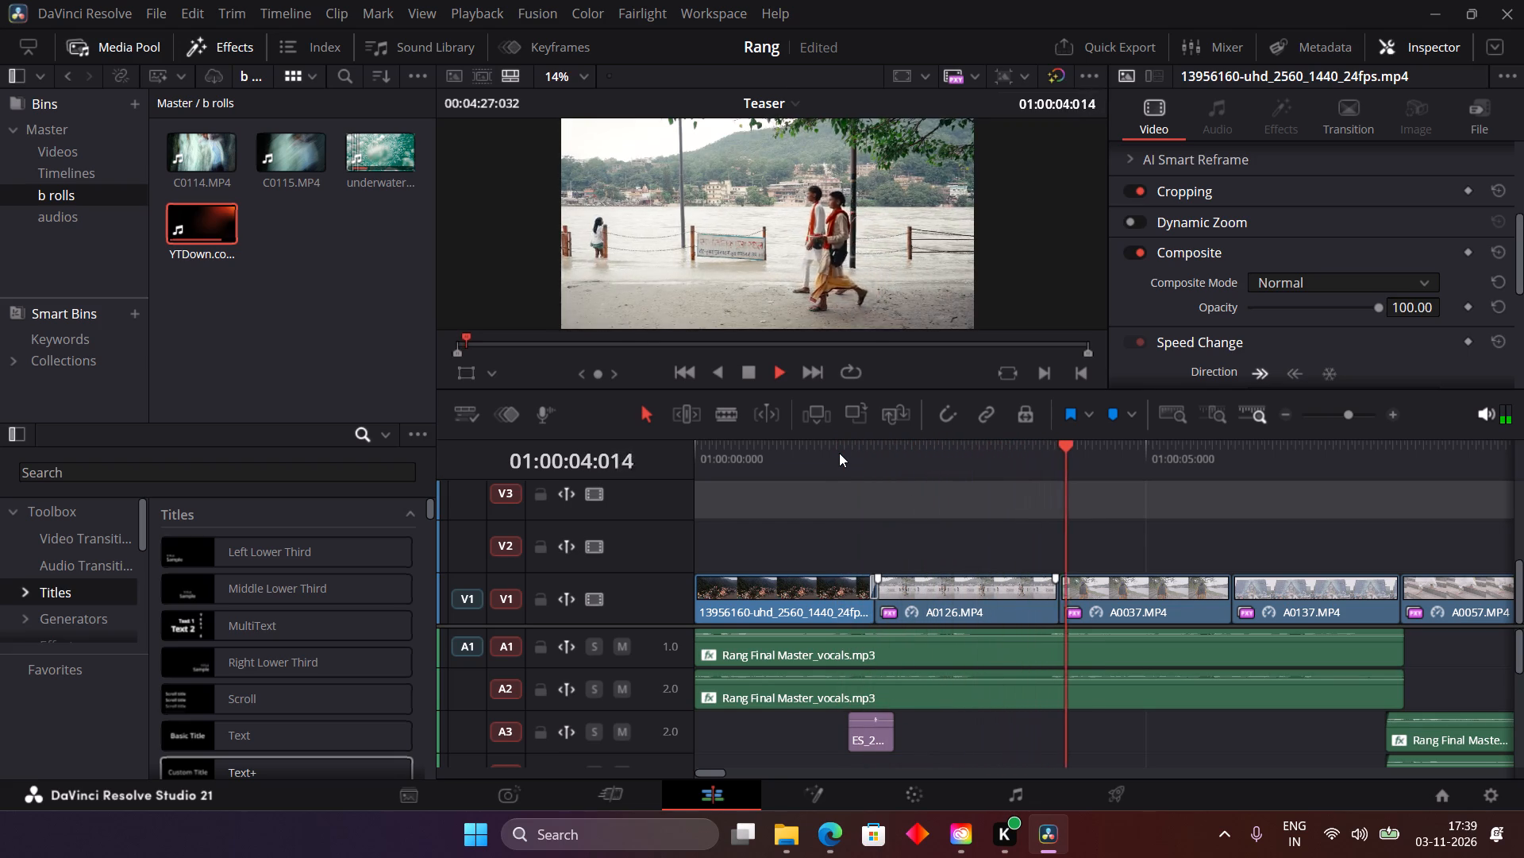
{"action": "key", "text": "space"}
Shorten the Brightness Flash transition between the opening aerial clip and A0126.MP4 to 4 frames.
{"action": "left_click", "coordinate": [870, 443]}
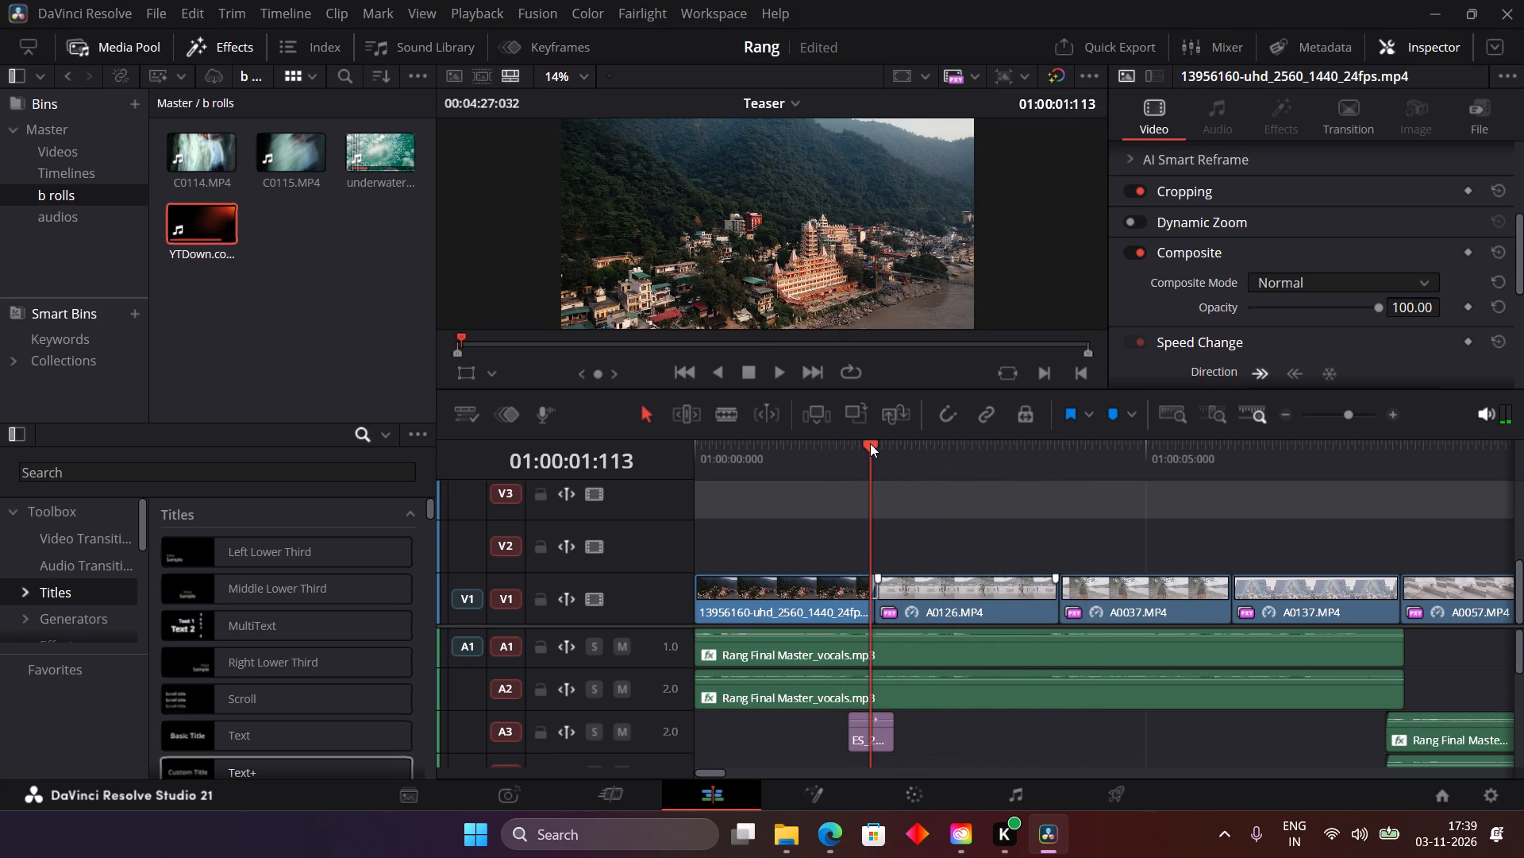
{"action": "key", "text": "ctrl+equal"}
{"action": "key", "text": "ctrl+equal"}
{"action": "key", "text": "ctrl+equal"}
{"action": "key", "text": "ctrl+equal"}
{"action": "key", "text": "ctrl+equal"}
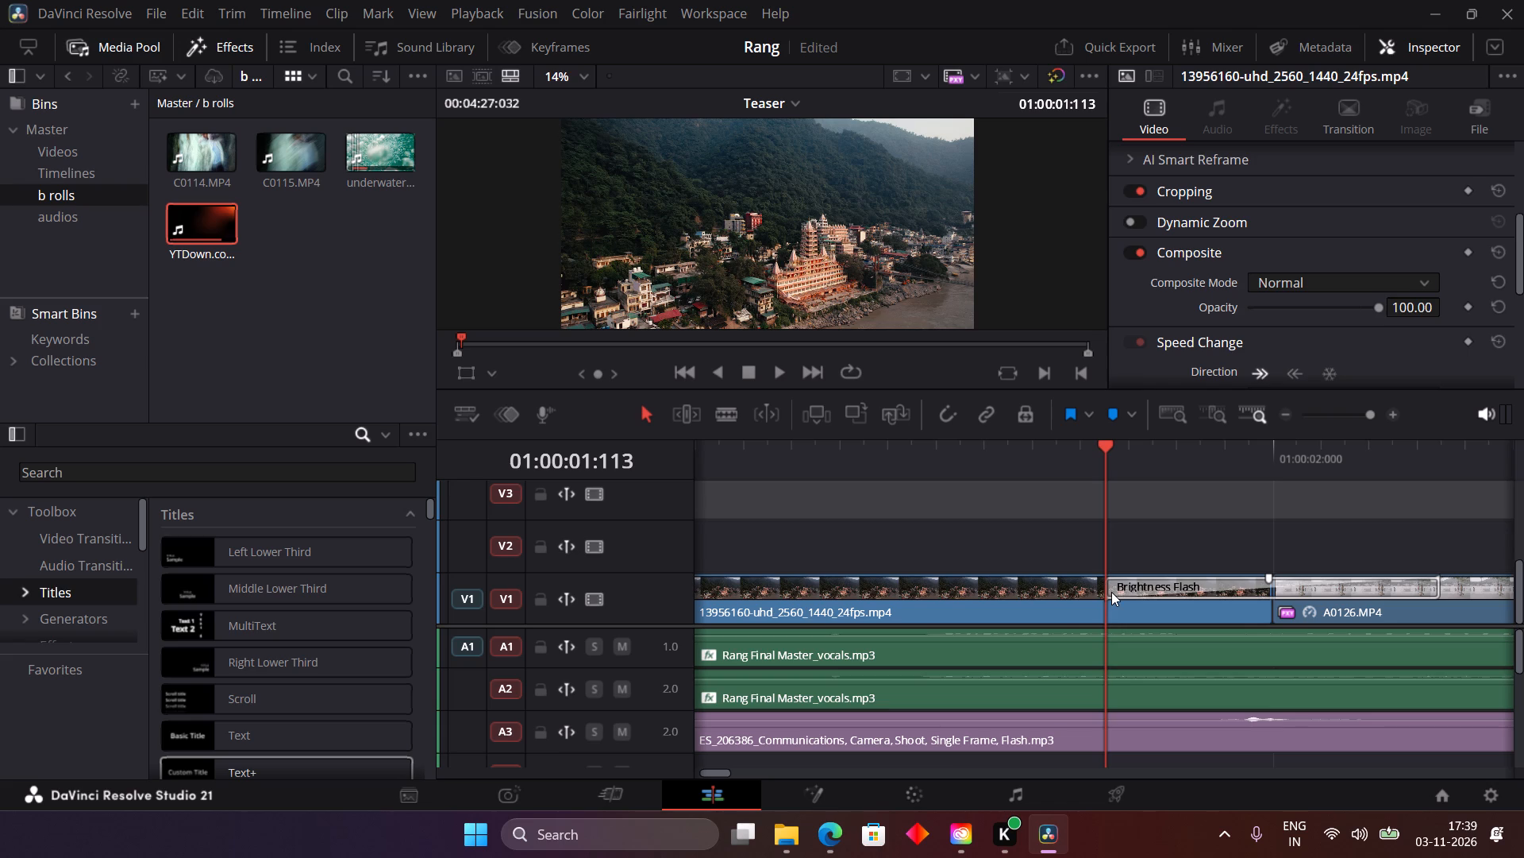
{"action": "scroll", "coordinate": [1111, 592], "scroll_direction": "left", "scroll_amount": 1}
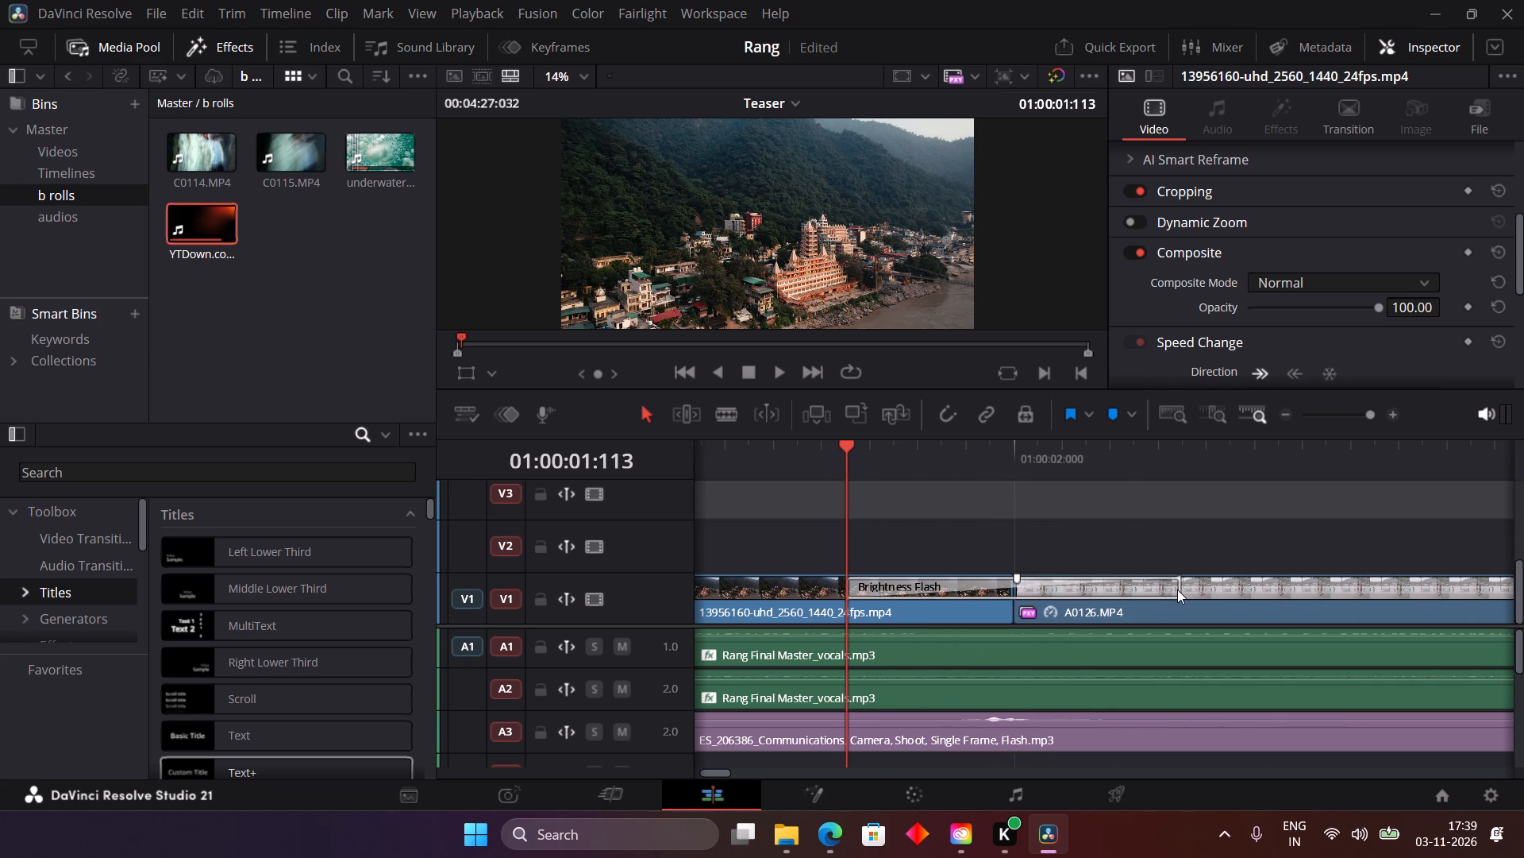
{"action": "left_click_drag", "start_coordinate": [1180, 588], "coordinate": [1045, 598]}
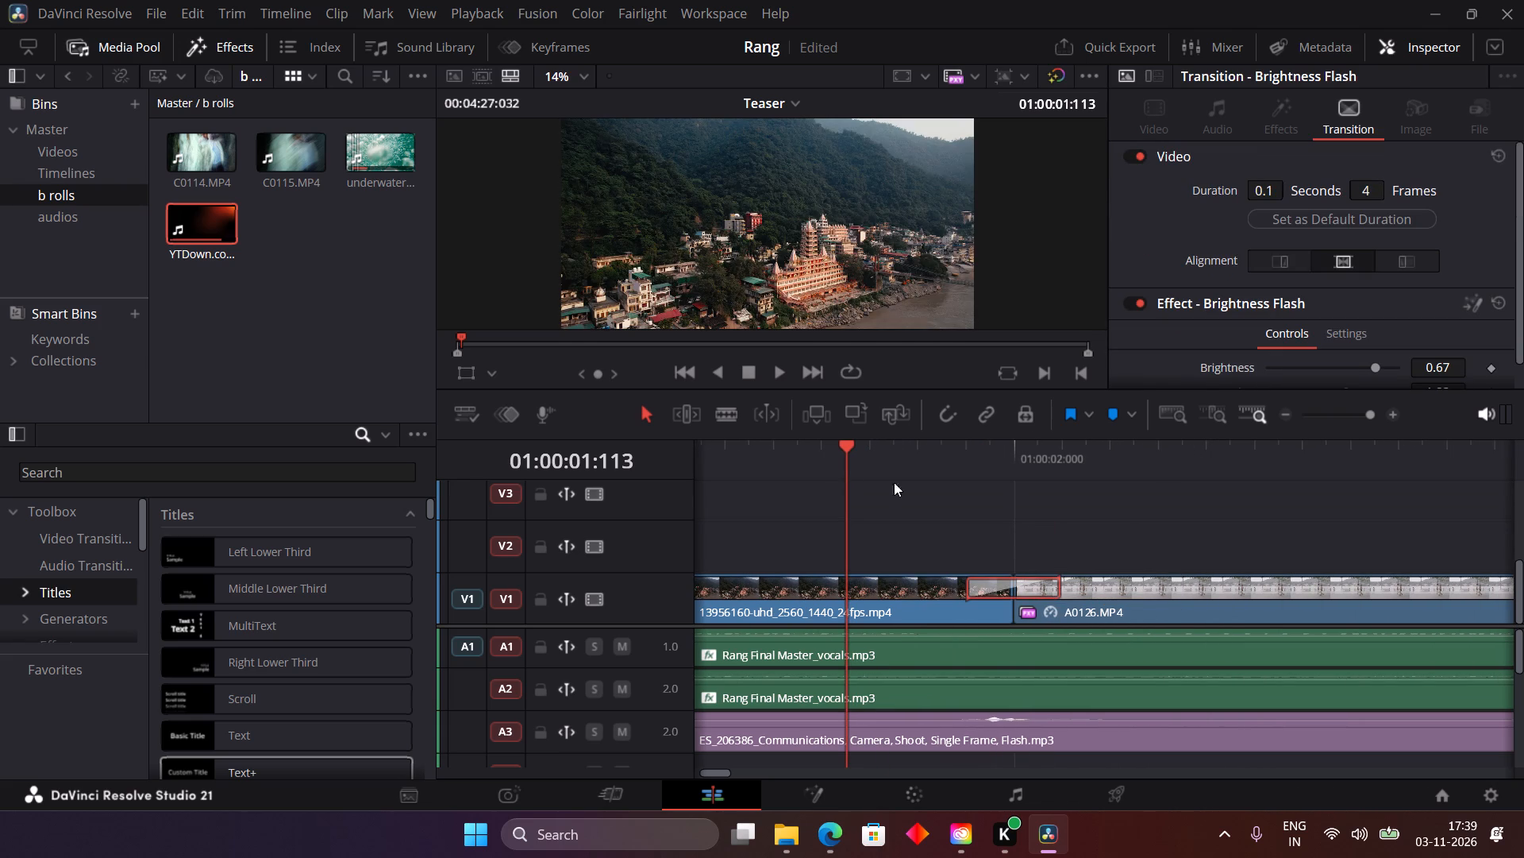
Play back the first cut from just before the shortened Brightness Flash transition.
{"action": "left_click_drag", "start_coordinate": [842, 445], "coordinate": [746, 531]}
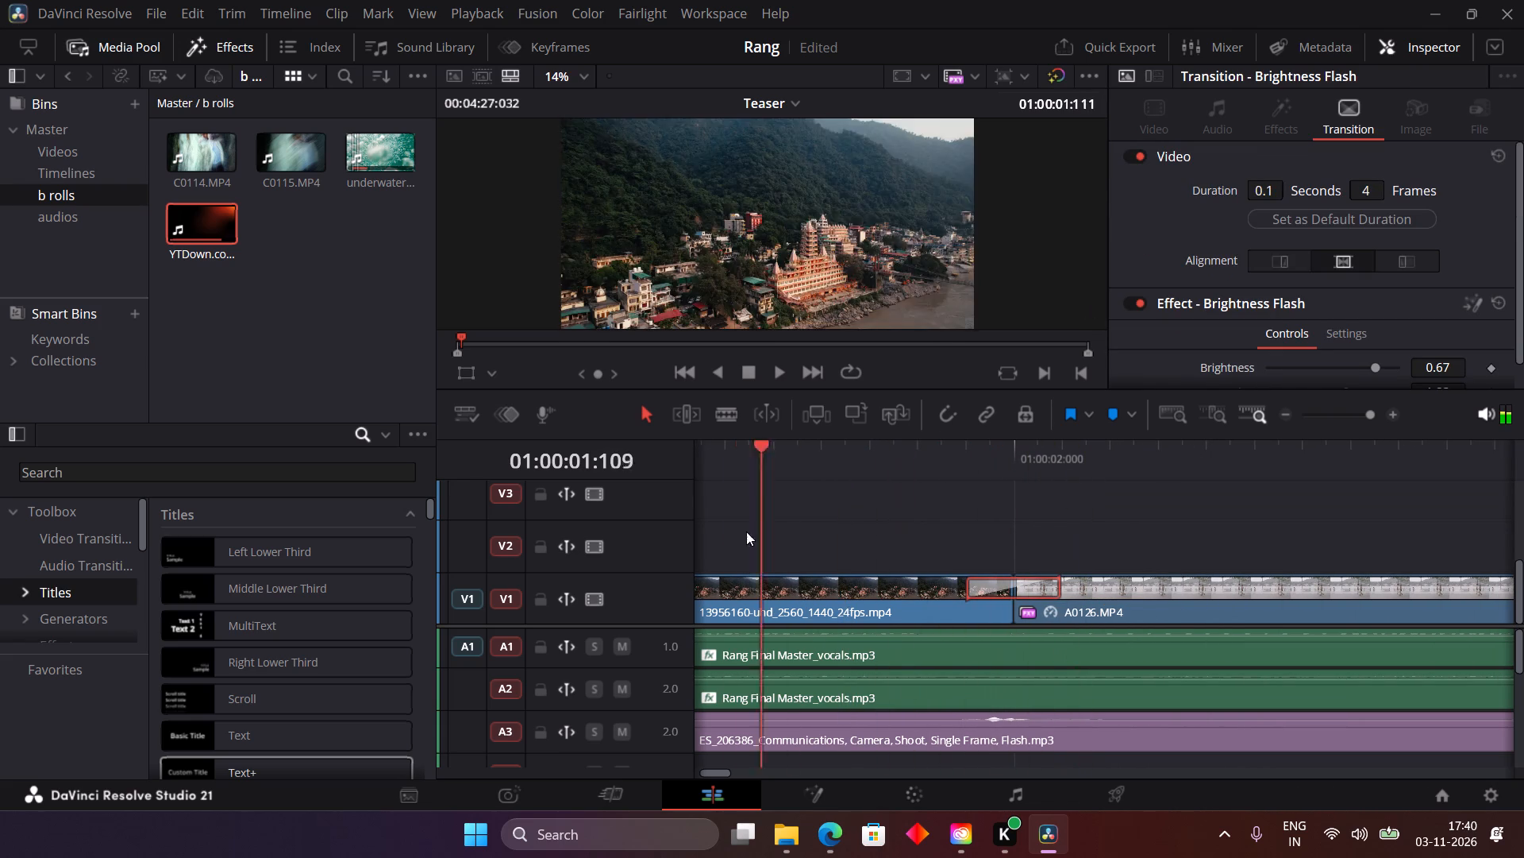
{"action": "left_click_drag", "start_coordinate": [746, 531], "coordinate": [729, 531]}
{"action": "key", "text": "space"}
{"action": "key", "text": "space"}
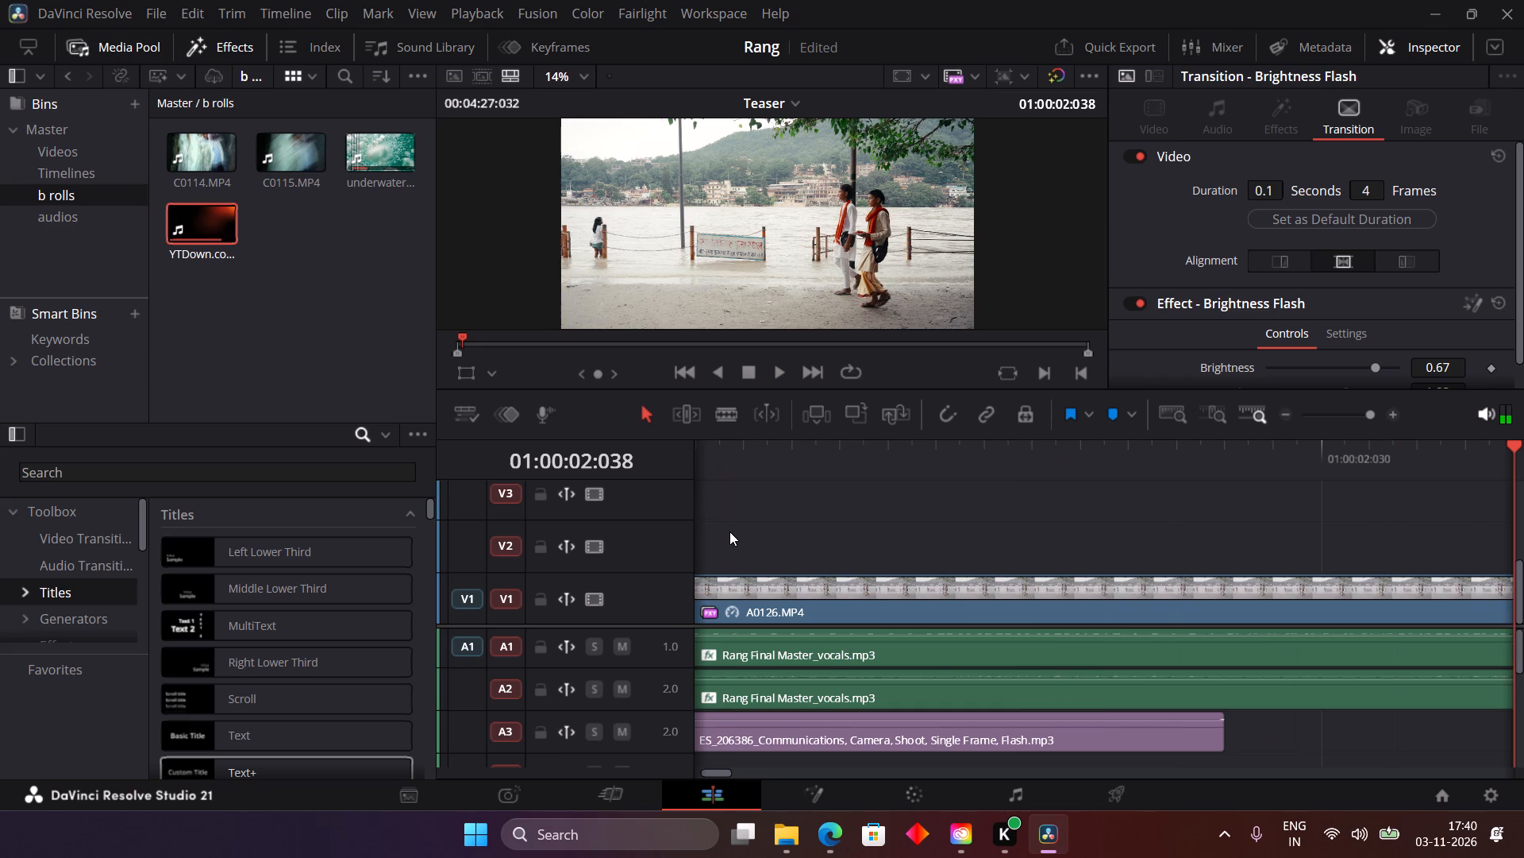
Save the Rang project.
{"action": "key", "text": "ctrl+minus"}
{"action": "key", "text": "ctrl+minus"}
{"action": "key", "text": "ctrl+minus"}
{"action": "key", "text": "ctrl+minus"}
{"action": "key", "text": "ctrl+minus"}
{"action": "key", "text": "ctrl+s"}
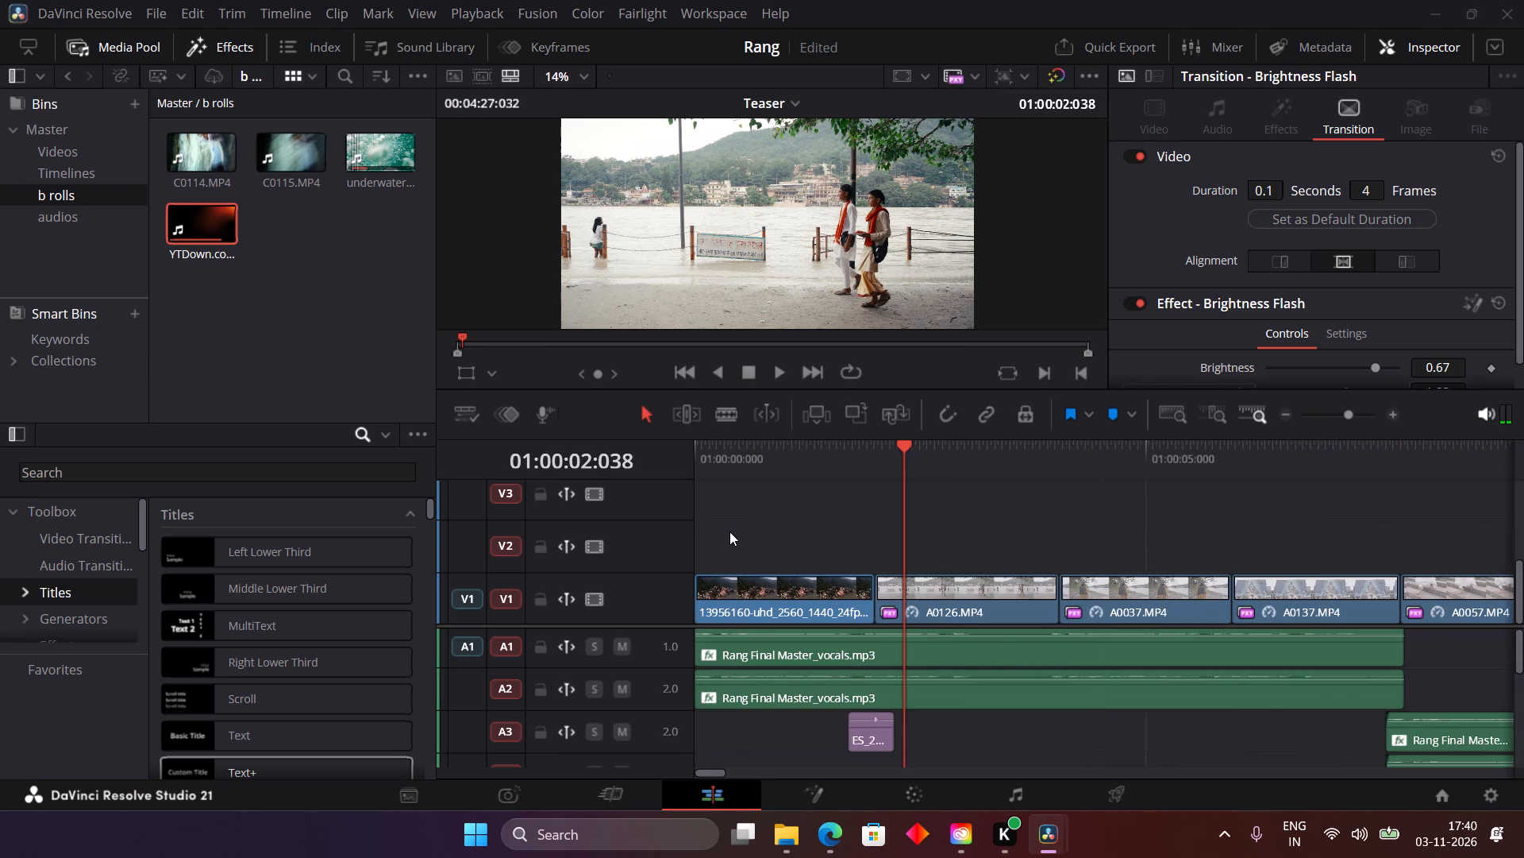
Play the Teaser timeline from its first frame into A0037.MP4 to check the opening flash in context.
{"action": "left_click_drag", "start_coordinate": [839, 455], "coordinate": [546, 470]}
{"action": "key", "text": "space"}
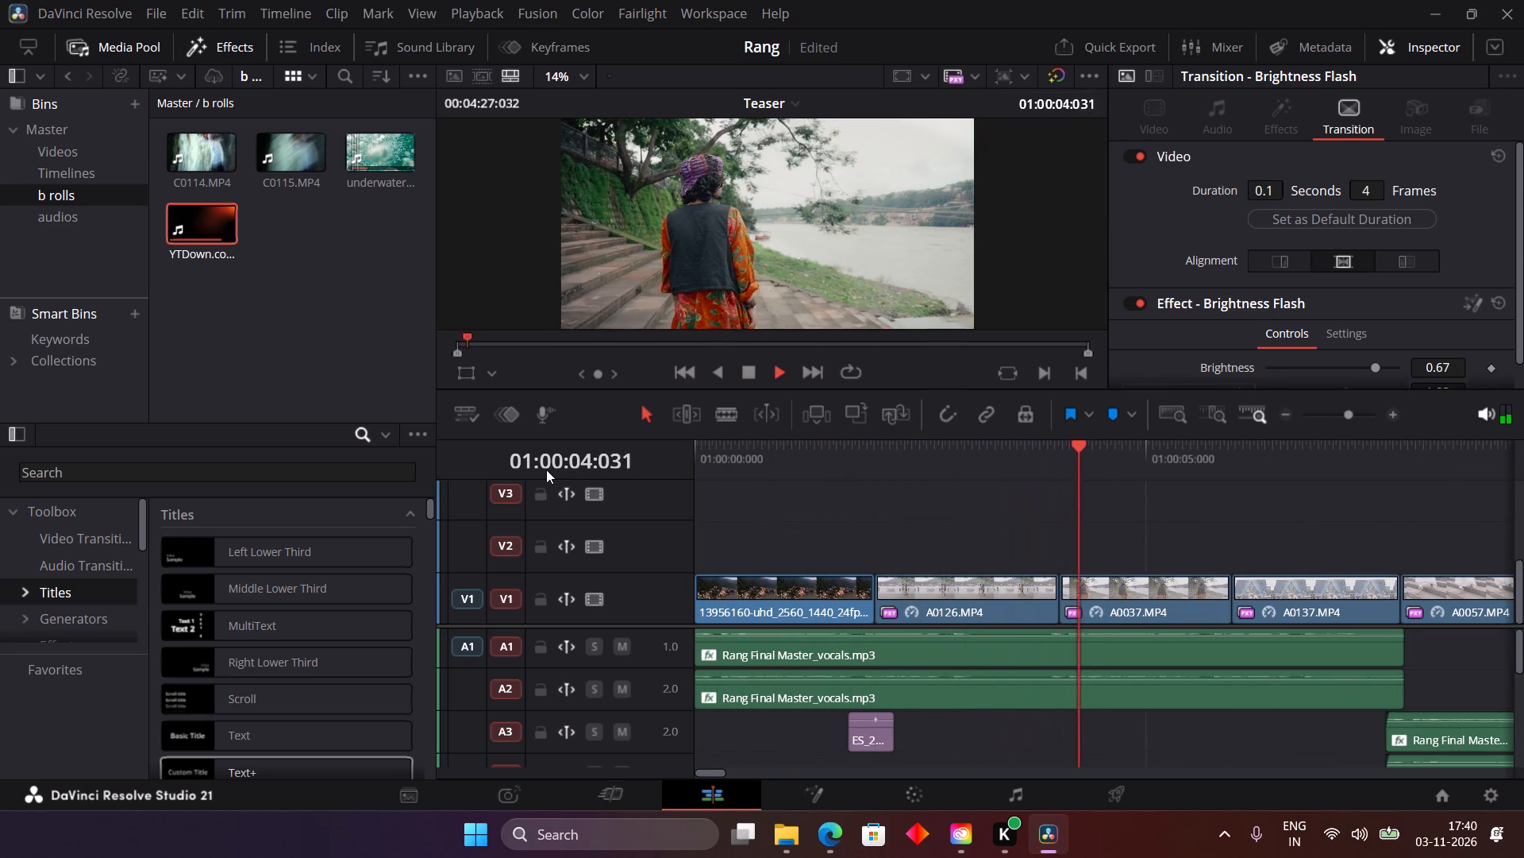
{"action": "key", "text": "space"}
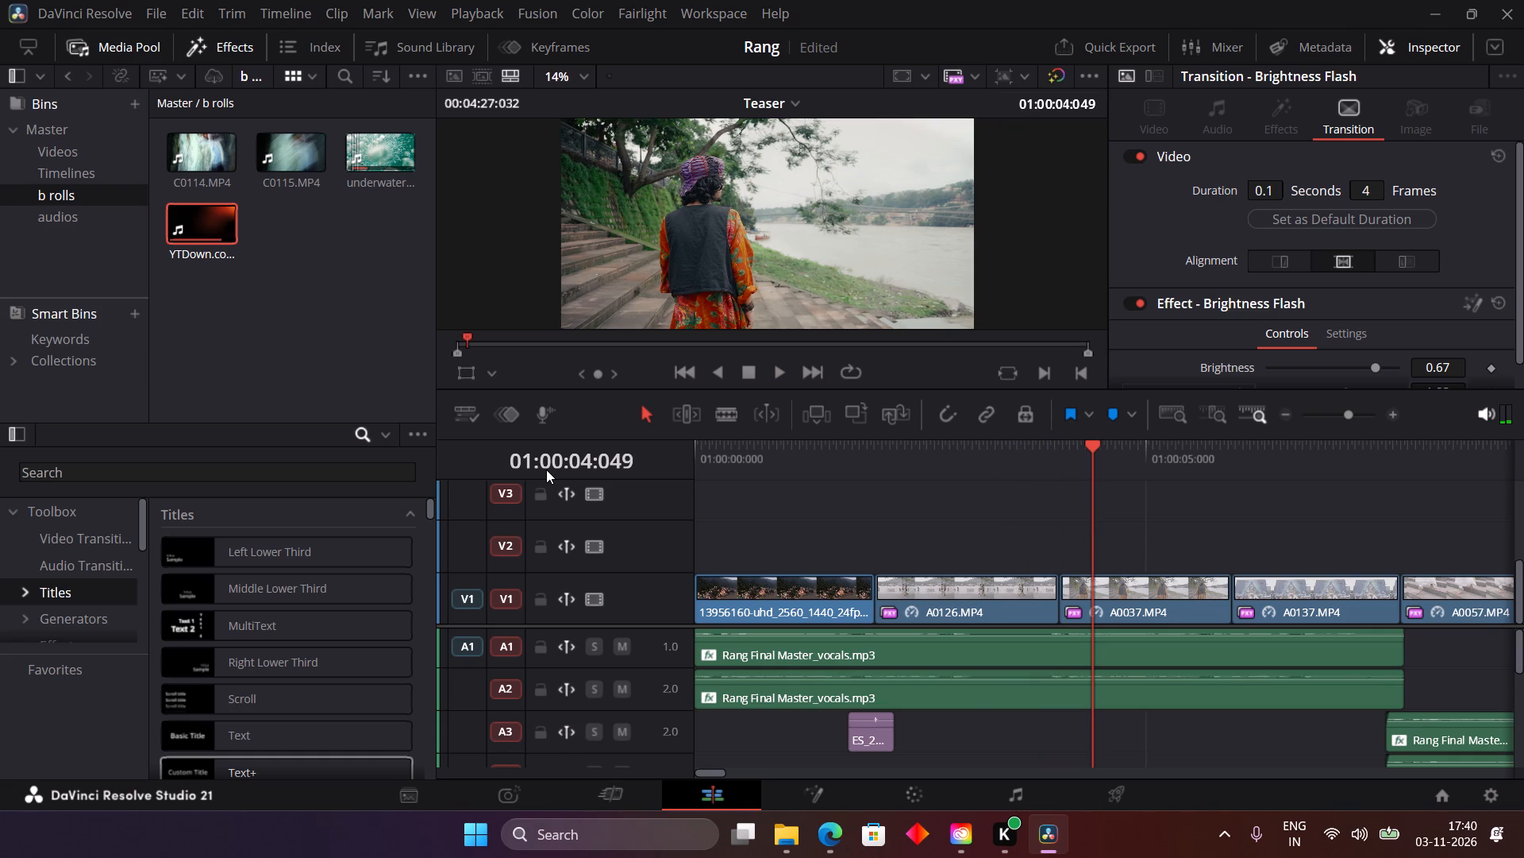
Lengthen the Brightness Flash transition between the opening aerial clip and A0126.MP4 to 6 frames.
{"action": "key", "text": "ctrl+equal"}
{"action": "key", "text": "ctrl+equal"}
{"action": "key", "text": "ctrl+equal"}
{"action": "key", "text": "ctrl+equal"}
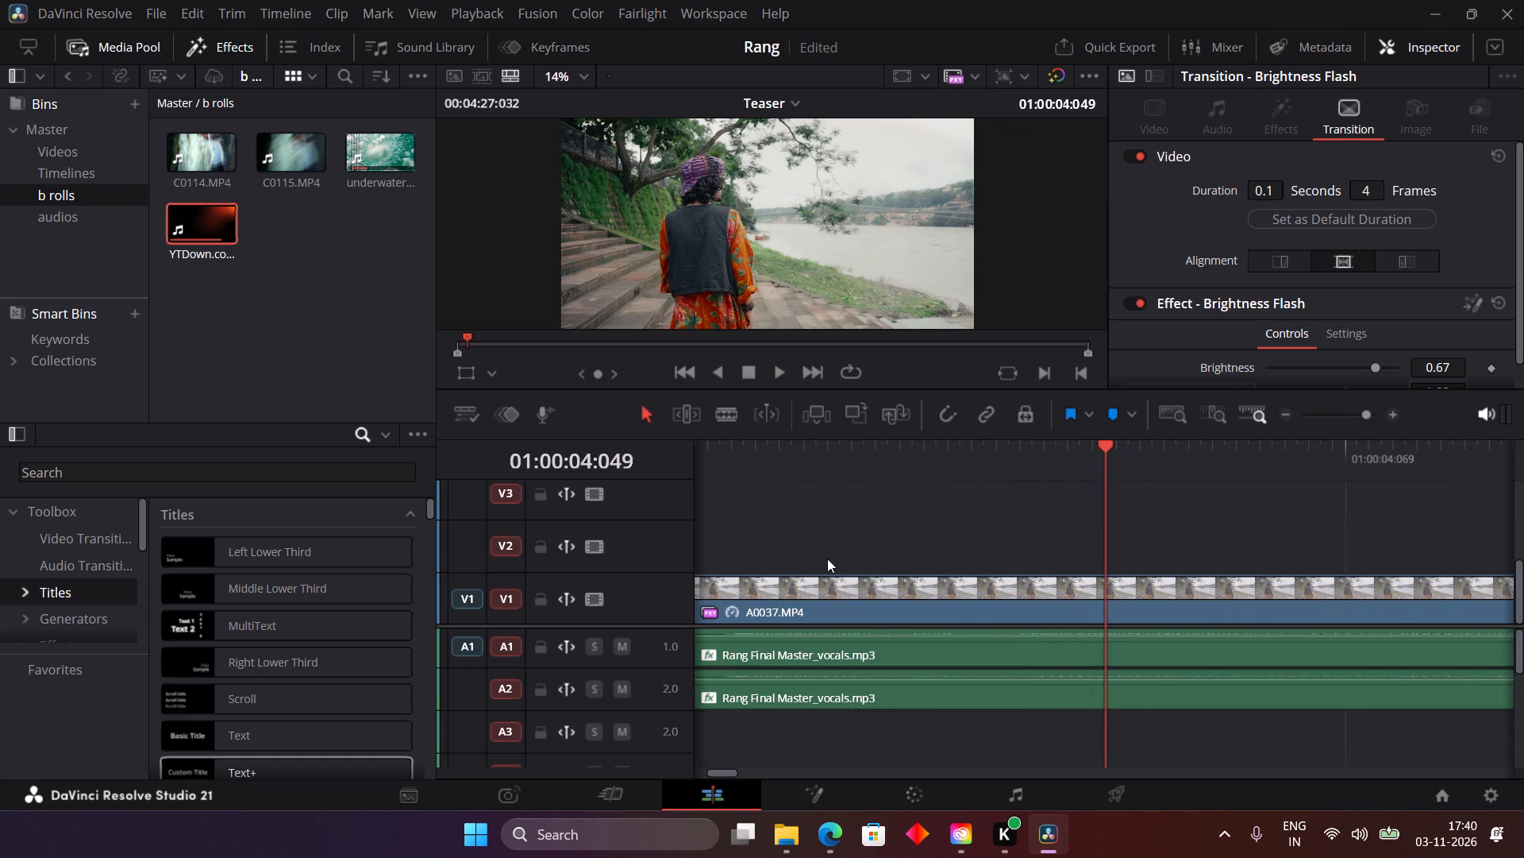
{"action": "scroll", "coordinate": [827, 558], "scroll_direction": "right", "scroll_amount": 15}
{"action": "scroll", "coordinate": [827, 558], "scroll_direction": "left", "scroll_amount": 5}
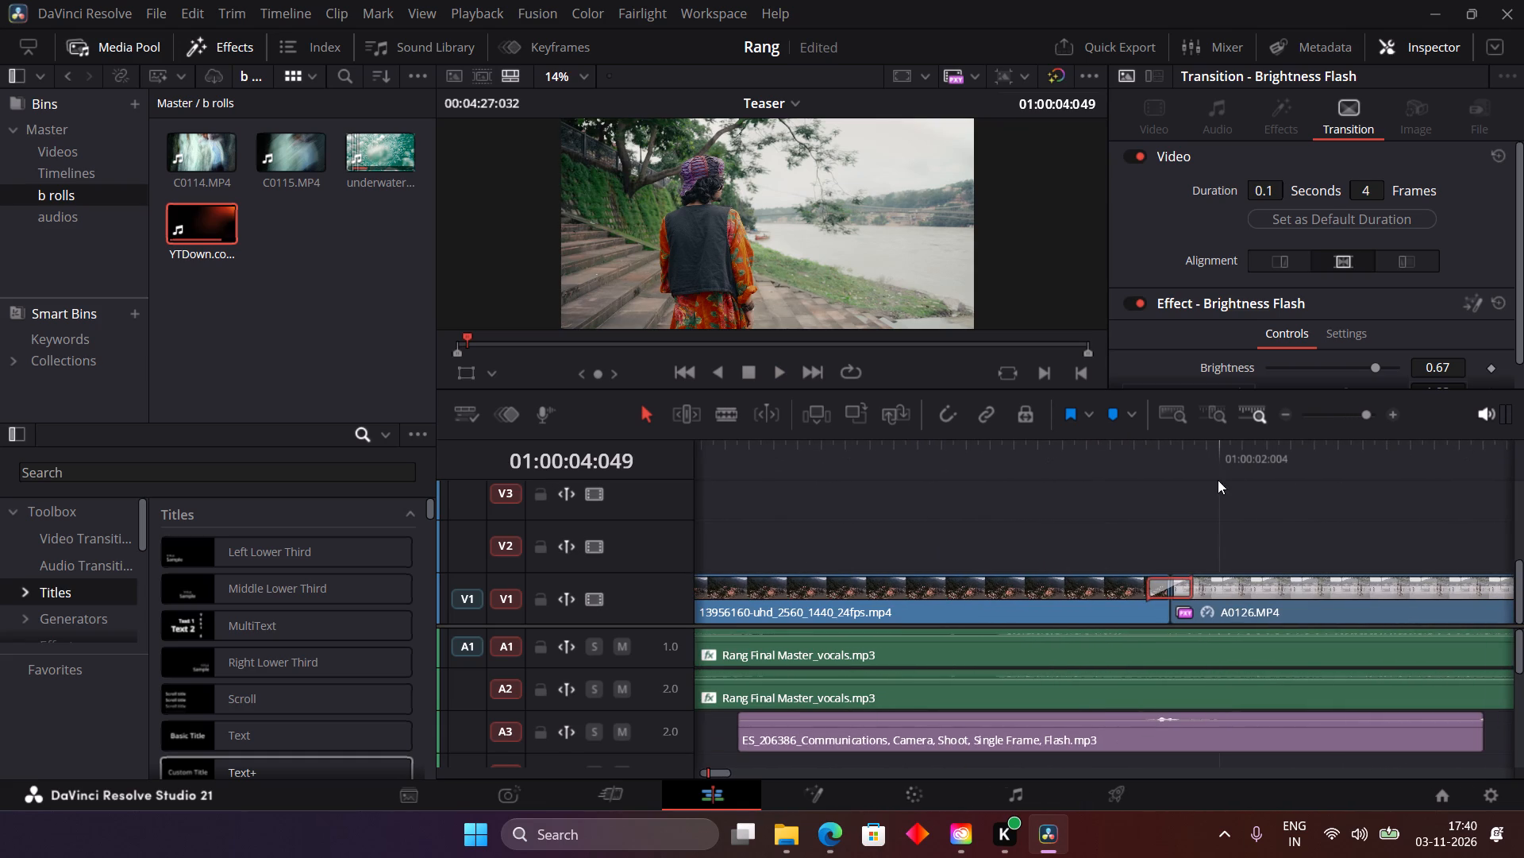
{"action": "left_click_drag", "start_coordinate": [1191, 587], "coordinate": [1210, 587]}
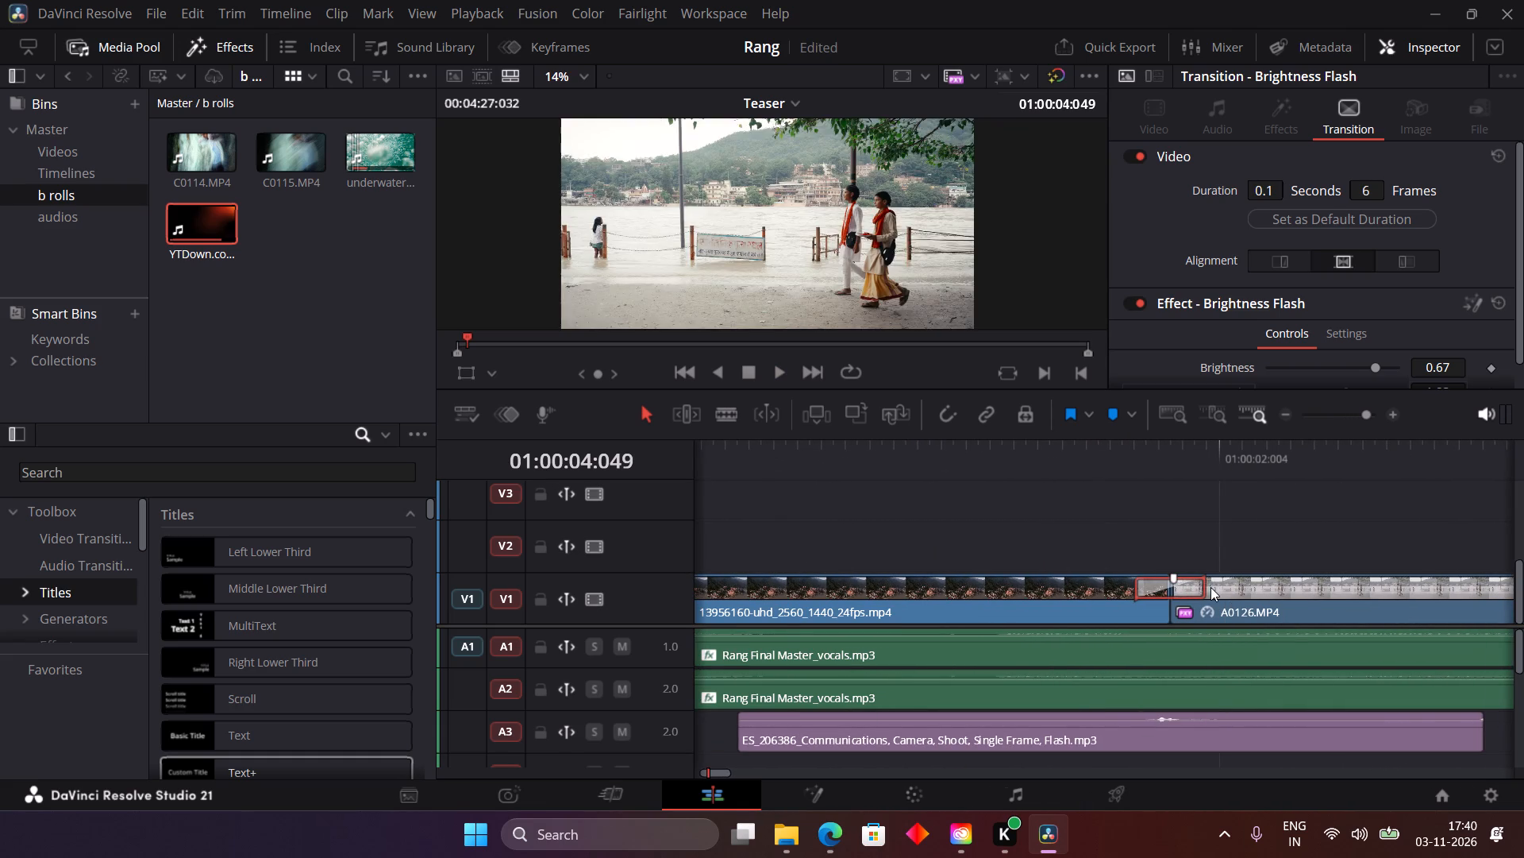
Play back the 6-frame Brightness Flash from the end of the opening clip into A0126.MP4.
{"action": "left_click", "coordinate": [788, 450]}
{"action": "key", "text": "space"}
{"action": "key", "text": "space"}
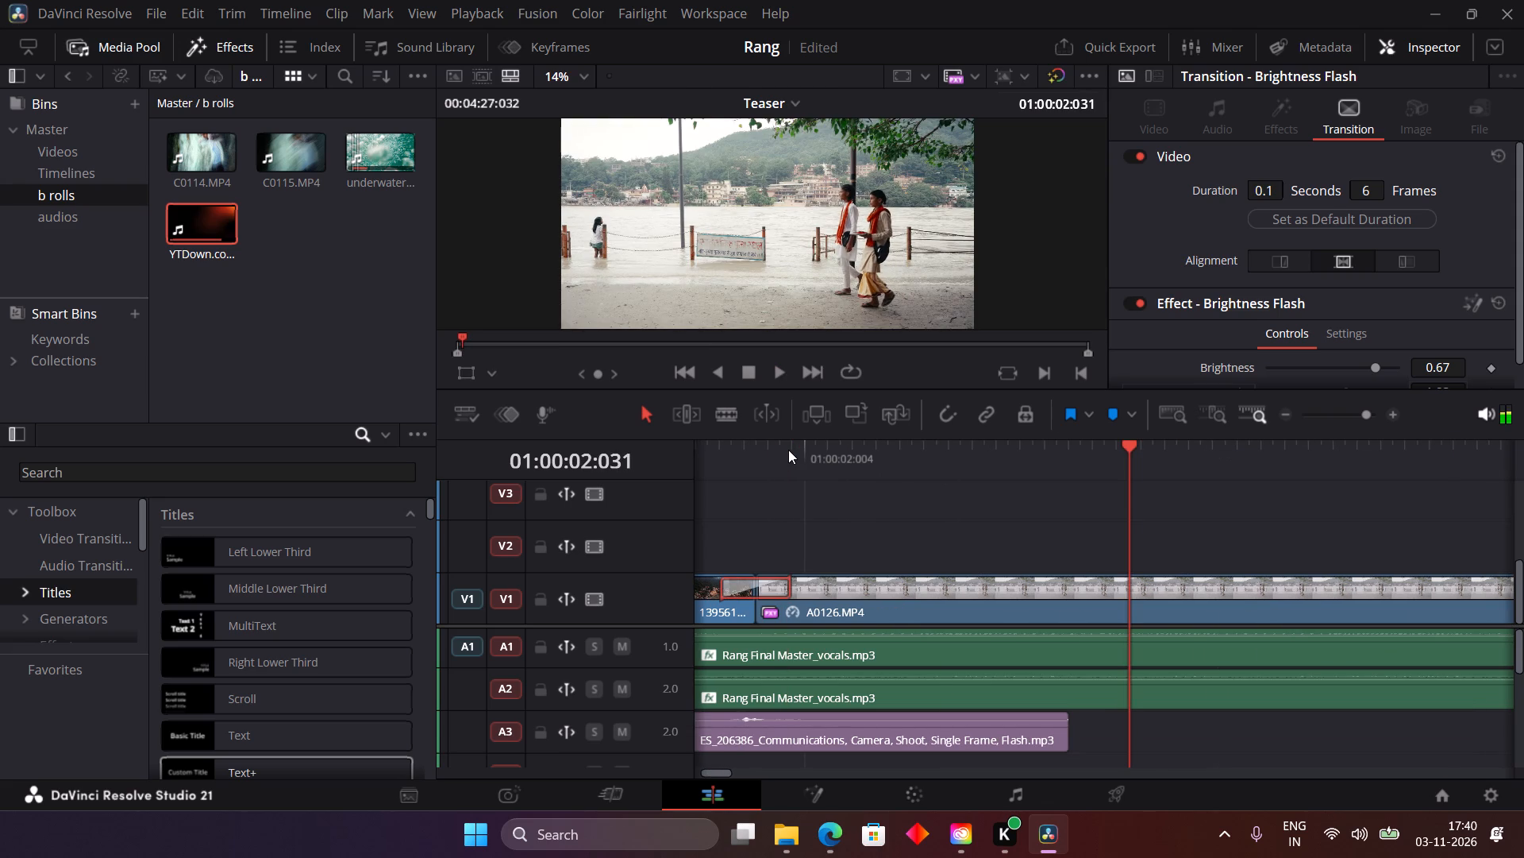
Save the Rang project with the revised opening transition.
{"action": "key", "text": "ctrl+s"}
Play the timeline from A0126.MP4 through the middle clips to the start of the 05/11/2026 title.
{"action": "key", "text": "ctrl+minus"}
{"action": "key", "text": "ctrl+minus"}
{"action": "key", "text": "ctrl+minus"}
{"action": "key", "text": "space"}
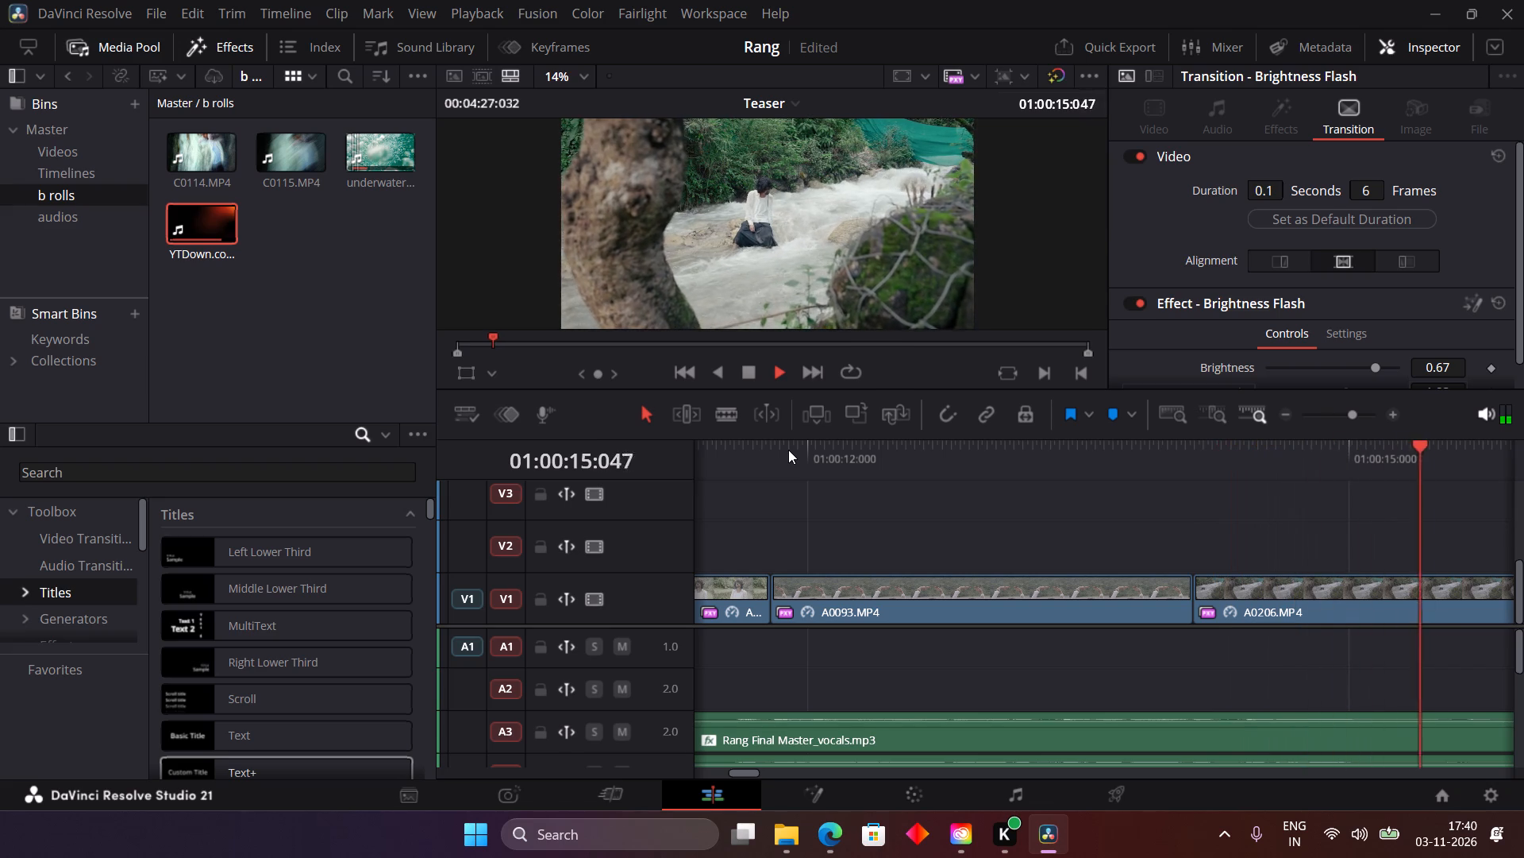
{"action": "key", "text": "space"}
{"action": "key", "text": "ctrl+minus"}
{"action": "key", "text": "ctrl+minus"}
{"action": "key", "text": "ctrl+minus"}
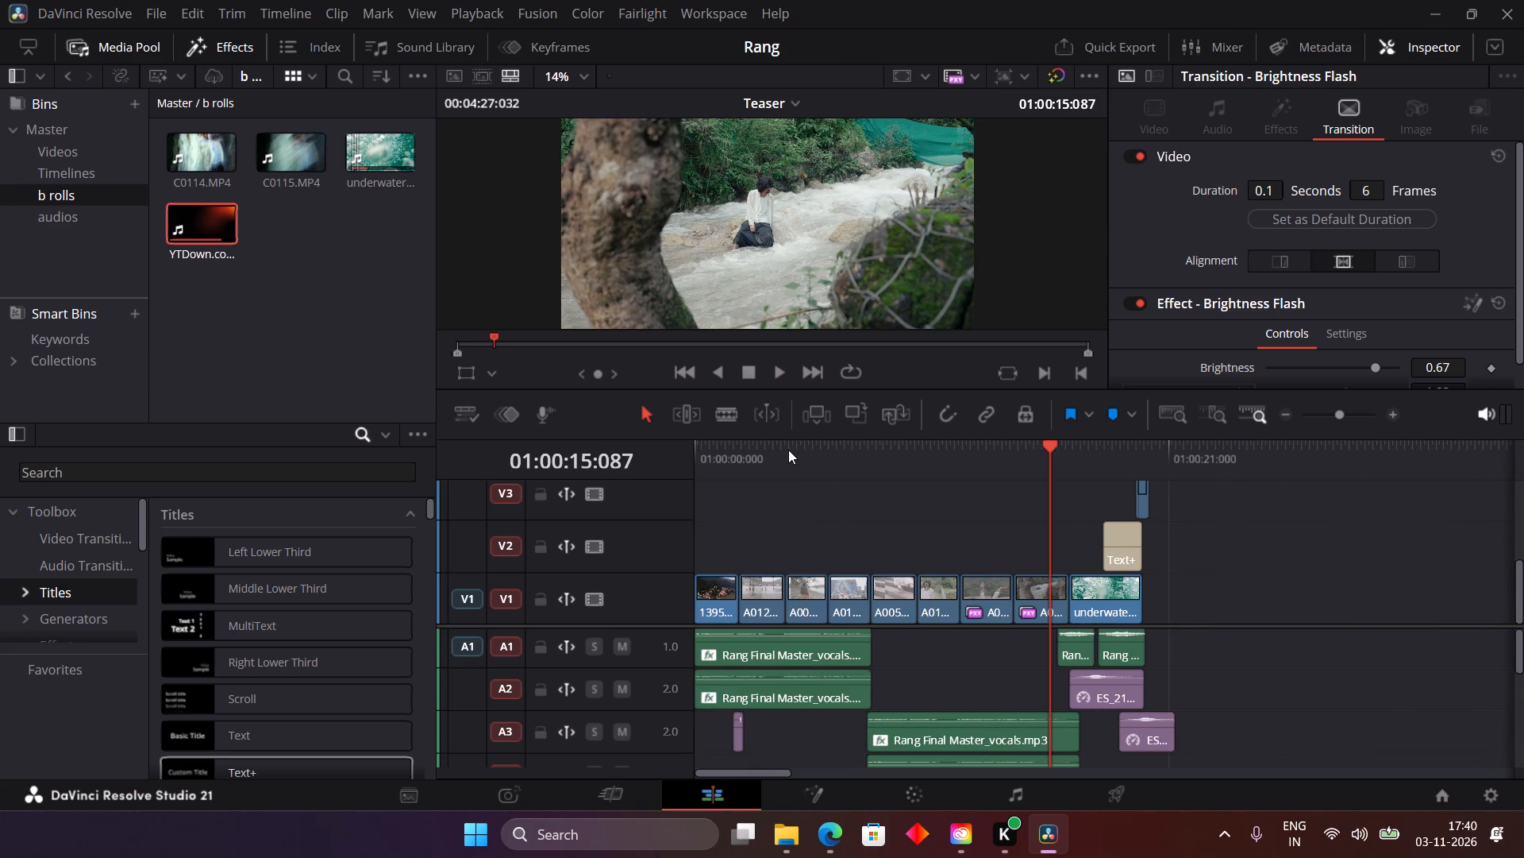
{"action": "key", "text": "space"}
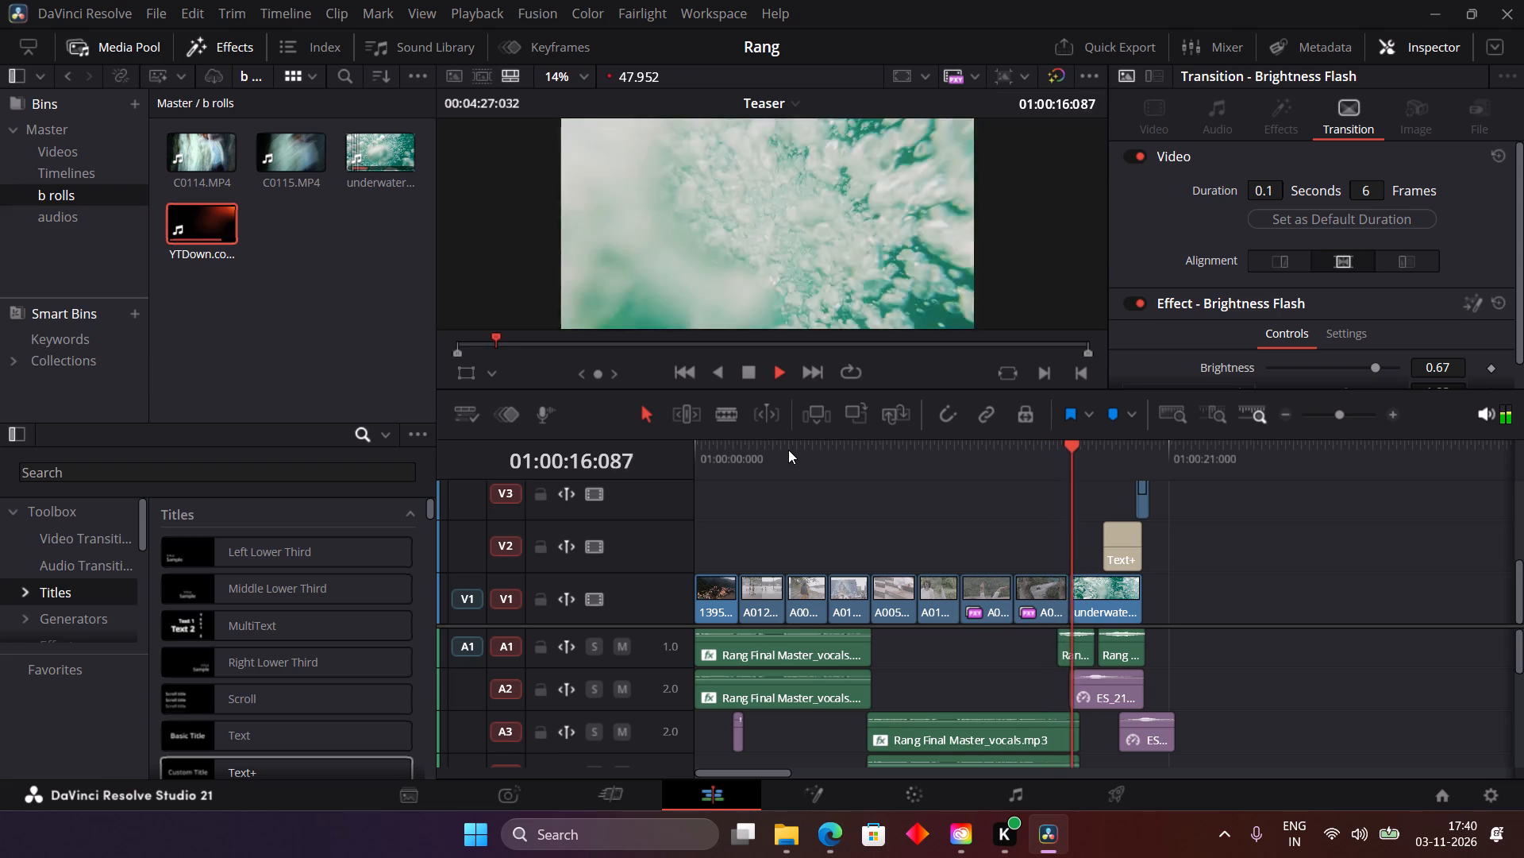
{"action": "key", "text": "space"}
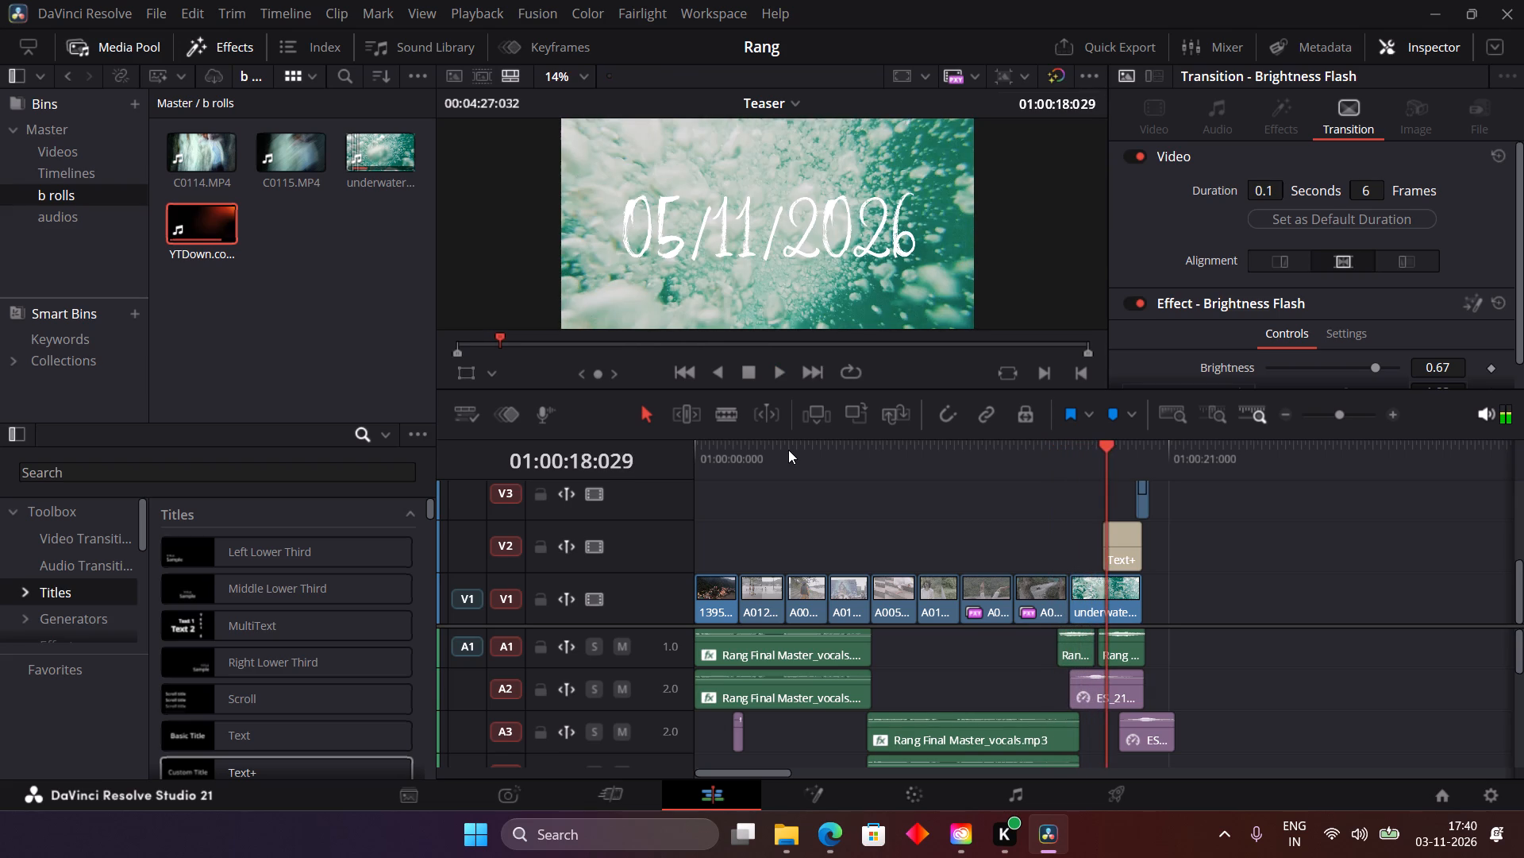
Move the ES_212885 swoosh sound on A2 a little over one second earlier, starting before the underwater clip.
{"action": "left_click_drag", "start_coordinate": [1102, 704], "coordinate": [1077, 702]}
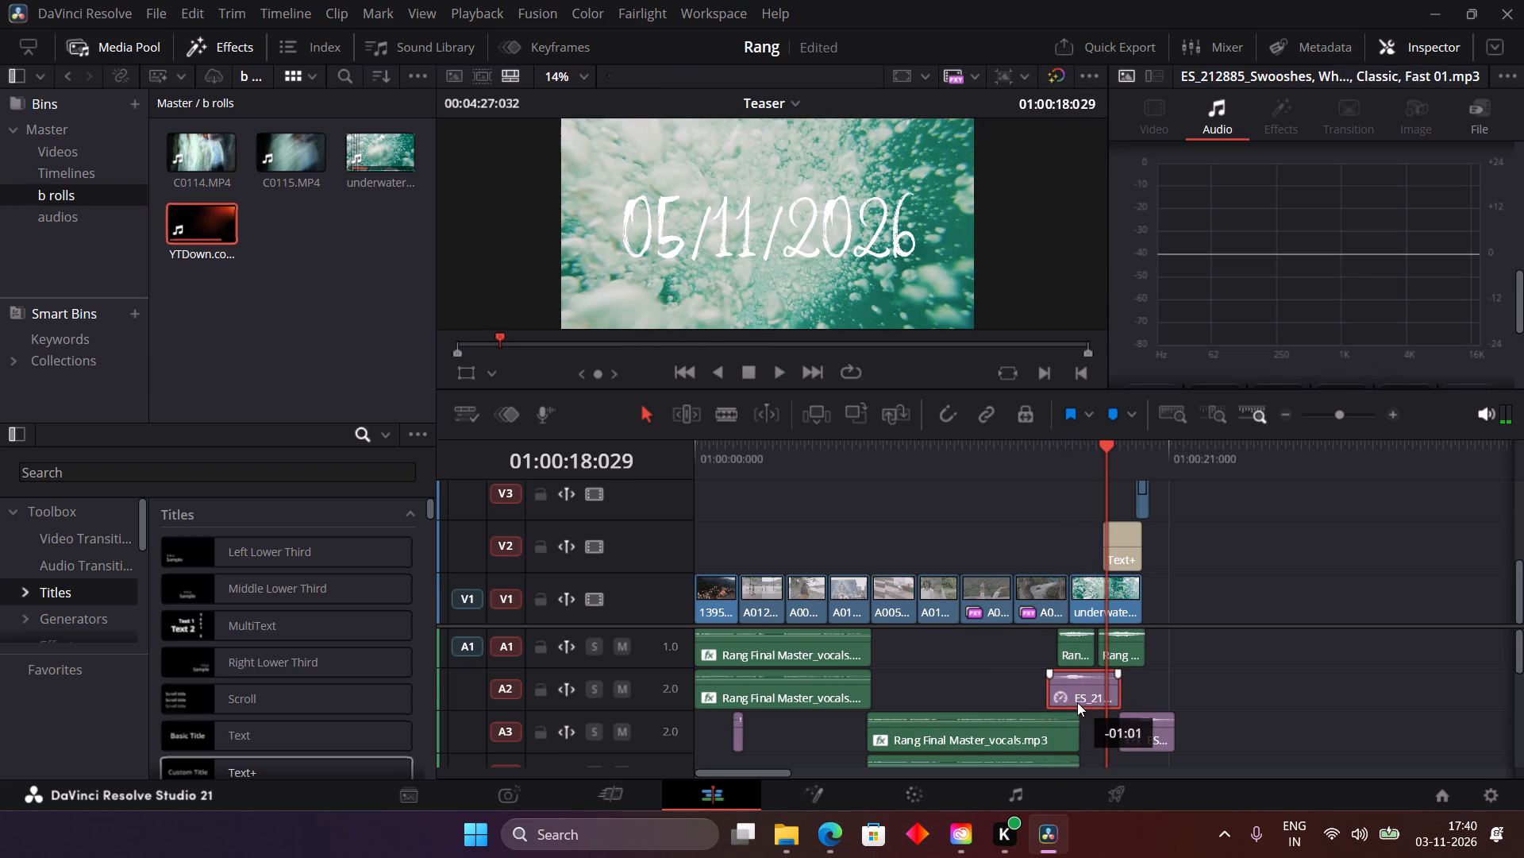
{"action": "left_click_drag", "start_coordinate": [1077, 702], "coordinate": [1074, 702]}
Play back the ending from A0206.MP4 to check the timing of the moved swoosh sound.
{"action": "left_click", "coordinate": [1048, 461]}
{"action": "key", "text": "space"}
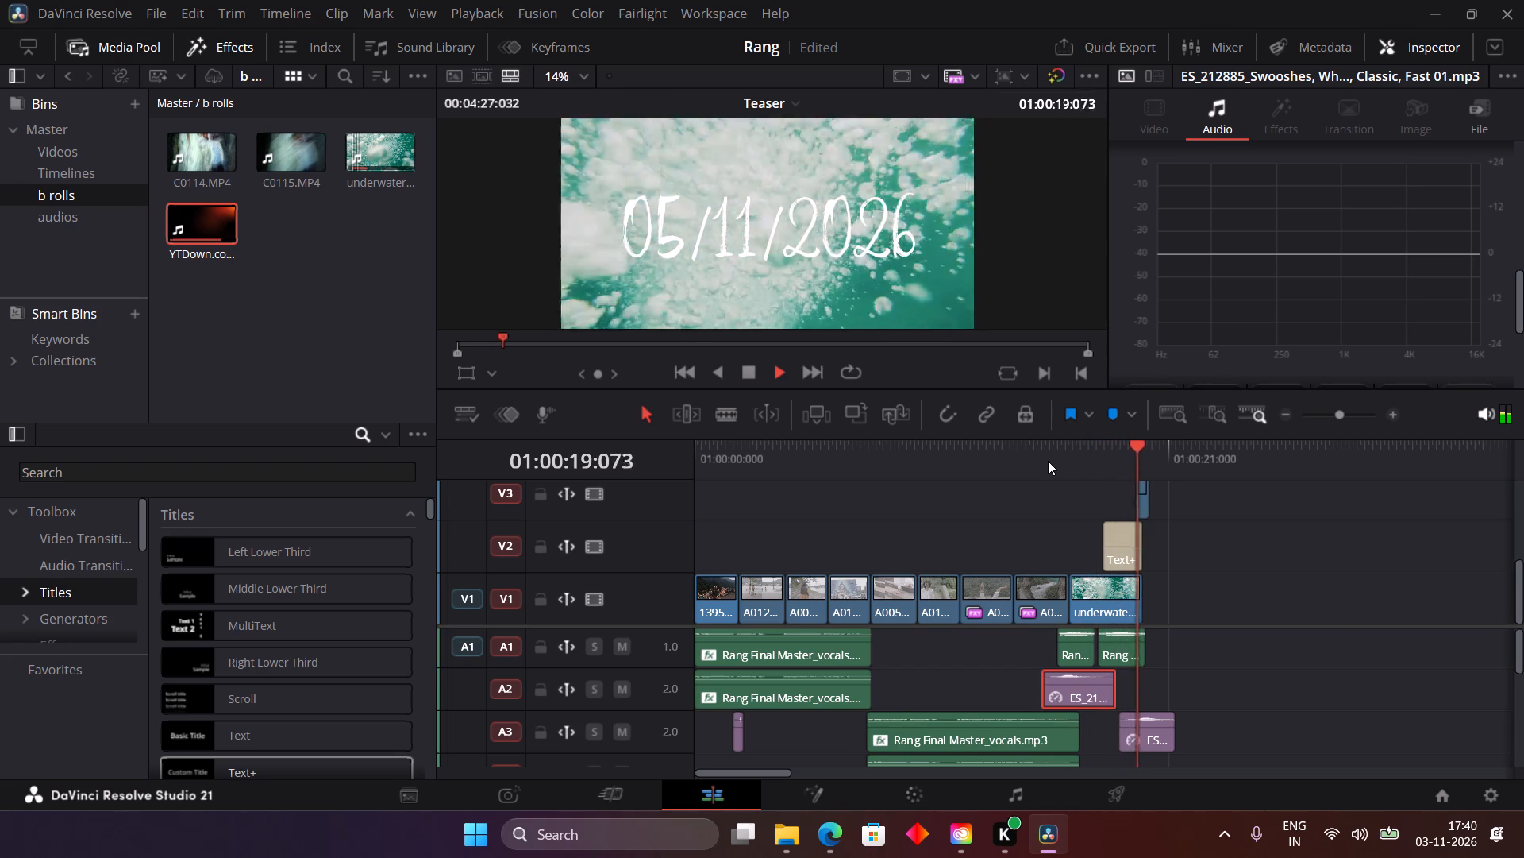
{"action": "key", "text": "space"}
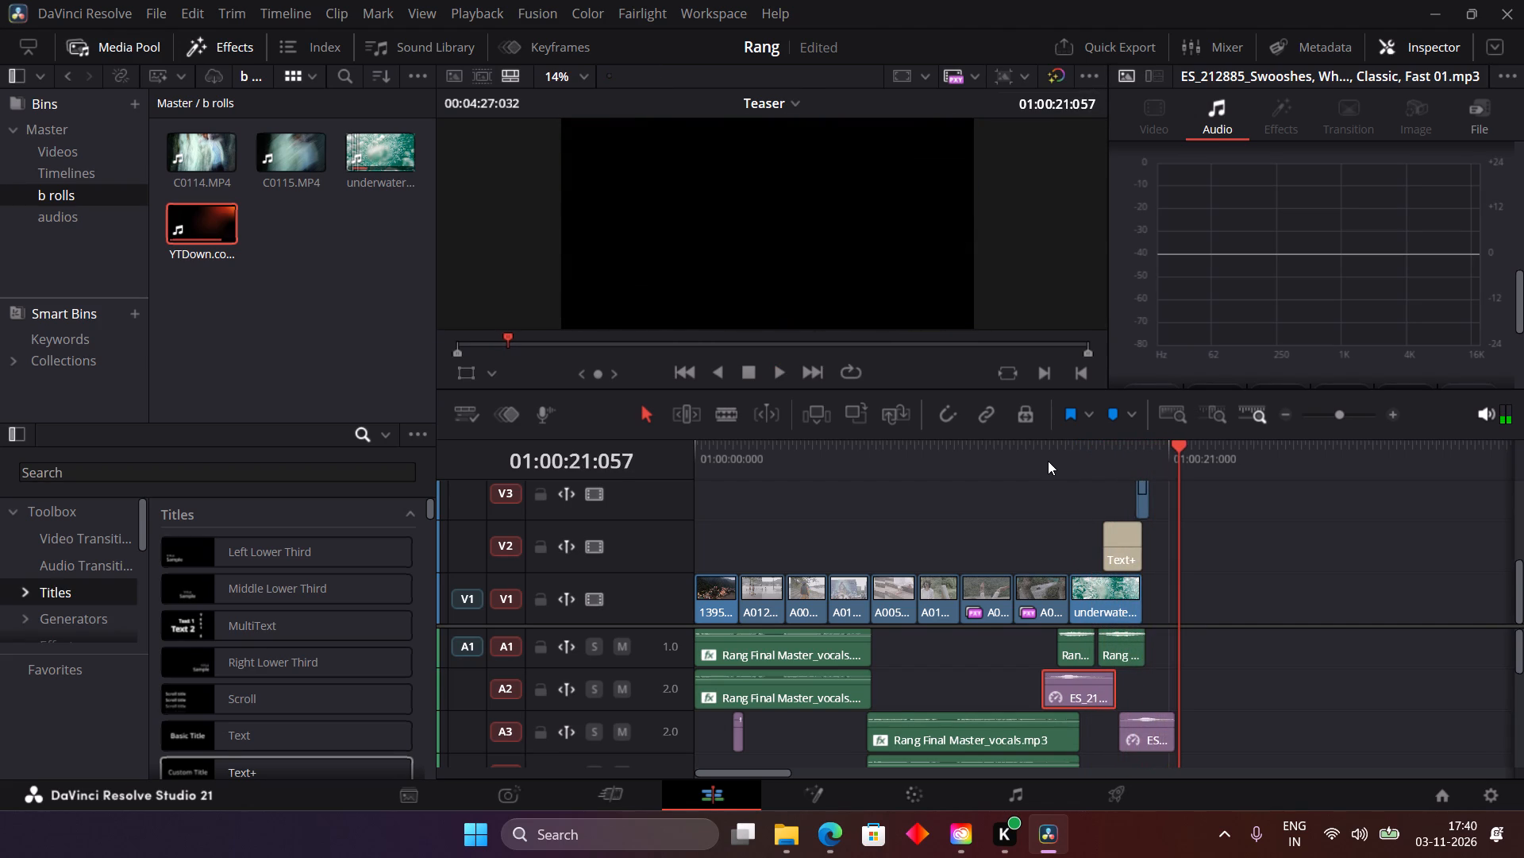
Duplicate the V3 light-leak clip onto V2, over the cut from A0206.MP4 to the underwater clip.
{"action": "left_click", "coordinate": [1144, 501]}
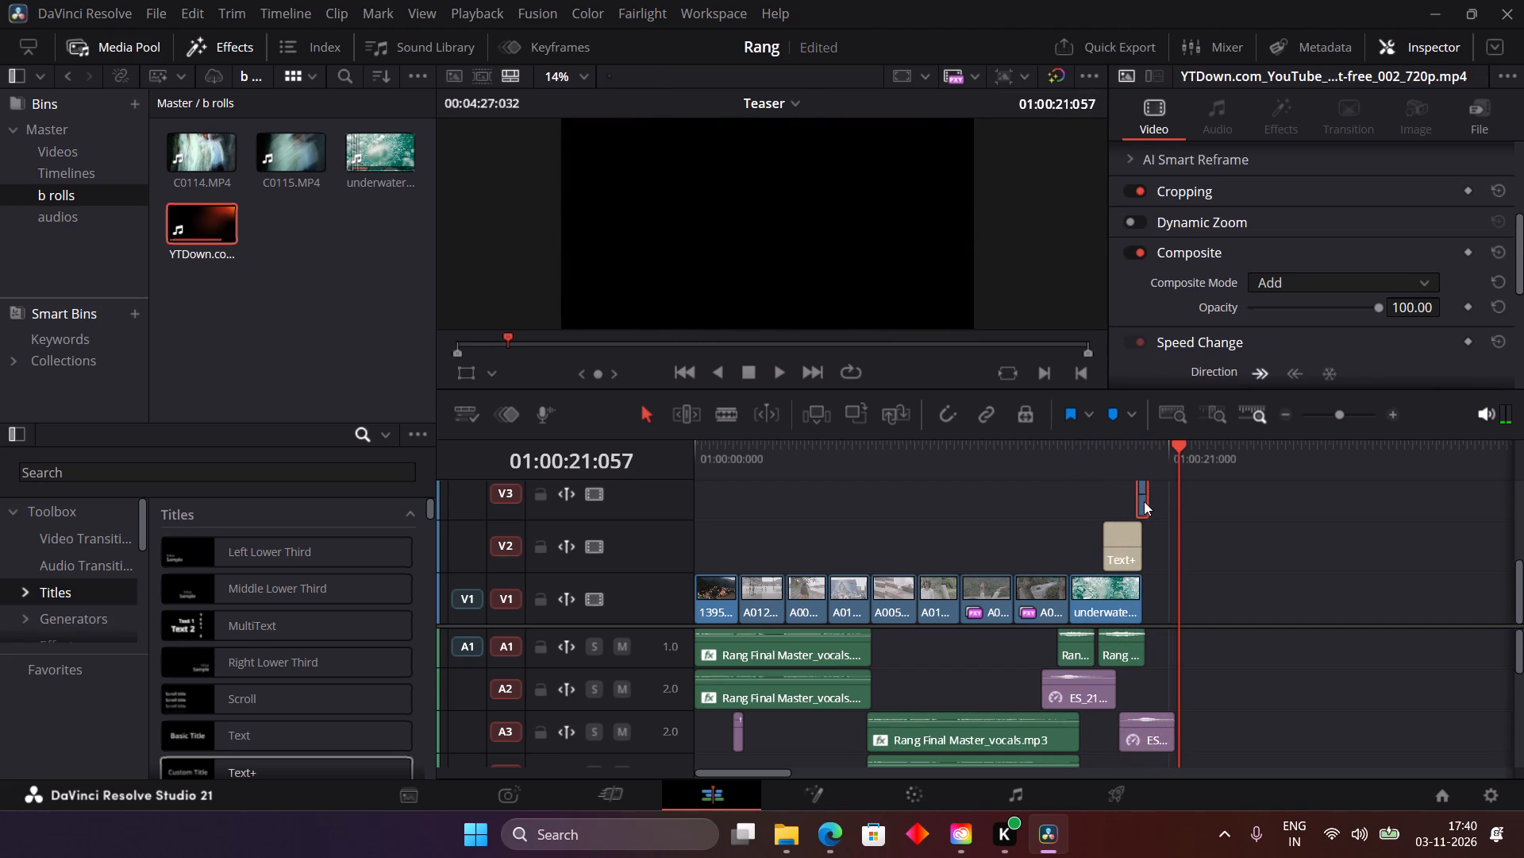
{"action": "left_click_drag", "start_coordinate": [1144, 501], "coordinate": [1070, 513], "text": "ctrl+alt"}
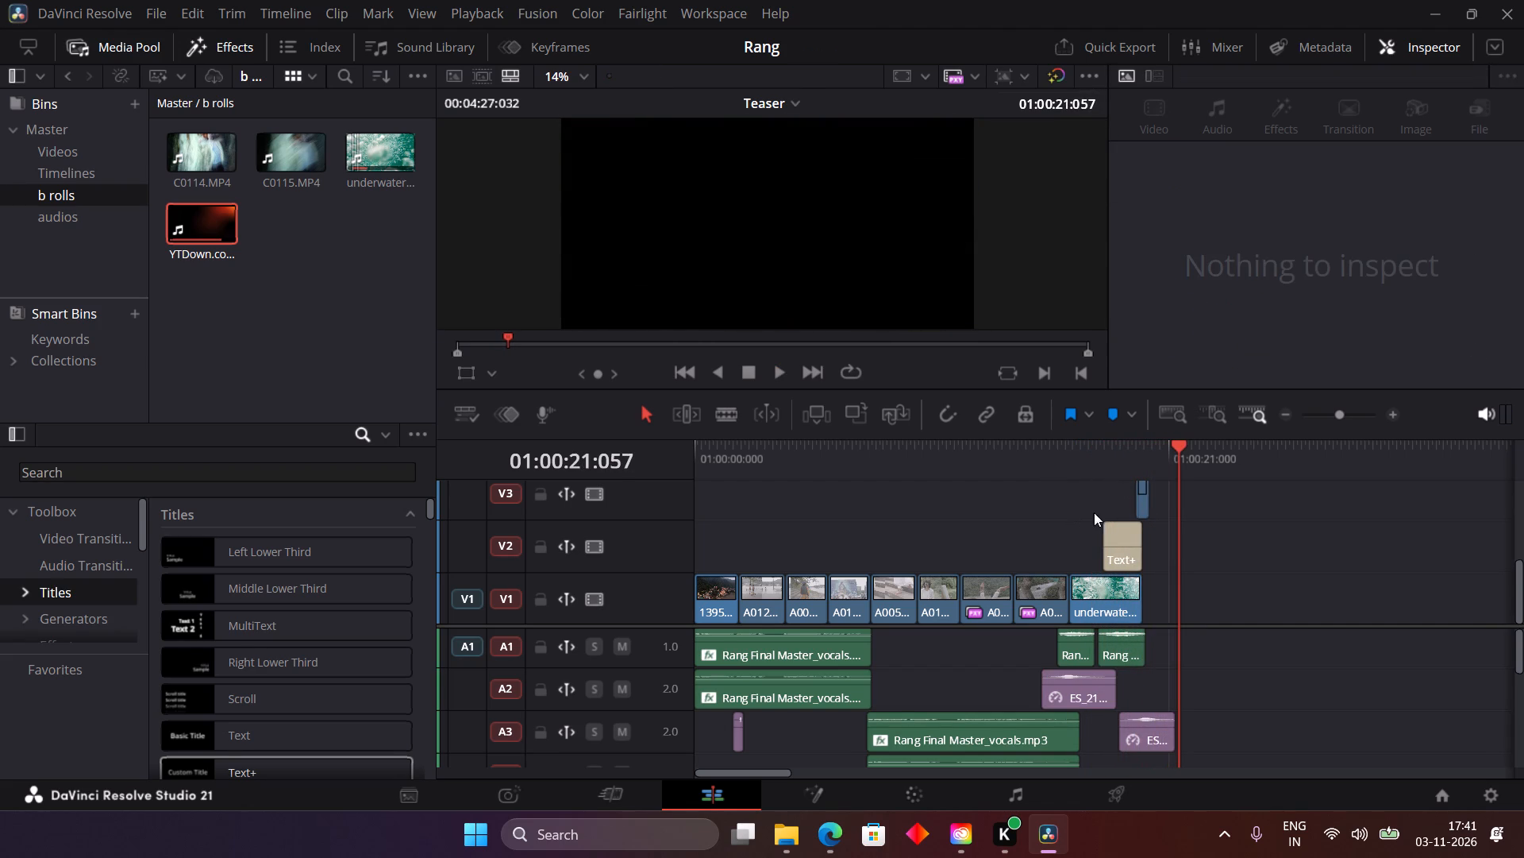
{"action": "left_click", "coordinate": [1144, 508]}
{"action": "left_click", "coordinate": [1144, 508], "text": "ctrl+alt"}
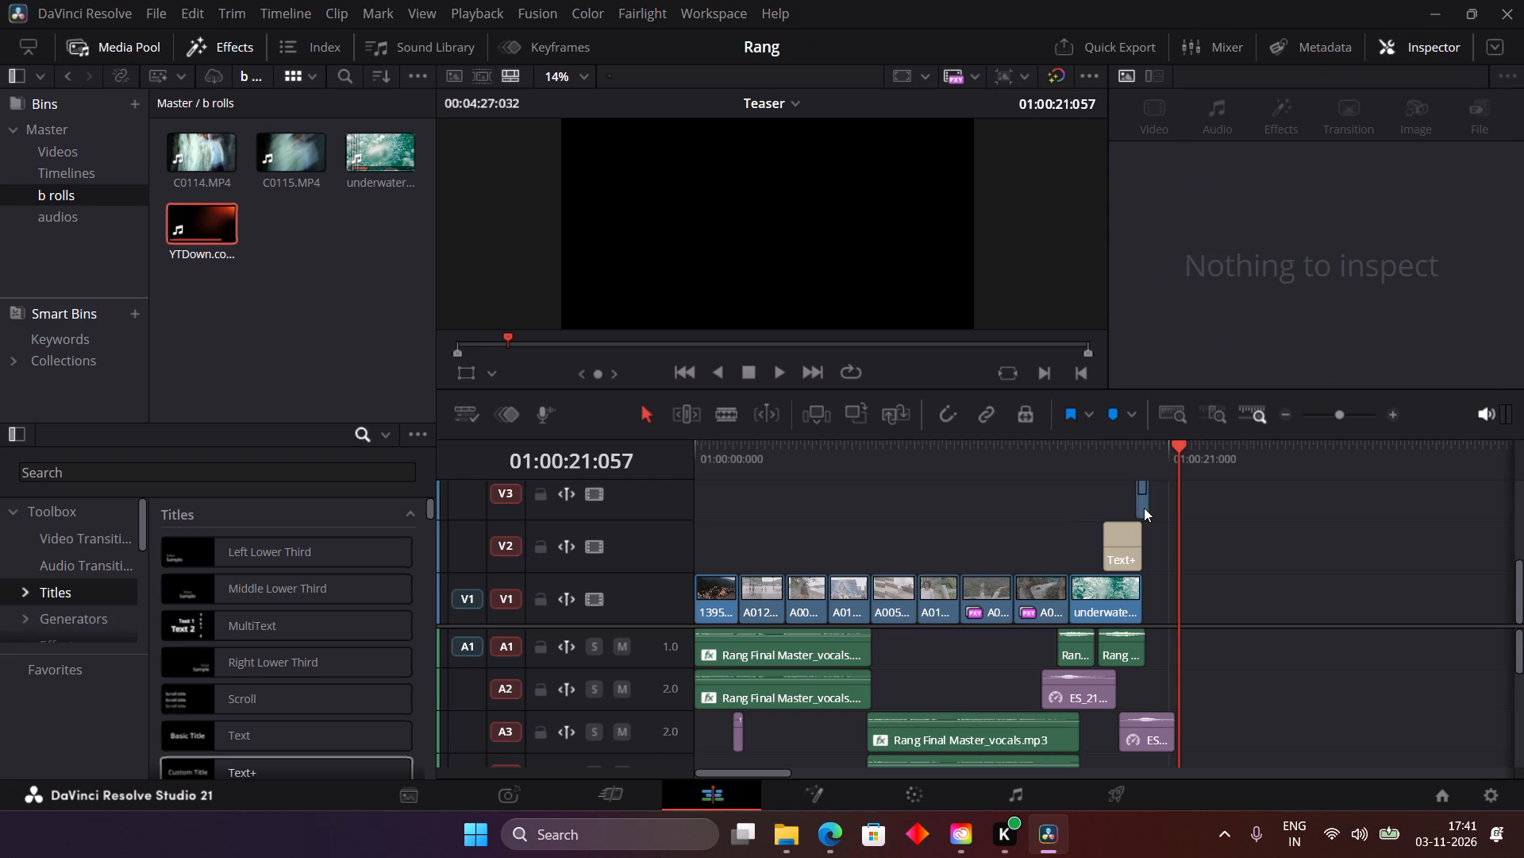
{"action": "left_click", "coordinate": [1145, 504]}
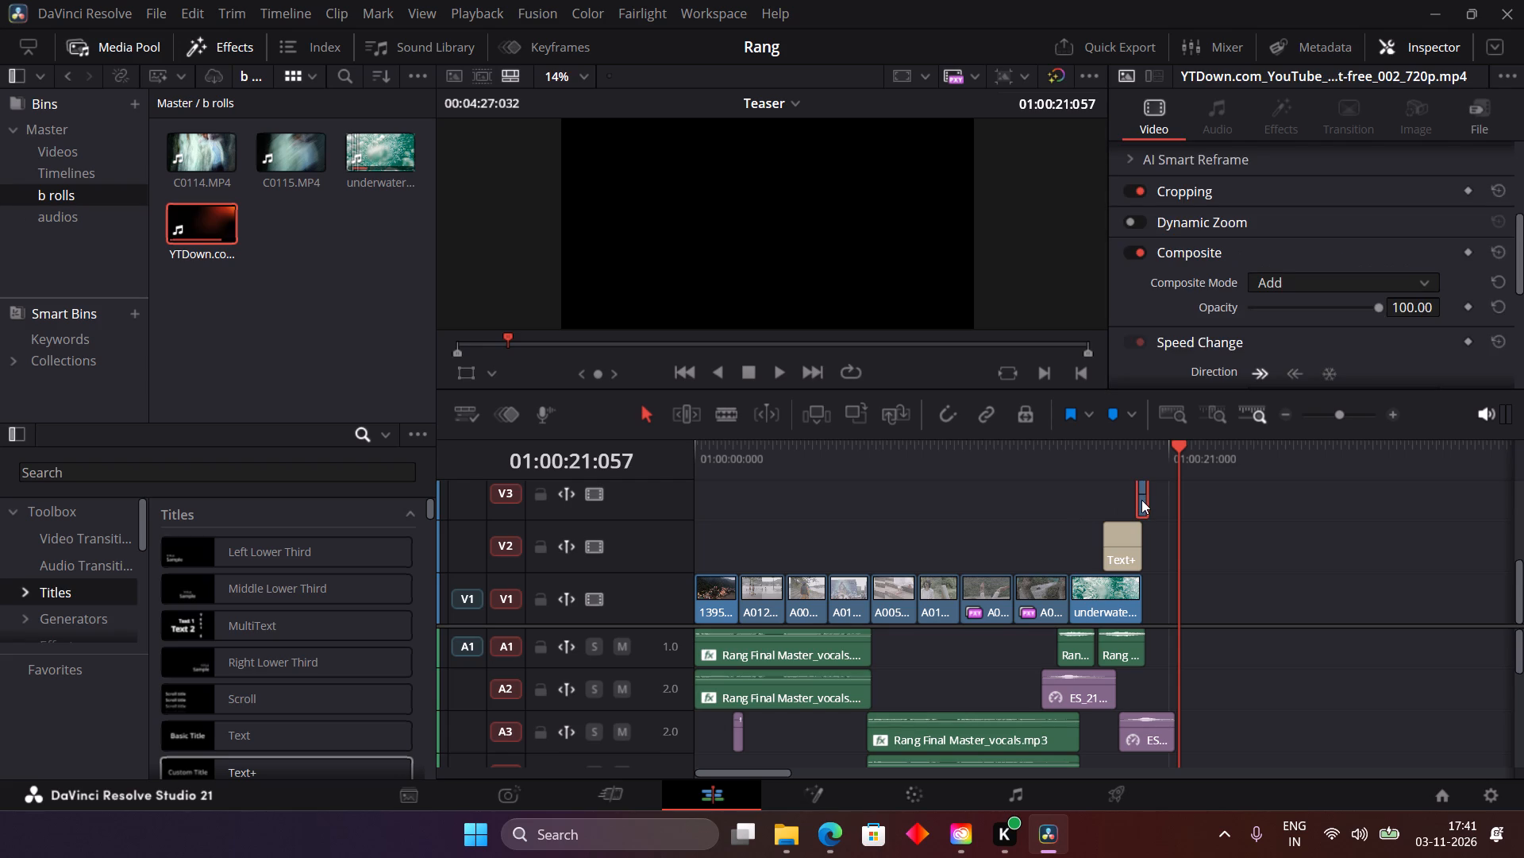
{"action": "left_click_drag", "start_coordinate": [1143, 504], "coordinate": [1072, 535], "text": "alt"}
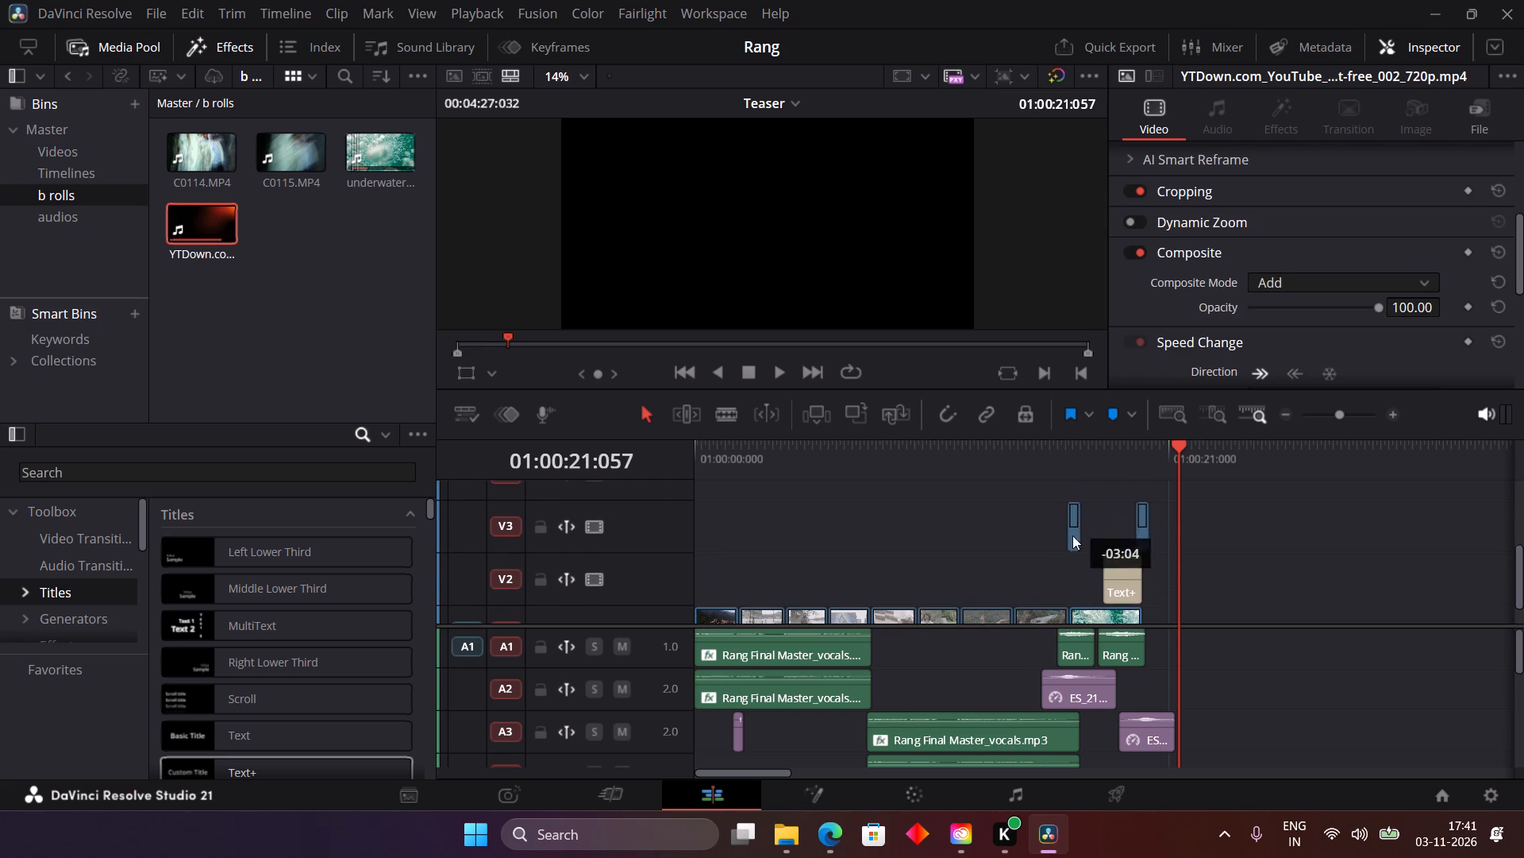
{"action": "left_click_drag", "start_coordinate": [1072, 535], "coordinate": [1070, 570], "text": "alt"}
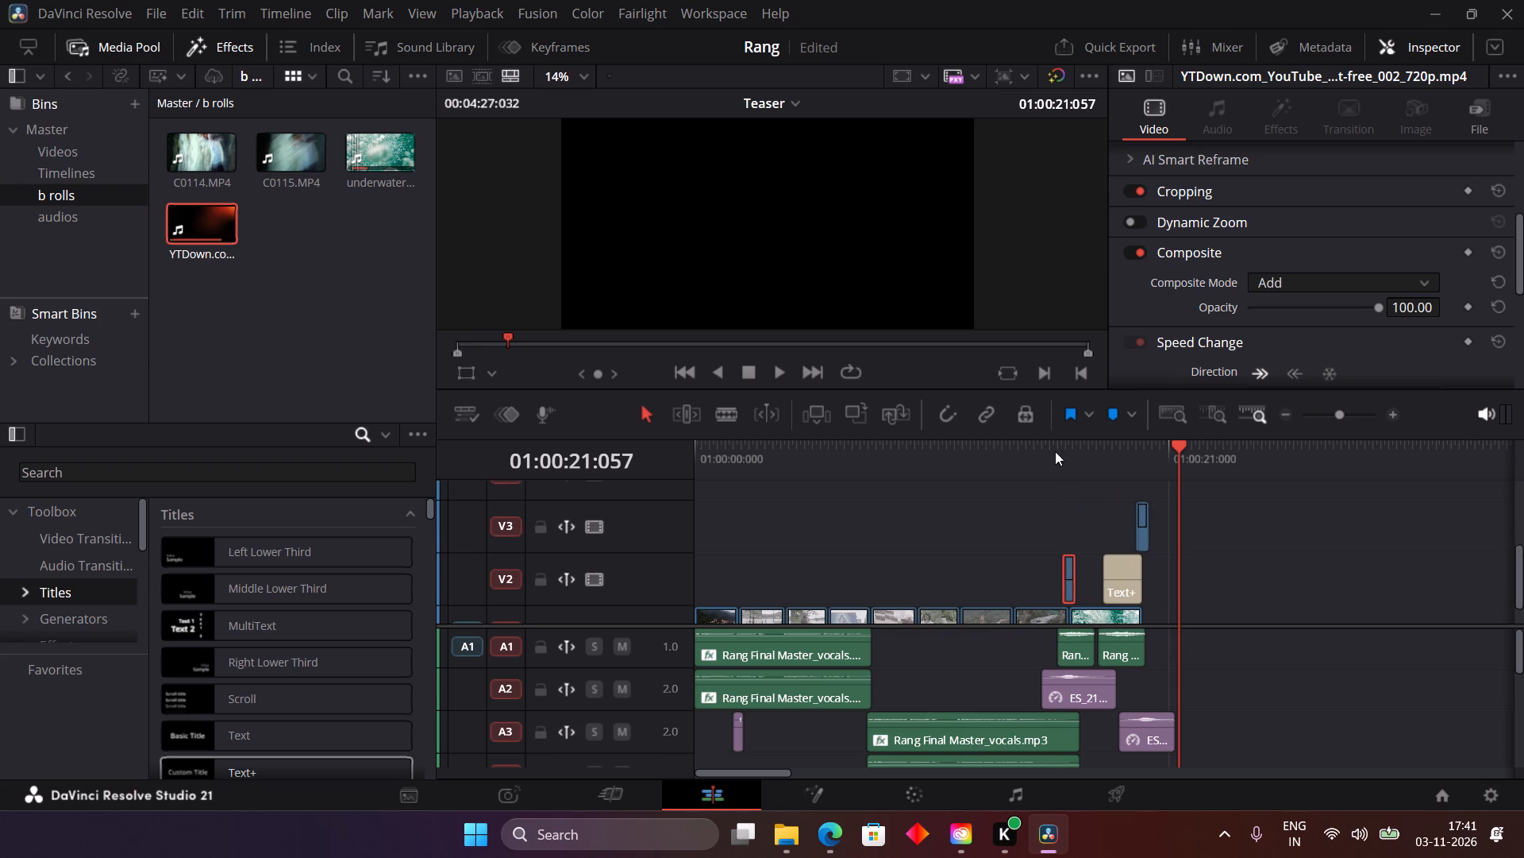
Play back the duplicated light leak over the cut into the underwater clip.
{"action": "left_click", "coordinate": [1055, 451]}
{"action": "key", "text": "space"}
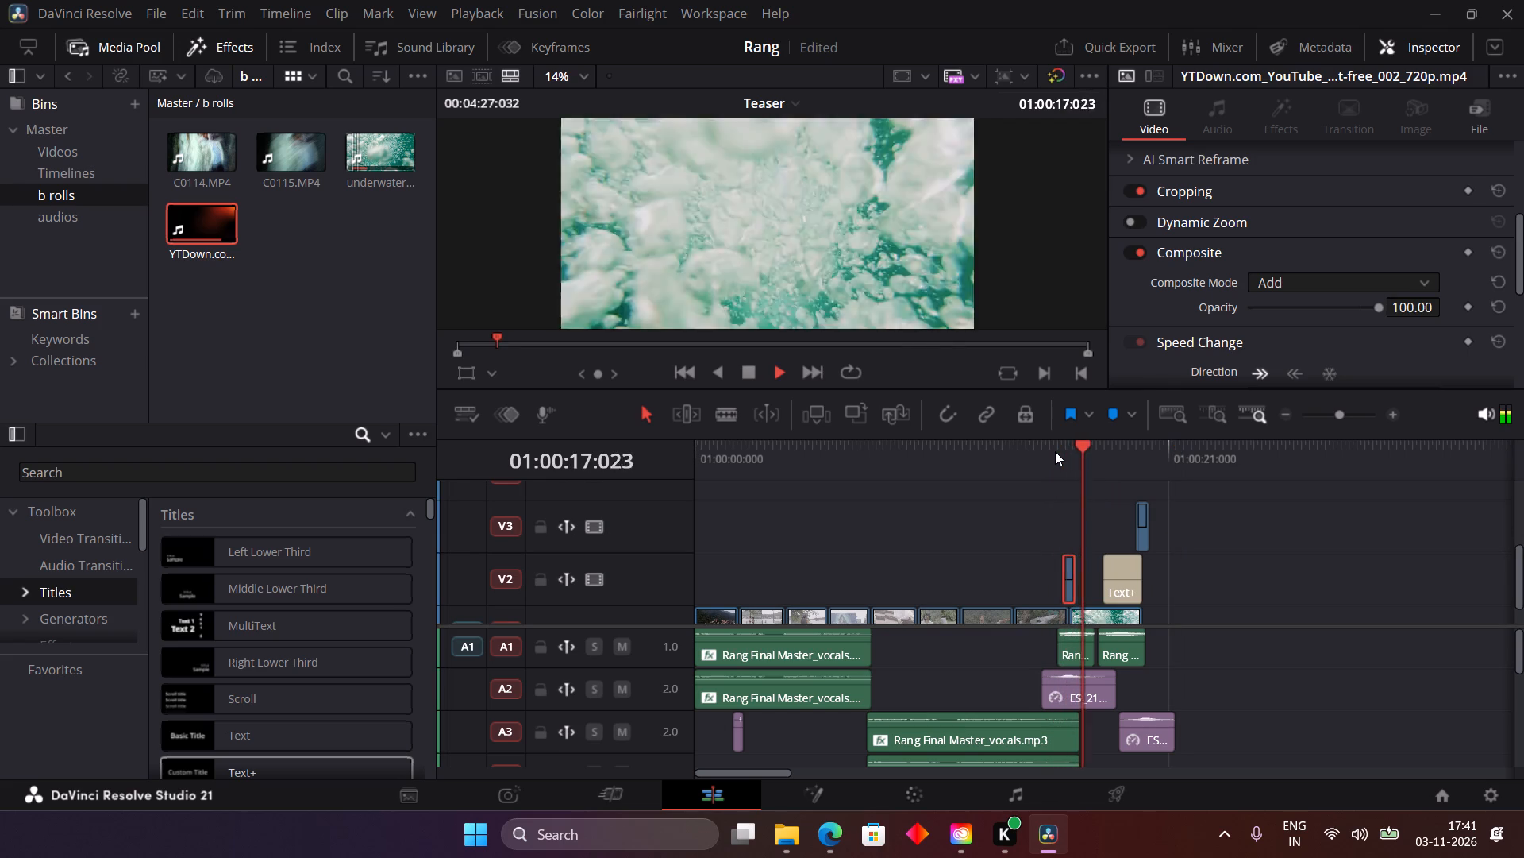
{"action": "key", "text": "space"}
Save the Rang project with the added light leak.
{"action": "key", "text": "ctrl+s"}
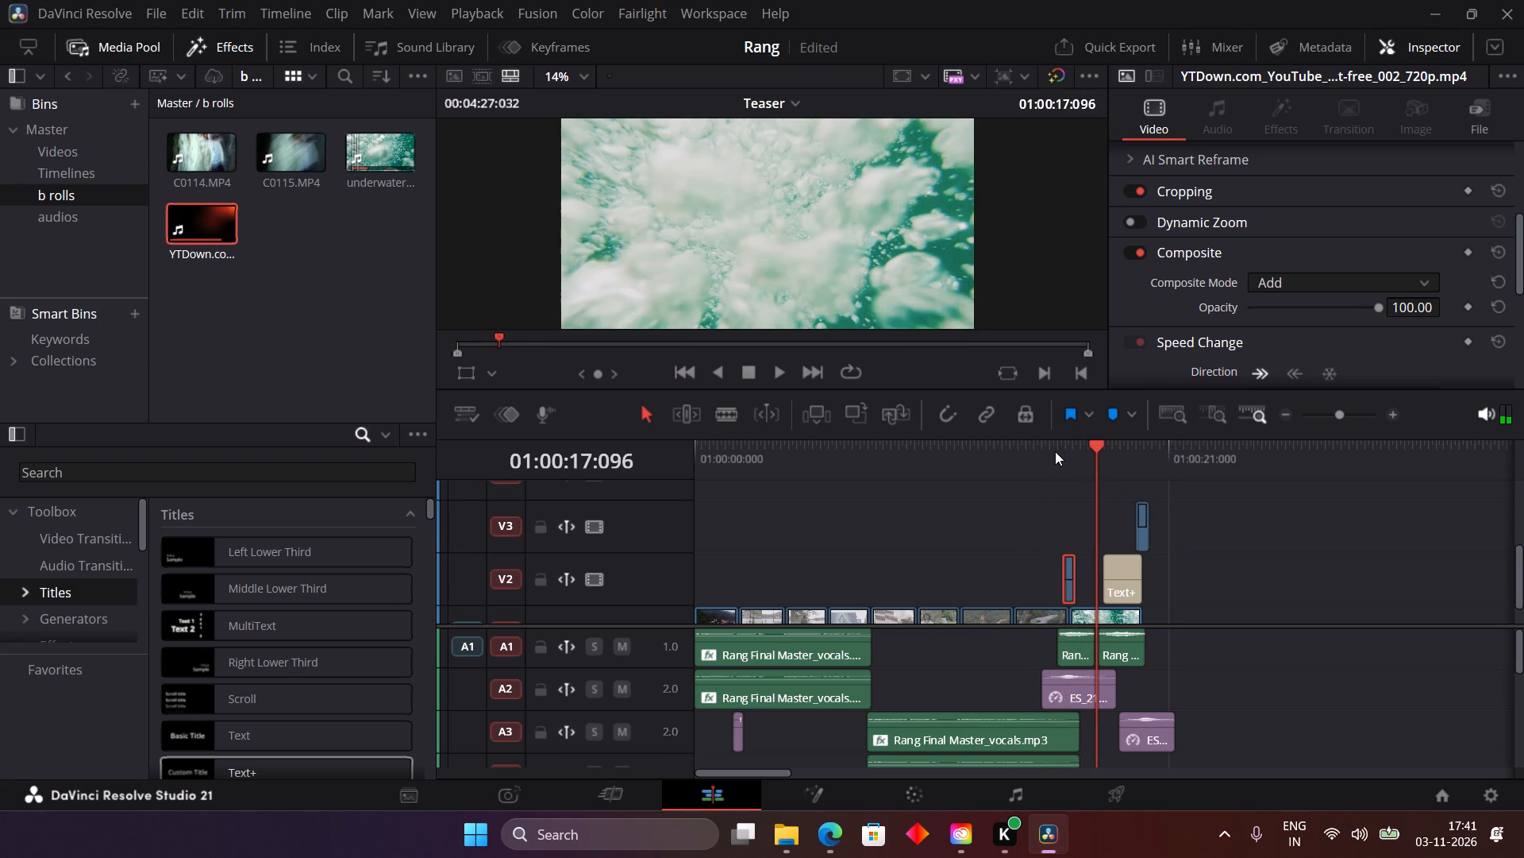
Play the ending from the start of the hands shot A0206.MP4 through the title and closing light leak.
{"action": "left_click", "coordinate": [1004, 447]}
{"action": "key", "text": "space"}
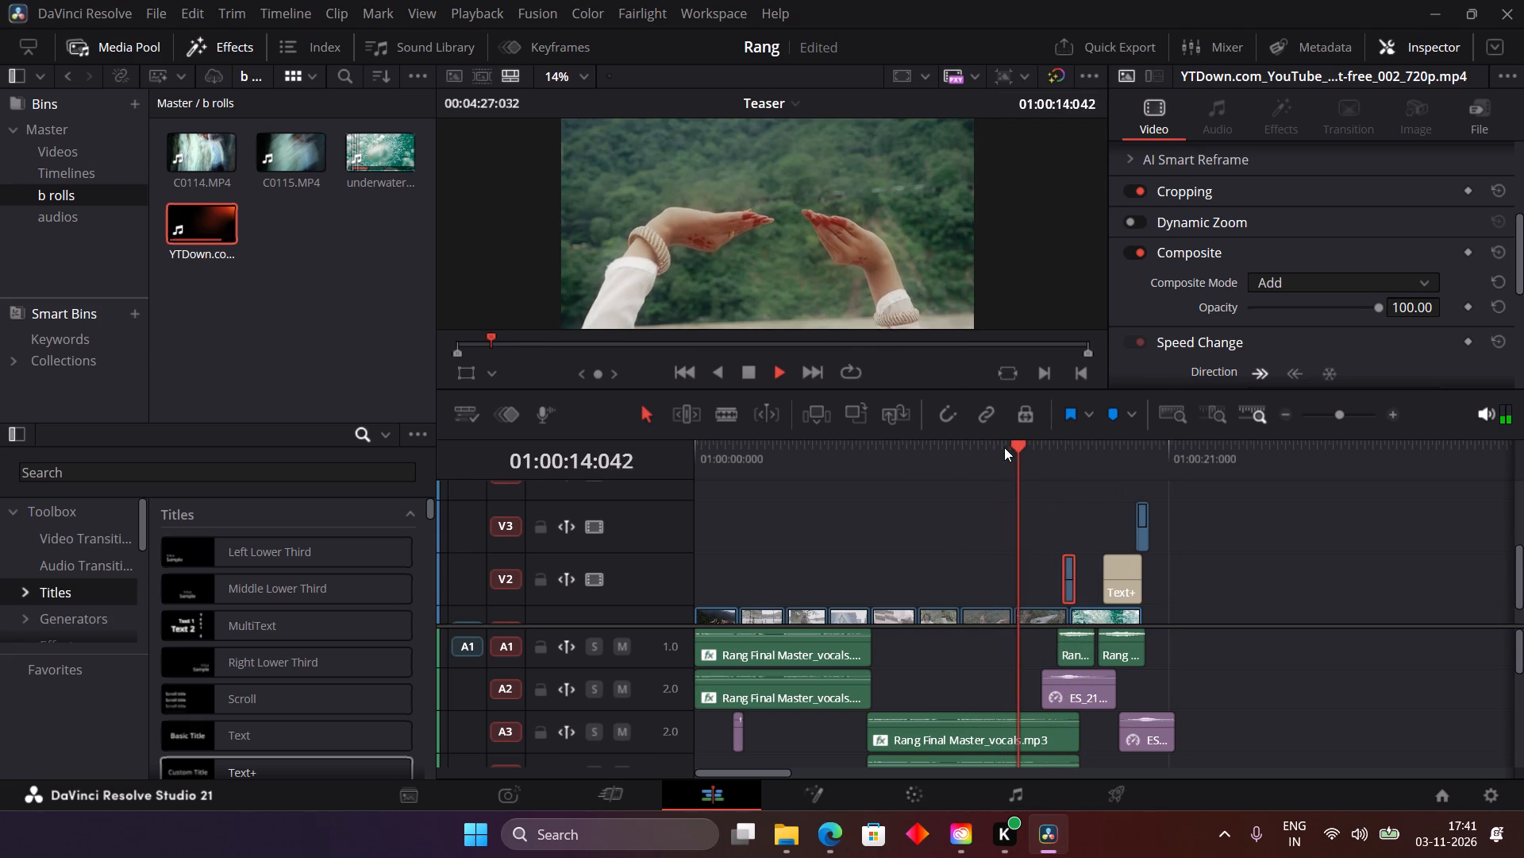
{"action": "scroll", "coordinate": [1023, 509], "scroll_direction": "down", "scroll_amount": 2}
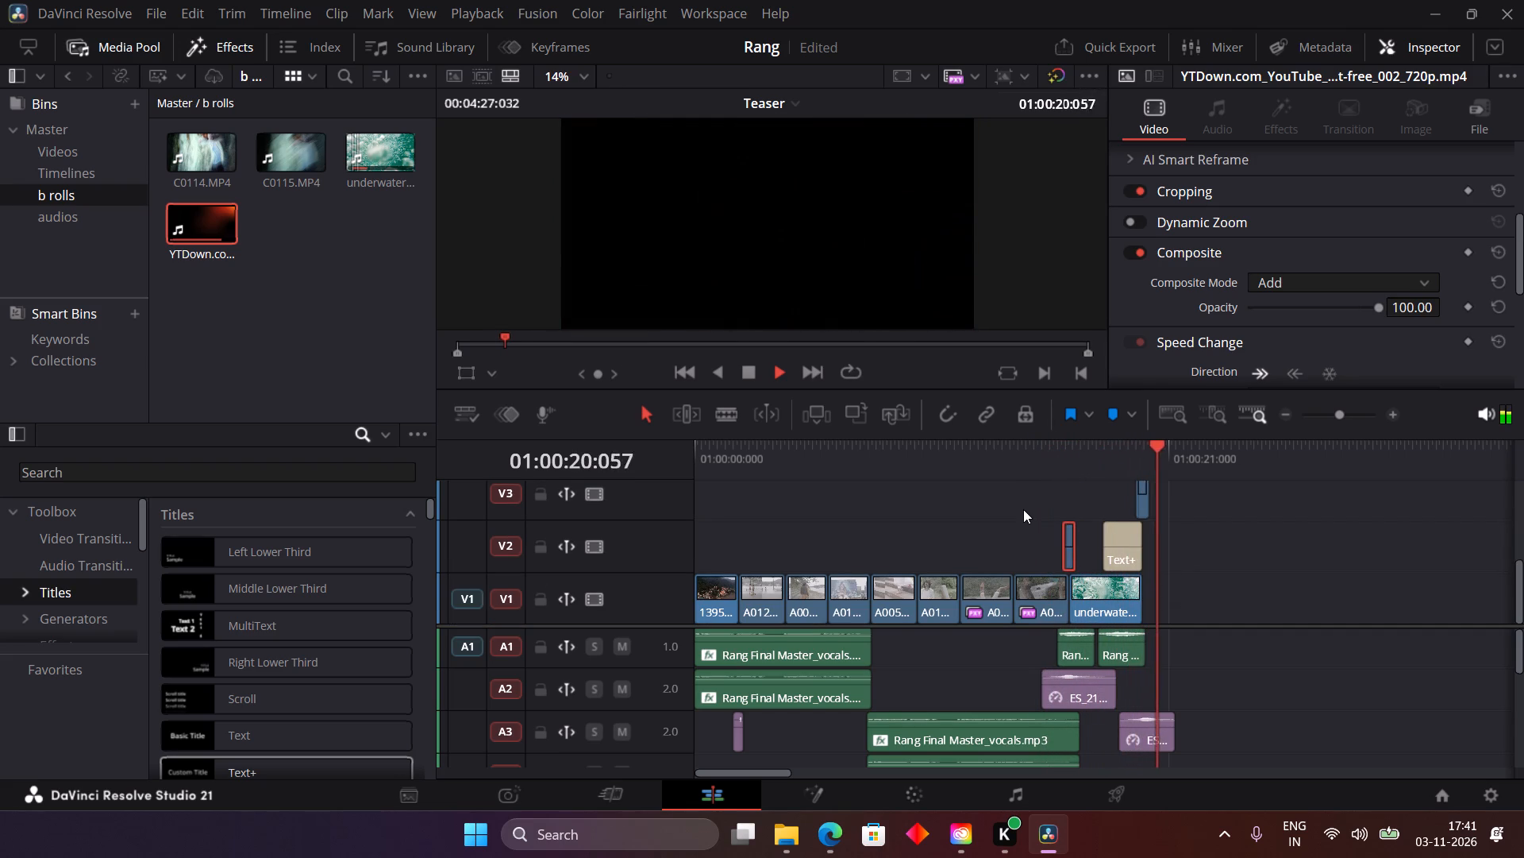
{"action": "key", "text": "space"}
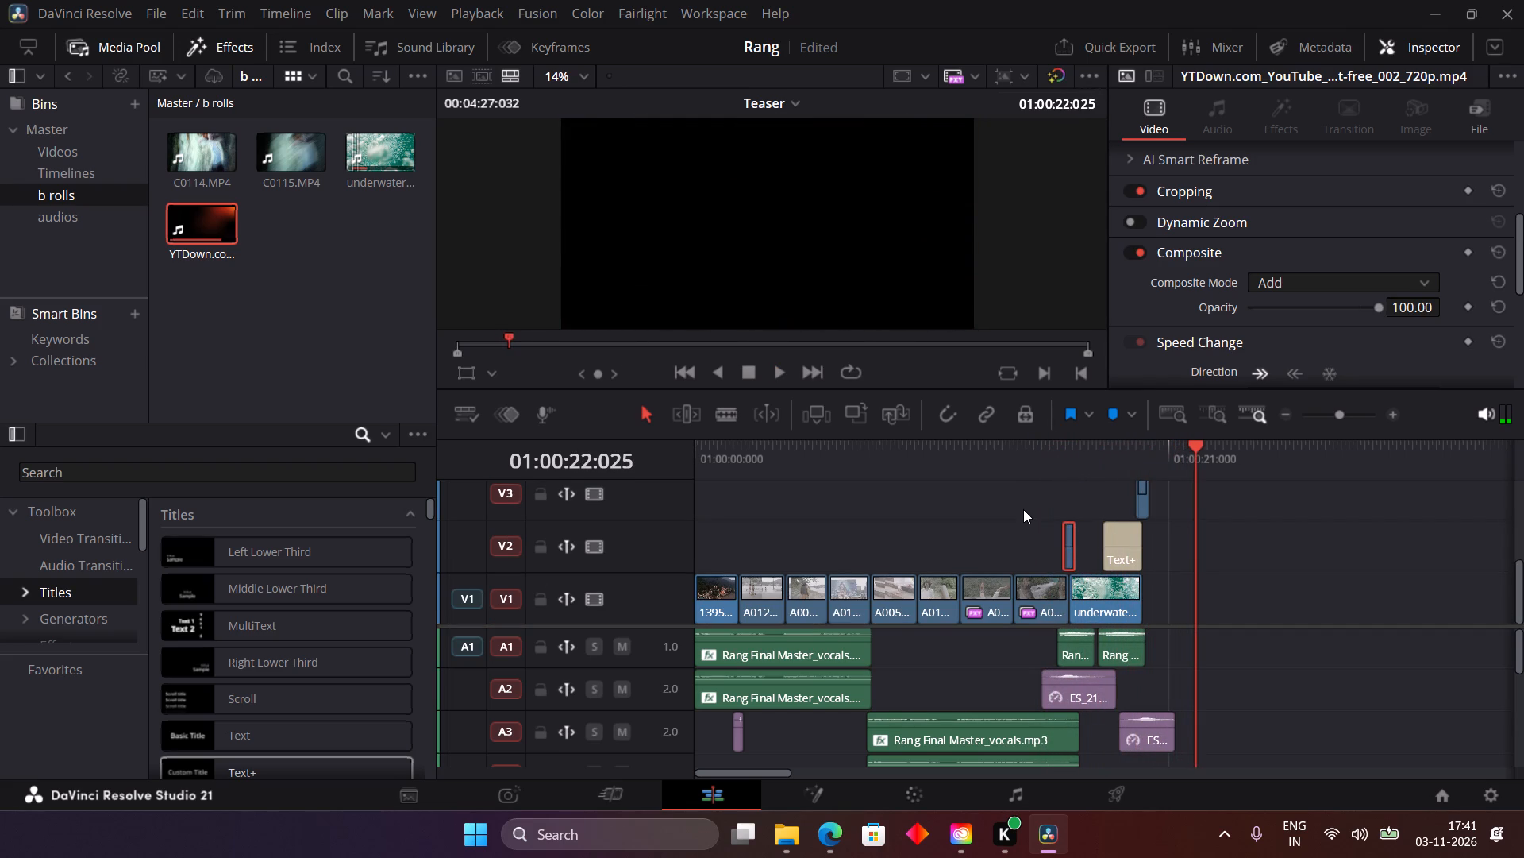
{"action": "scroll", "coordinate": [1324, 664], "scroll_direction": "up", "scroll_amount": 1}
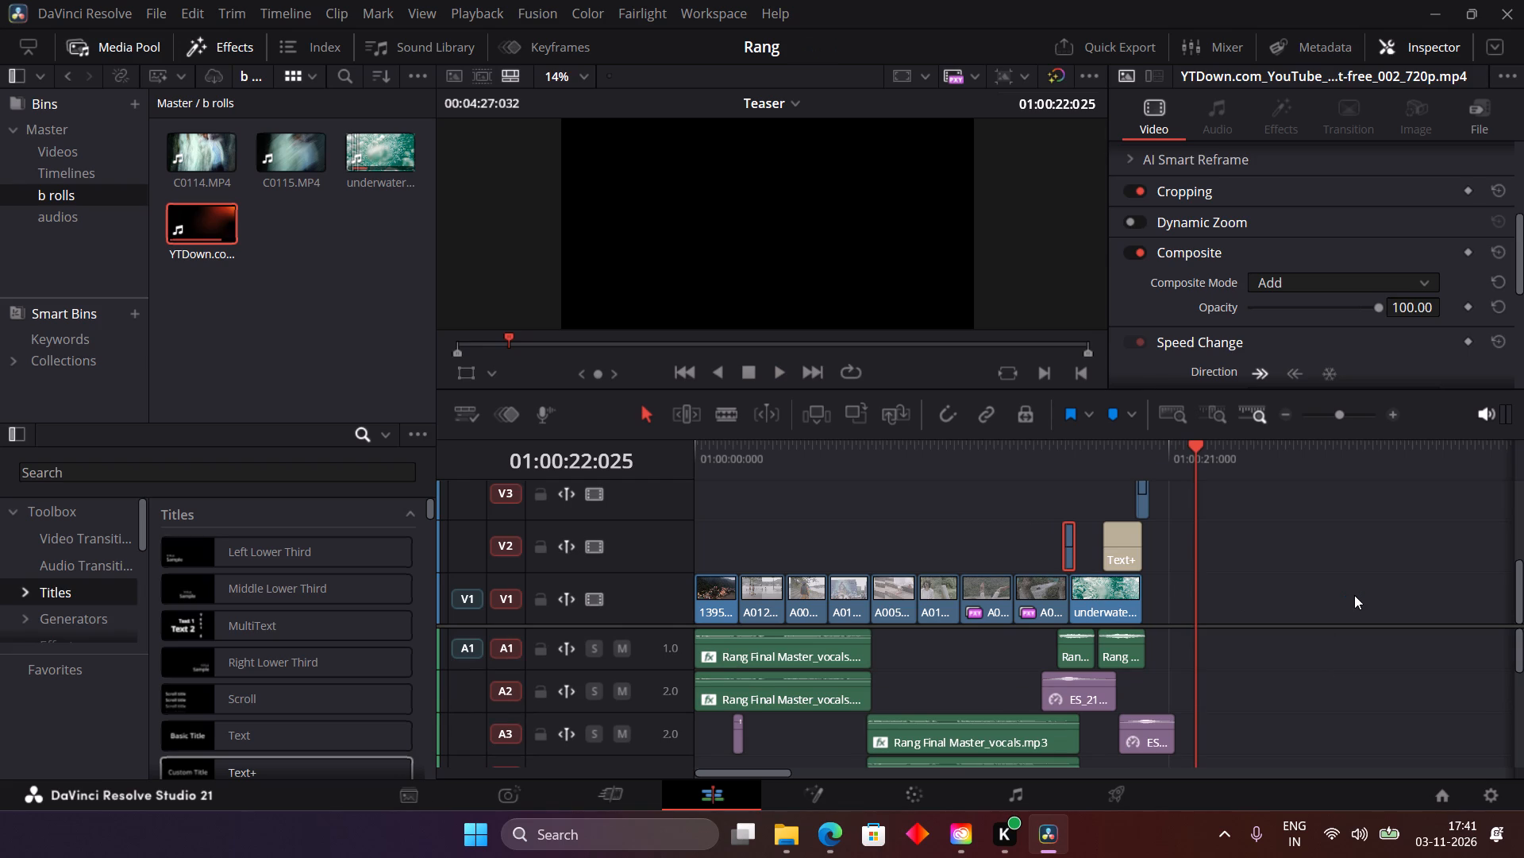
Examine the spare V1 shots of the man sitting on the river rock, beyond the end of the teaser.
{"action": "left_click_drag", "start_coordinate": [1339, 413], "coordinate": [1322, 413]}
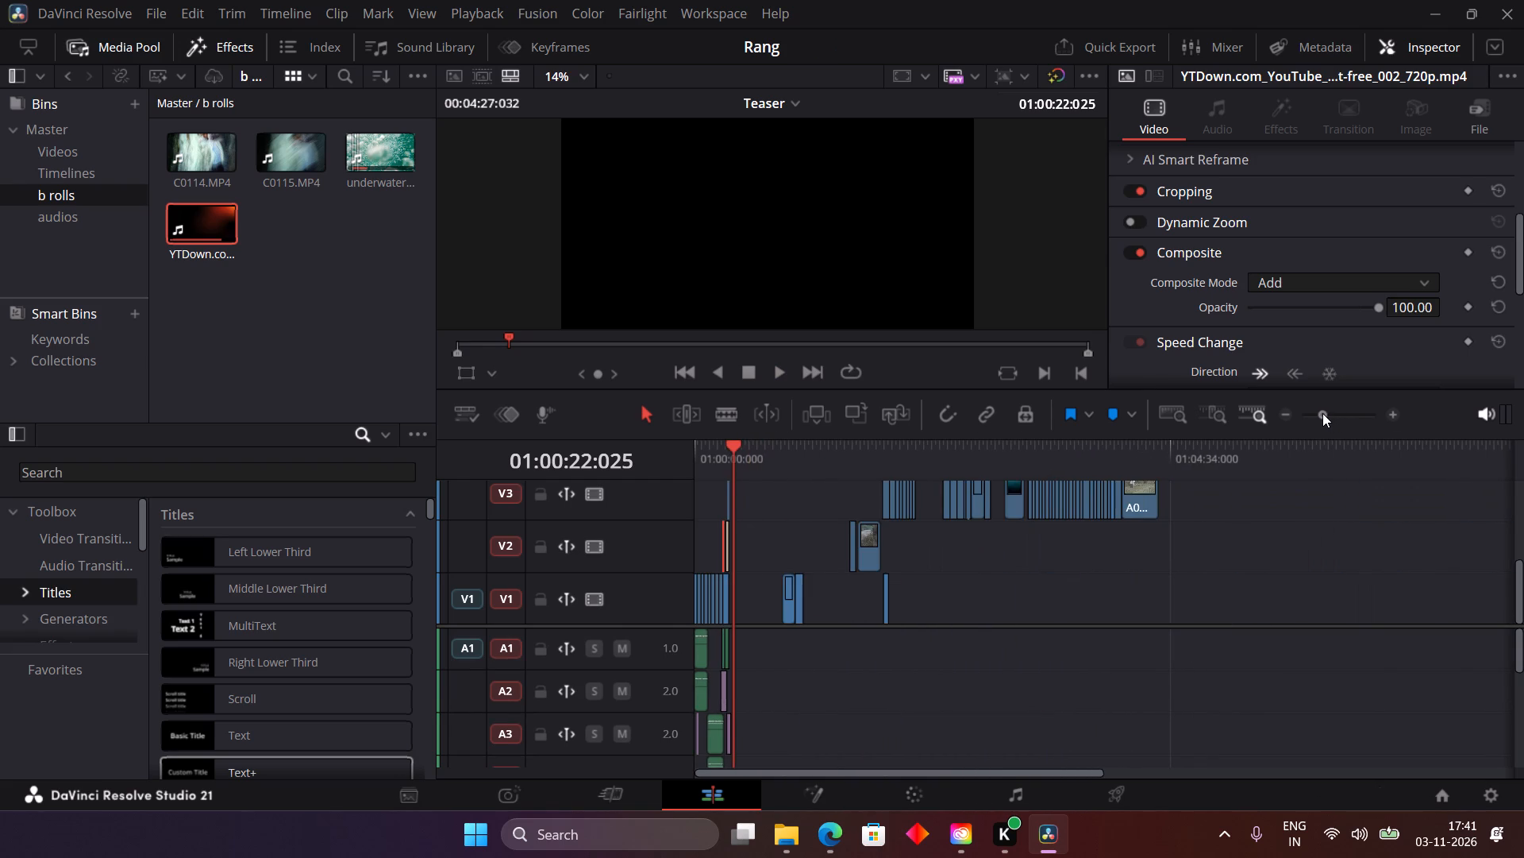
{"action": "left_click_drag", "start_coordinate": [1322, 413], "coordinate": [1323, 413]}
{"action": "left_click_drag", "start_coordinate": [764, 443], "coordinate": [794, 452]}
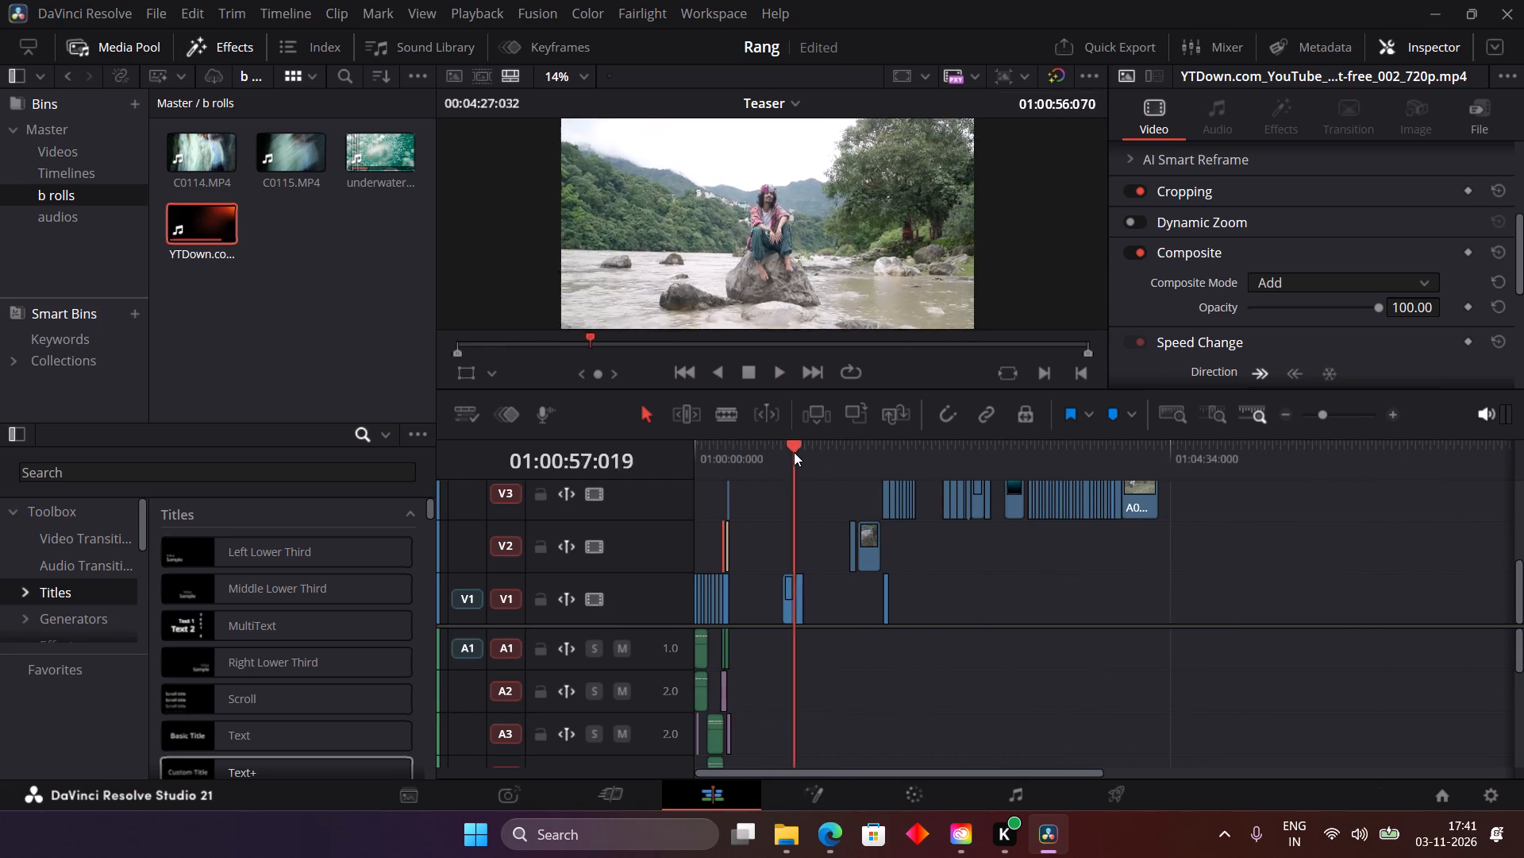
{"action": "left_click_drag", "start_coordinate": [794, 452], "coordinate": [795, 470]}
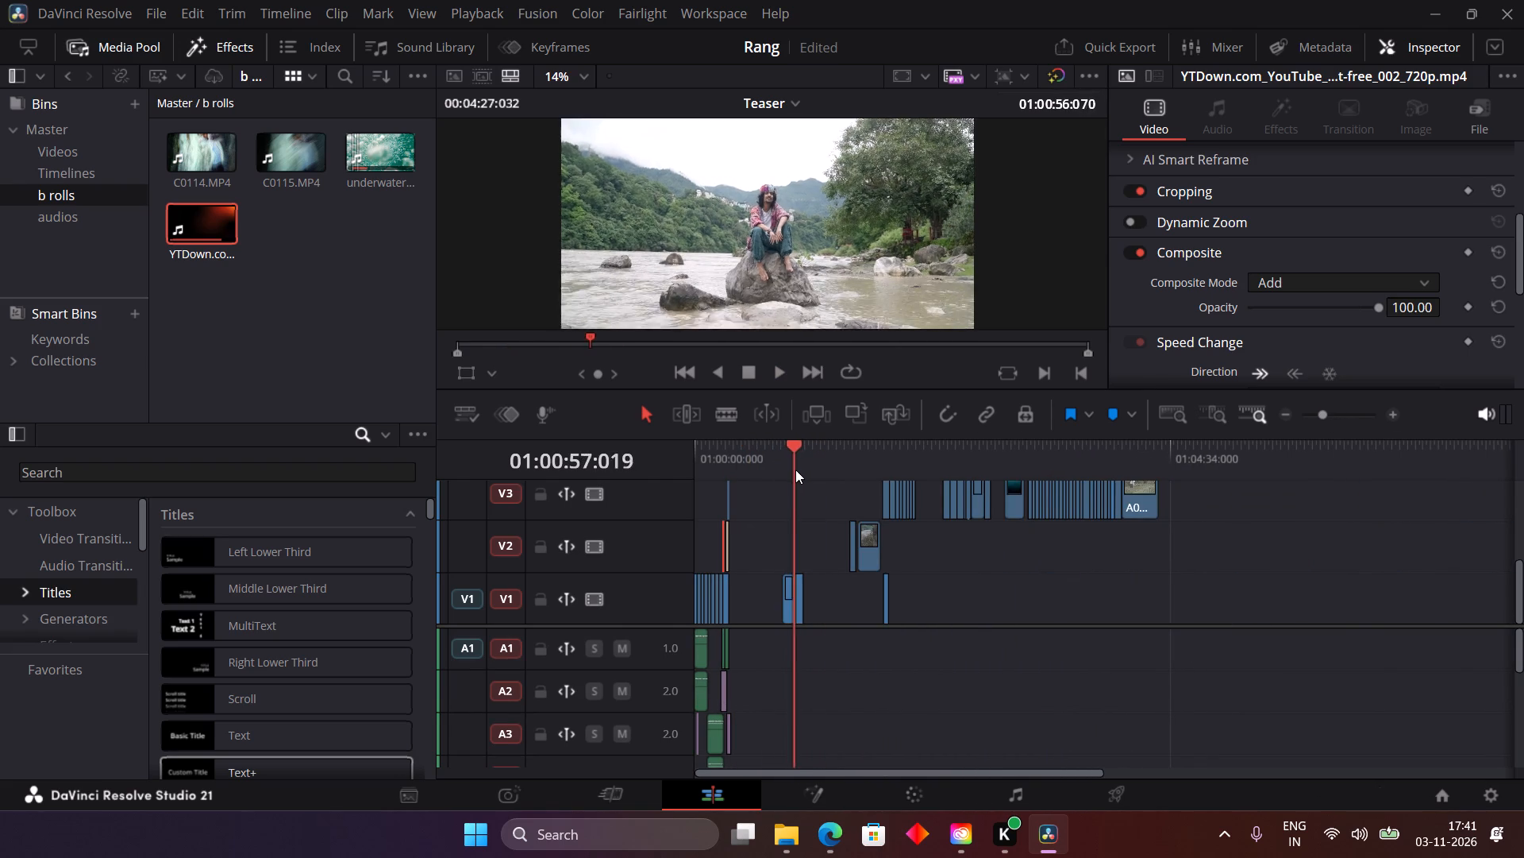
{"action": "left_click_drag", "start_coordinate": [795, 470], "coordinate": [793, 469]}
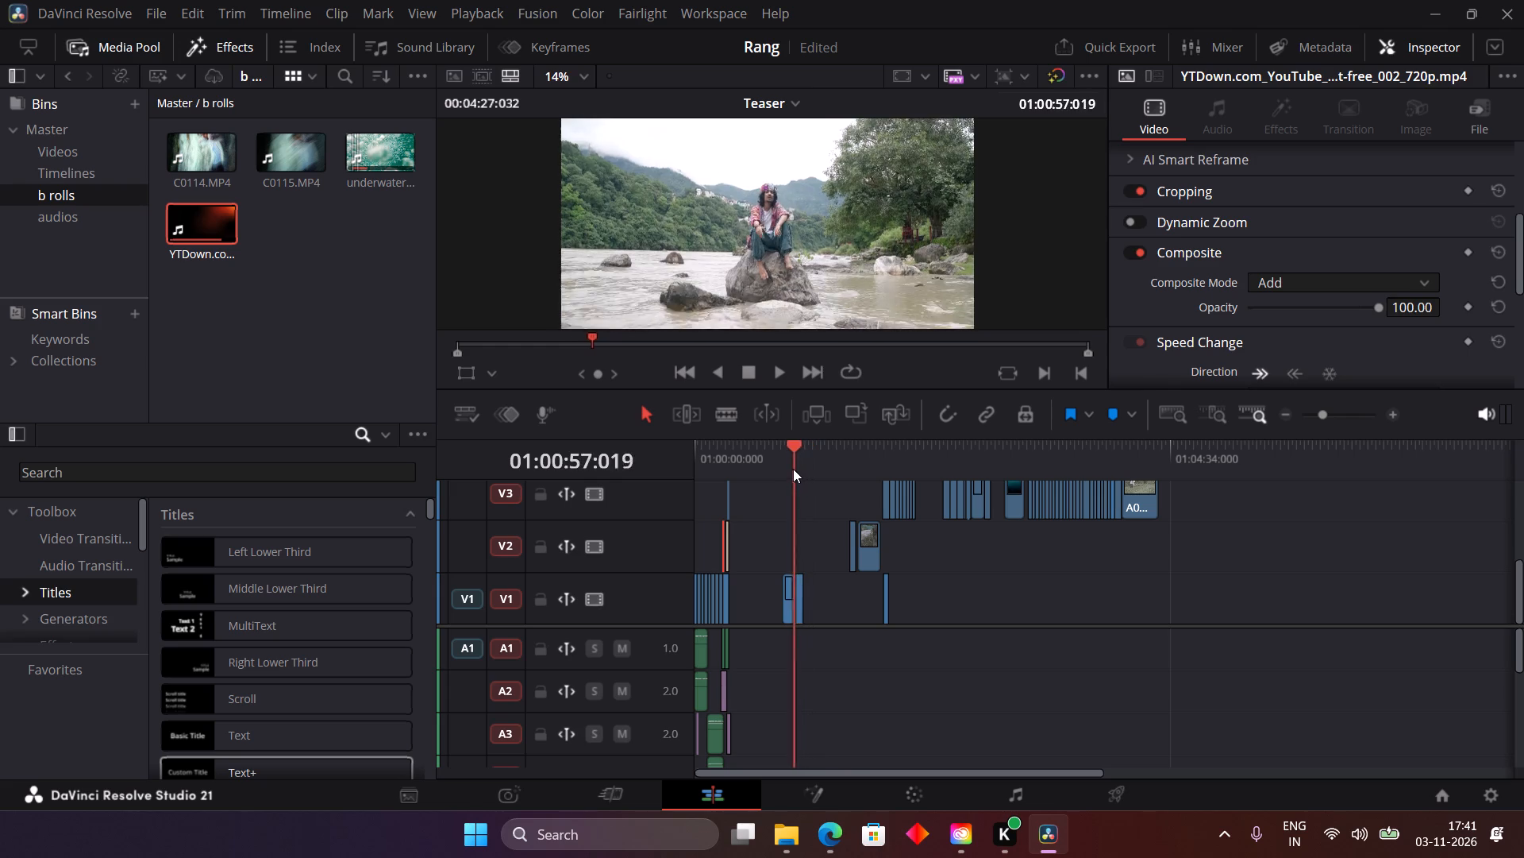
{"action": "left_click_drag", "start_coordinate": [793, 469], "coordinate": [800, 469]}
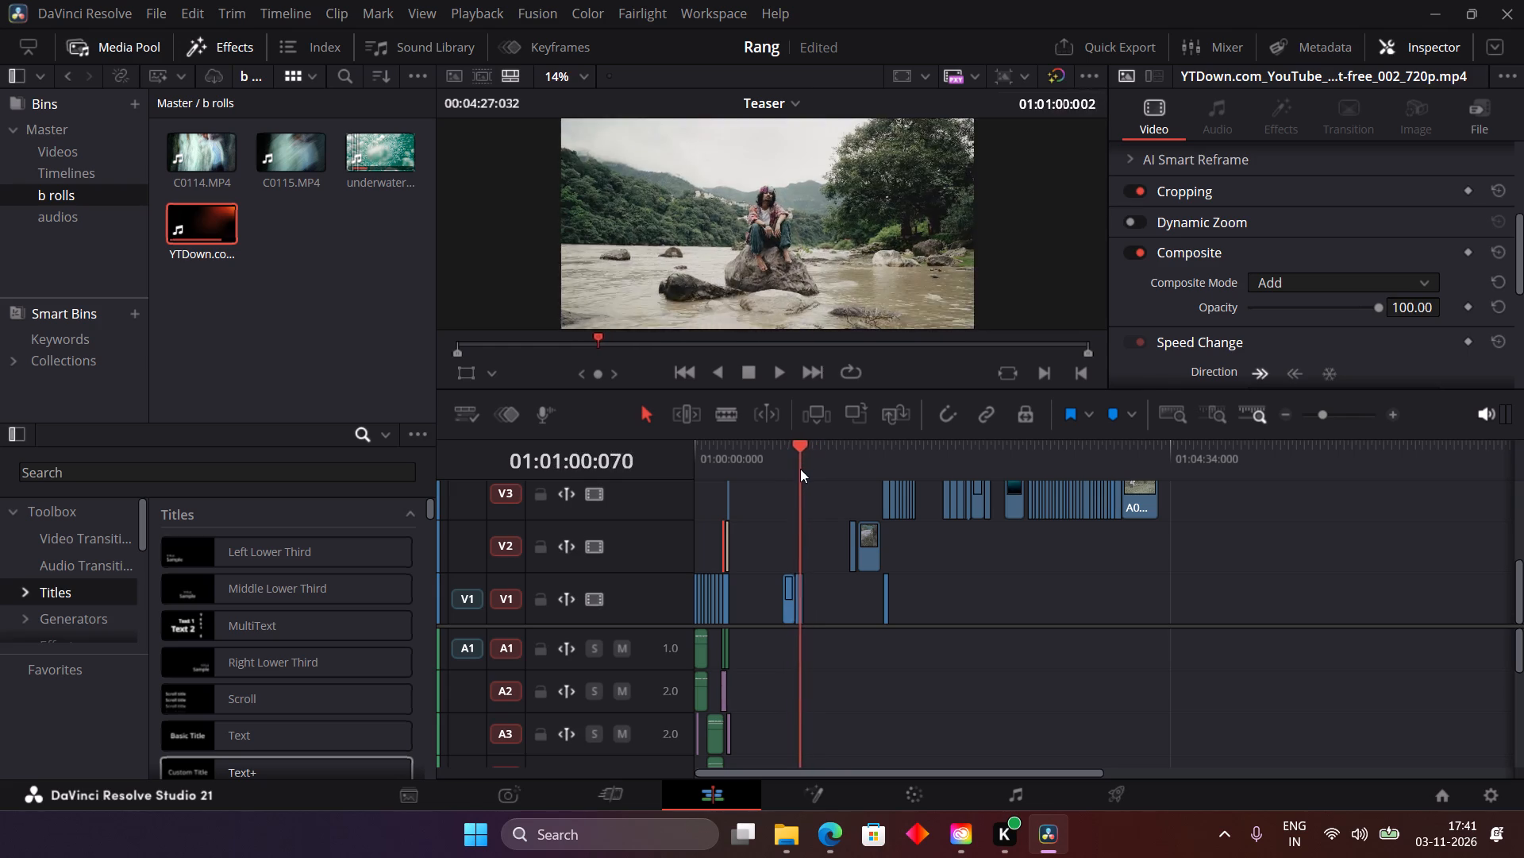
{"action": "left_click_drag", "start_coordinate": [800, 469], "coordinate": [798, 469]}
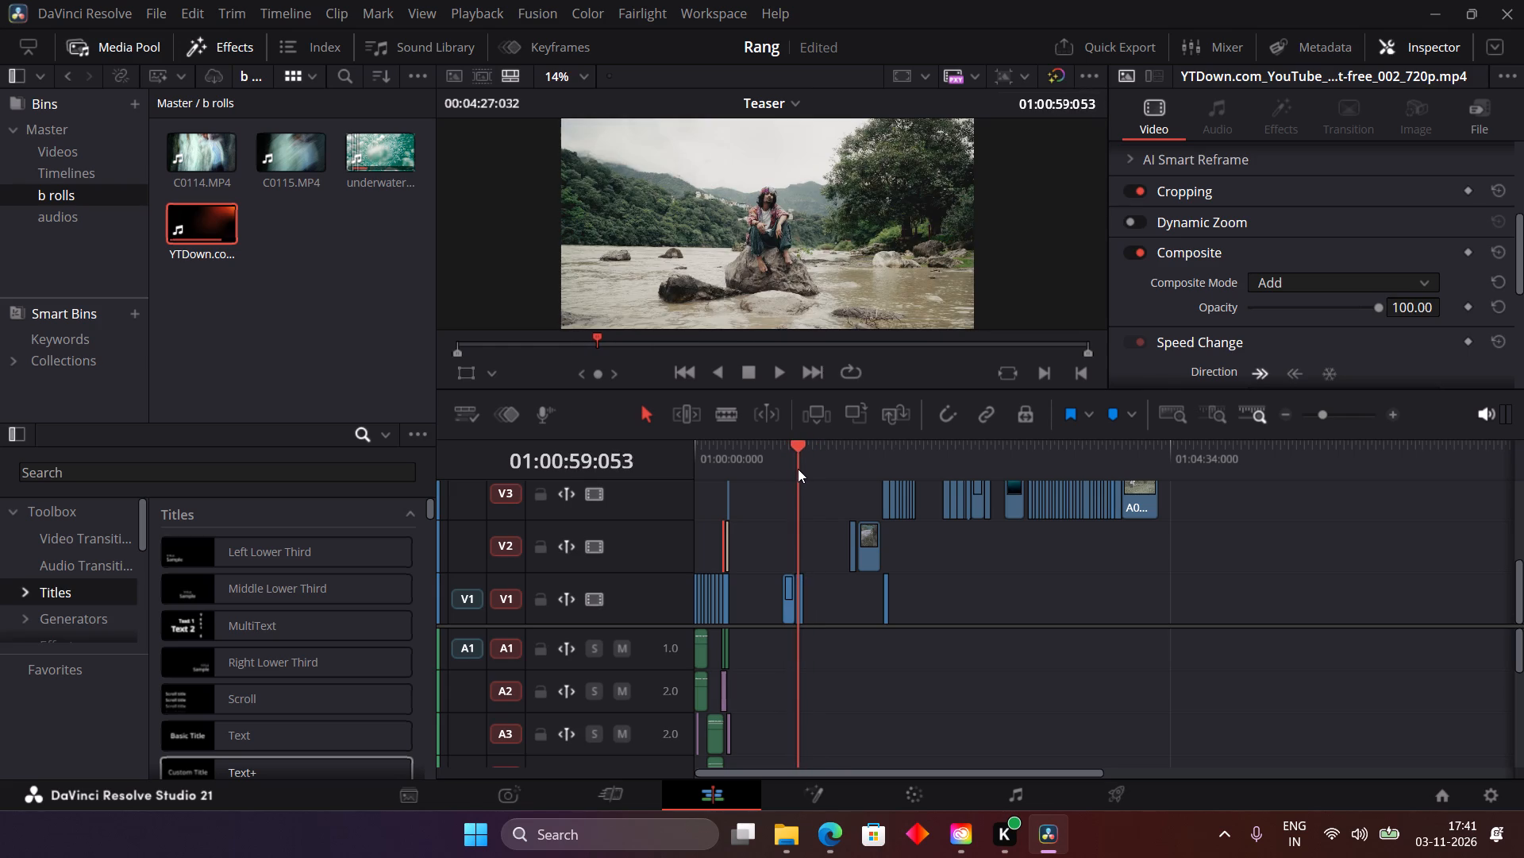
{"action": "left_click_drag", "start_coordinate": [798, 469], "coordinate": [806, 469]}
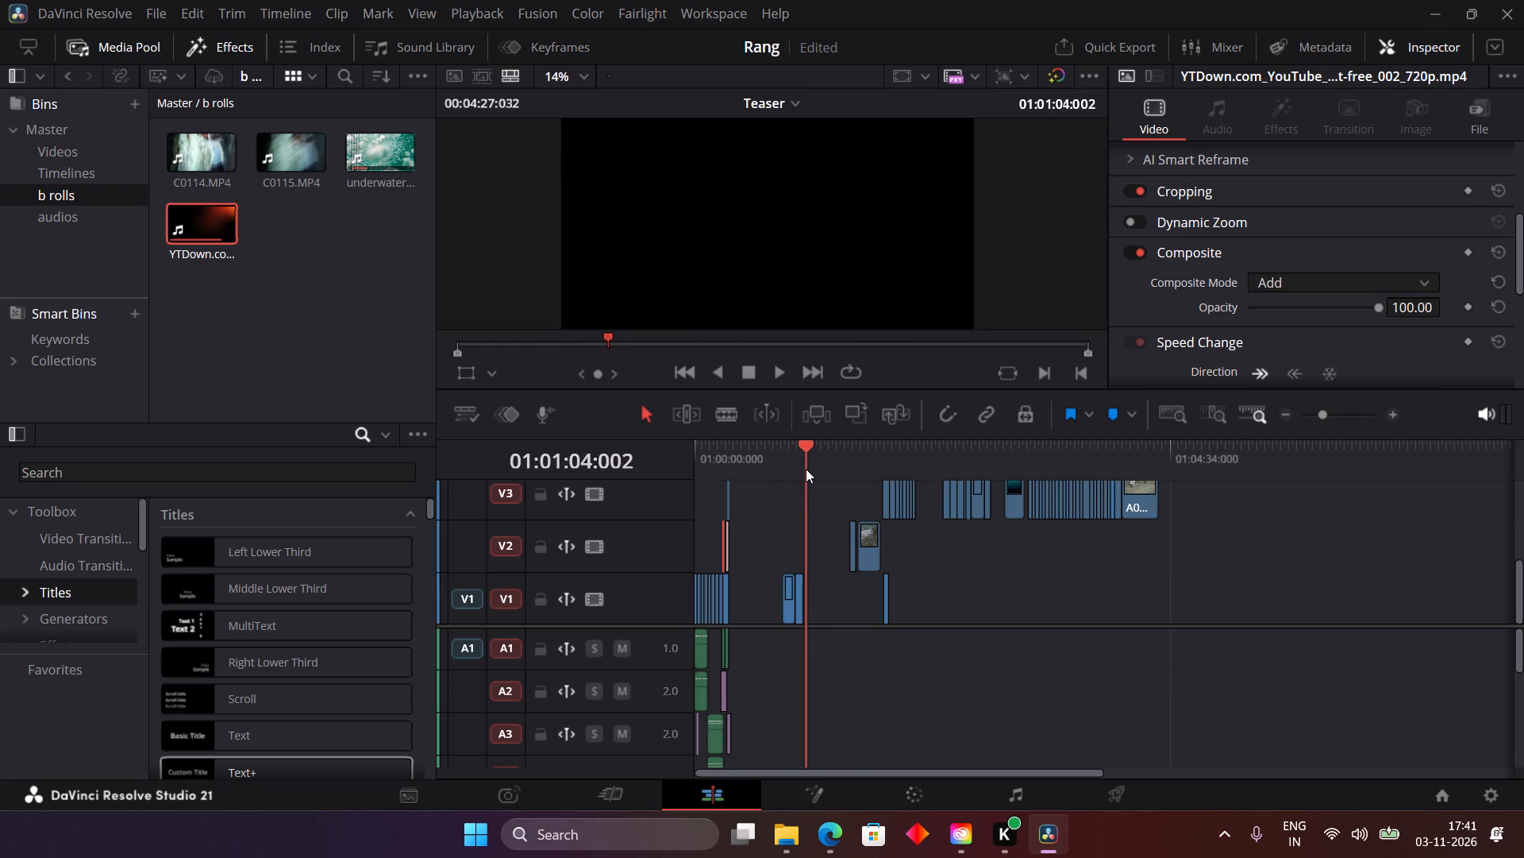
{"action": "left_click_drag", "start_coordinate": [806, 469], "coordinate": [793, 462]}
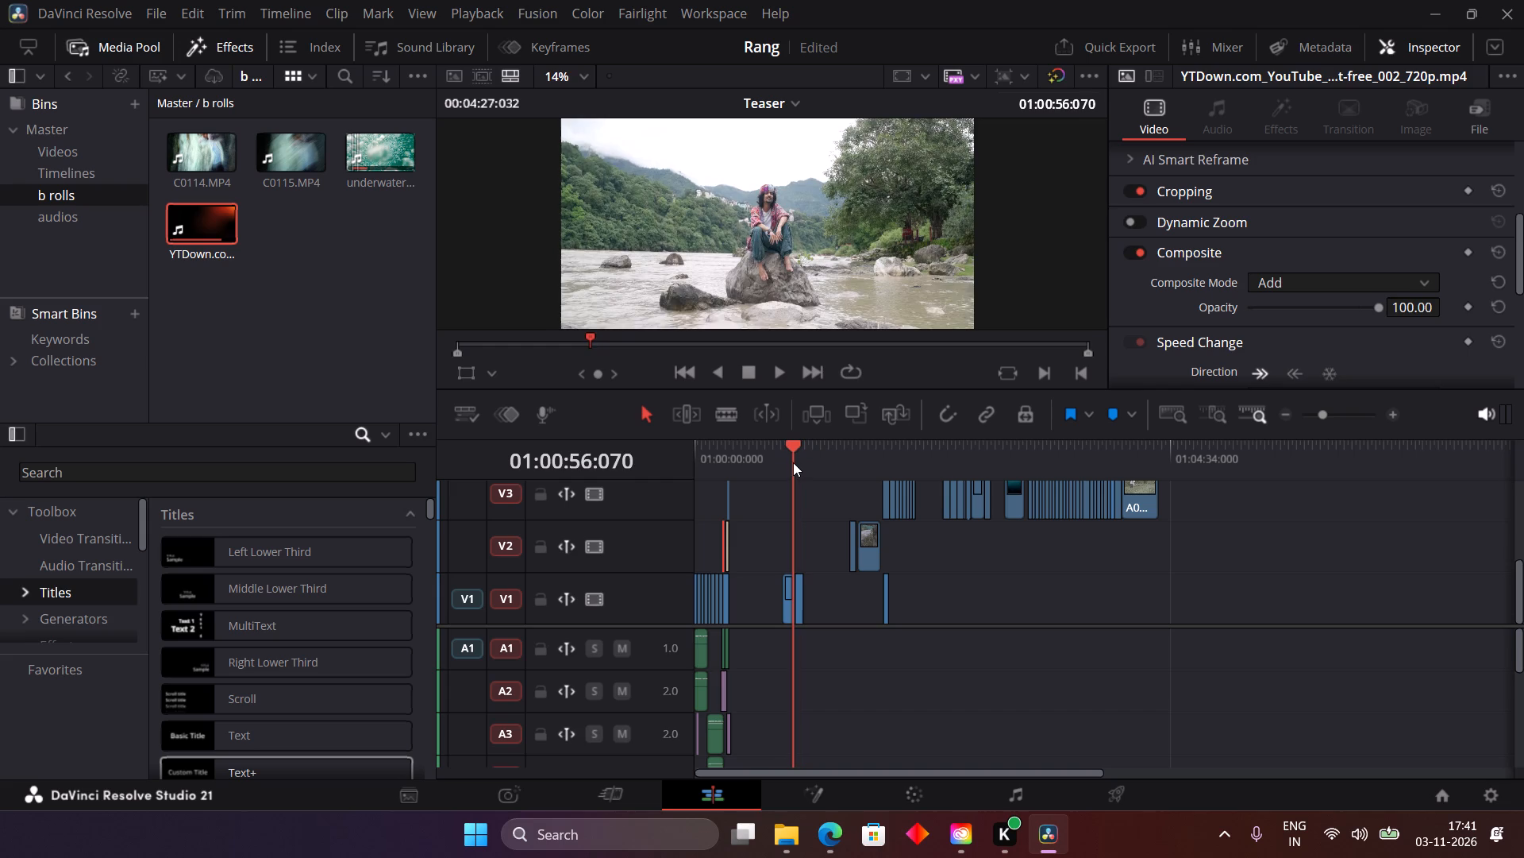
Skim the remaining spare clips on V2 and V3, from the anklet shots to the final painter shot A0….
{"action": "left_click_drag", "start_coordinate": [793, 462], "coordinate": [859, 462]}
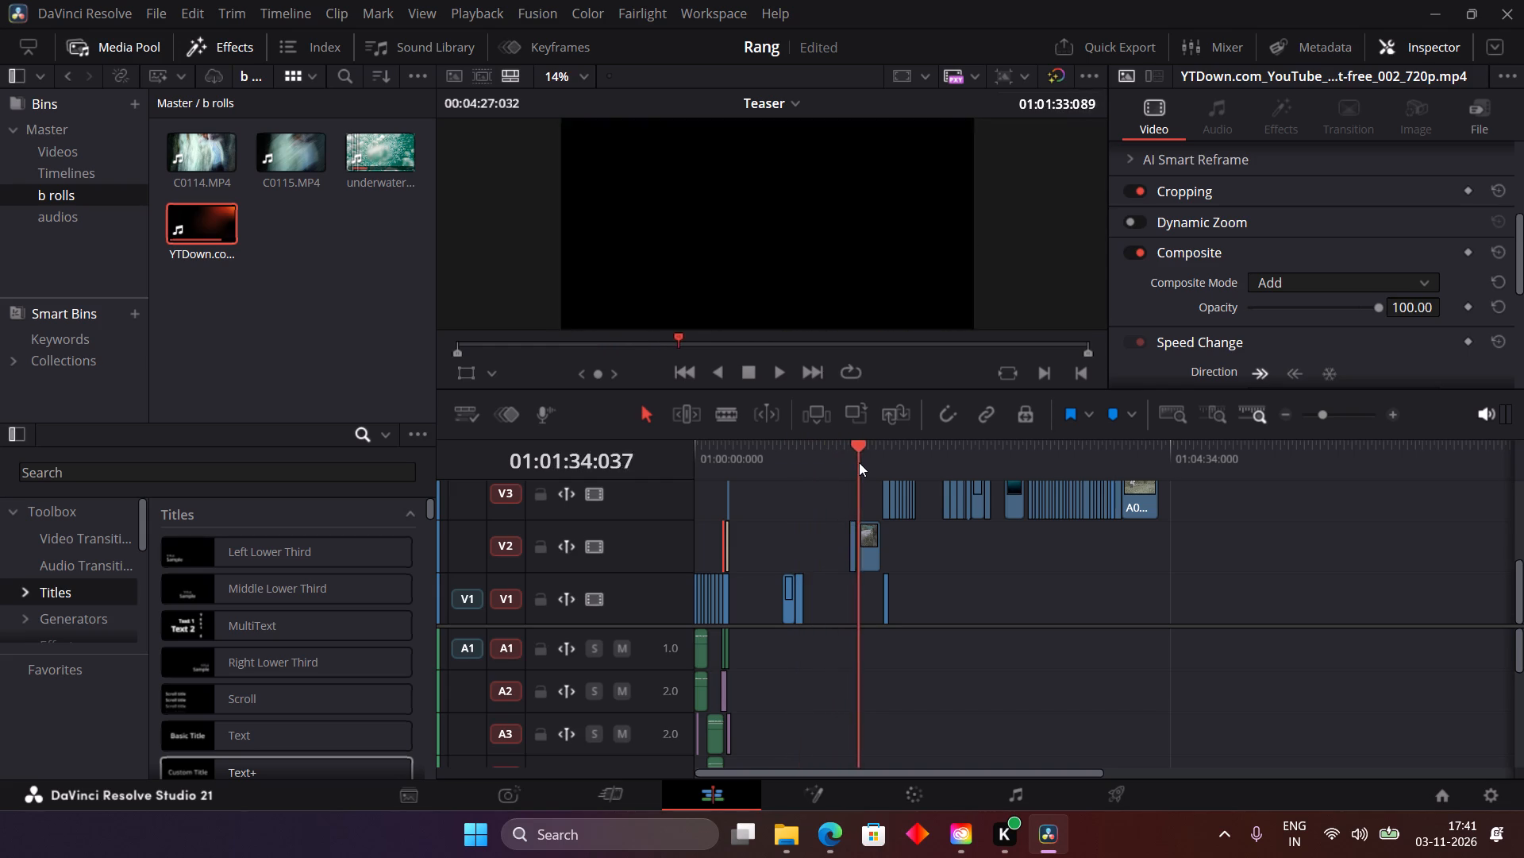
{"action": "left_click_drag", "start_coordinate": [859, 462], "coordinate": [902, 466]}
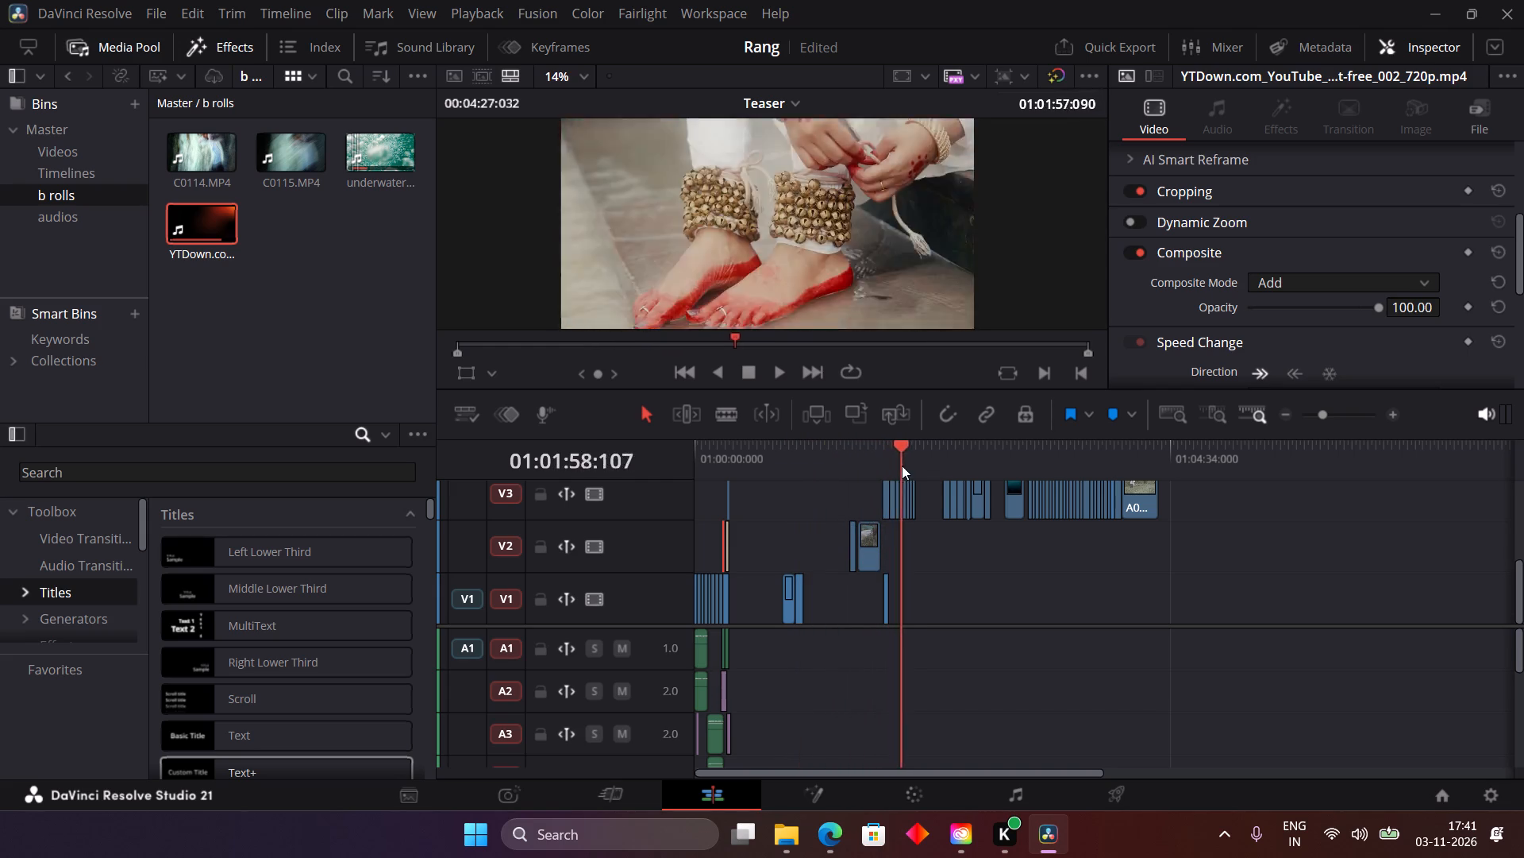
{"action": "left_click_drag", "start_coordinate": [902, 466], "coordinate": [986, 469]}
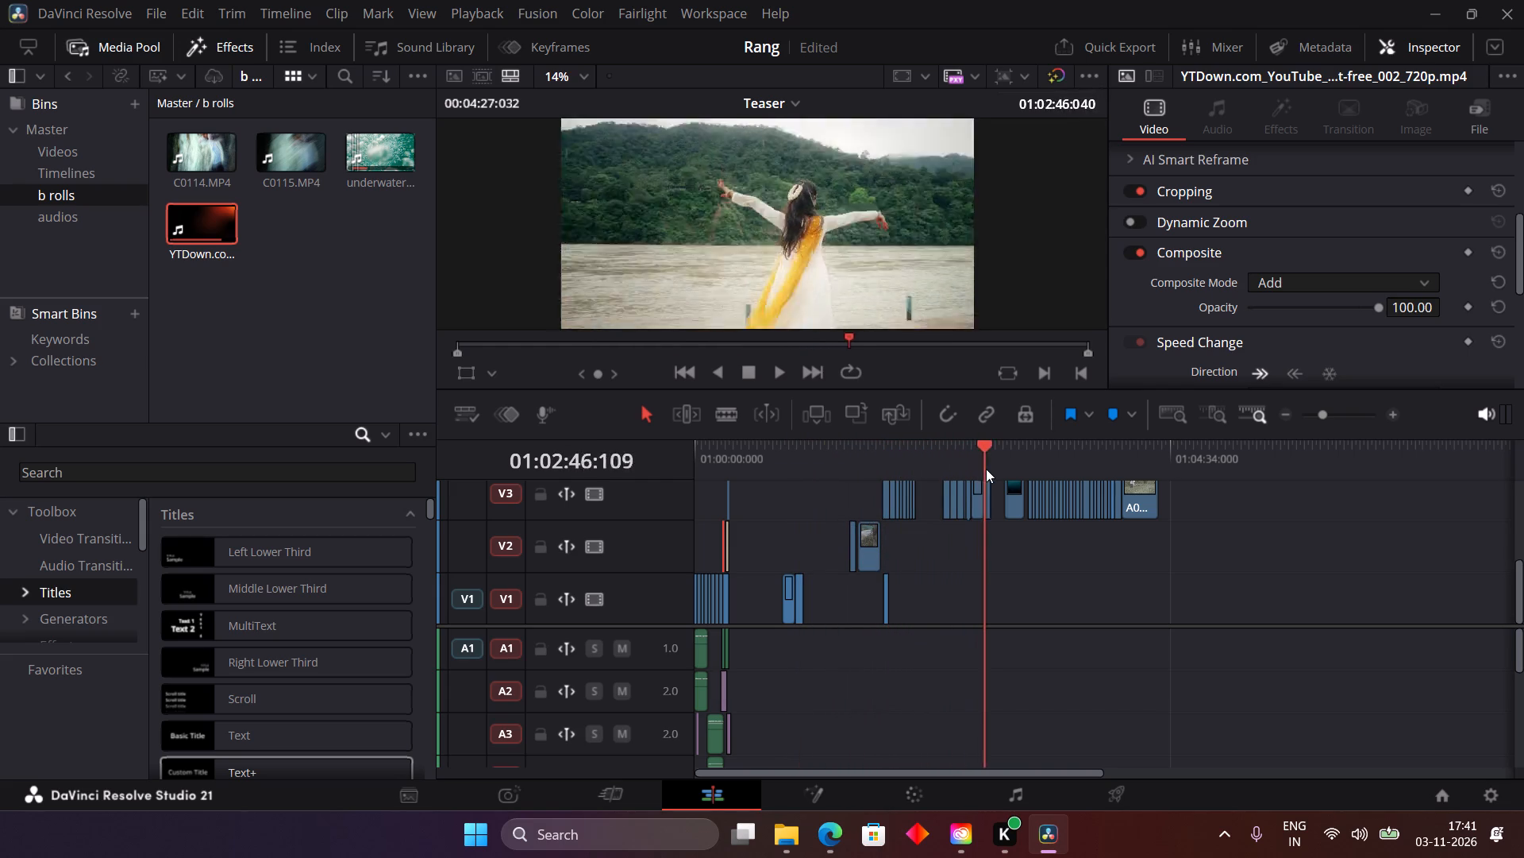
{"action": "left_click_drag", "start_coordinate": [986, 469], "coordinate": [1056, 466]}
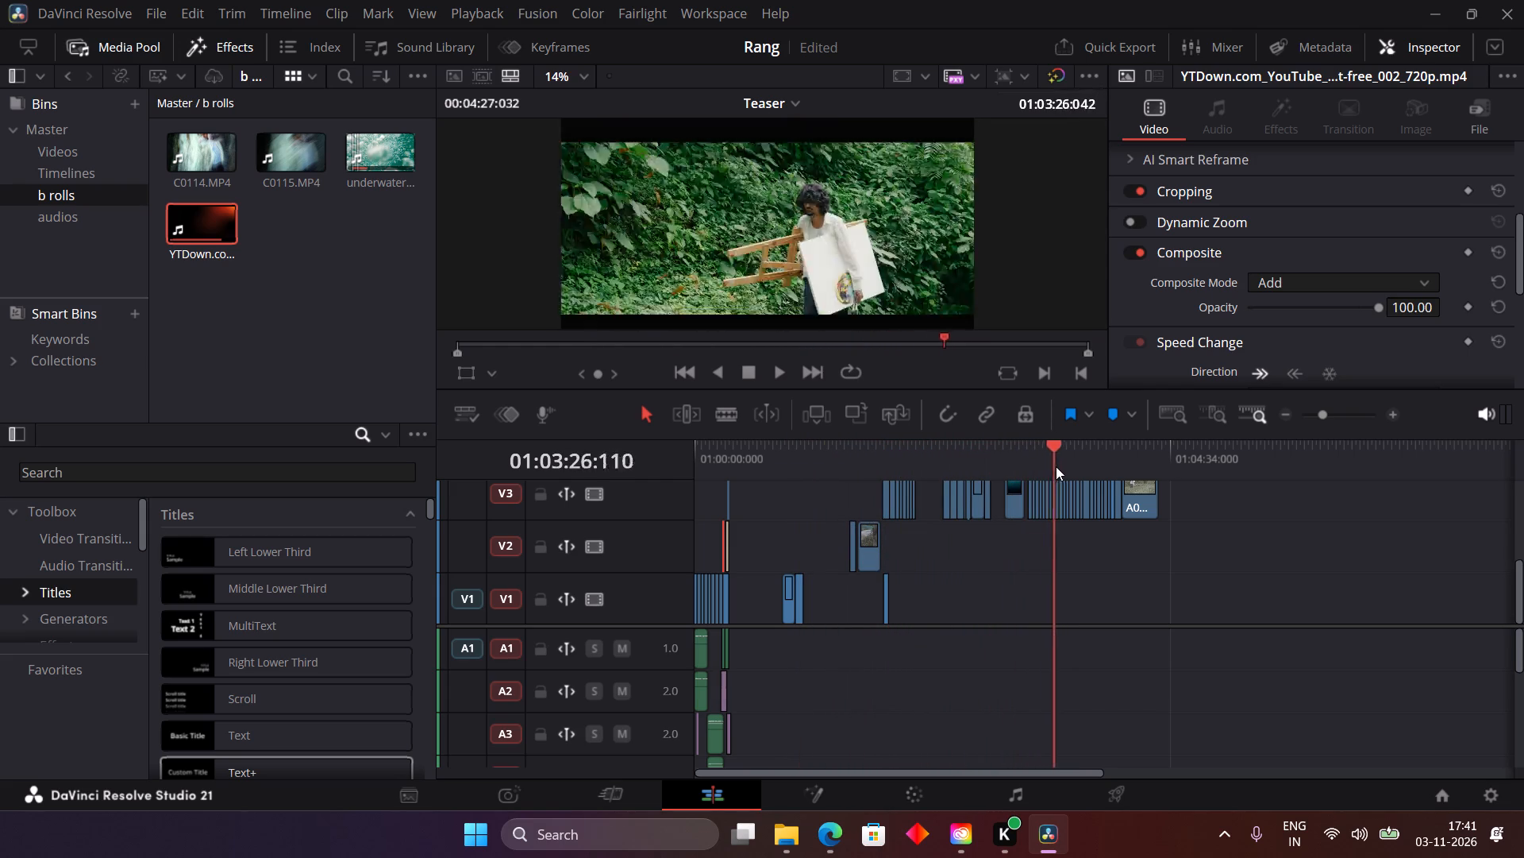
{"action": "left_click_drag", "start_coordinate": [1056, 466], "coordinate": [1033, 478]}
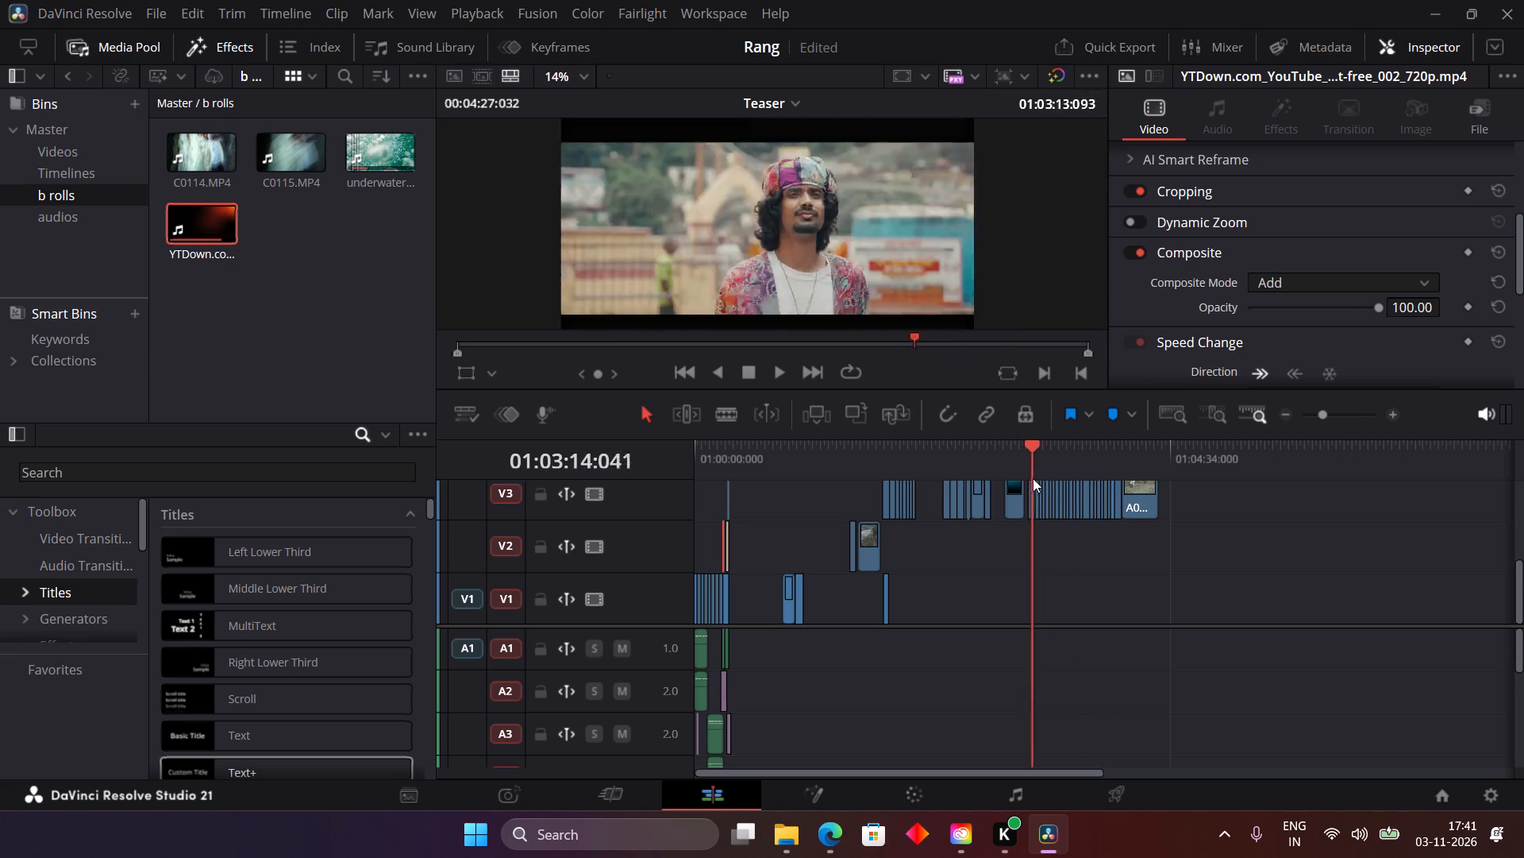
{"action": "left_click_drag", "start_coordinate": [1033, 478], "coordinate": [1027, 485]}
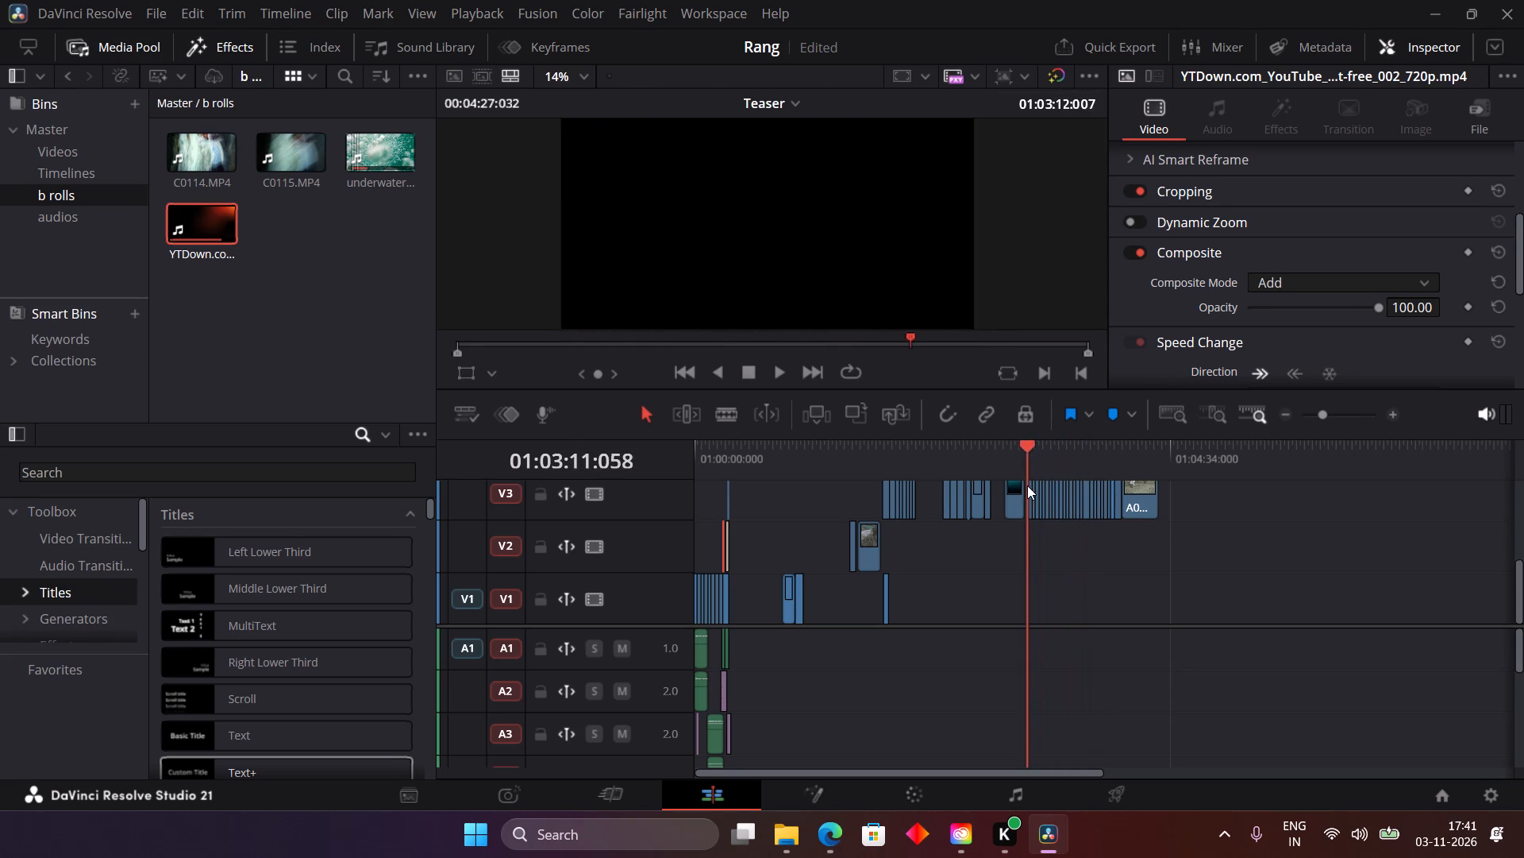
{"action": "left_click_drag", "start_coordinate": [1027, 485], "coordinate": [1010, 518]}
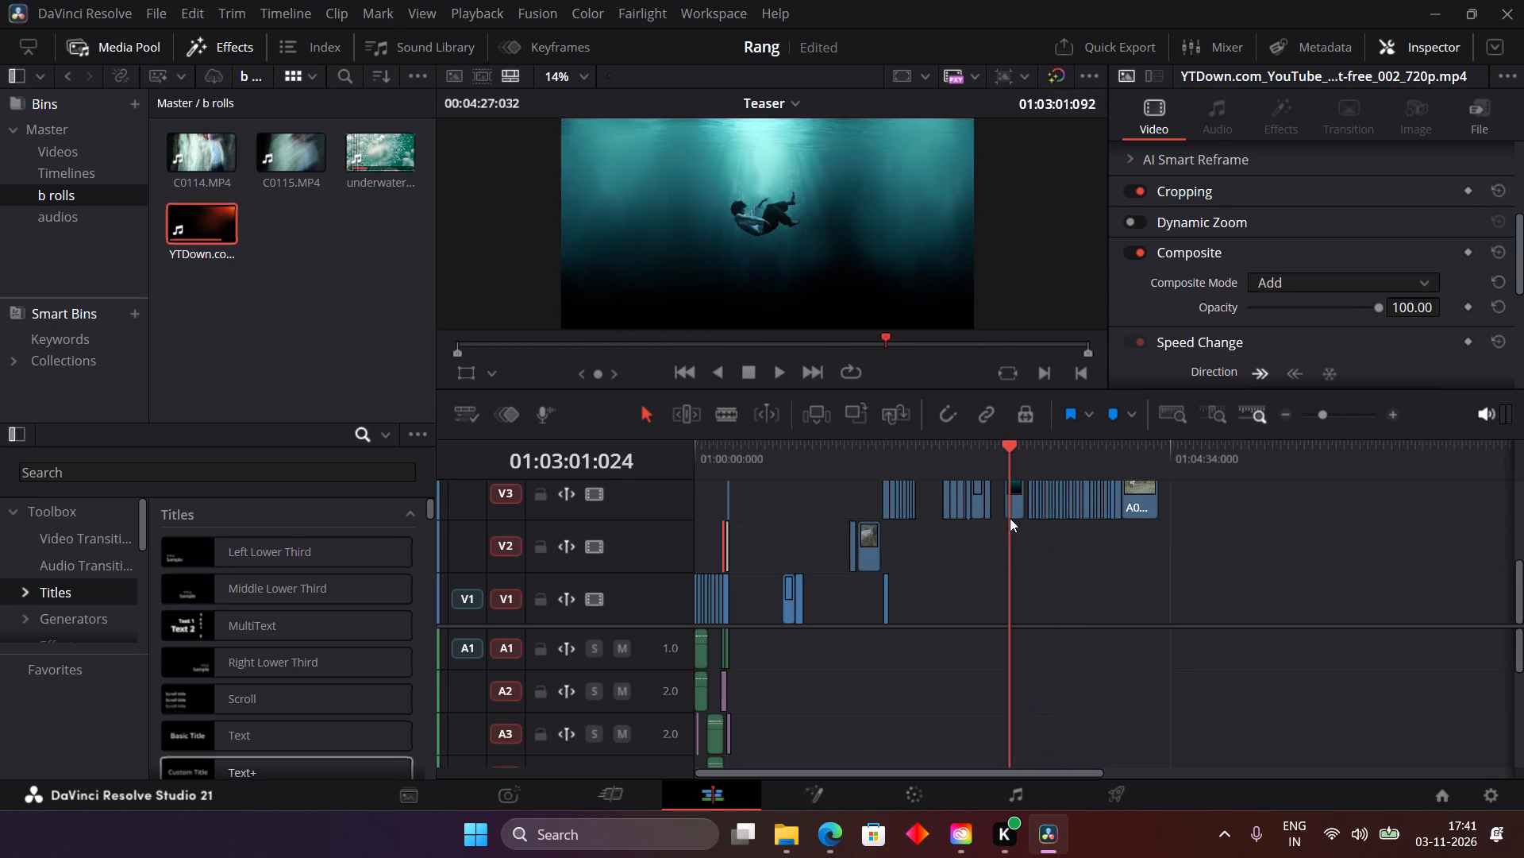
{"action": "left_click_drag", "start_coordinate": [1010, 518], "coordinate": [977, 511]}
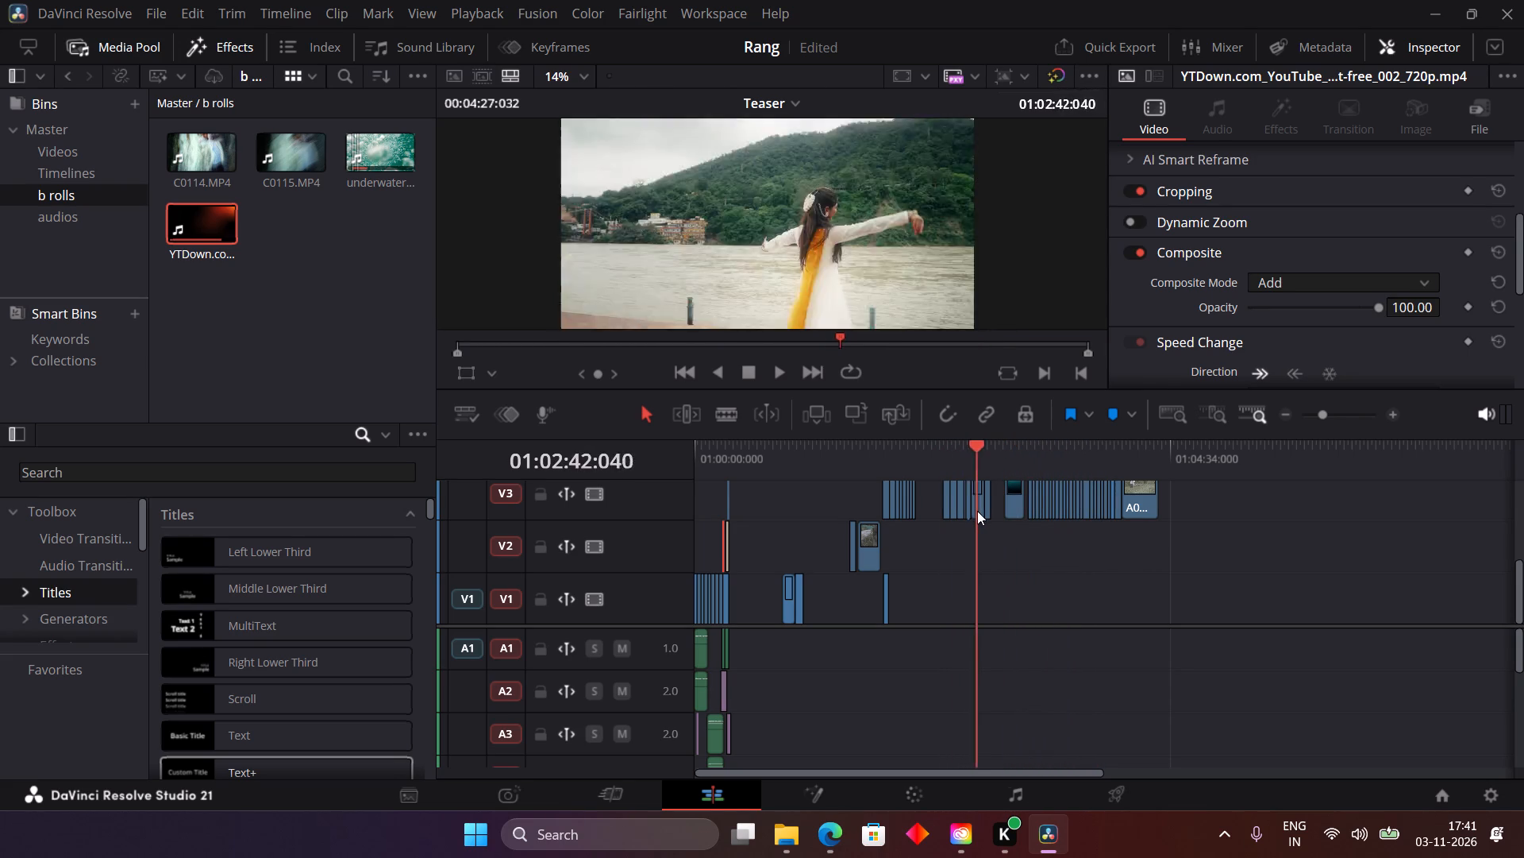
{"action": "left_click_drag", "start_coordinate": [977, 511], "coordinate": [1036, 518]}
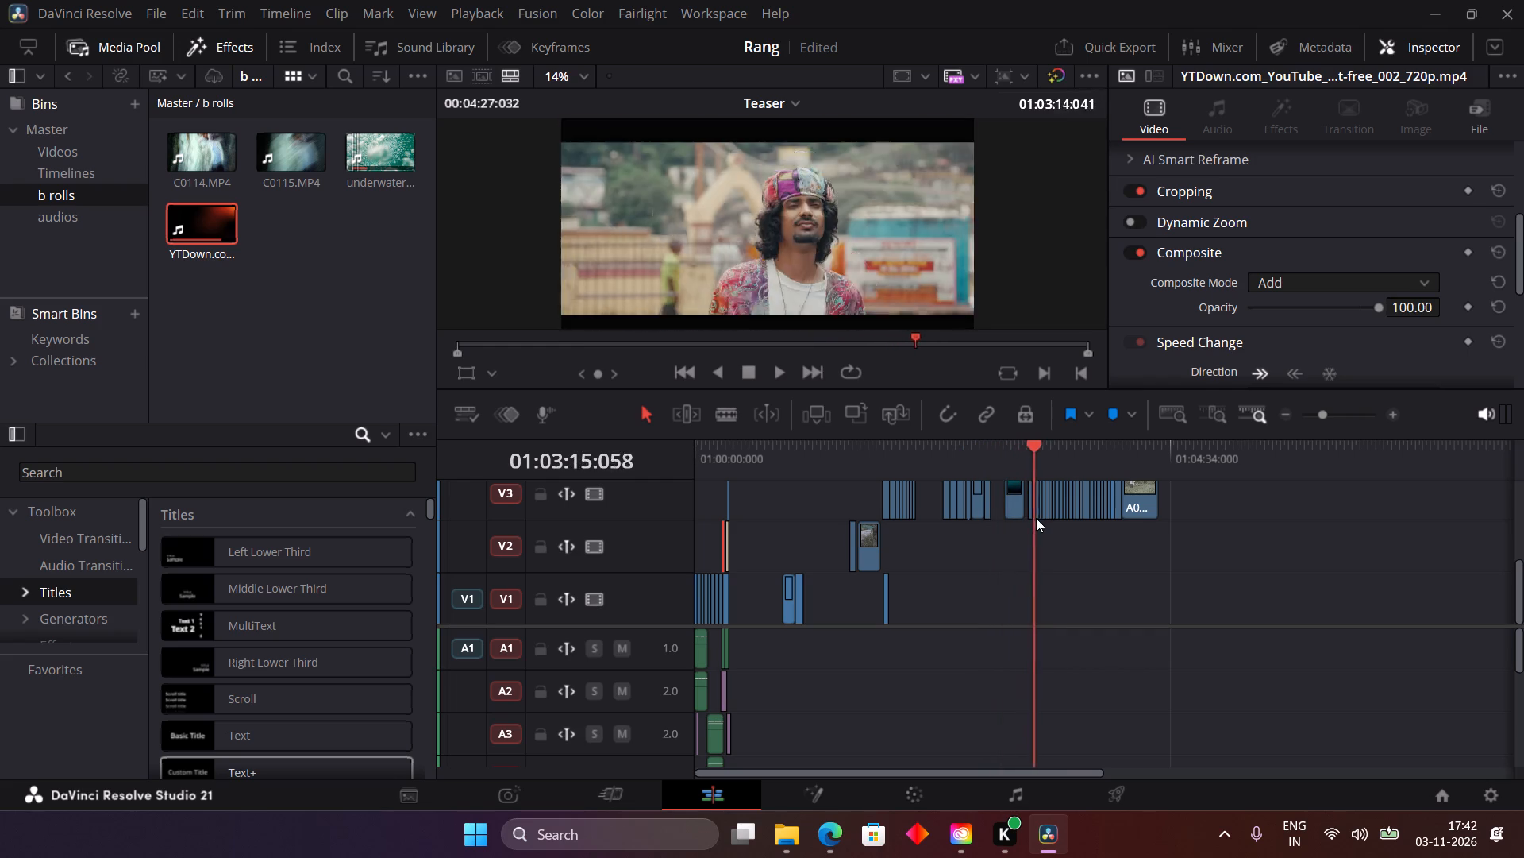
{"action": "left_click_drag", "start_coordinate": [1036, 518], "coordinate": [1080, 512]}
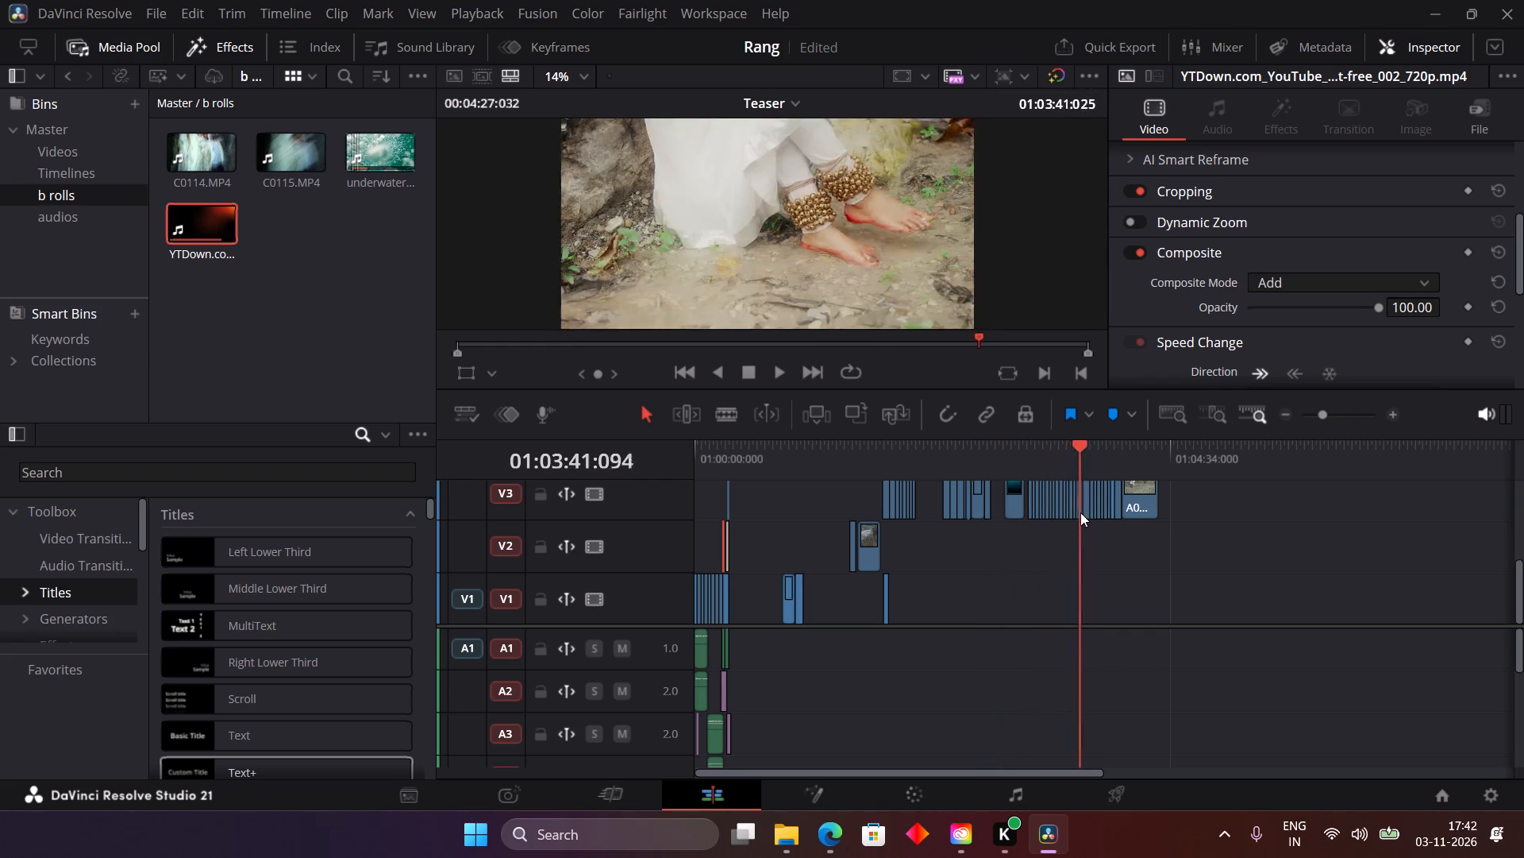
{"action": "left_click_drag", "start_coordinate": [1080, 512], "coordinate": [1126, 509]}
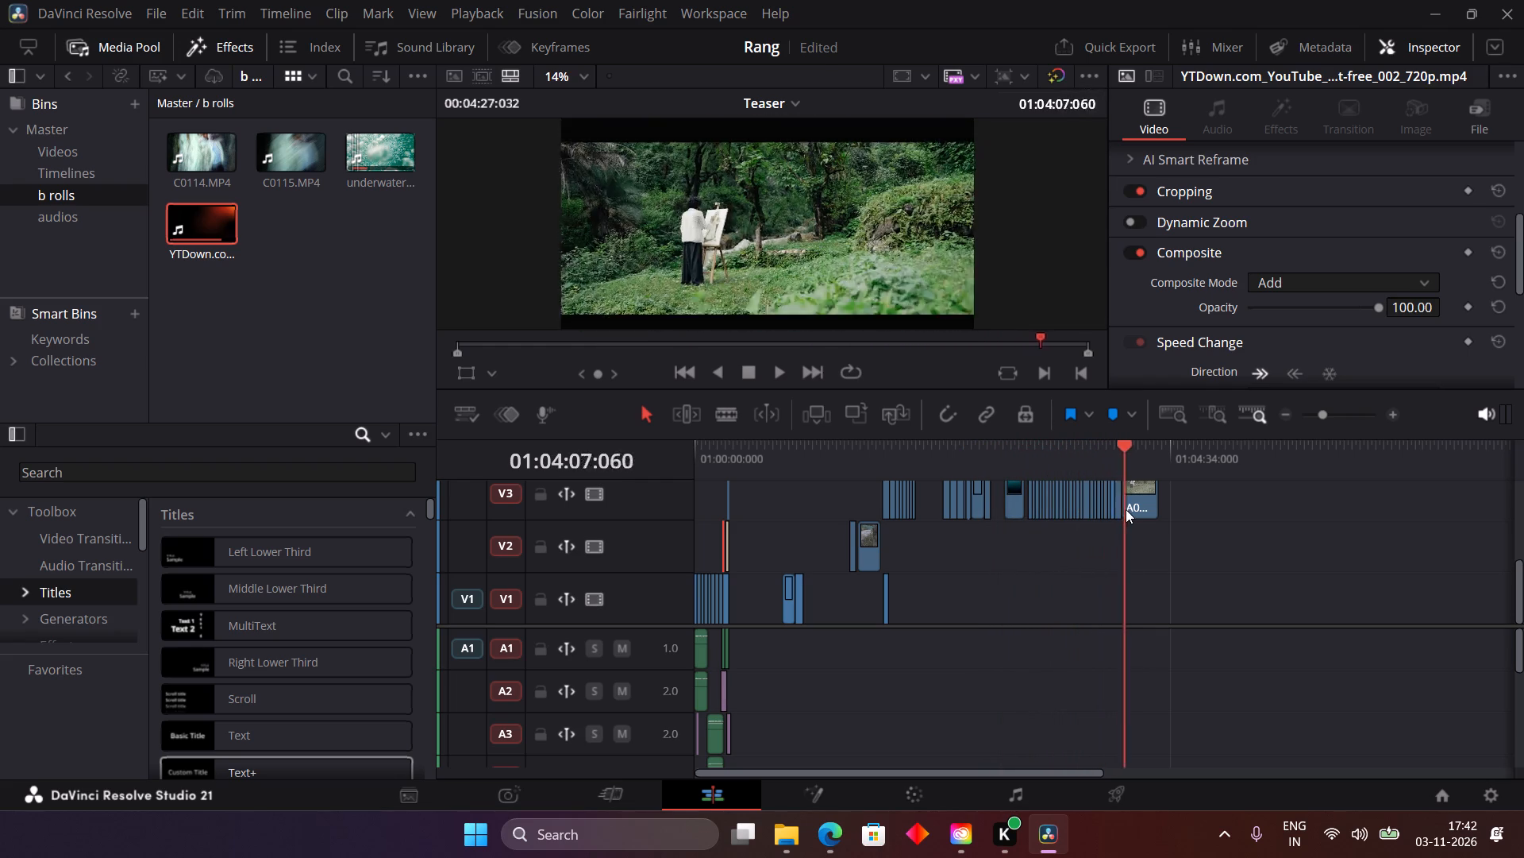
{"action": "left_click_drag", "start_coordinate": [1126, 509], "coordinate": [1099, 506]}
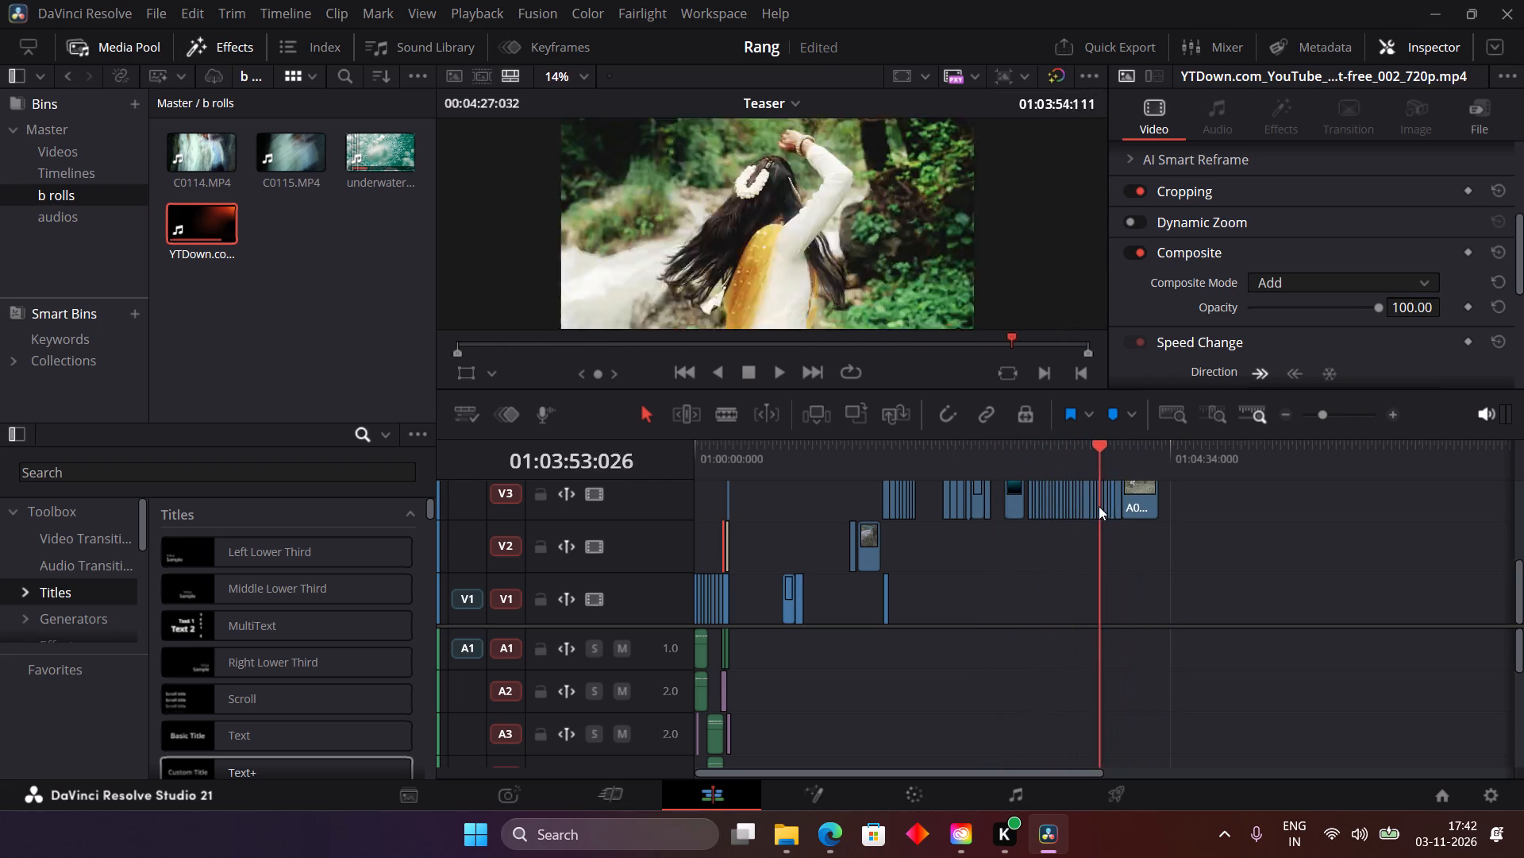
{"action": "left_click_drag", "start_coordinate": [1099, 506], "coordinate": [1122, 508]}
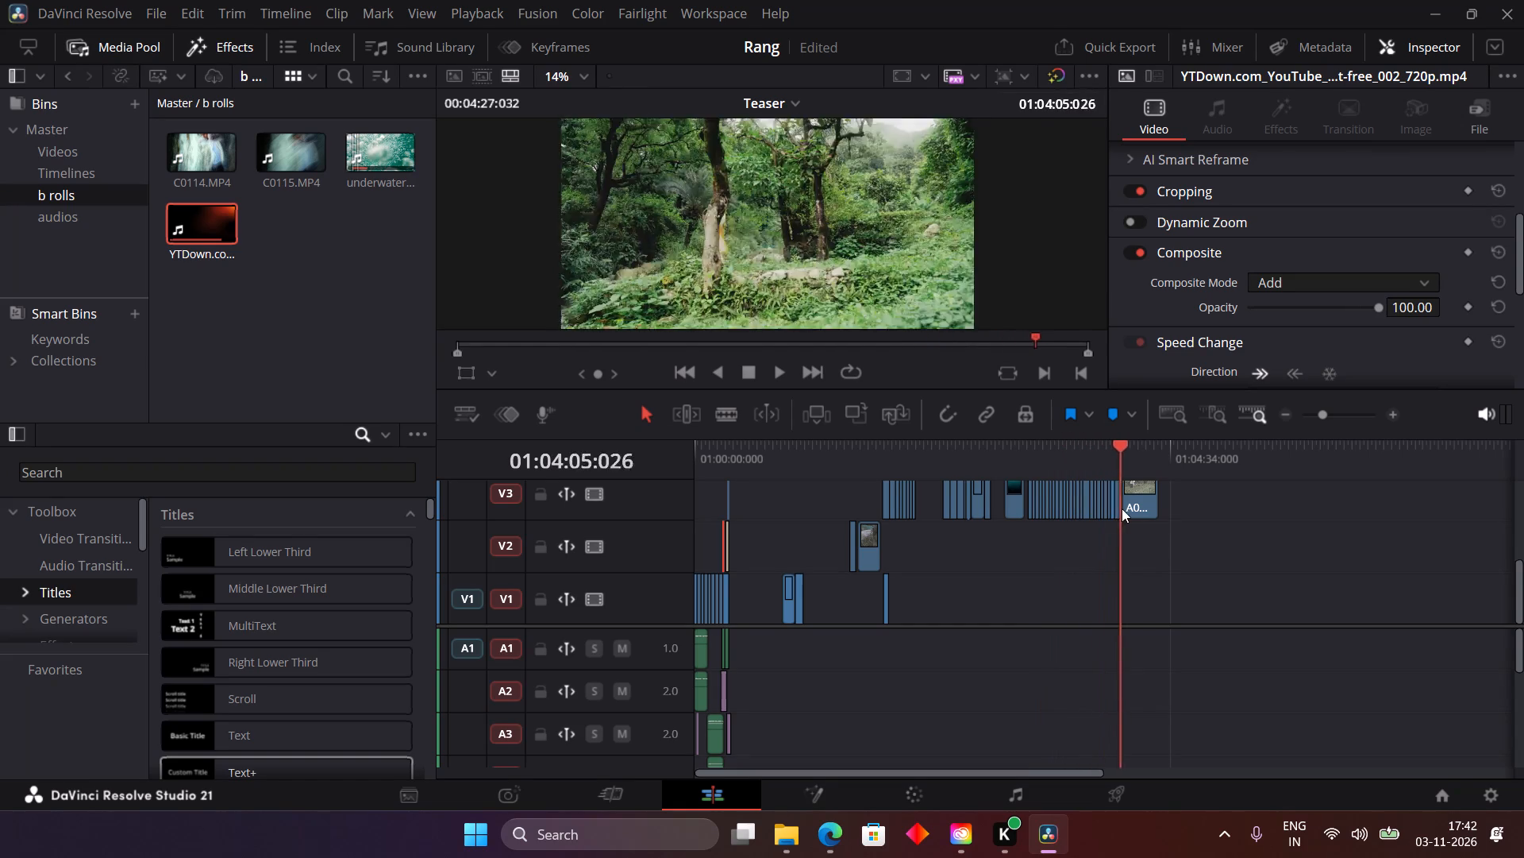
{"action": "left_click_drag", "start_coordinate": [1122, 508], "coordinate": [1088, 509]}
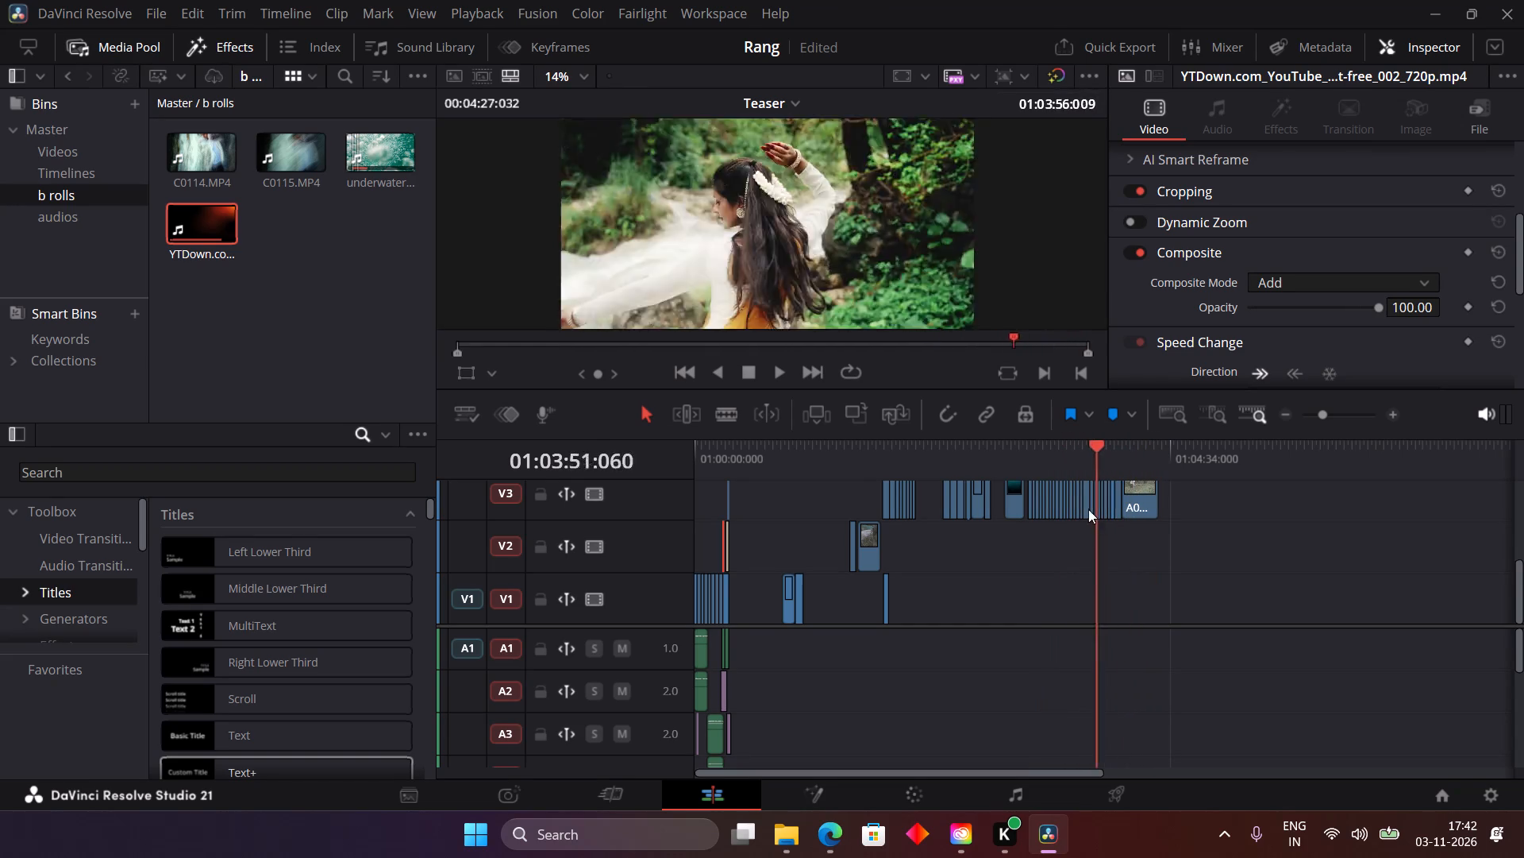
{"action": "left_click_drag", "start_coordinate": [1088, 509], "coordinate": [1071, 516]}
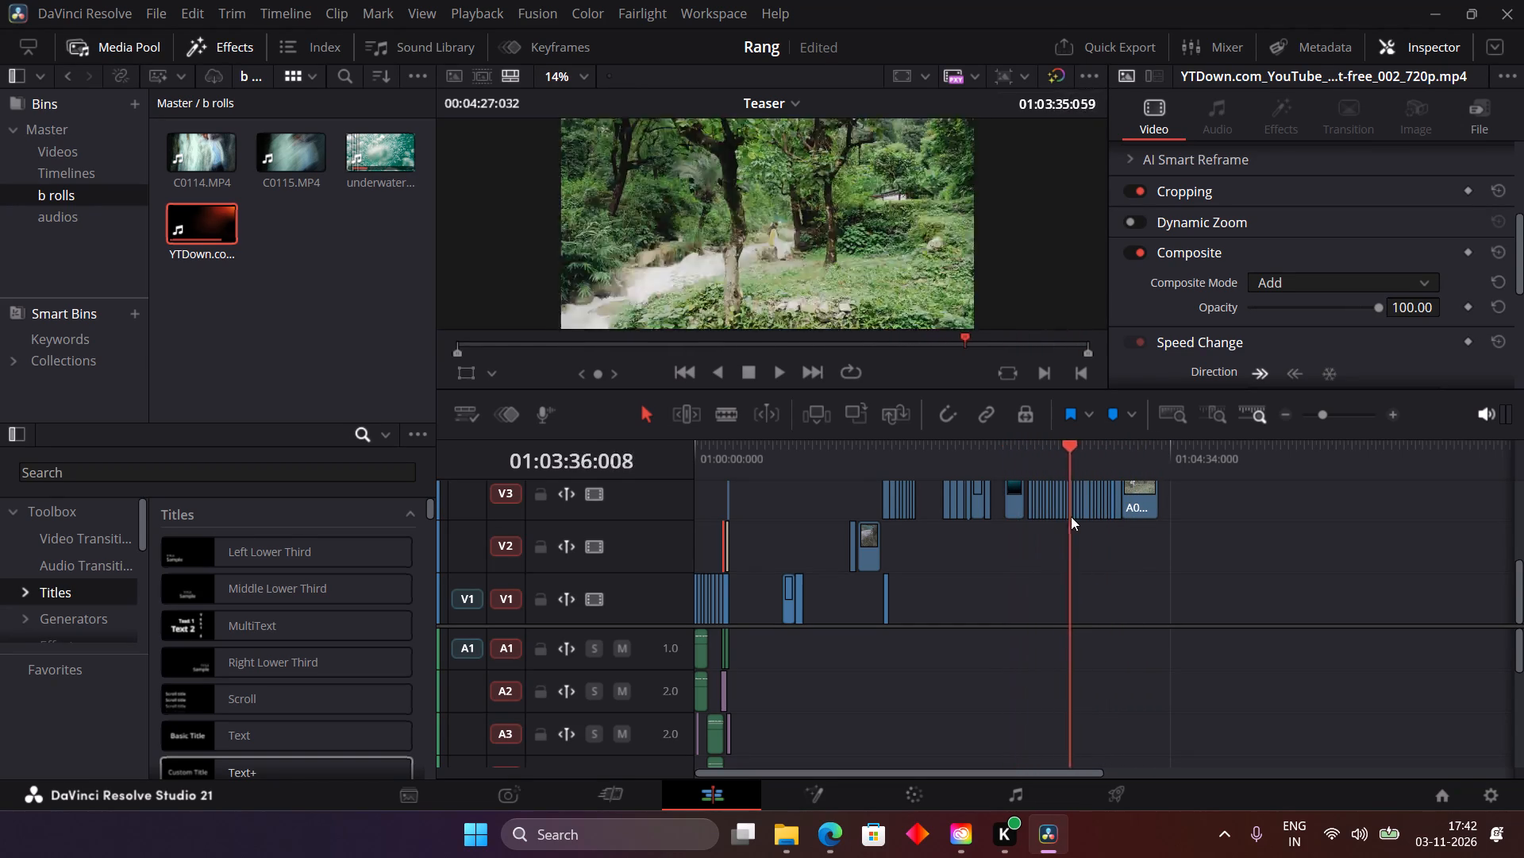
{"action": "left_click_drag", "start_coordinate": [1071, 516], "coordinate": [1148, 516]}
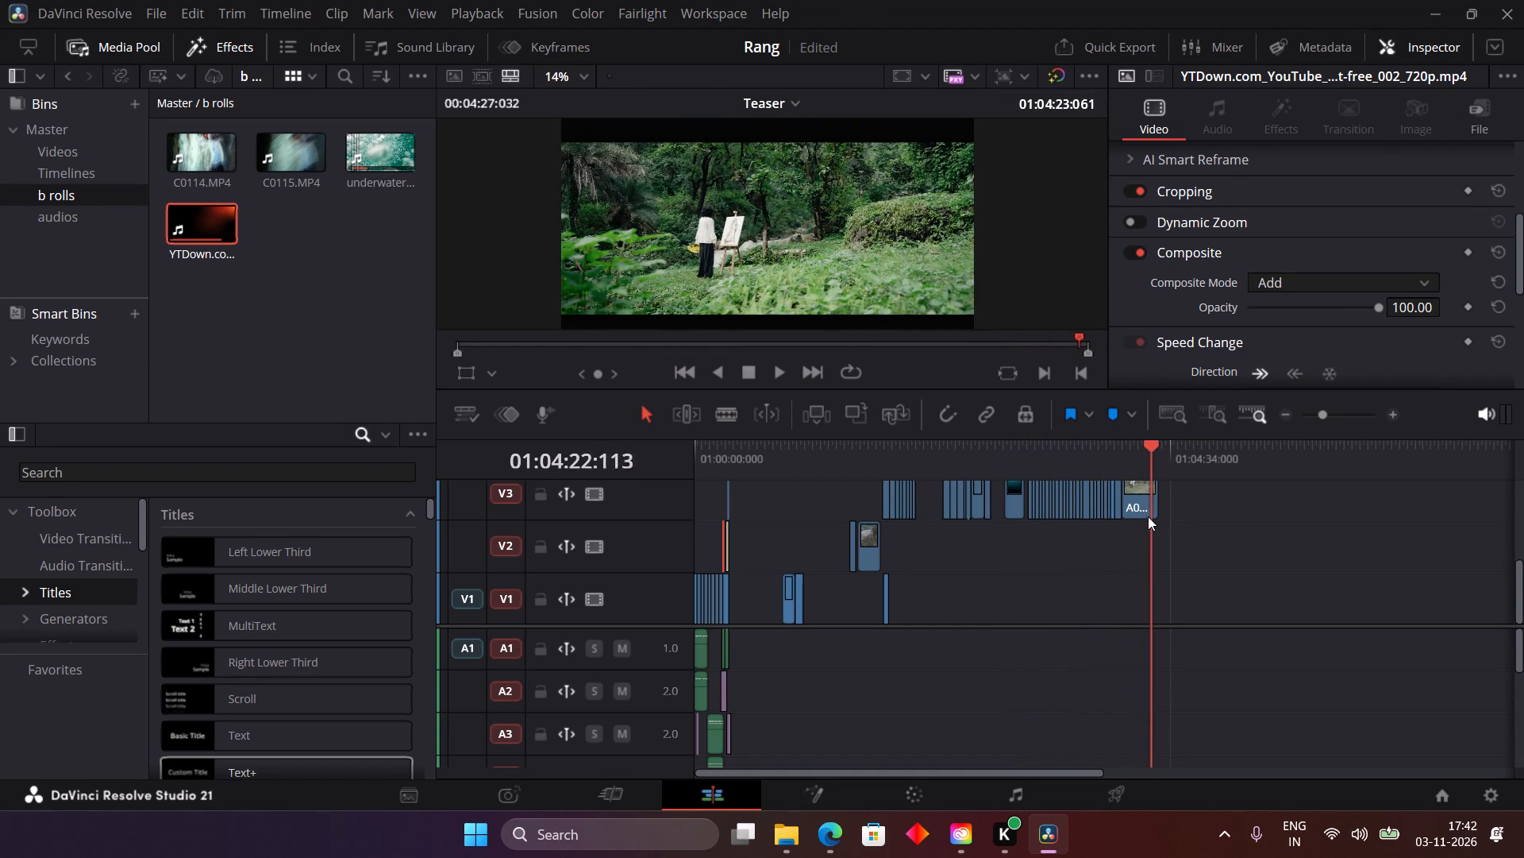
{"action": "left_click_drag", "start_coordinate": [1148, 516], "coordinate": [1057, 529]}
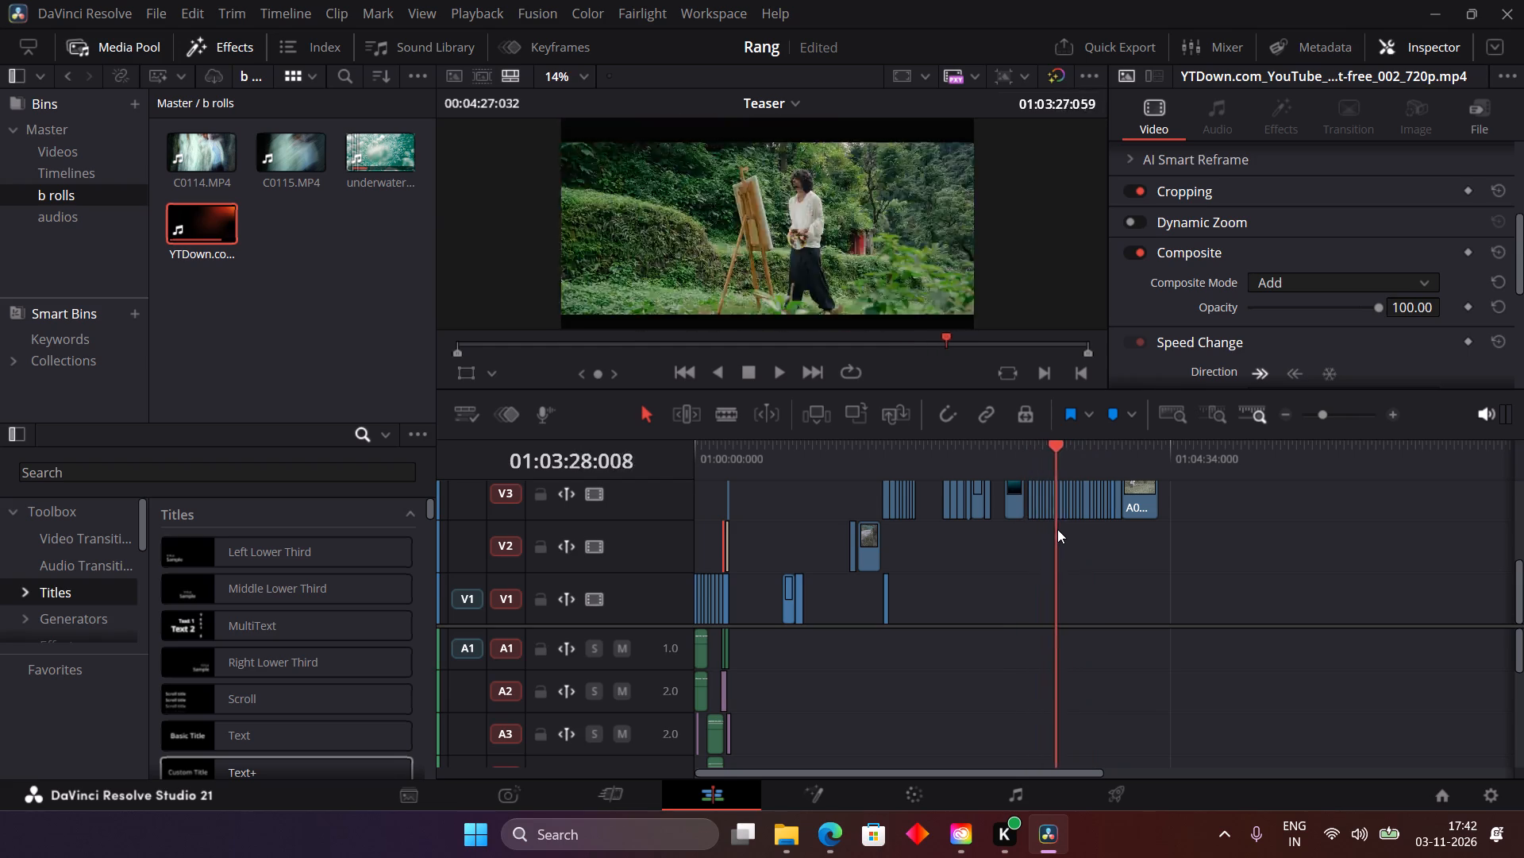
{"action": "left_click_drag", "start_coordinate": [1057, 529], "coordinate": [1027, 534]}
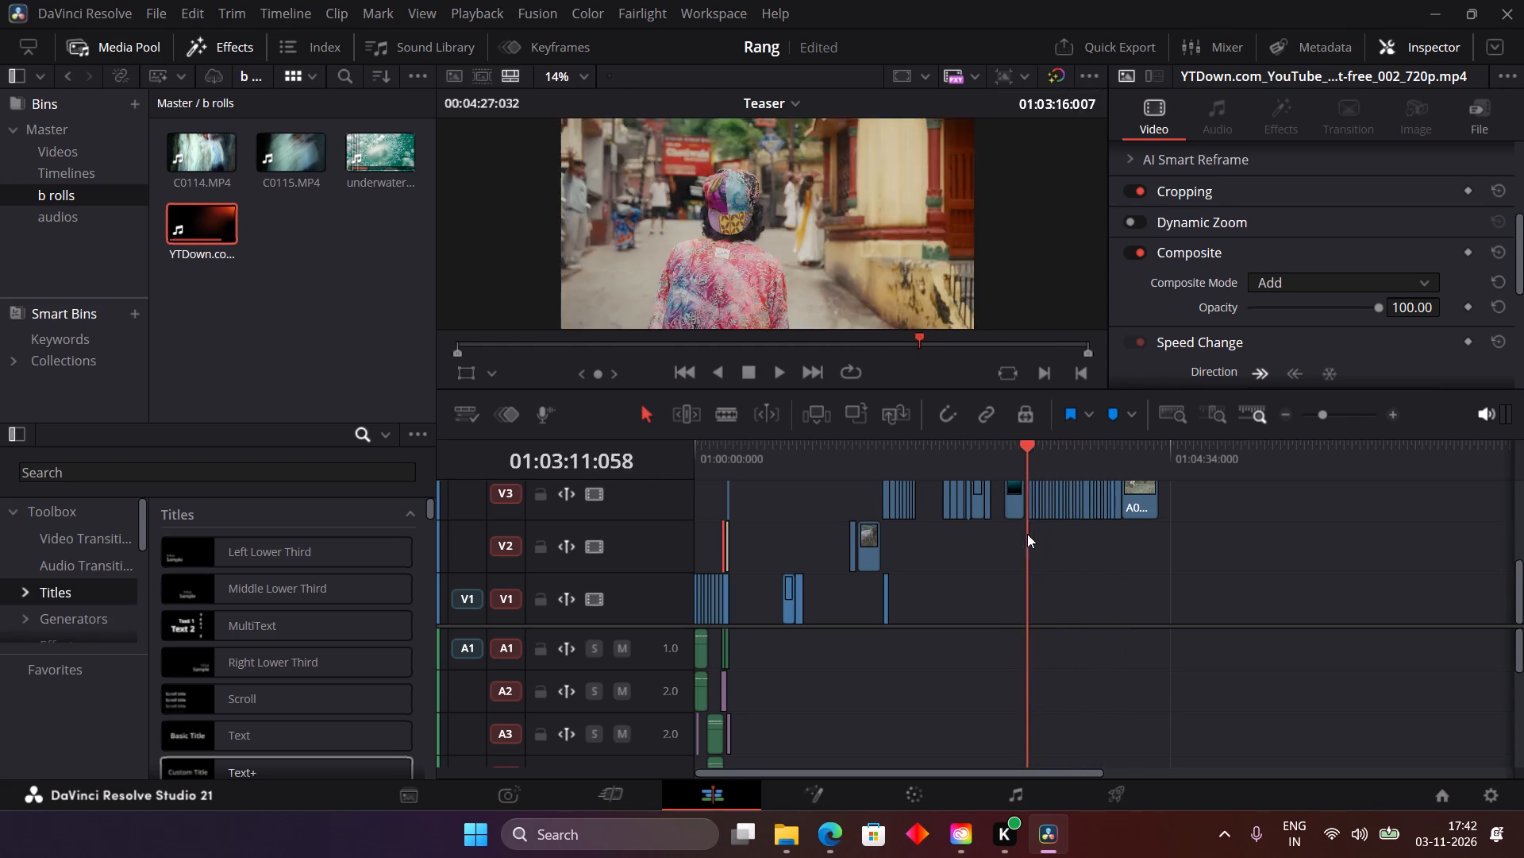
{"action": "left_click_drag", "start_coordinate": [1027, 534], "coordinate": [658, 553]}
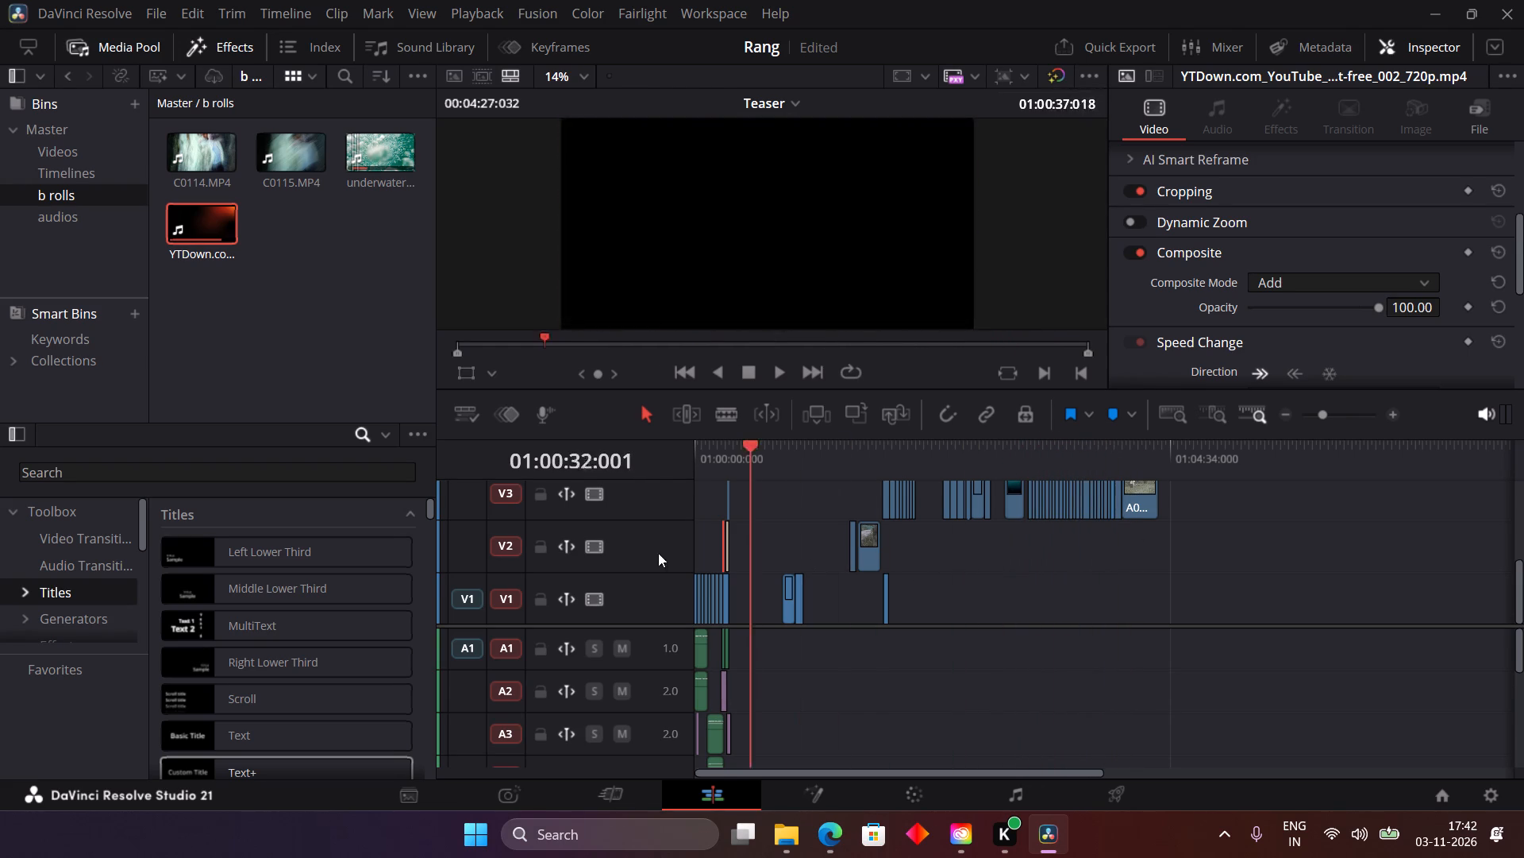
Return the playhead to the 05/11/2026 title in the teaser and save the Rang project.
{"action": "left_click_drag", "start_coordinate": [658, 553], "coordinate": [728, 531]}
{"action": "key", "text": "ctrl+equal"}
{"action": "key", "text": "ctrl+equal"}
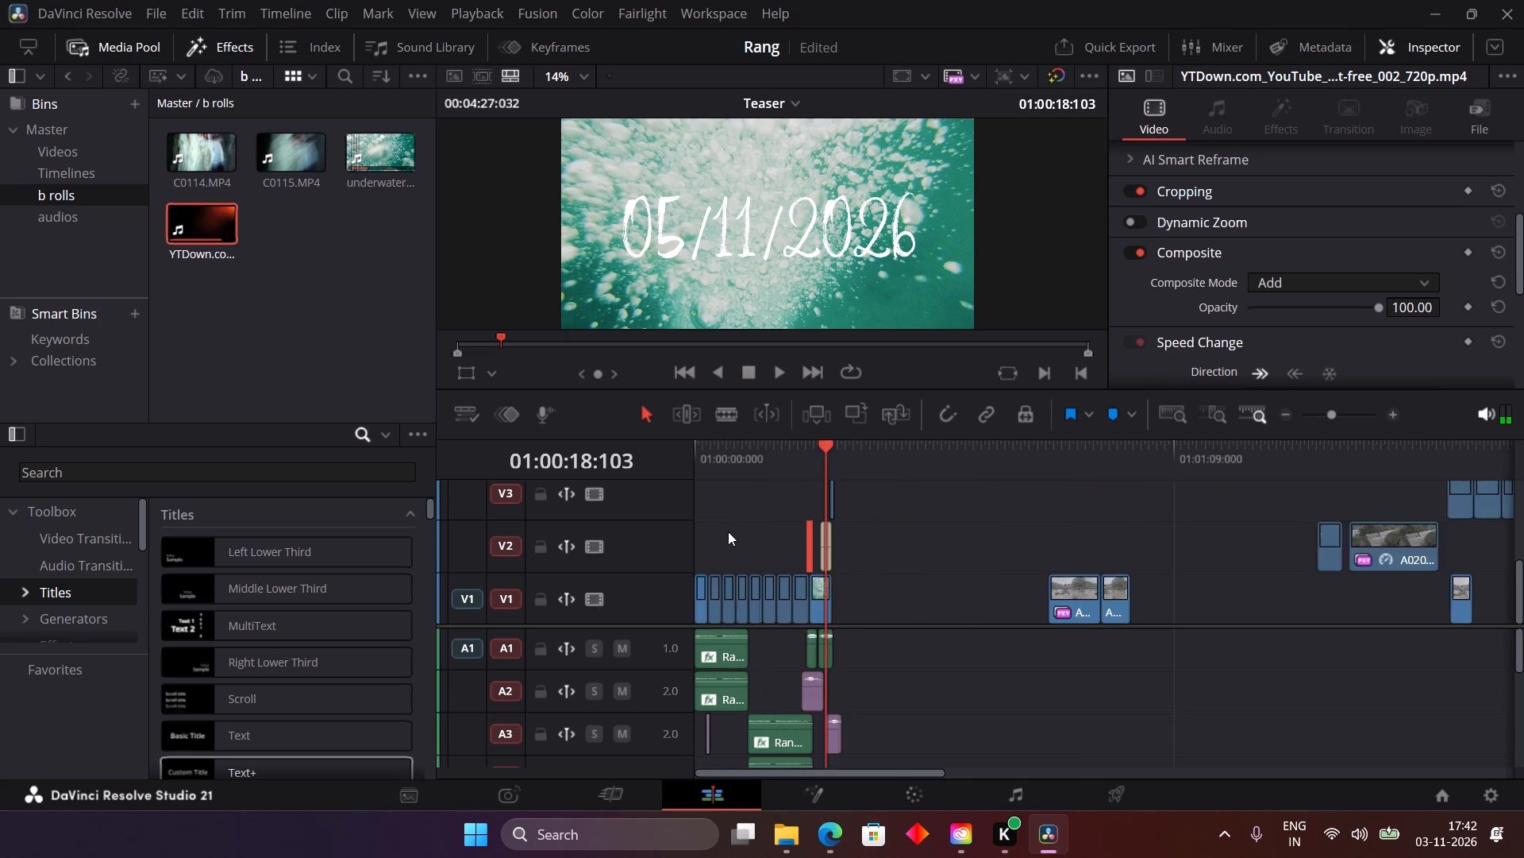
{"action": "key", "text": "ctrl+equal"}
{"action": "key", "text": "ctrl+equal"}
{"action": "key", "text": "ctrl+s"}
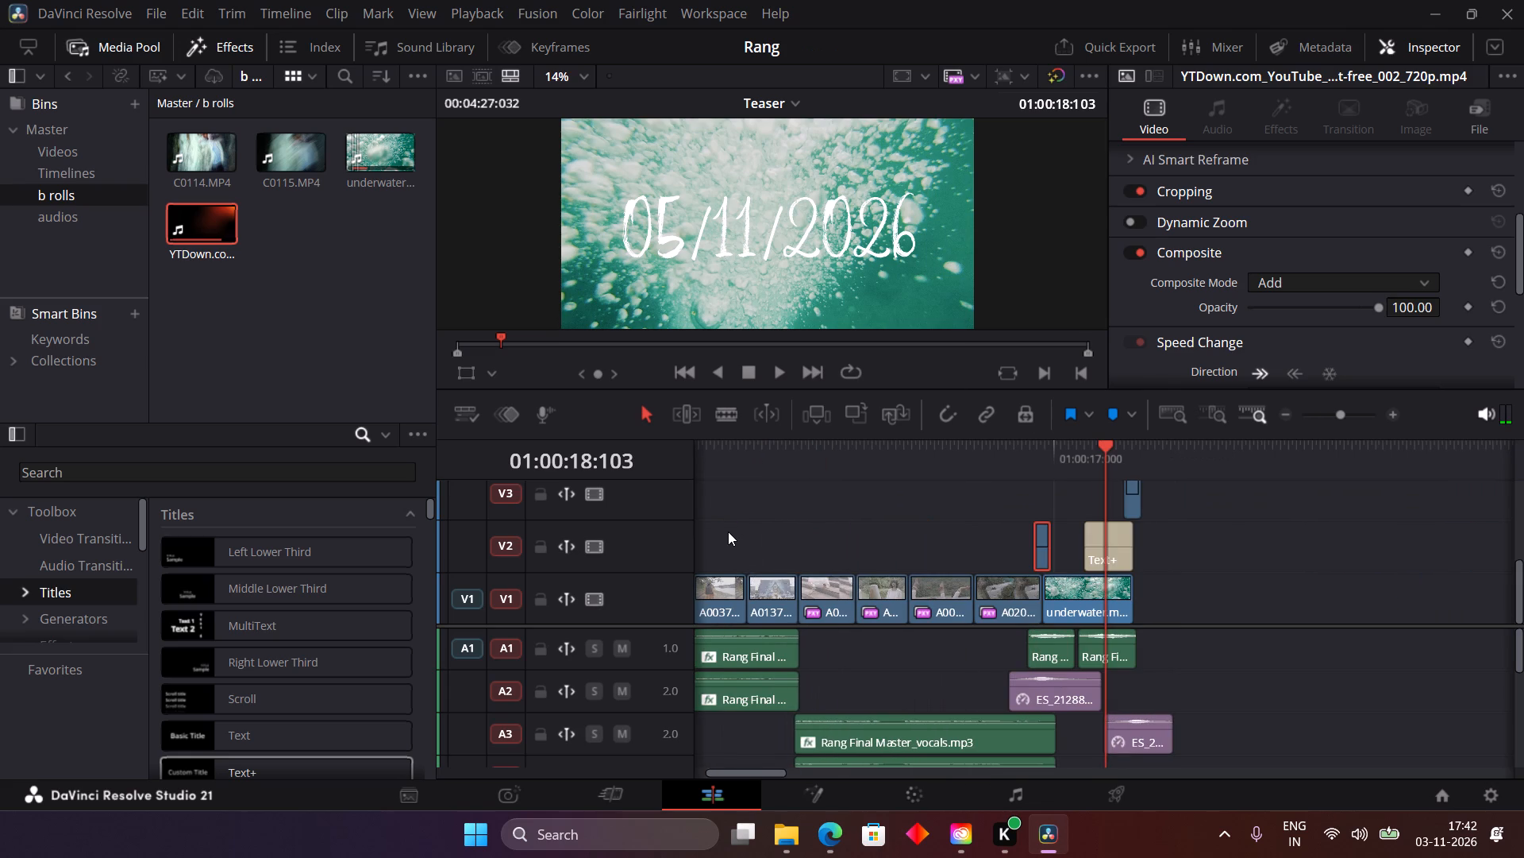
Play the Teaser from its beginning through to the shot of the man sitting in the river, A020….
{"action": "left_click_drag", "start_coordinate": [1082, 461], "coordinate": [1095, 460]}
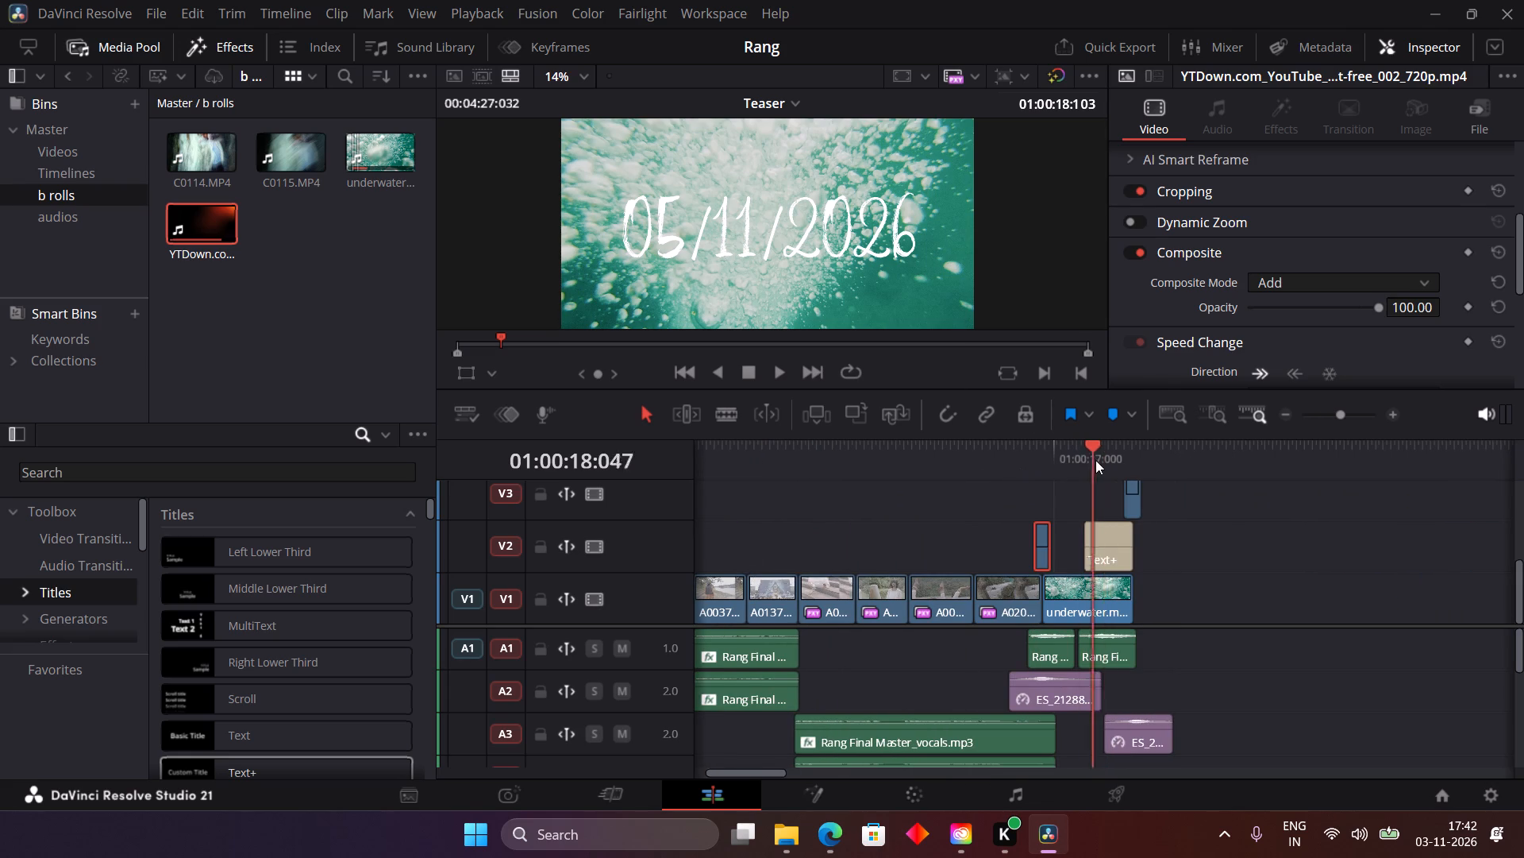
{"action": "left_click_drag", "start_coordinate": [1095, 460], "coordinate": [1167, 471]}
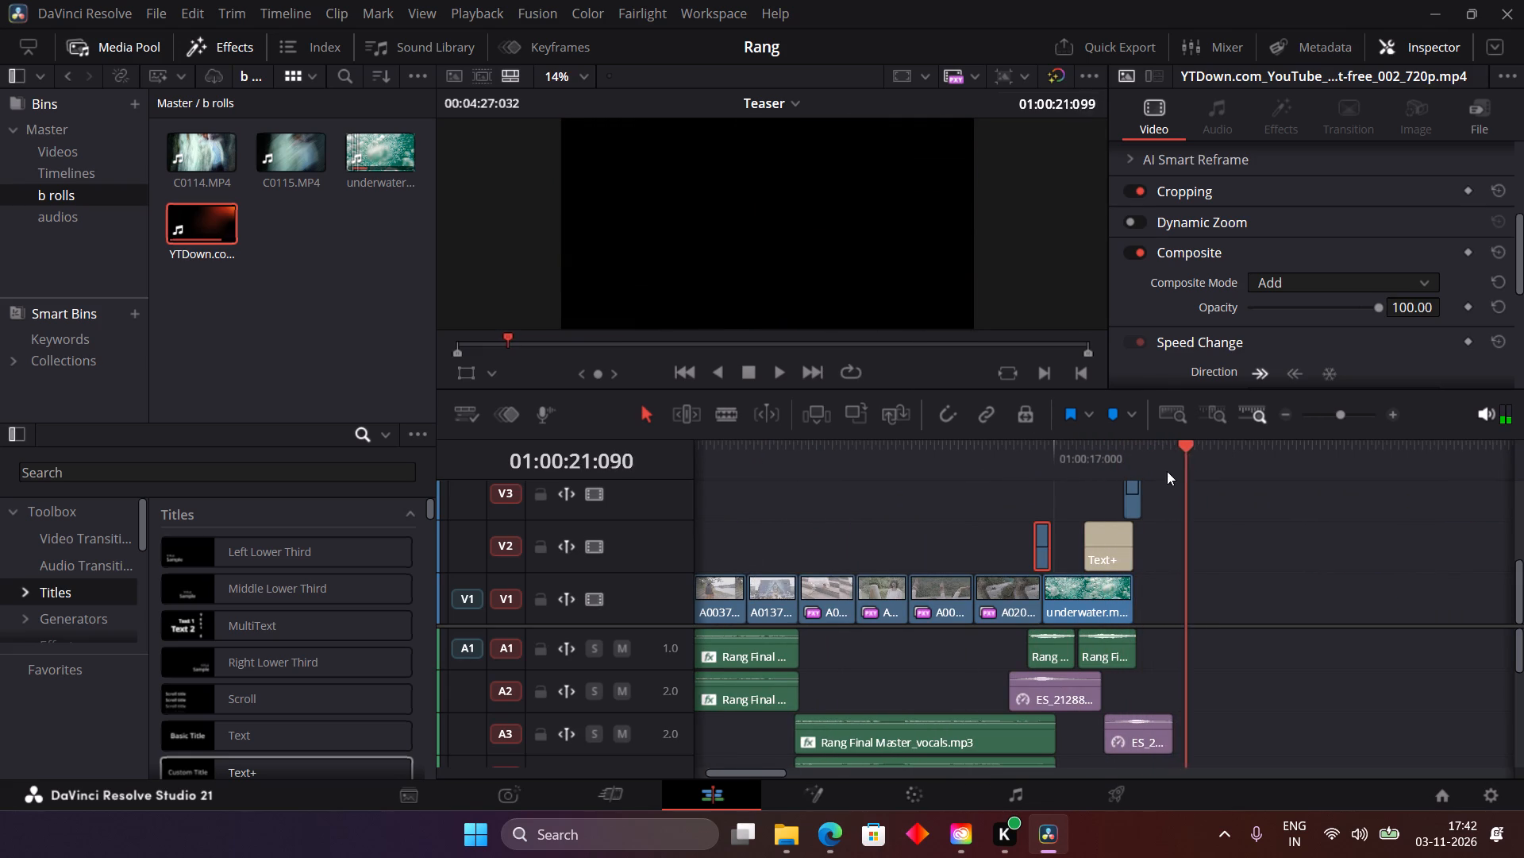
{"action": "left_click_drag", "start_coordinate": [1167, 471], "coordinate": [553, 509]}
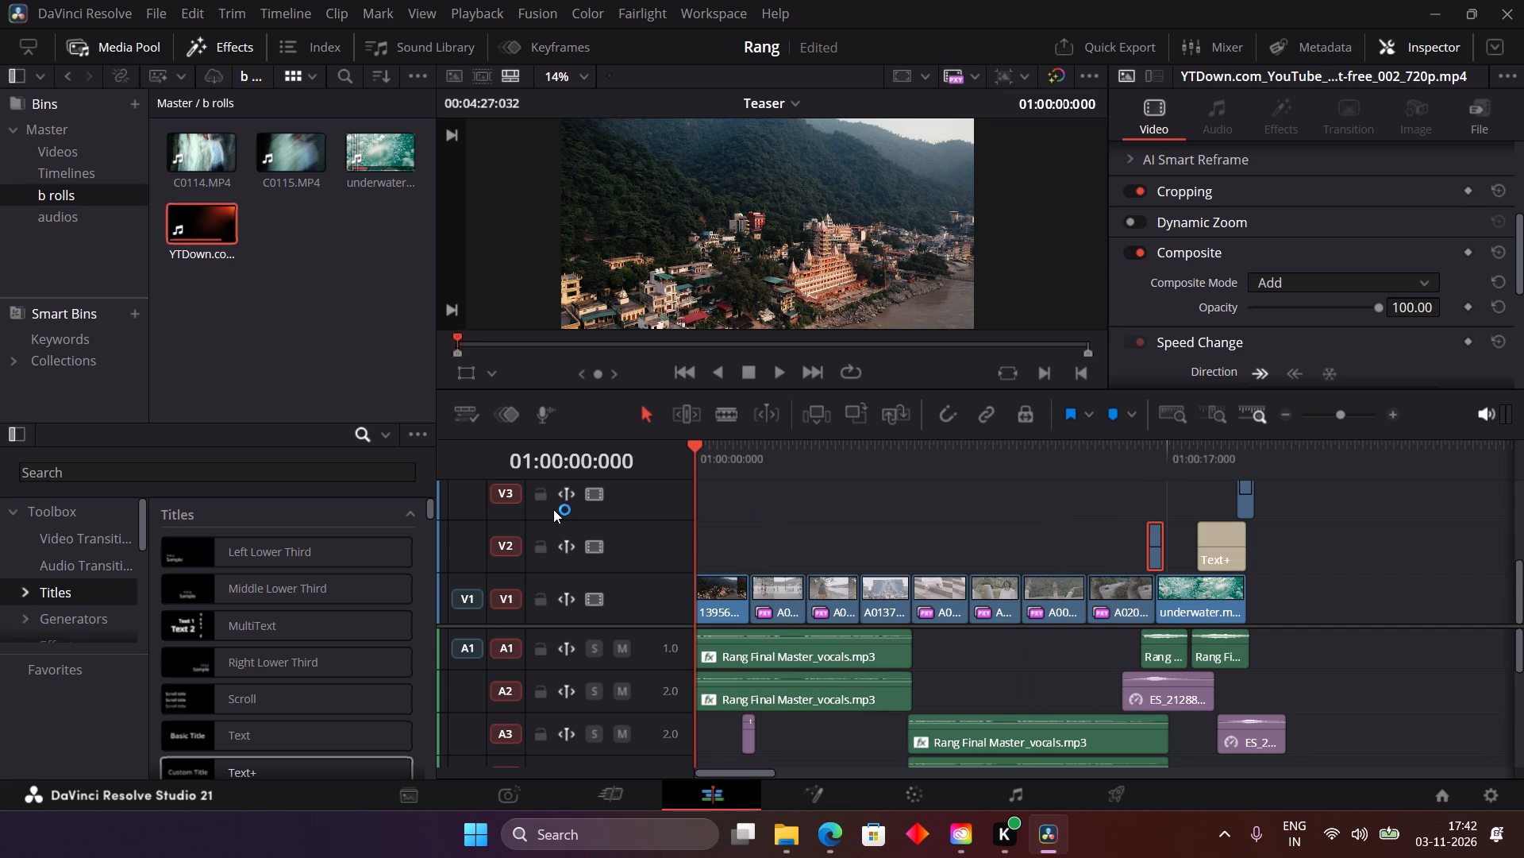
{"action": "key", "text": "space"}
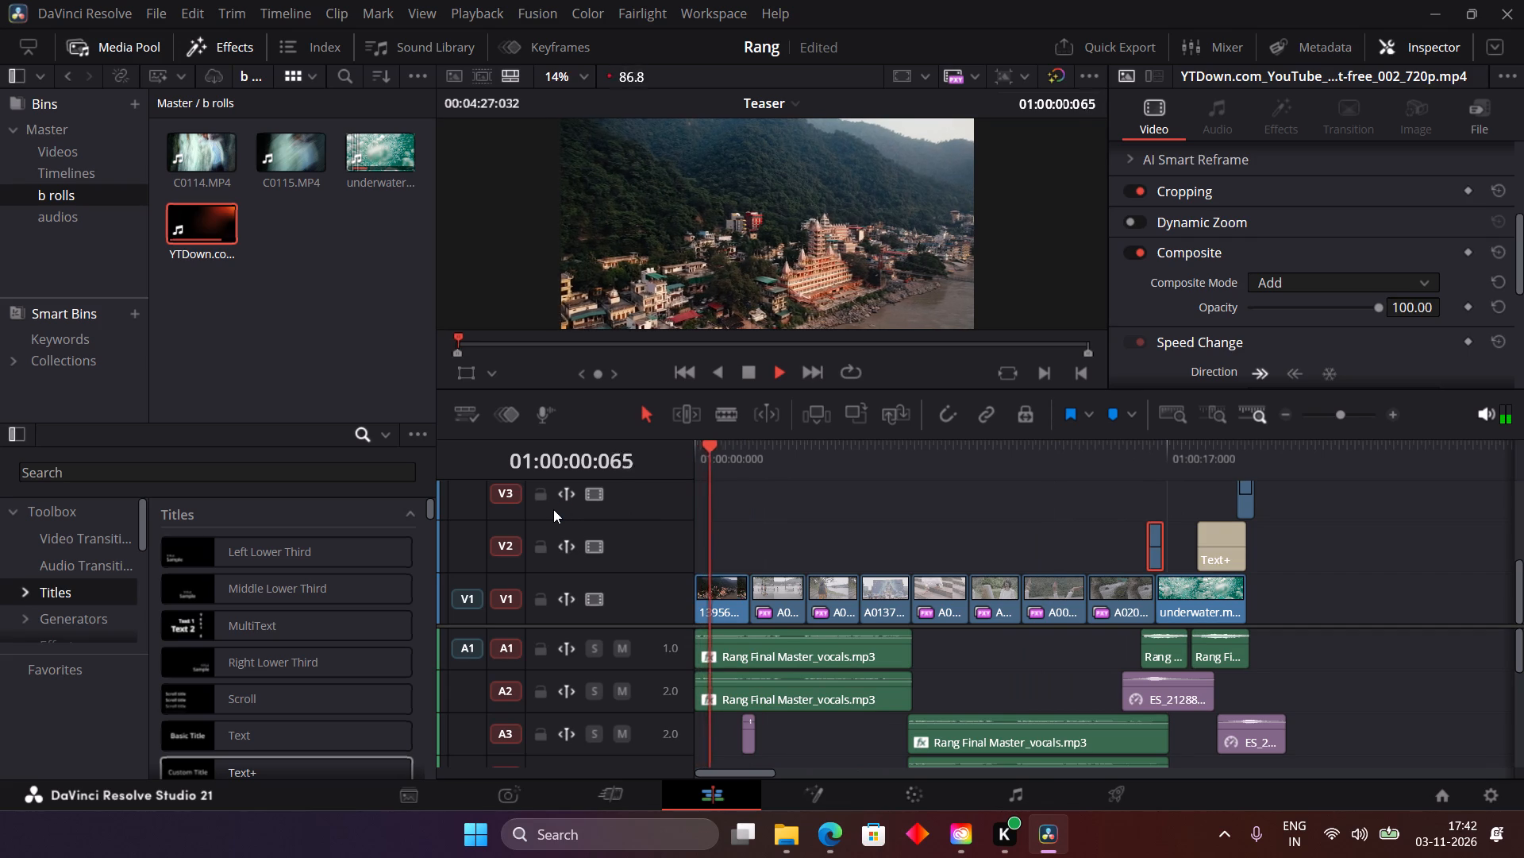
{"action": "key", "text": "space"}
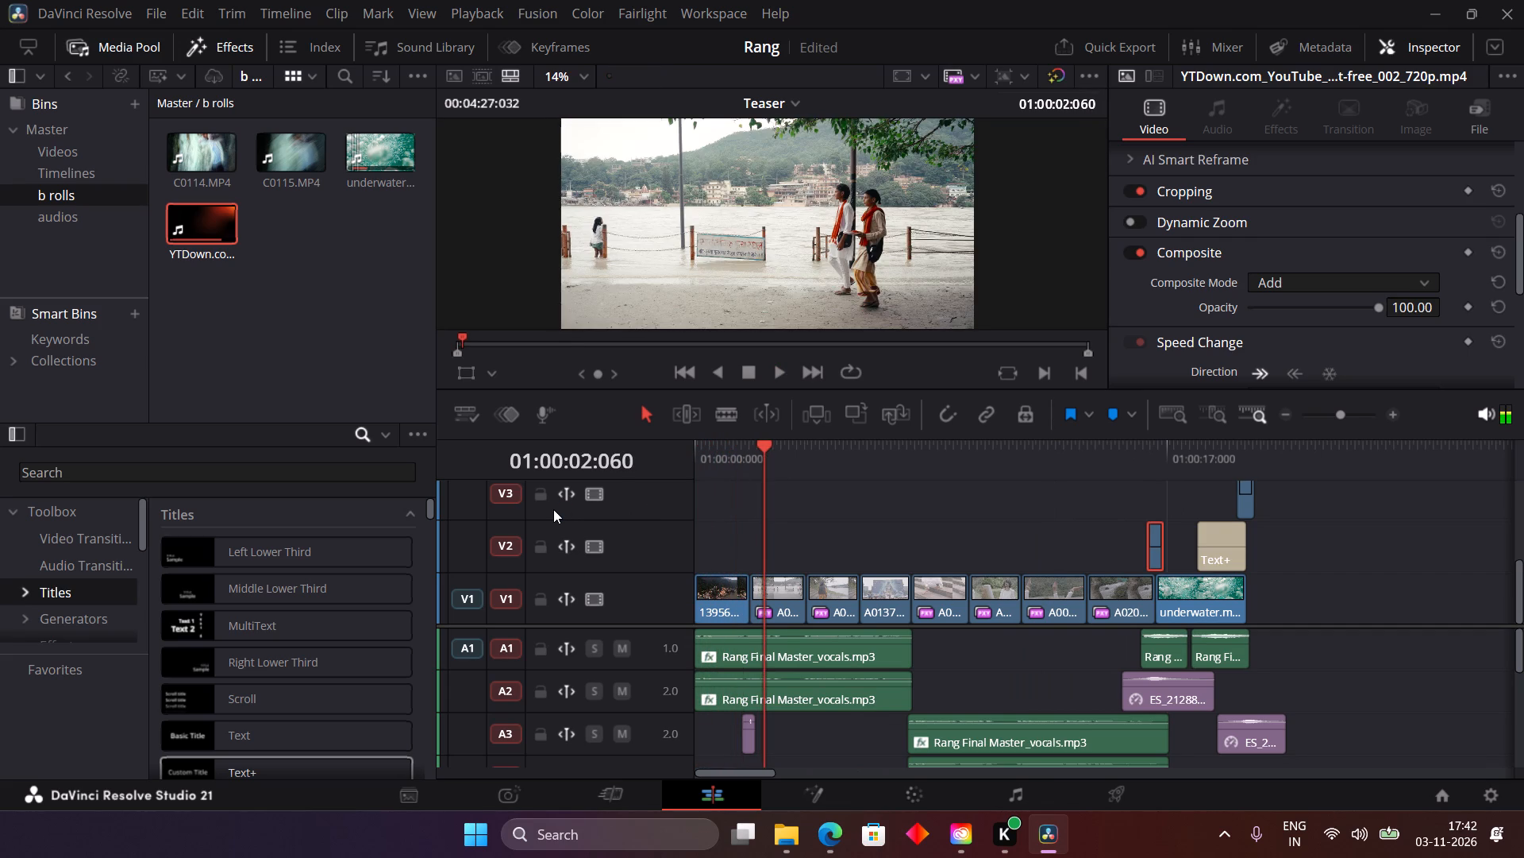
{"action": "key", "text": "space"}
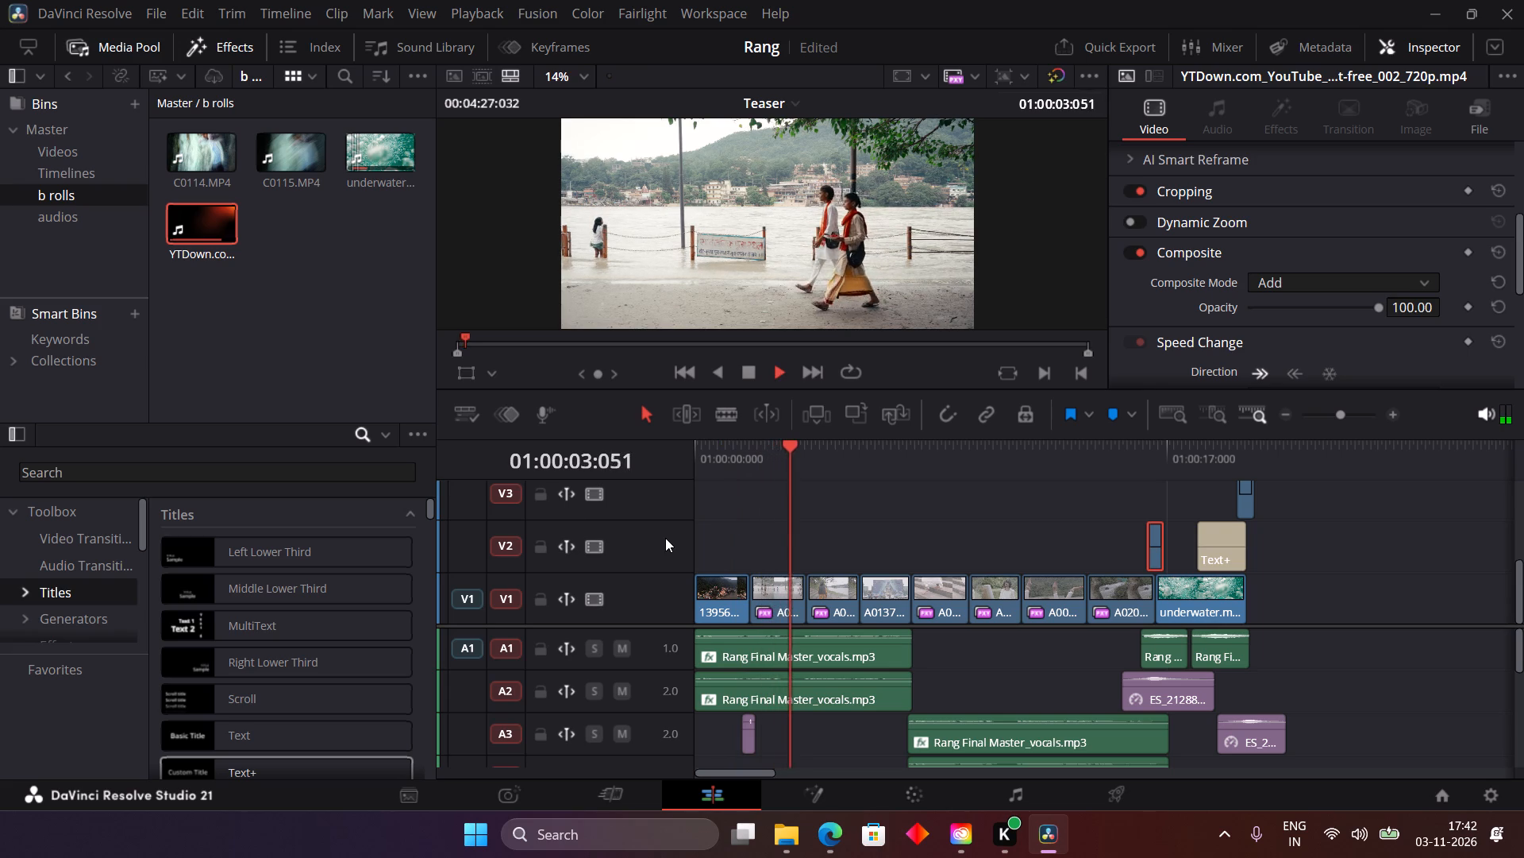
{"action": "key", "text": "space"}
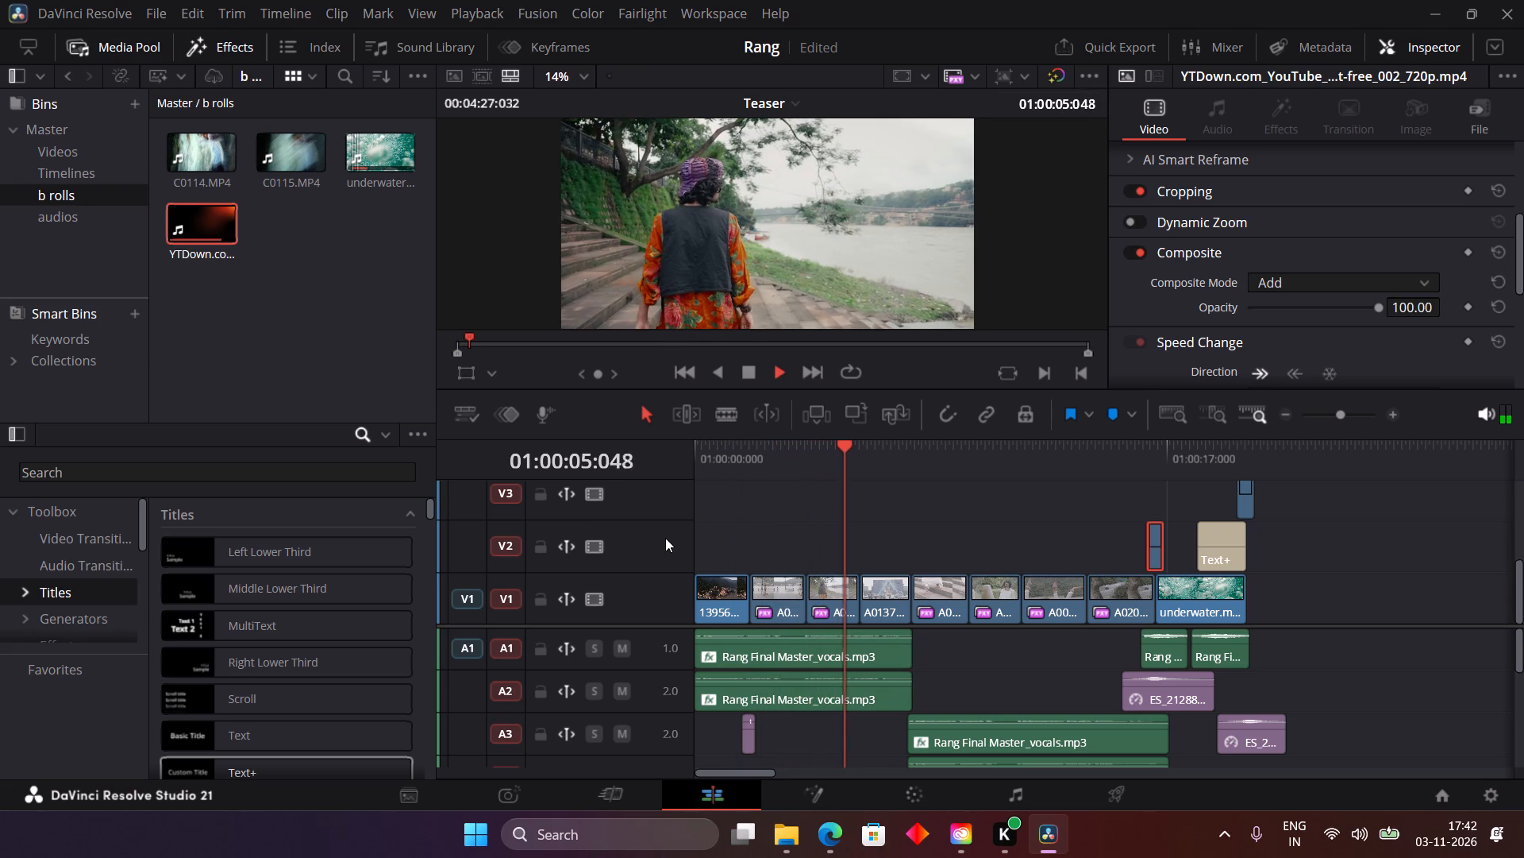
{"action": "left_click_drag", "start_coordinate": [784, 452], "coordinate": [634, 459]}
{"action": "key", "text": "space"}
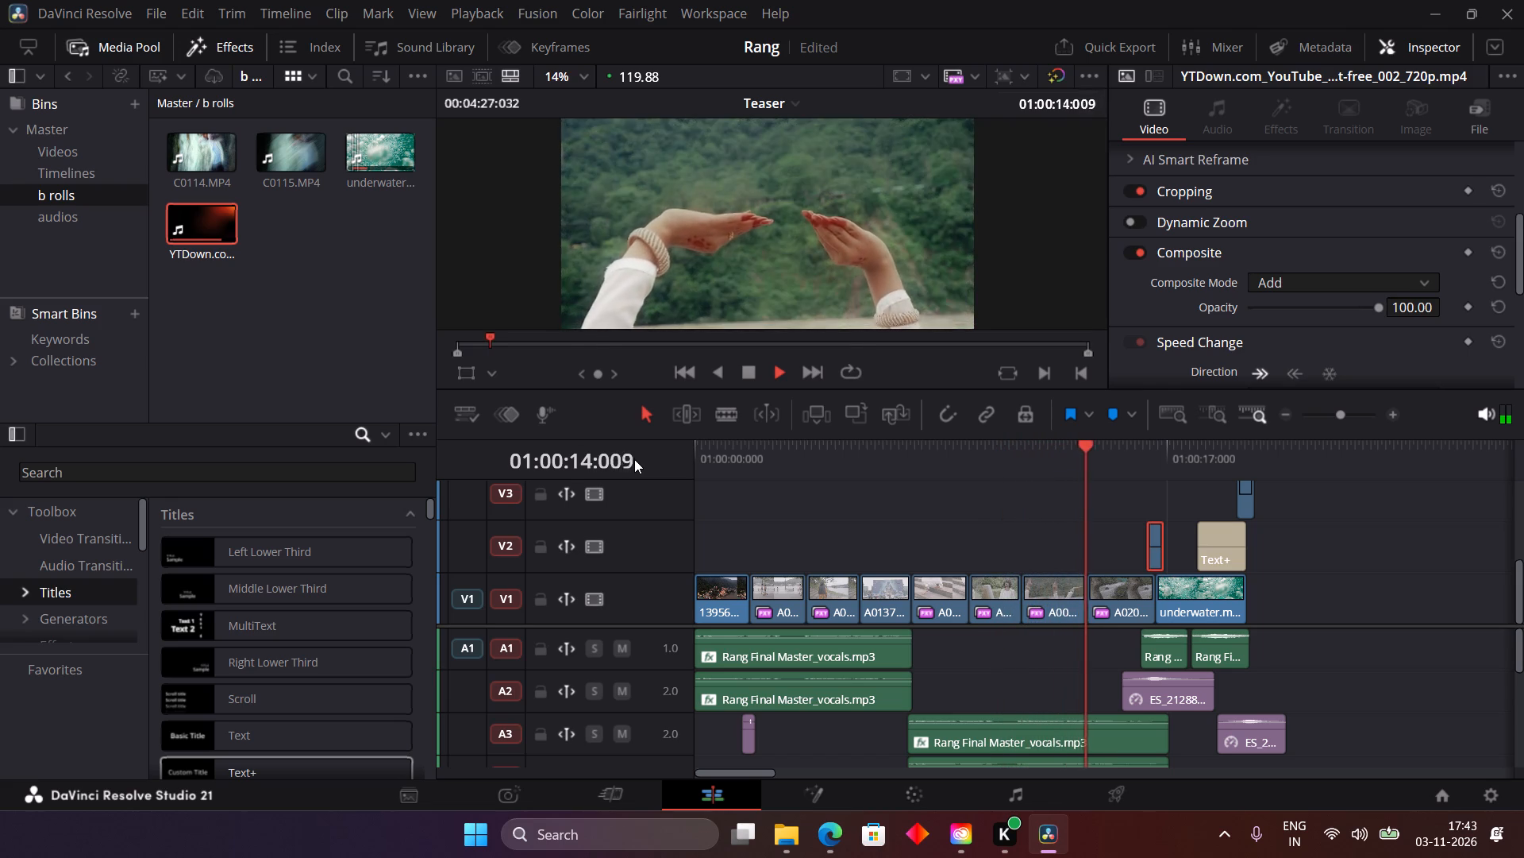
{"action": "key", "text": "space"}
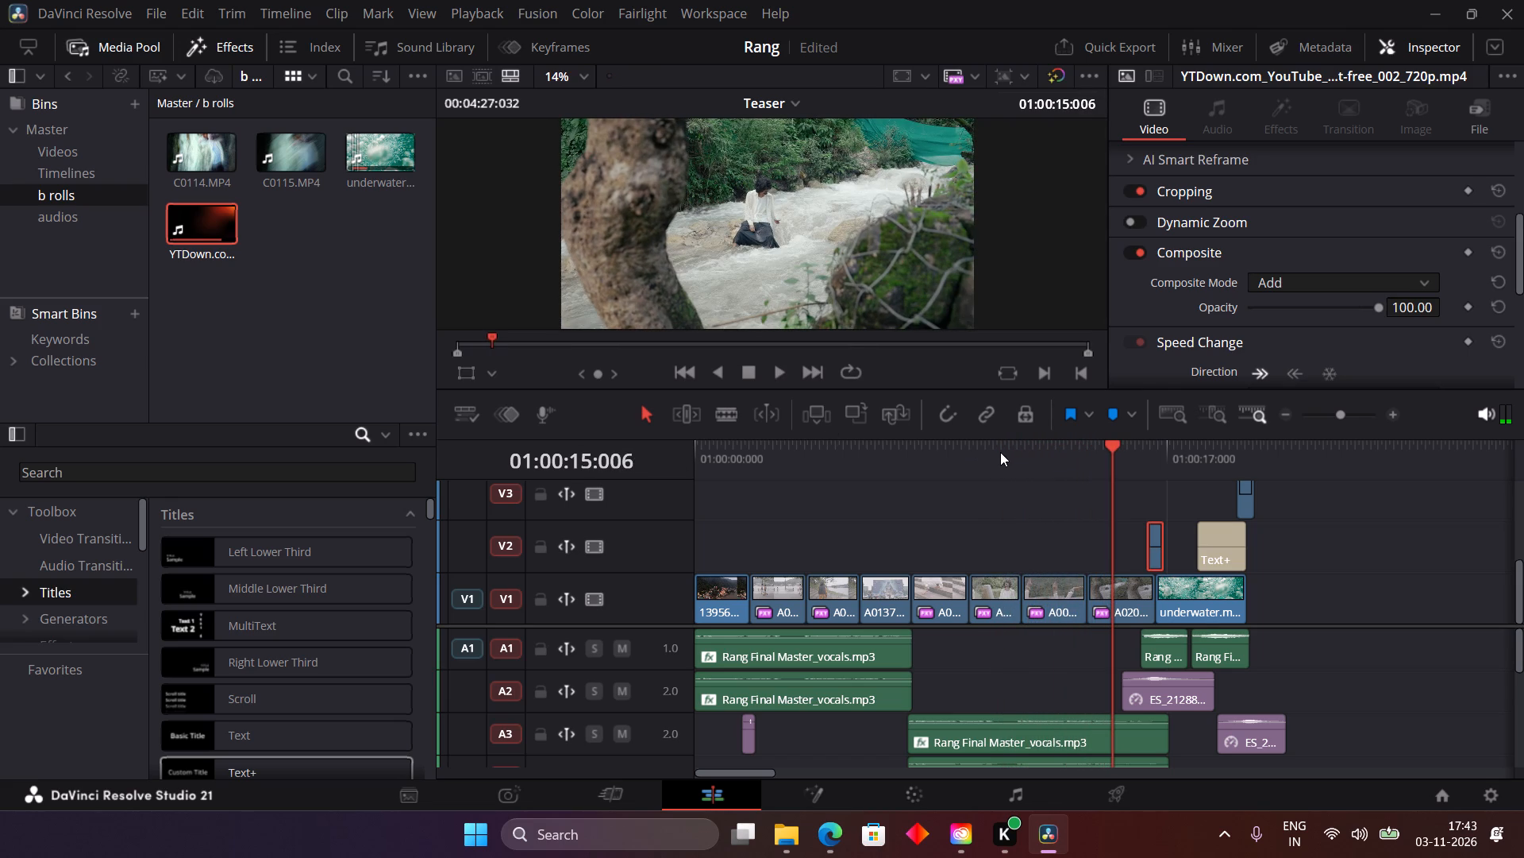
Open the painter clip A0171.MP4 for colour grading and adjust node 06's saturation to 50.00.
{"action": "left_click", "coordinate": [998, 451]}
{"action": "left_click", "coordinate": [996, 590]}
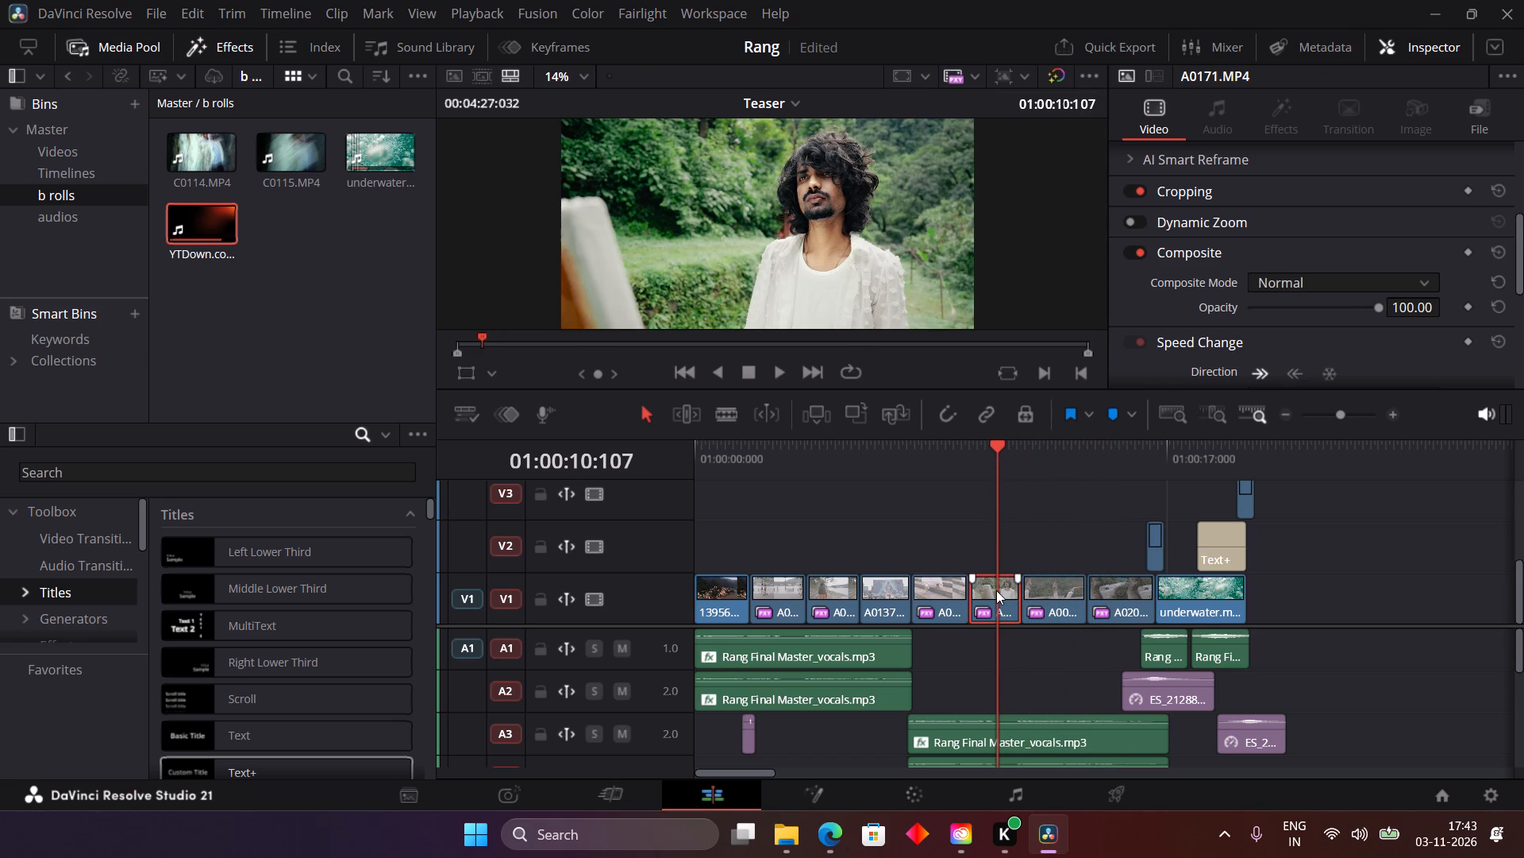
{"action": "left_click", "coordinate": [915, 798]}
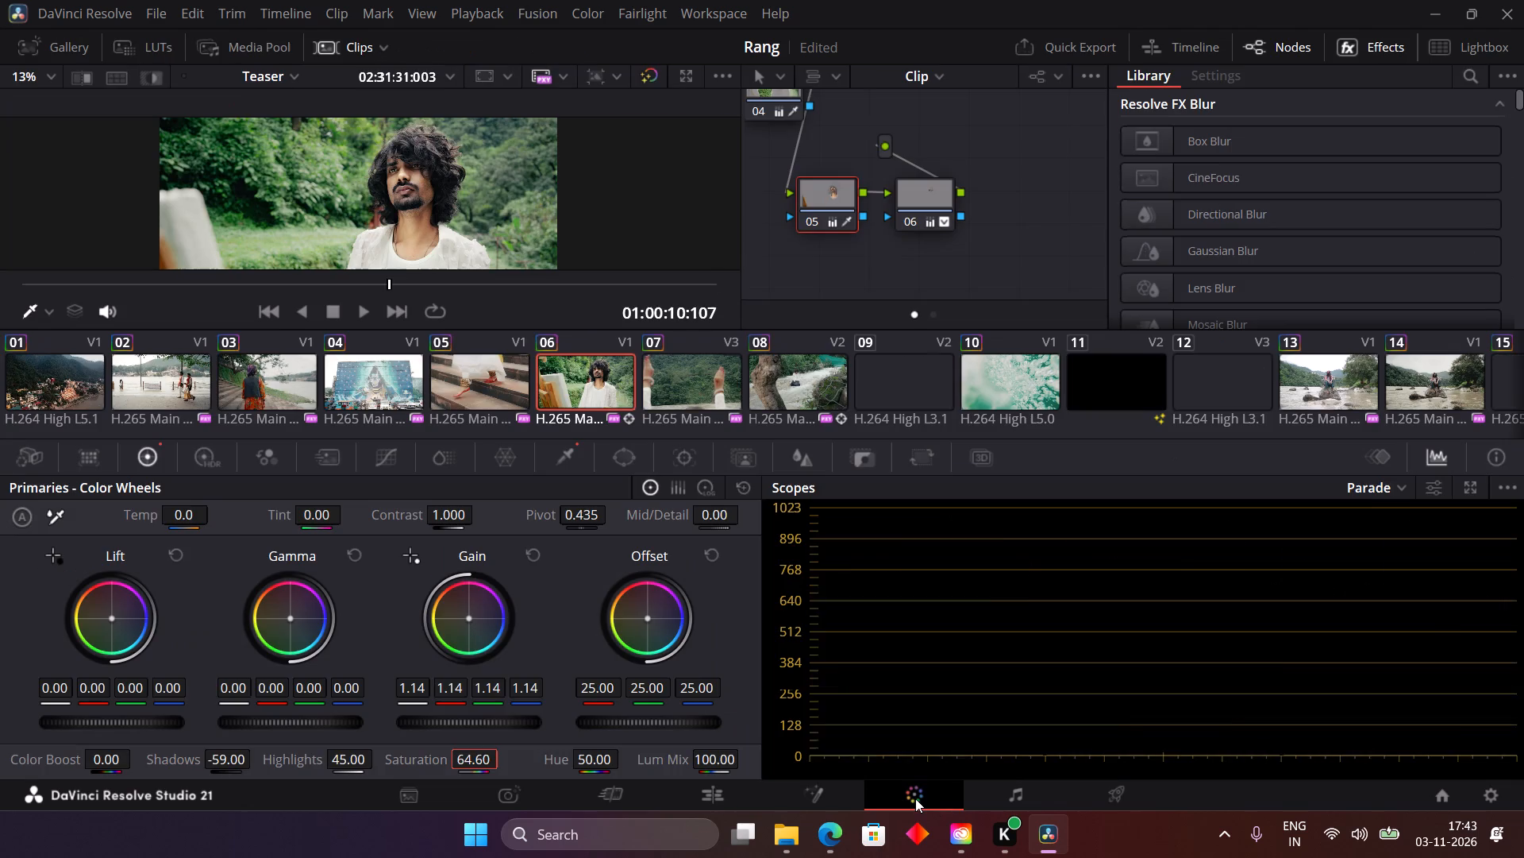
{"action": "left_click", "coordinate": [810, 188]}
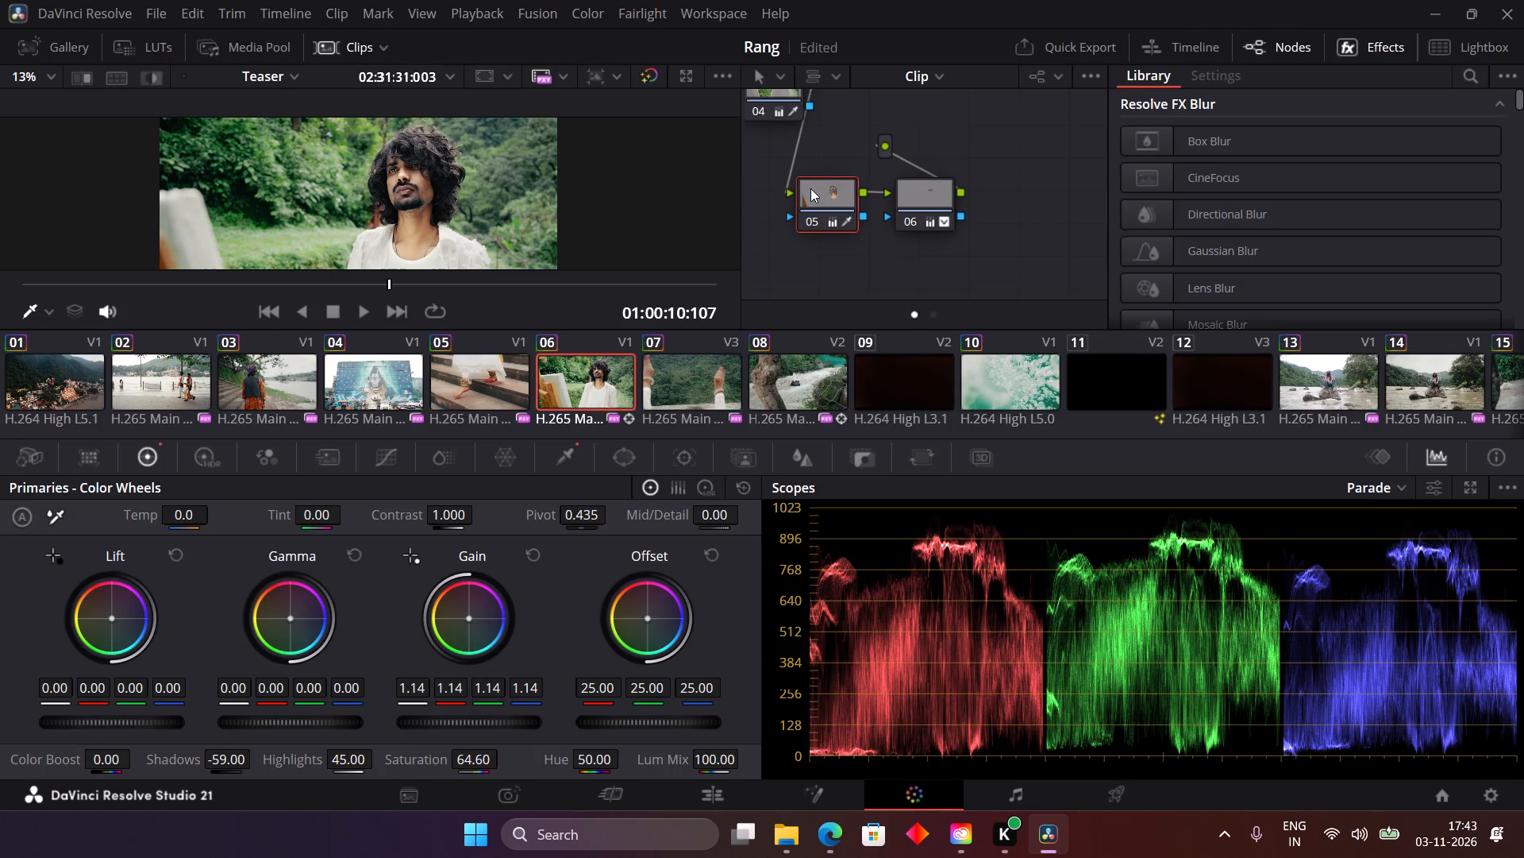
{"action": "scroll", "coordinate": [810, 188], "scroll_direction": "up", "scroll_amount": 1}
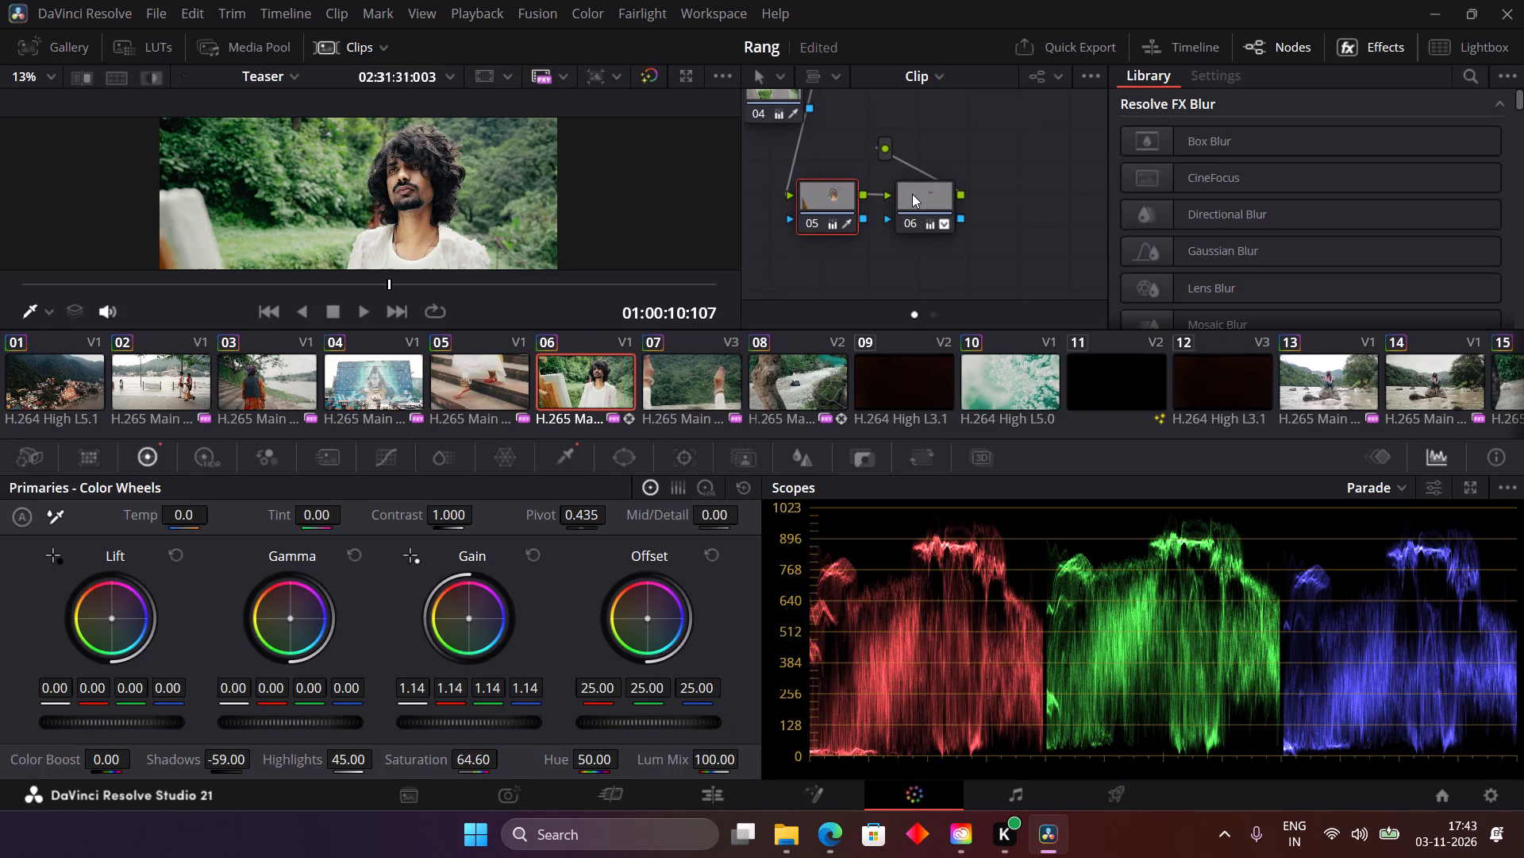
{"action": "left_click", "coordinate": [913, 194]}
{"action": "left_click_drag", "start_coordinate": [462, 757], "coordinate": [489, 750]}
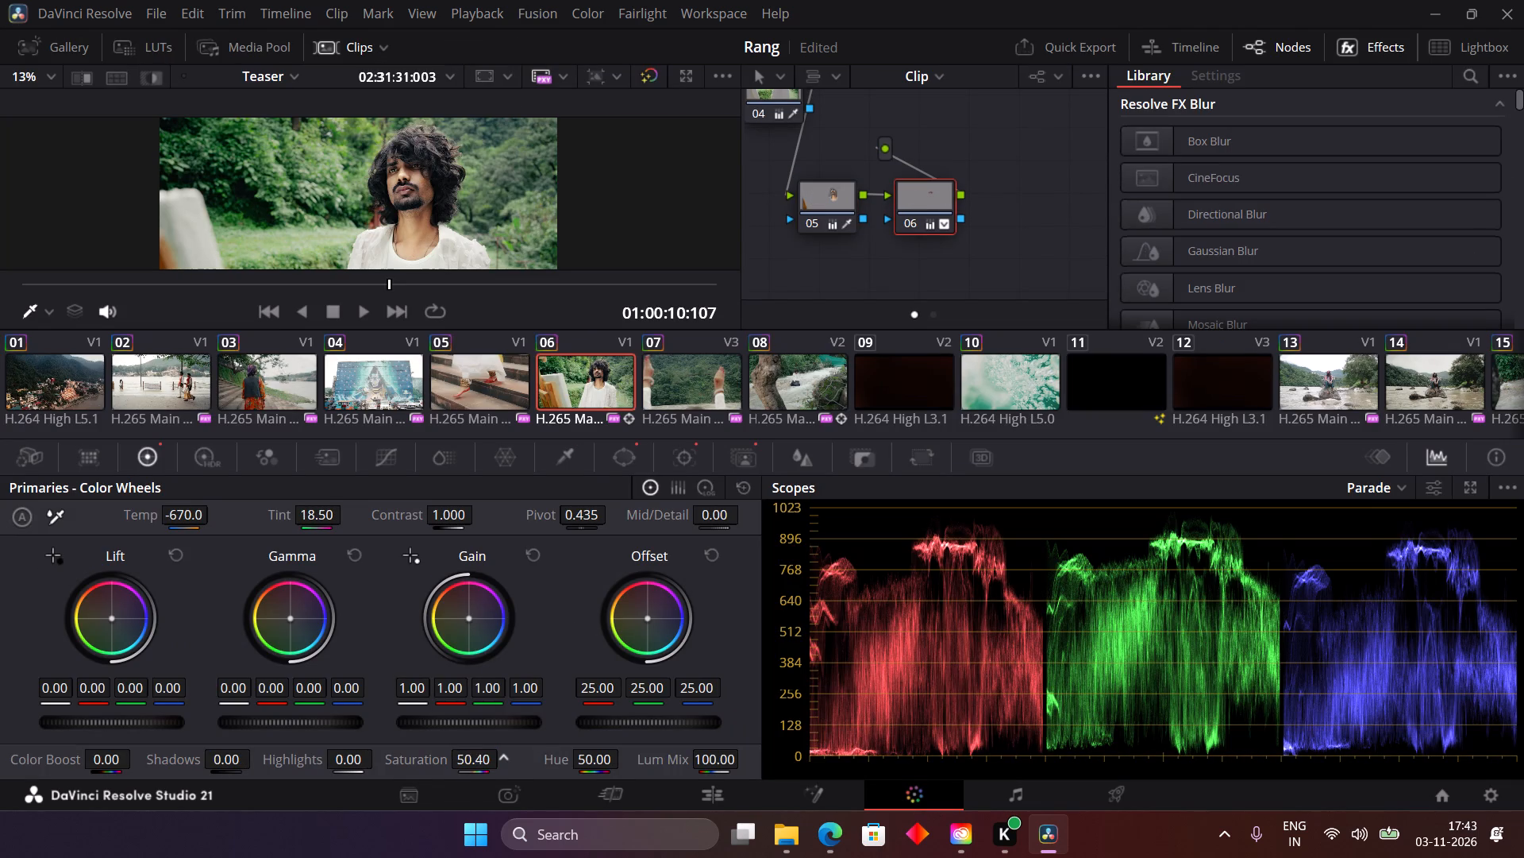
{"action": "left_click_drag", "start_coordinate": [489, 750], "coordinate": [481, 748]}
{"action": "left_click_drag", "start_coordinate": [481, 748], "coordinate": [492, 749]}
{"action": "left_click_drag", "start_coordinate": [492, 749], "coordinate": [487, 748]}
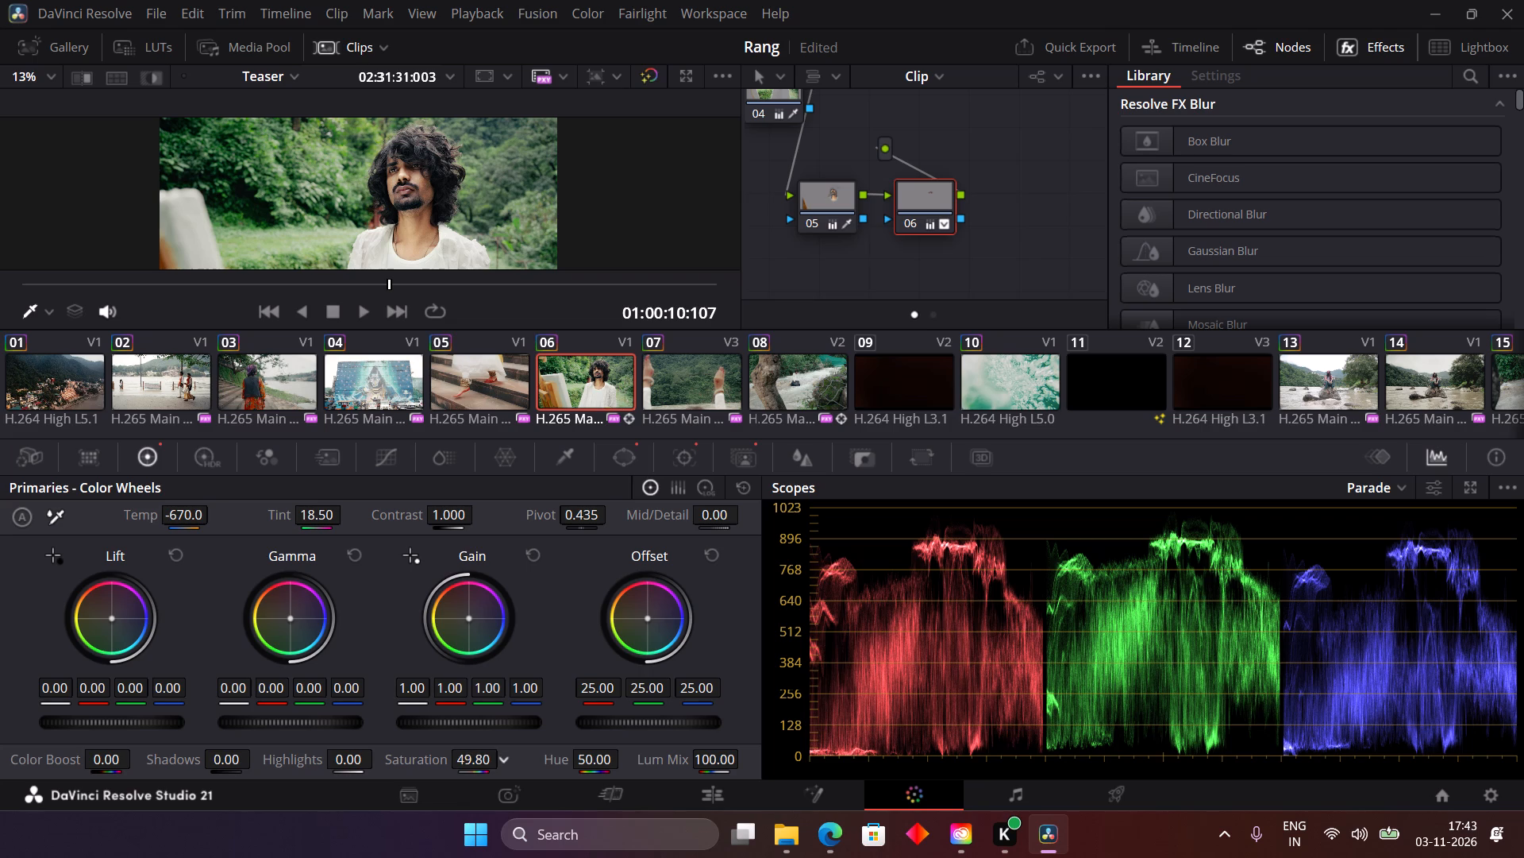
{"action": "left_click_drag", "start_coordinate": [487, 748], "coordinate": [487, 748]}
Add a serial node 07 after node 06 and apply the Radial Blur effect to it.
{"action": "key", "text": "alt+s"}
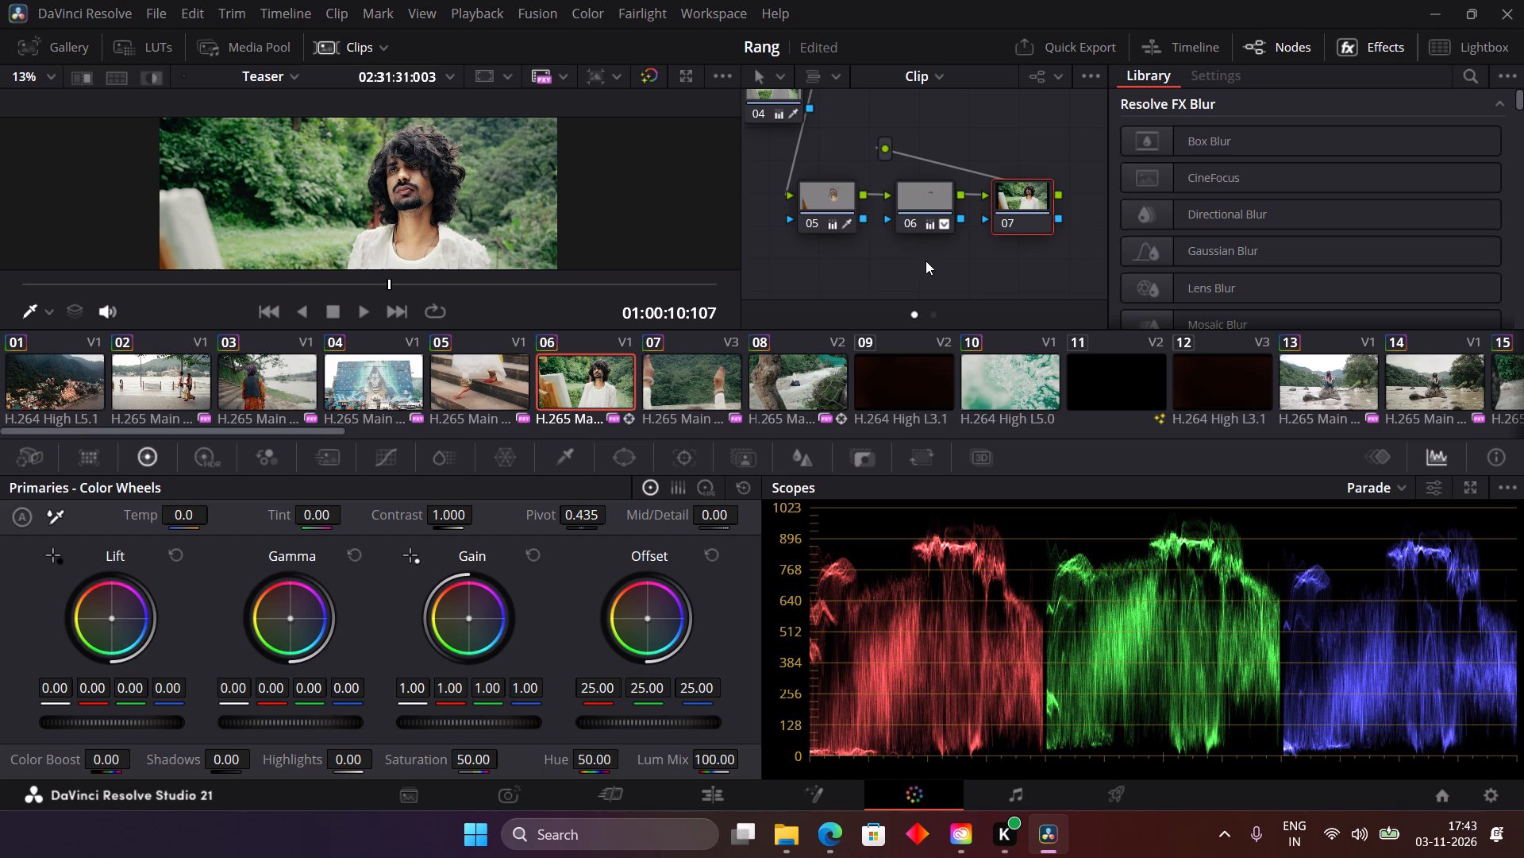
{"action": "scroll", "coordinate": [1222, 258], "scroll_direction": "down", "scroll_amount": 1}
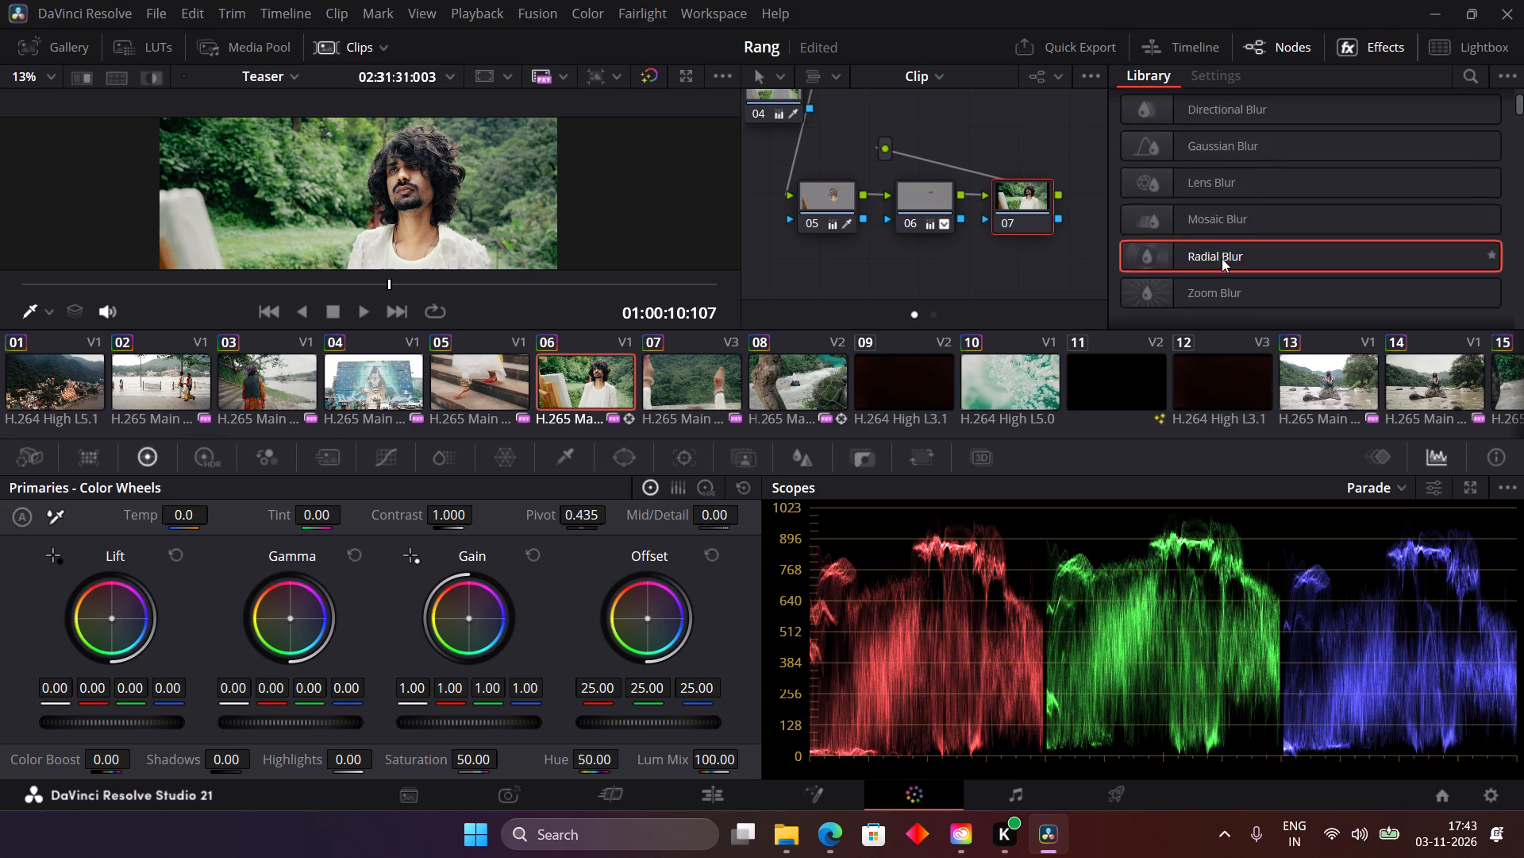
{"action": "scroll", "coordinate": [1222, 258], "scroll_direction": "down", "scroll_amount": 1}
{"action": "left_click_drag", "start_coordinate": [1271, 228], "coordinate": [1189, 232]}
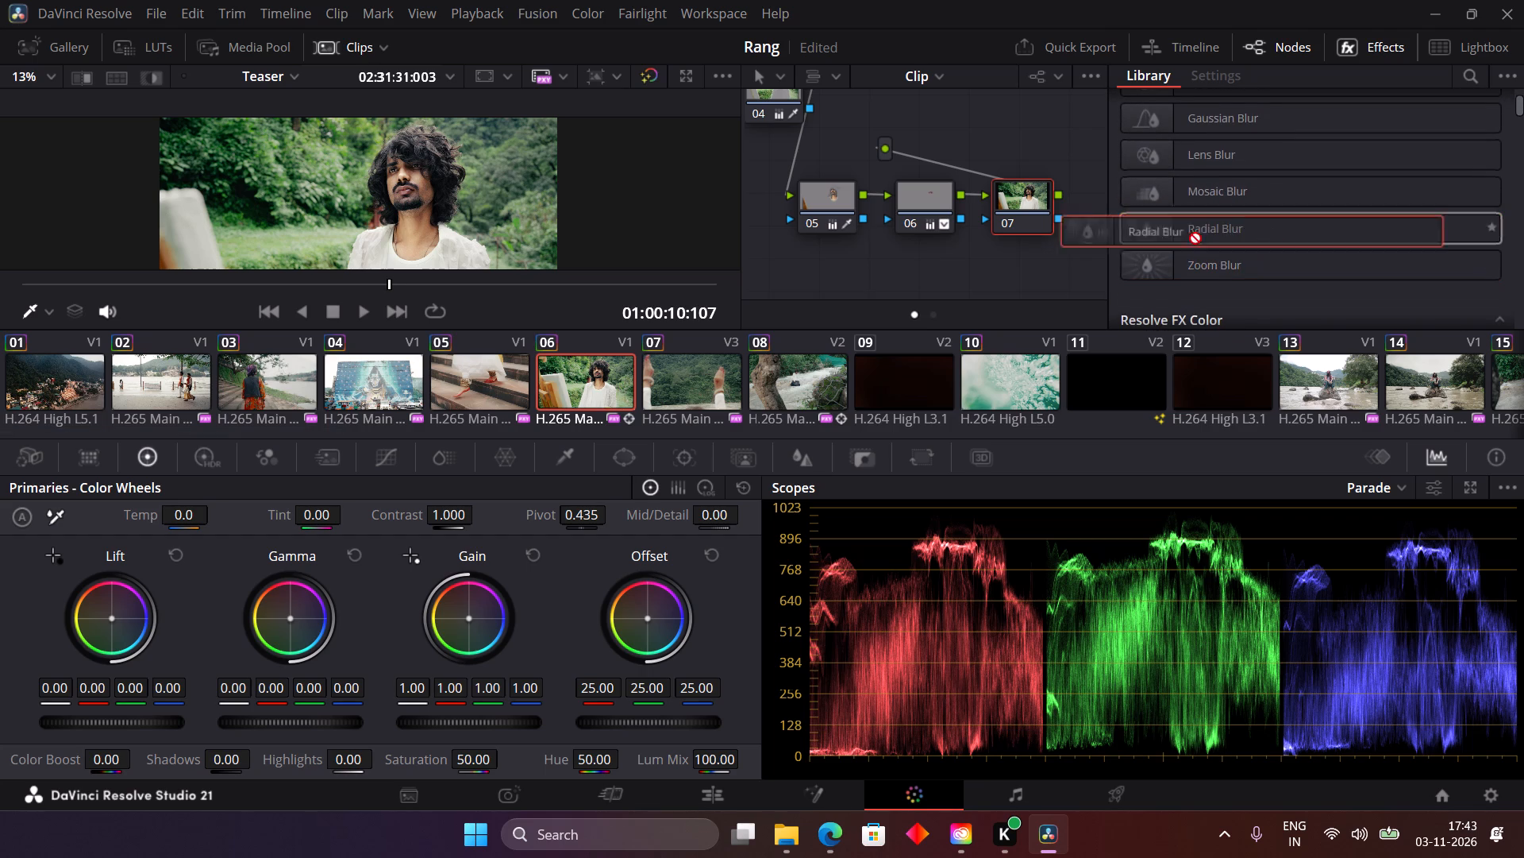
{"action": "left_click_drag", "start_coordinate": [1189, 232], "coordinate": [1029, 195]}
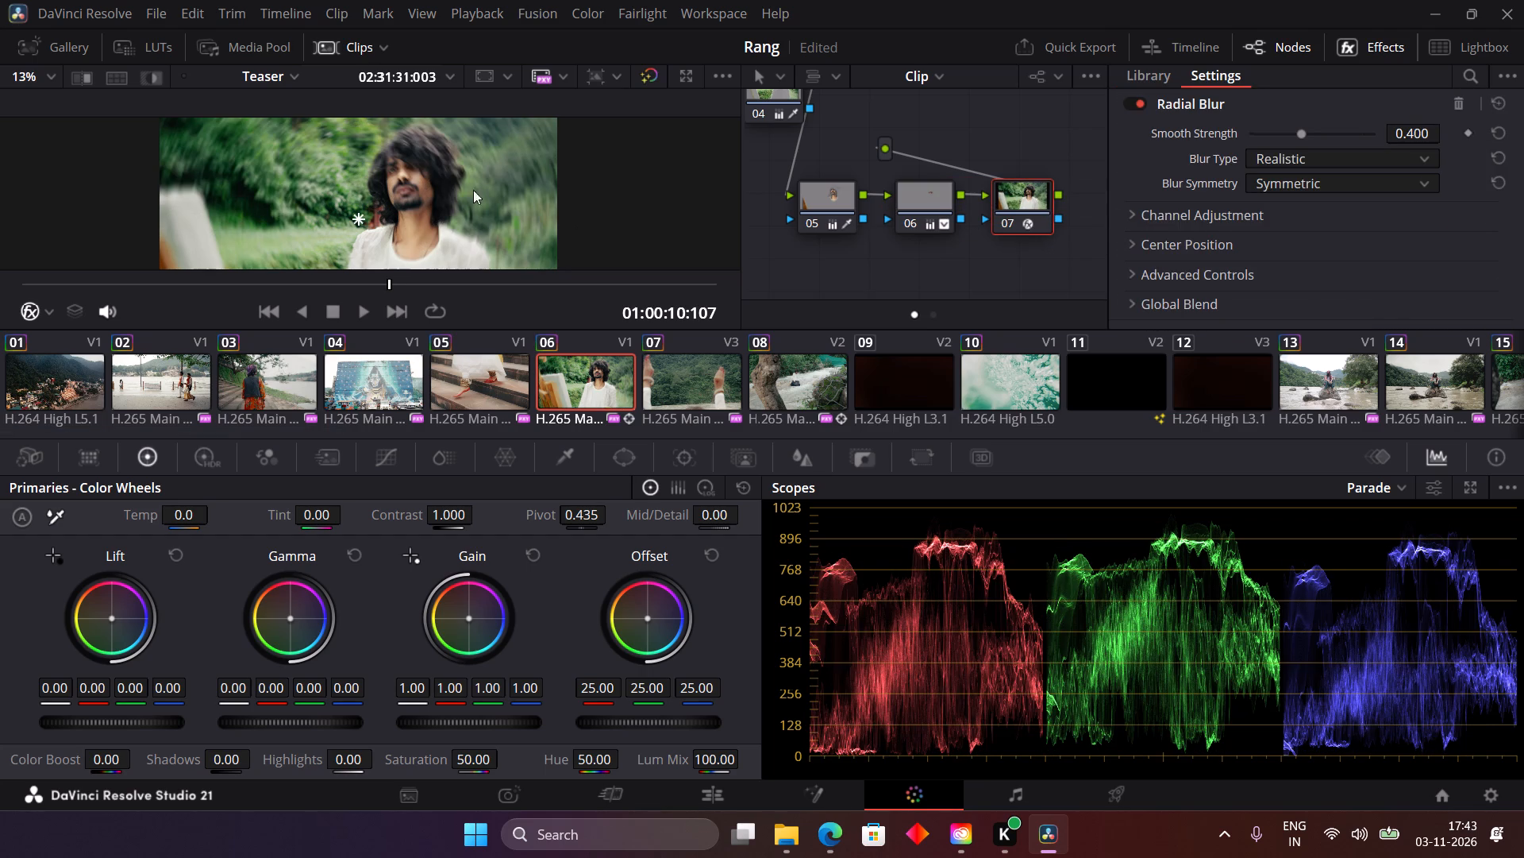
Move the Radial Blur's centre point onto the man's face.
{"action": "left_click_drag", "start_coordinate": [352, 216], "coordinate": [403, 184]}
{"action": "left_click_drag", "start_coordinate": [360, 218], "coordinate": [411, 186]}
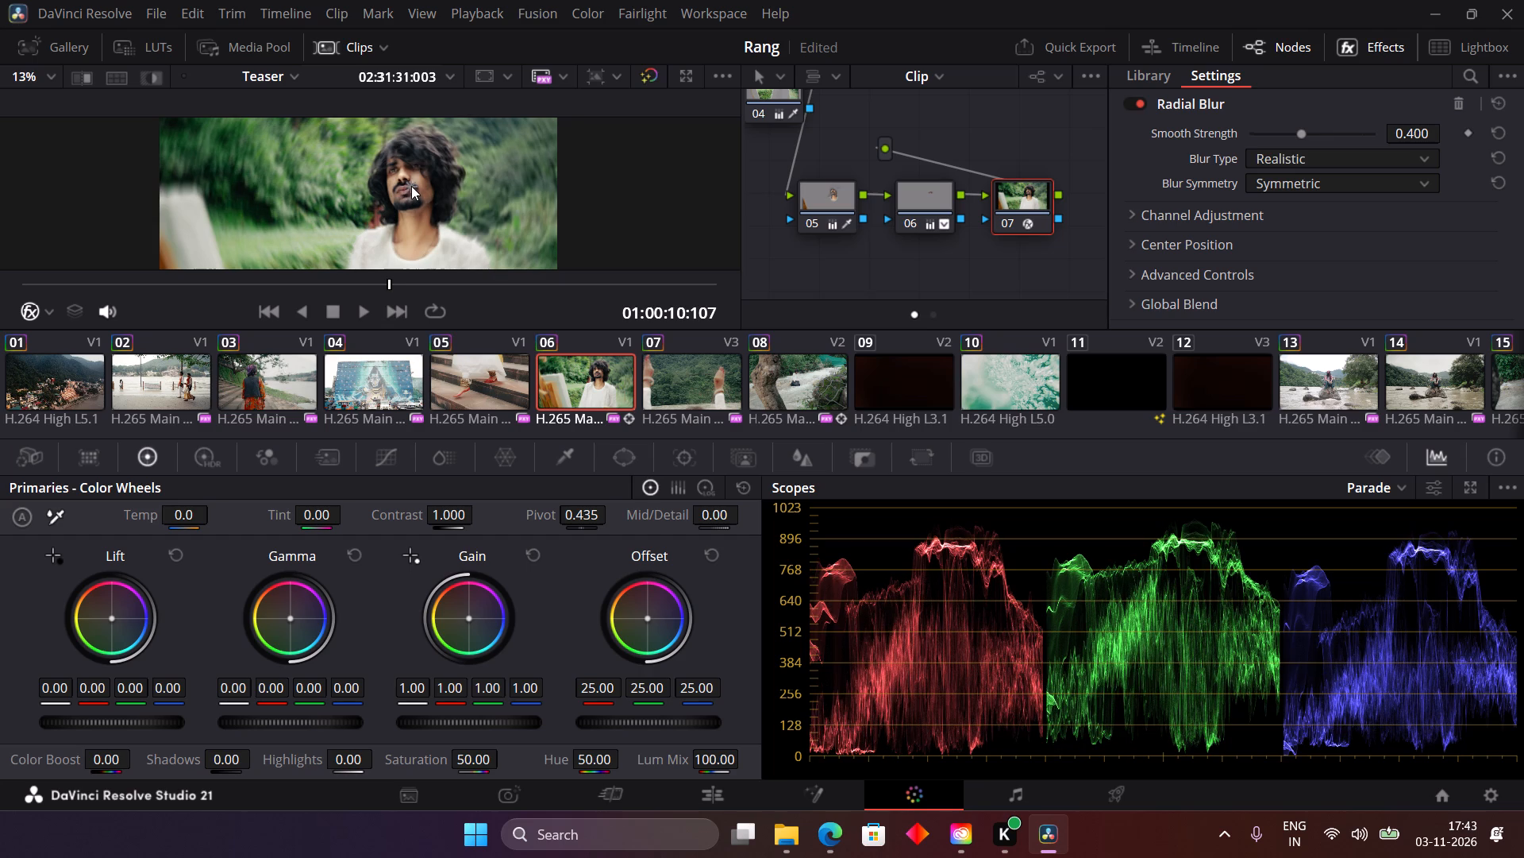
{"action": "left_click_drag", "start_coordinate": [411, 186], "coordinate": [407, 191]}
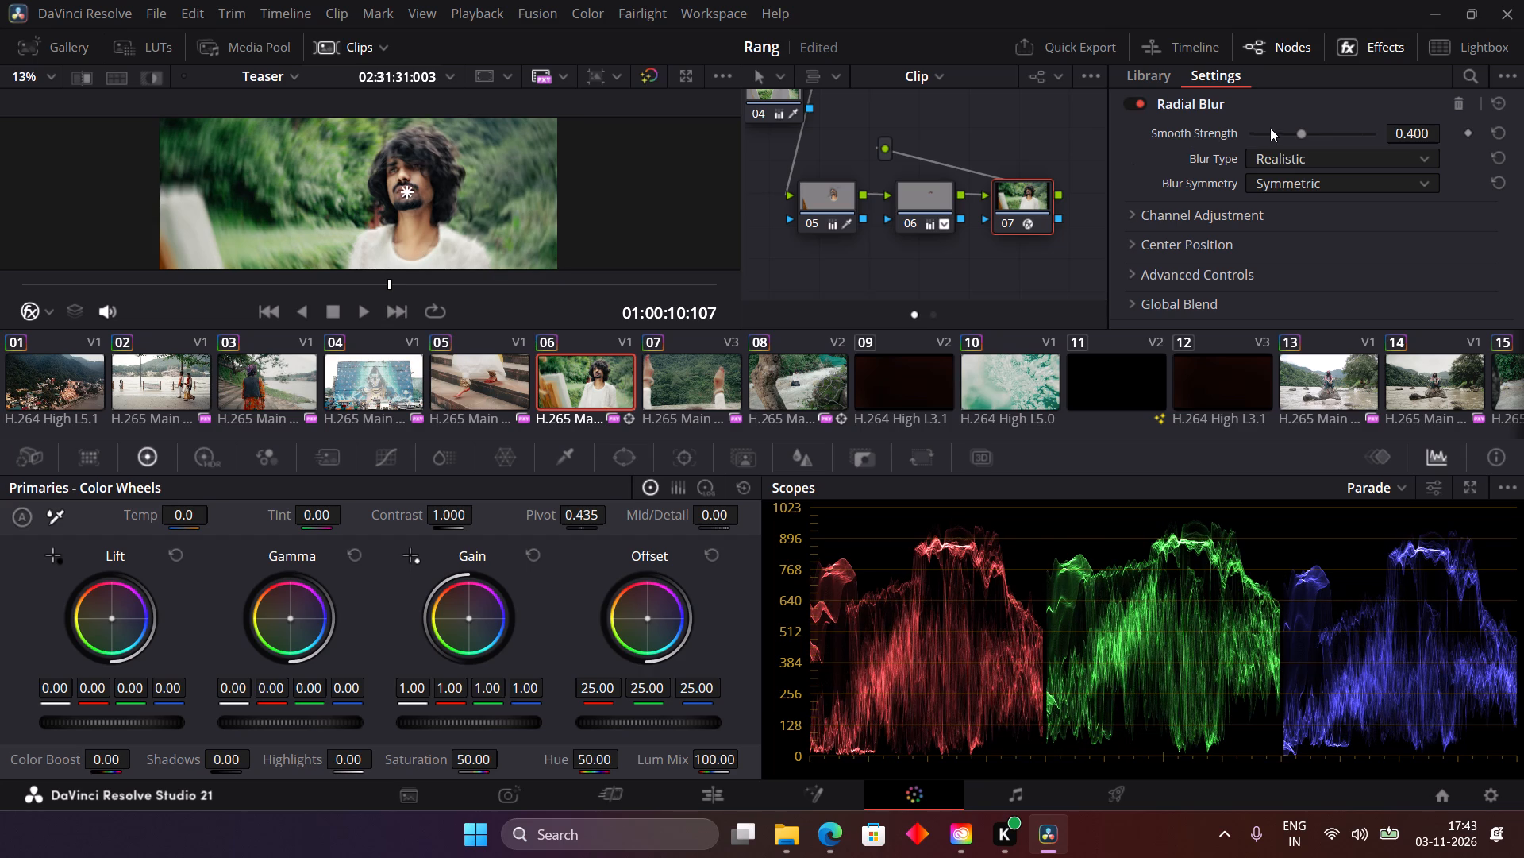
Adjust the Radial Blur's Smooth Strength to about 0.318, checking the look full screen along the way.
{"action": "left_click", "coordinate": [1277, 133]}
{"action": "left_click_drag", "start_coordinate": [1277, 133], "coordinate": [1283, 133]}
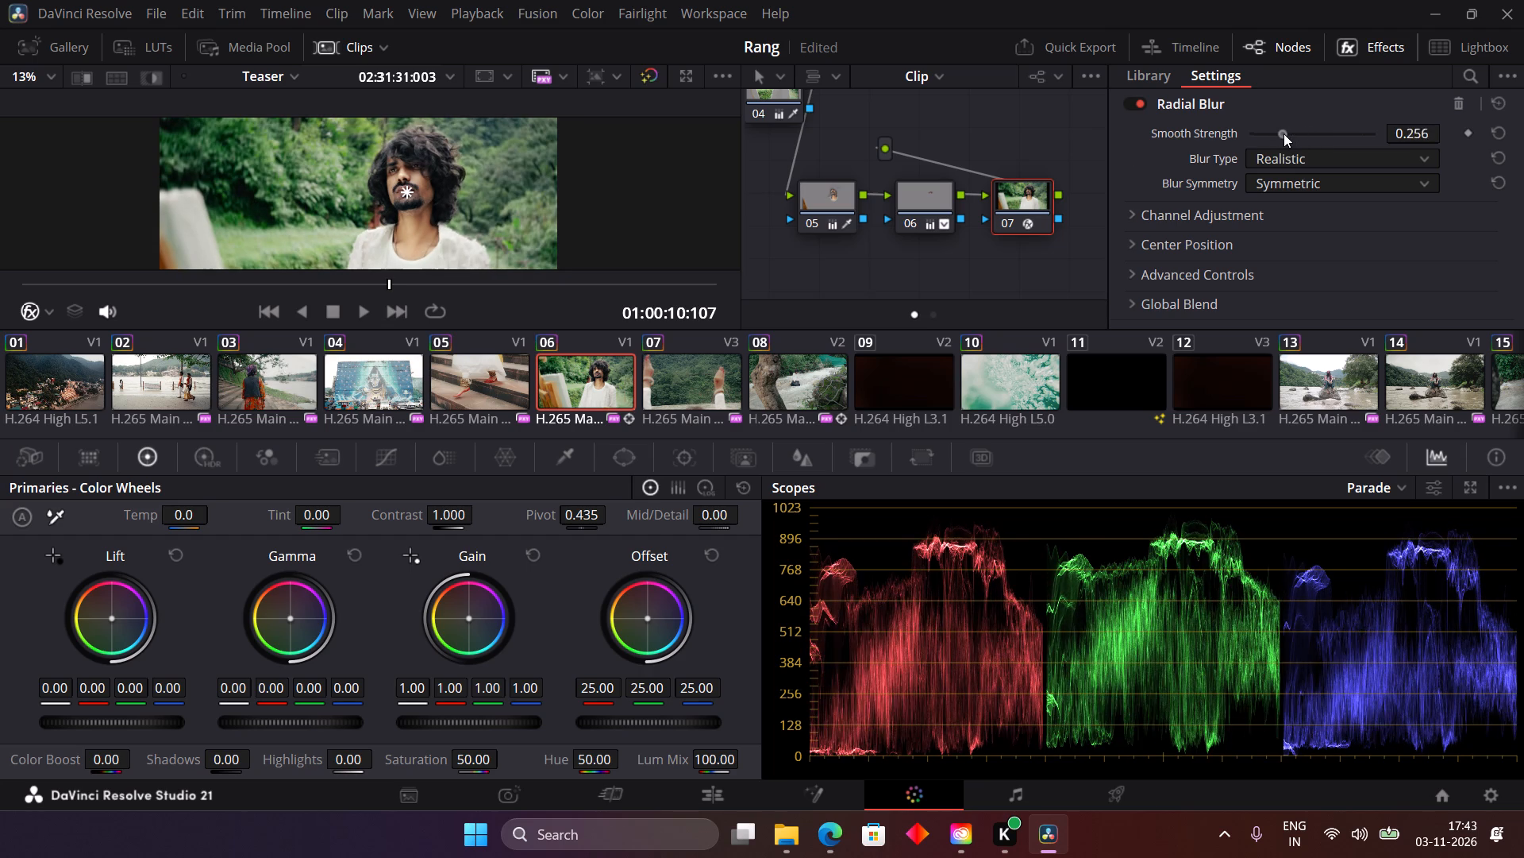
{"action": "left_click_drag", "start_coordinate": [1283, 133], "coordinate": [1290, 133]}
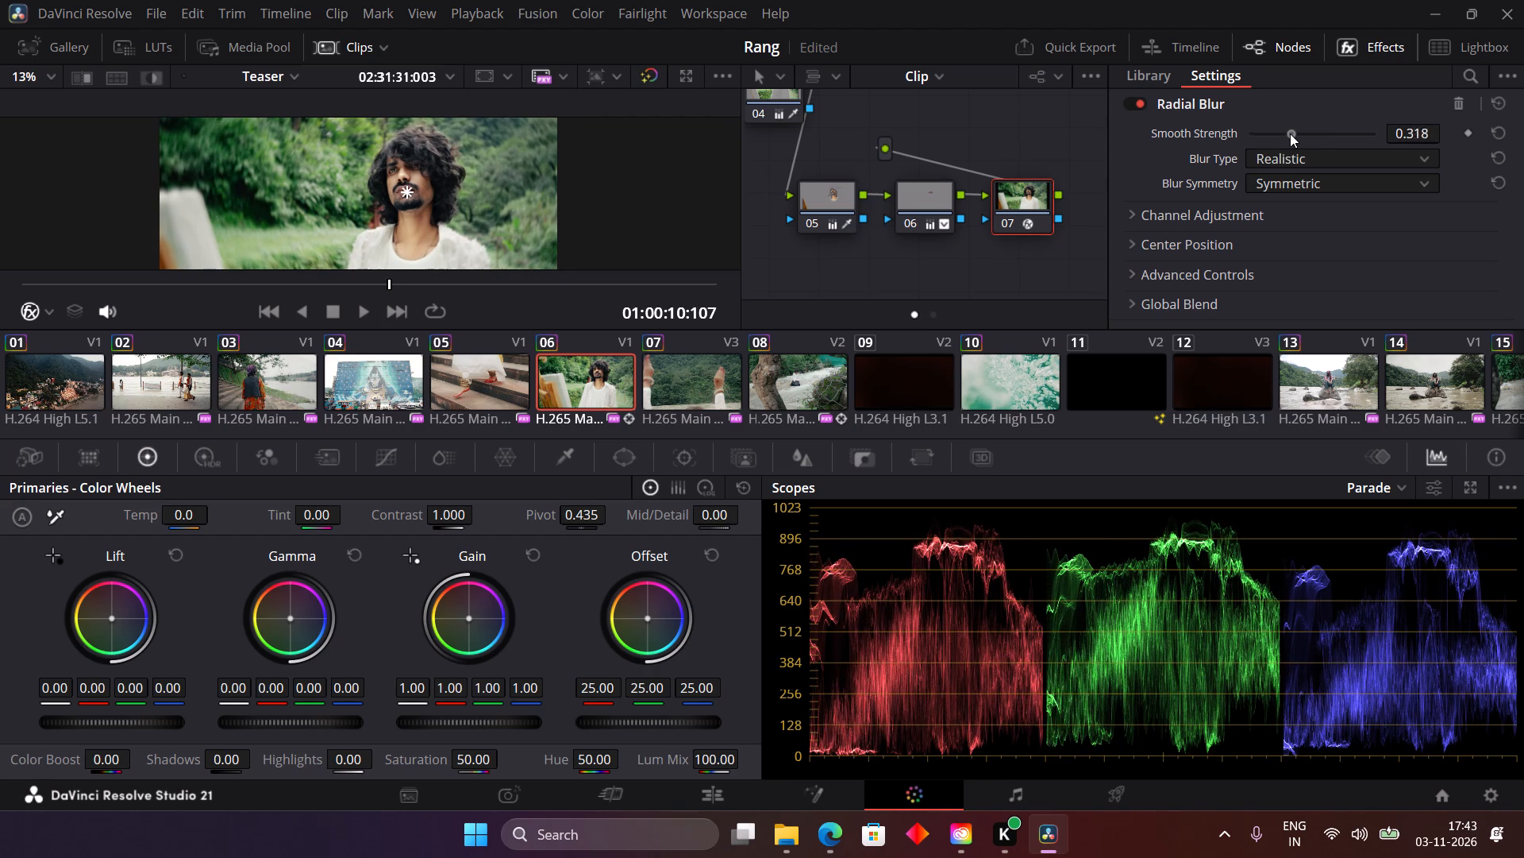
{"action": "left_click_drag", "start_coordinate": [1290, 133], "coordinate": [1287, 133]}
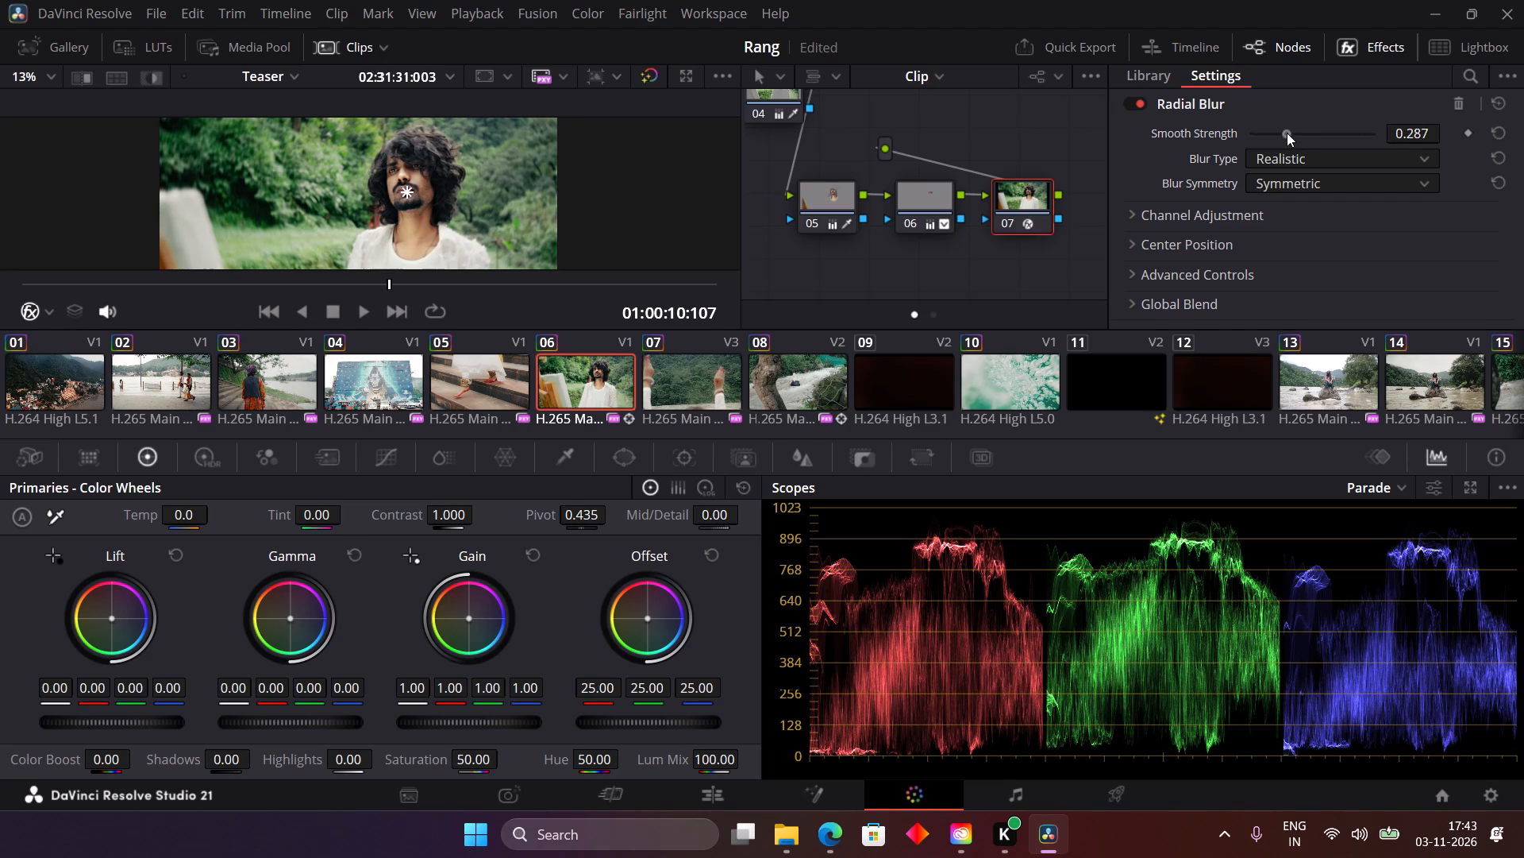
{"action": "left_click_drag", "start_coordinate": [1287, 133], "coordinate": [1250, 135]}
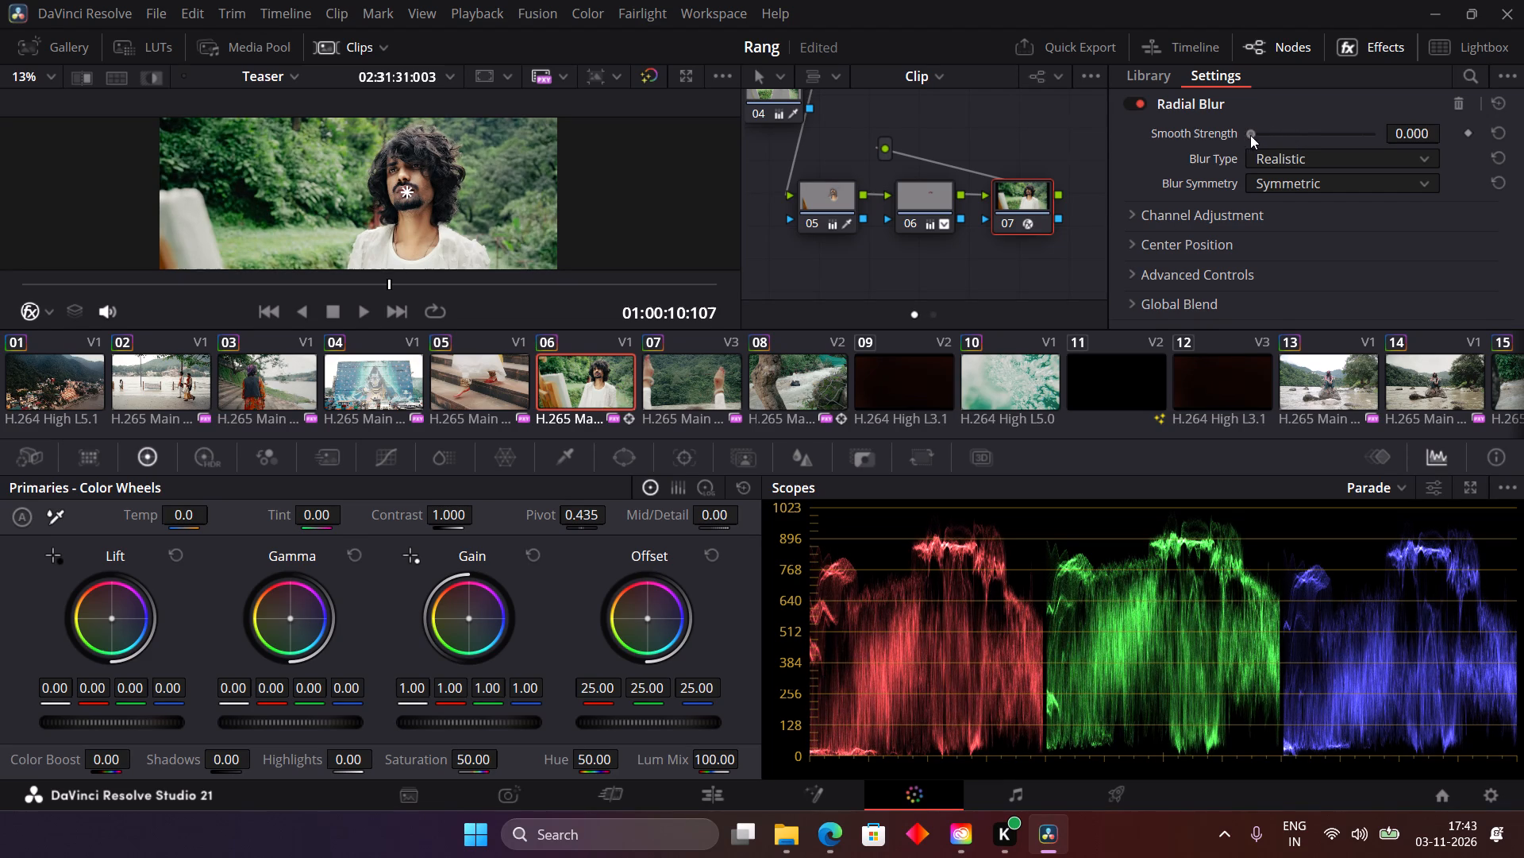
{"action": "left_click_drag", "start_coordinate": [1250, 135], "coordinate": [1303, 134]}
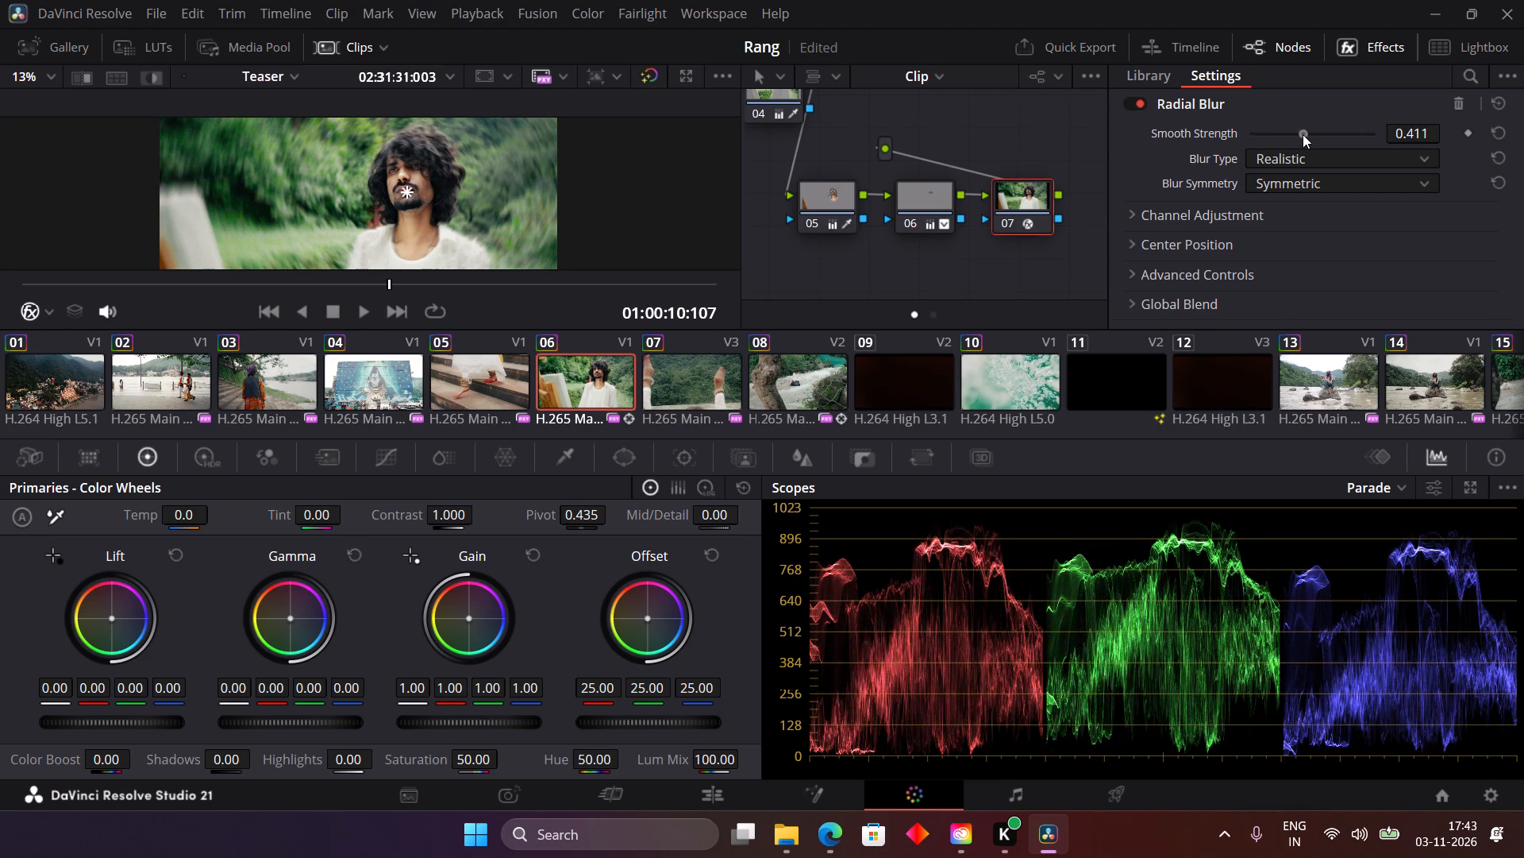
{"action": "left_click_drag", "start_coordinate": [1303, 134], "coordinate": [1284, 134]}
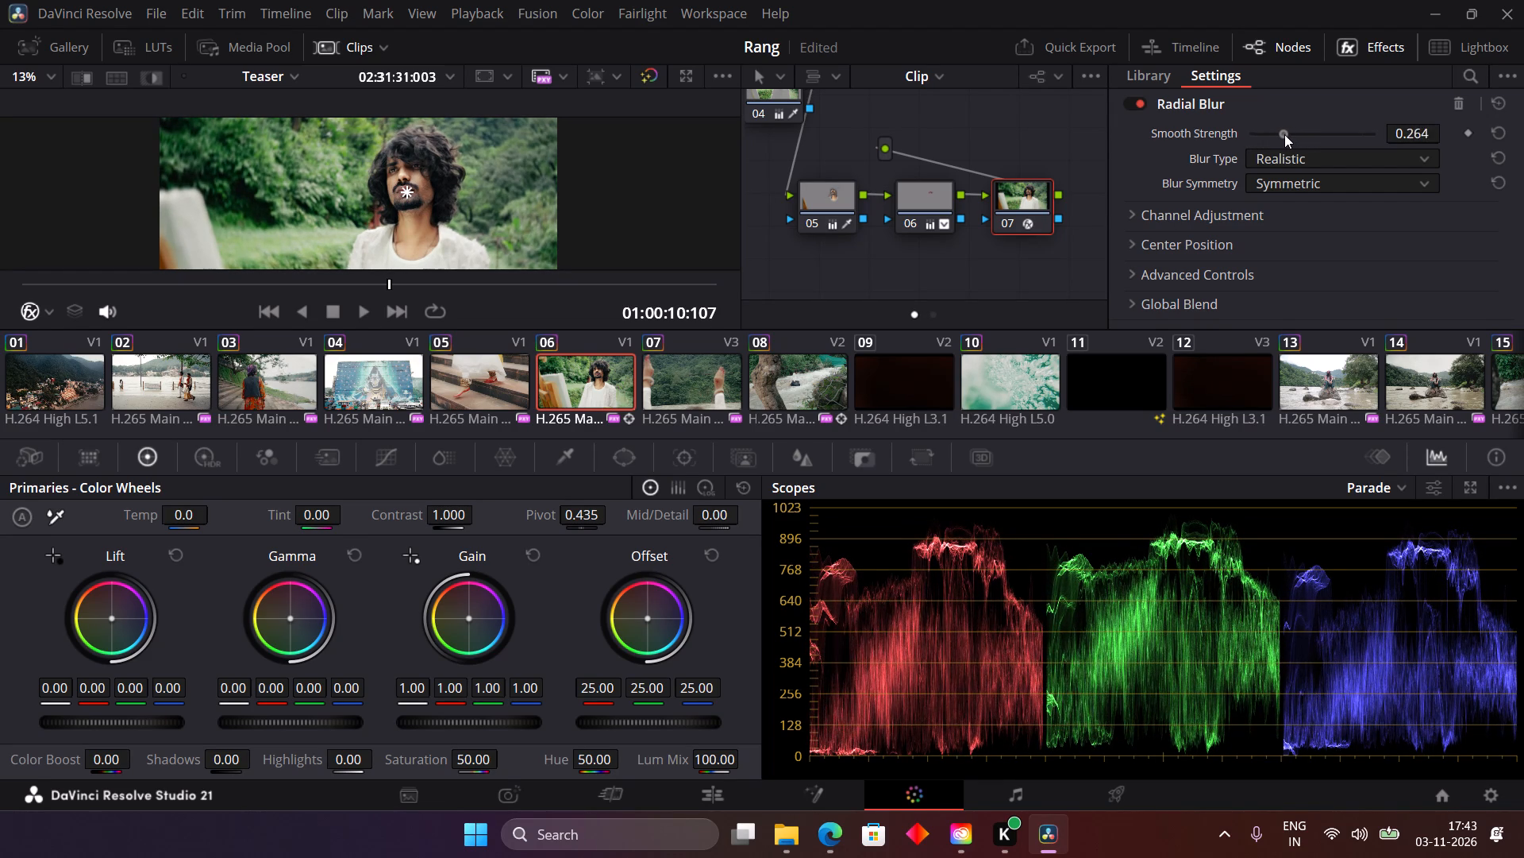
{"action": "left_click_drag", "start_coordinate": [1284, 134], "coordinate": [1295, 134]}
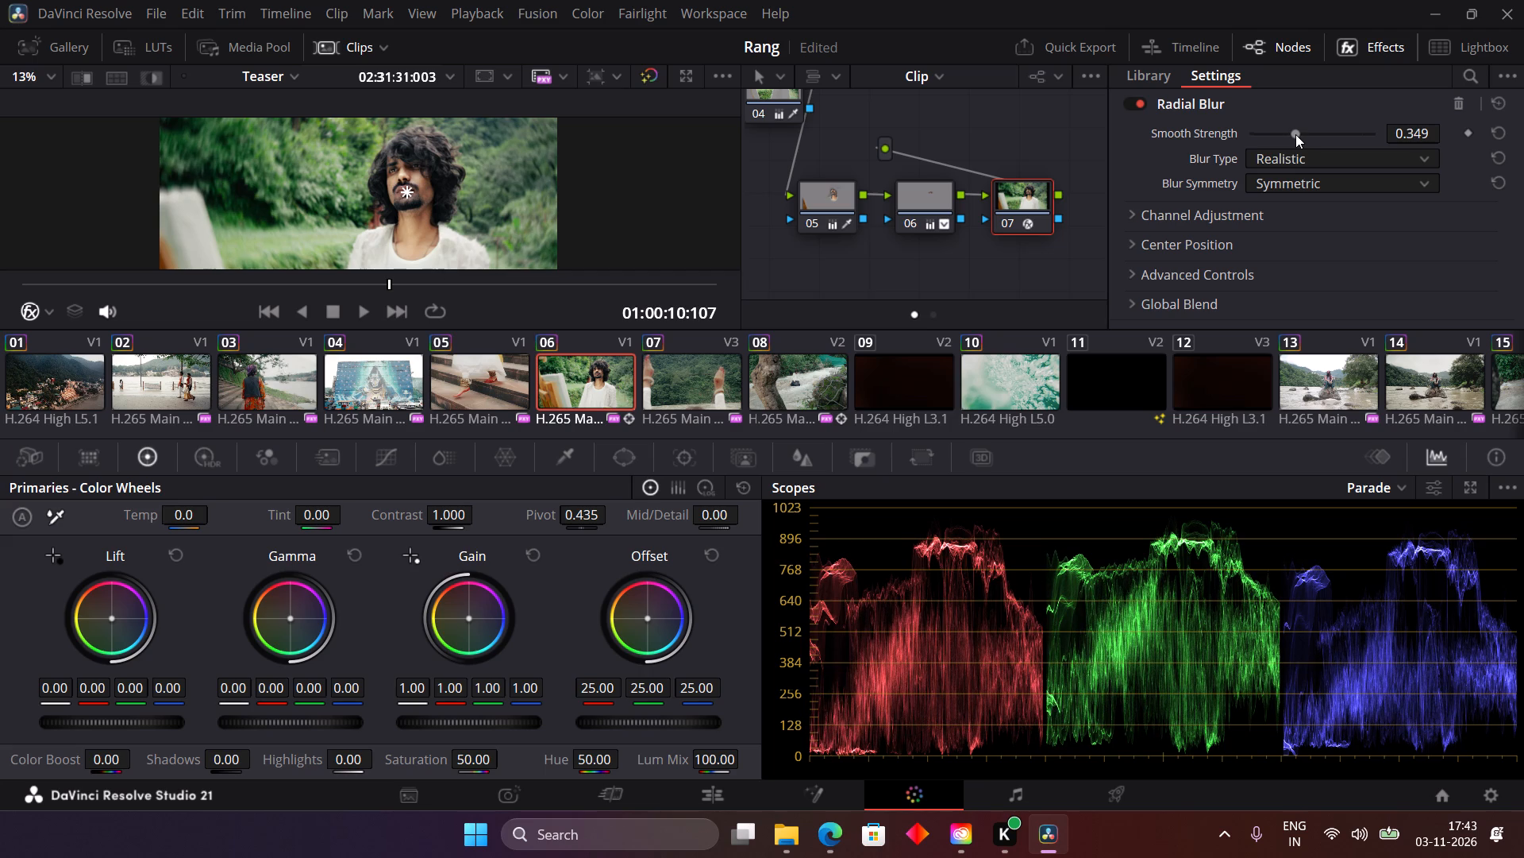
{"action": "key", "text": "ctrl+f"}
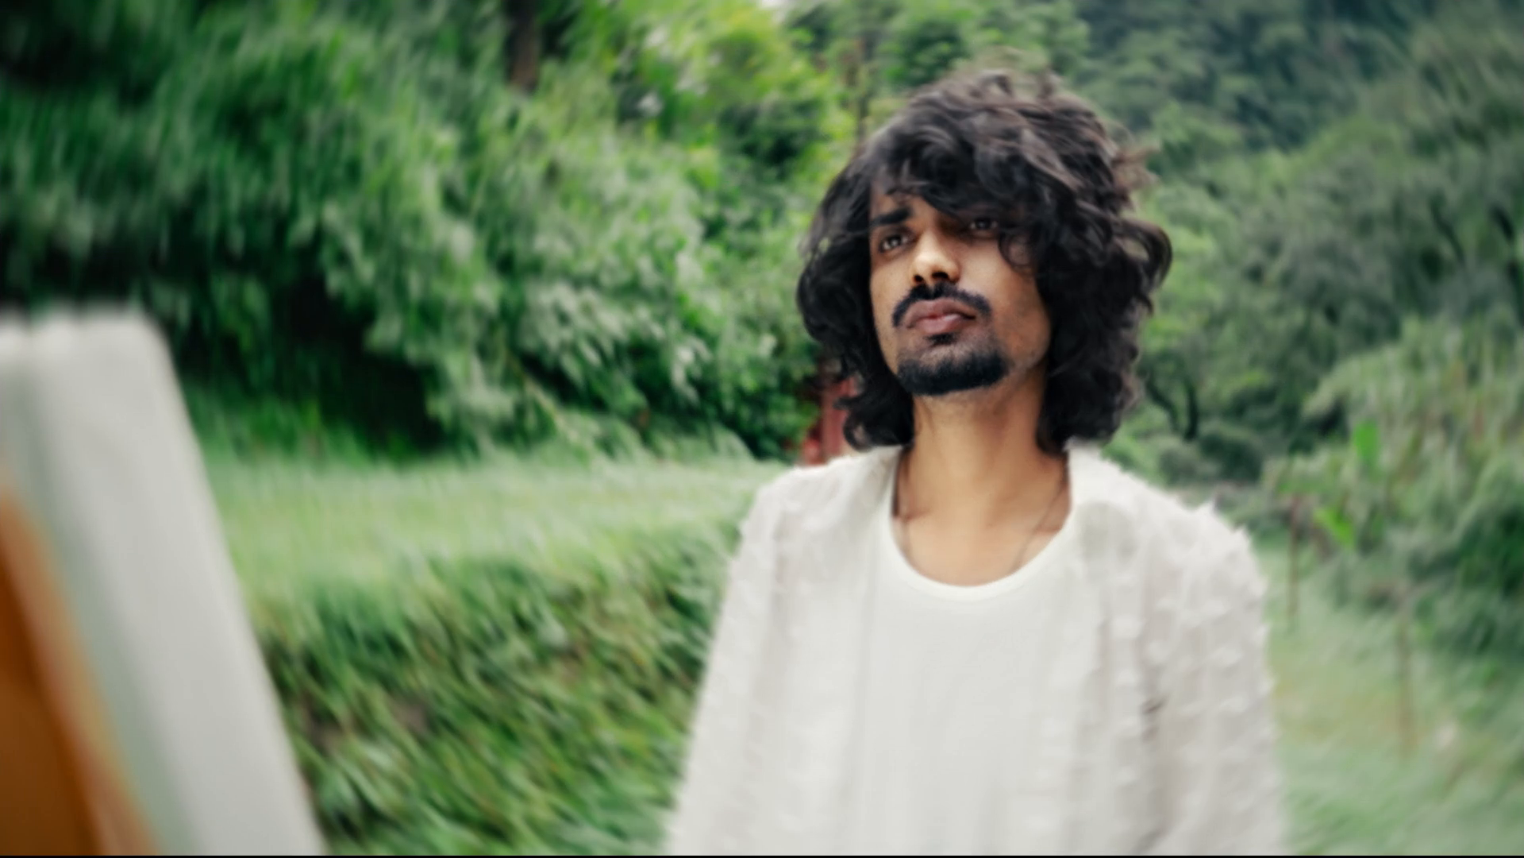
{"action": "key", "text": "ctrl+f"}
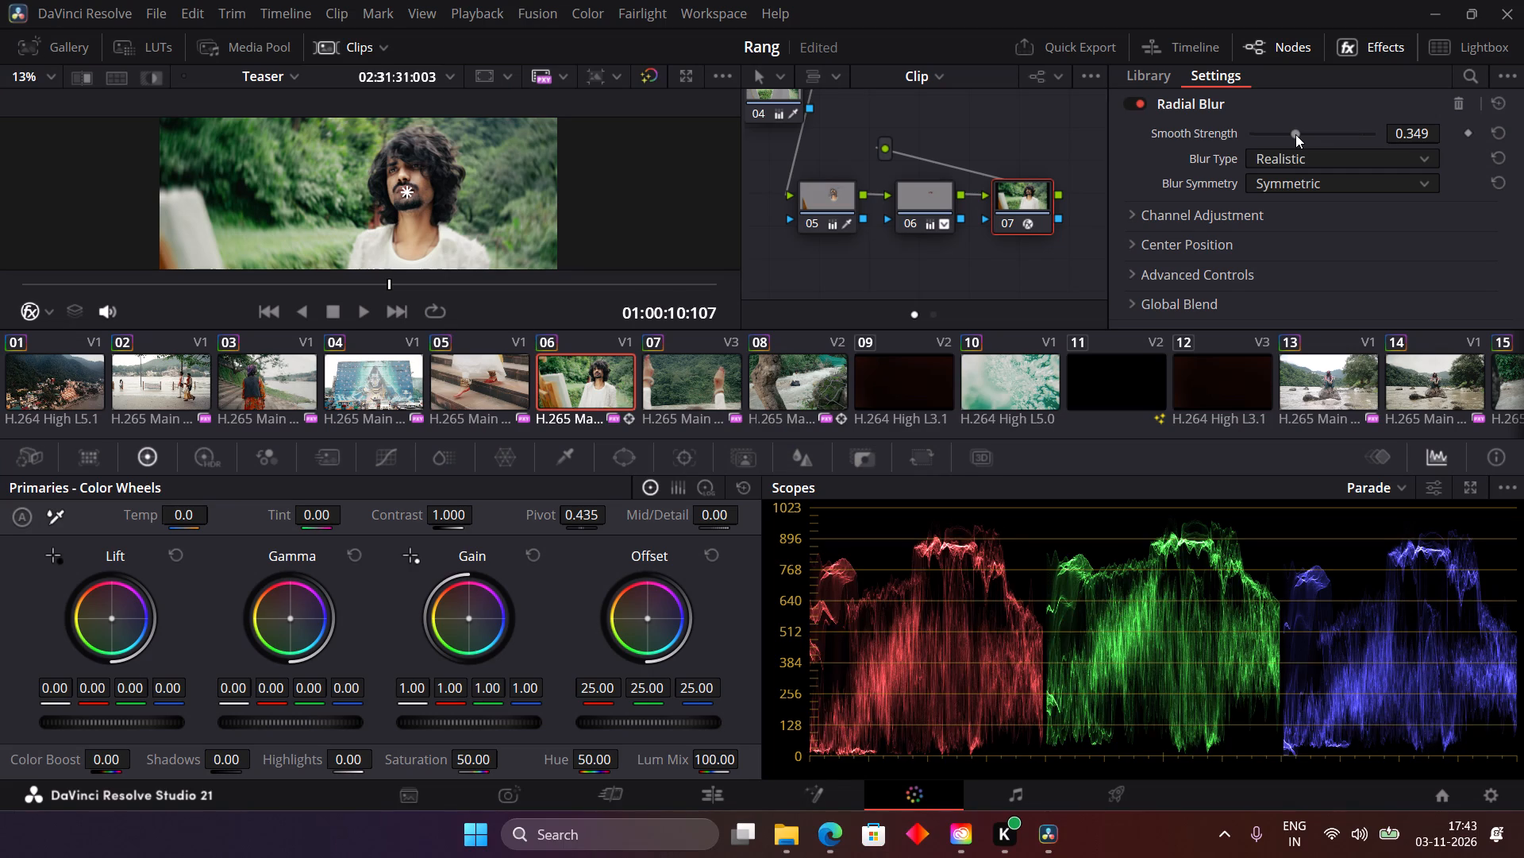
{"action": "left_click_drag", "start_coordinate": [1295, 134], "coordinate": [1291, 134]}
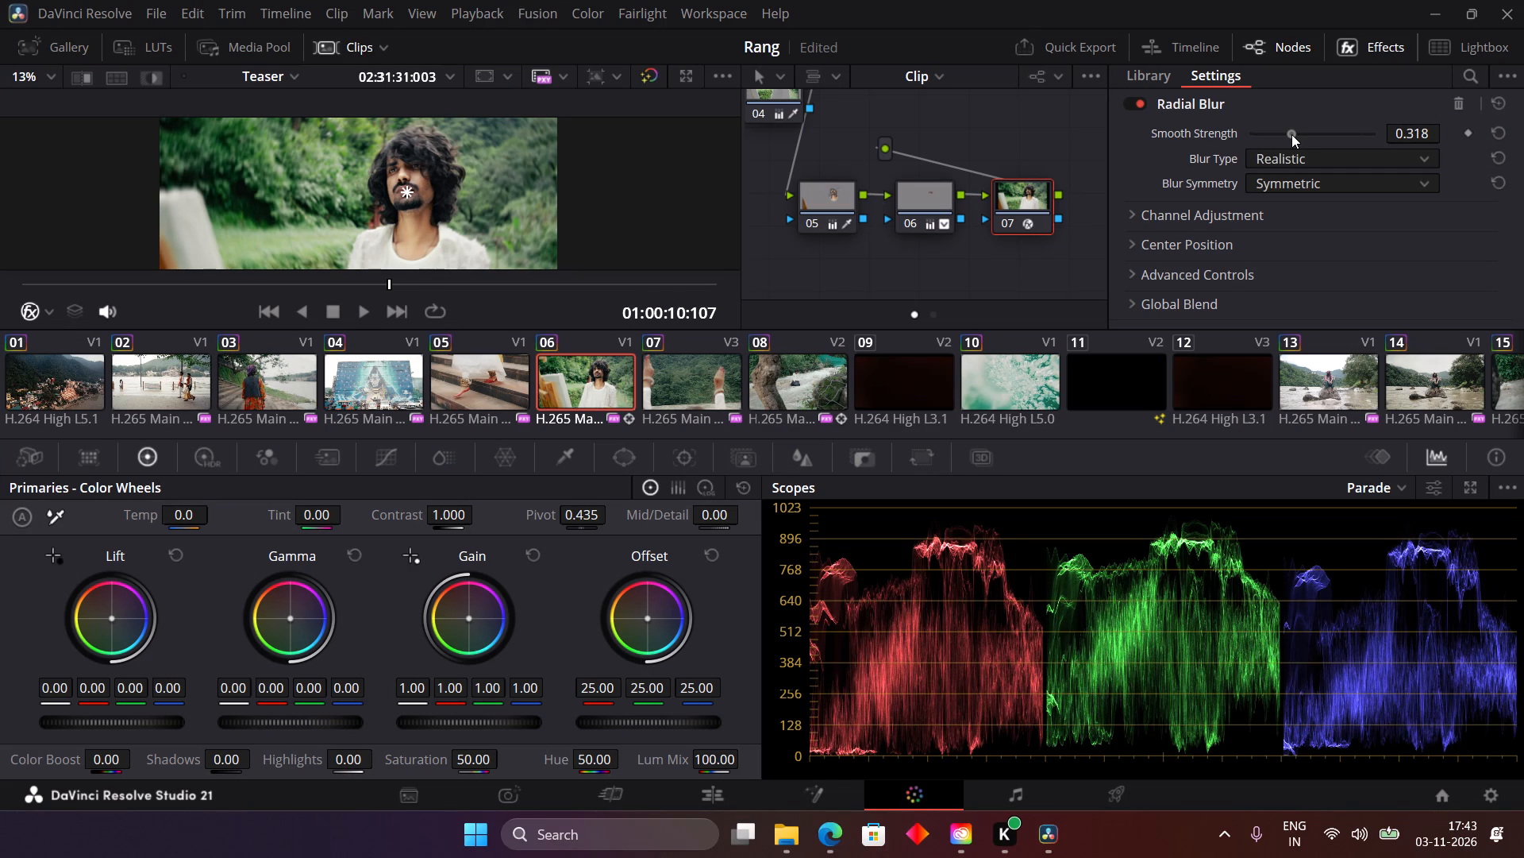
Fine-tune the Radial Blur's Smooth Strength to about 0.279, checking the shot full screen along the way.
{"action": "left_click_drag", "start_coordinate": [1291, 134], "coordinate": [1290, 134]}
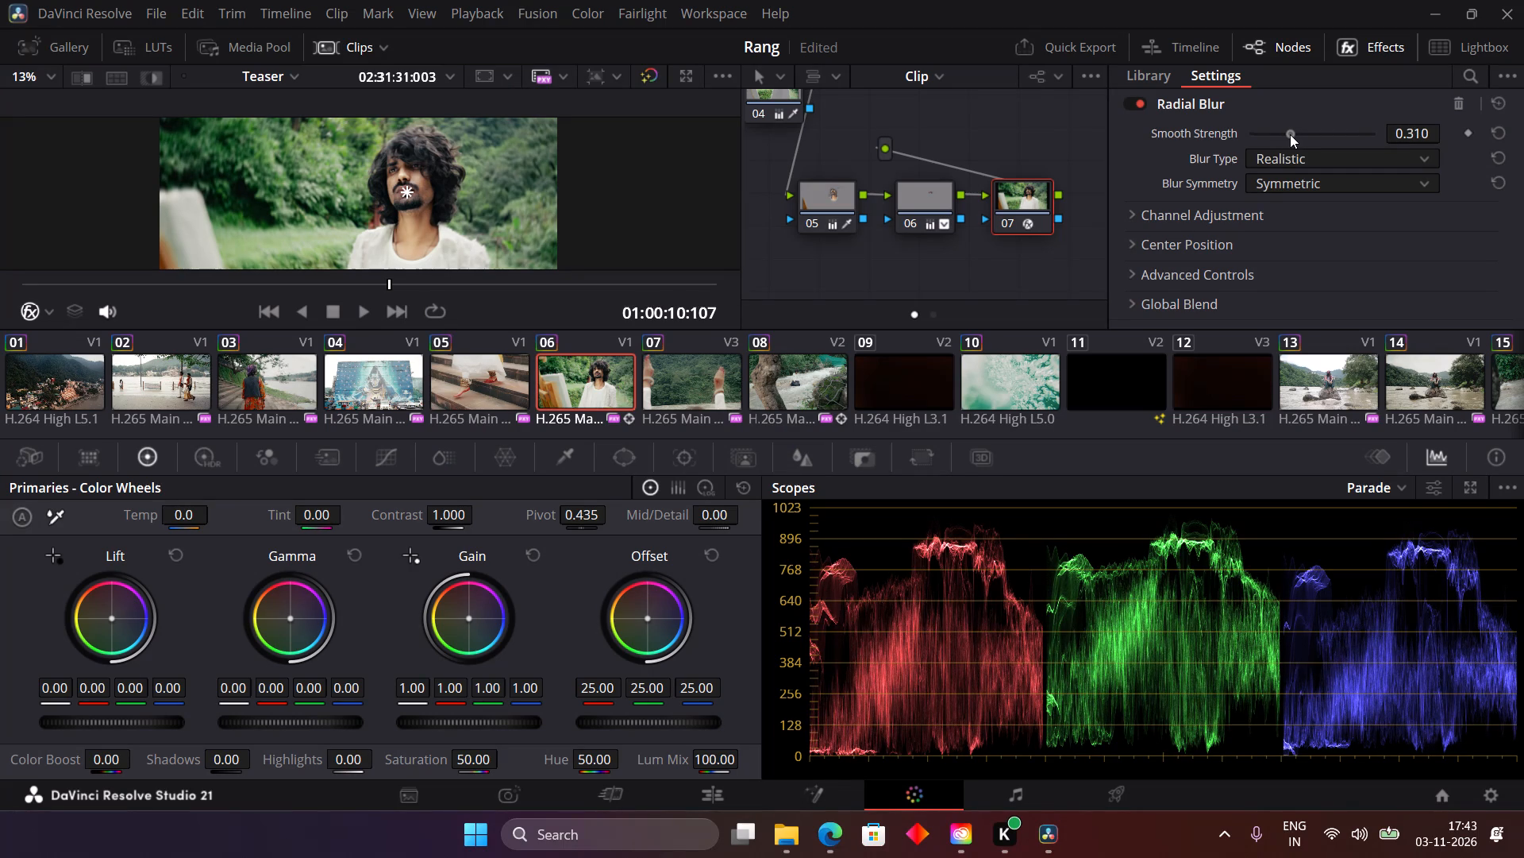
{"action": "left_click_drag", "start_coordinate": [1290, 134], "coordinate": [1284, 133]}
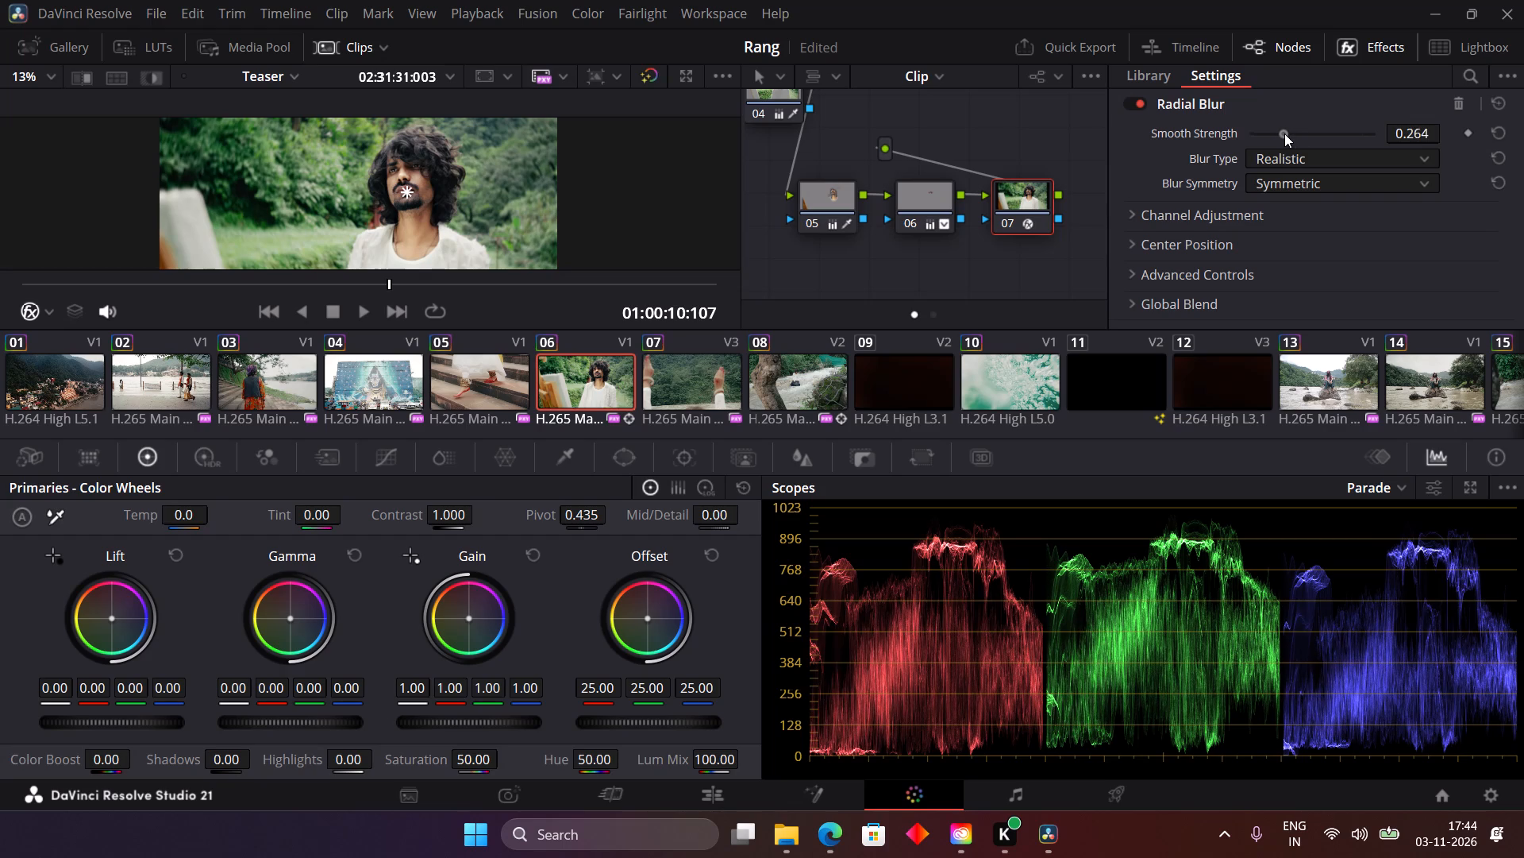
{"action": "left_click_drag", "start_coordinate": [1284, 133], "coordinate": [1271, 130]}
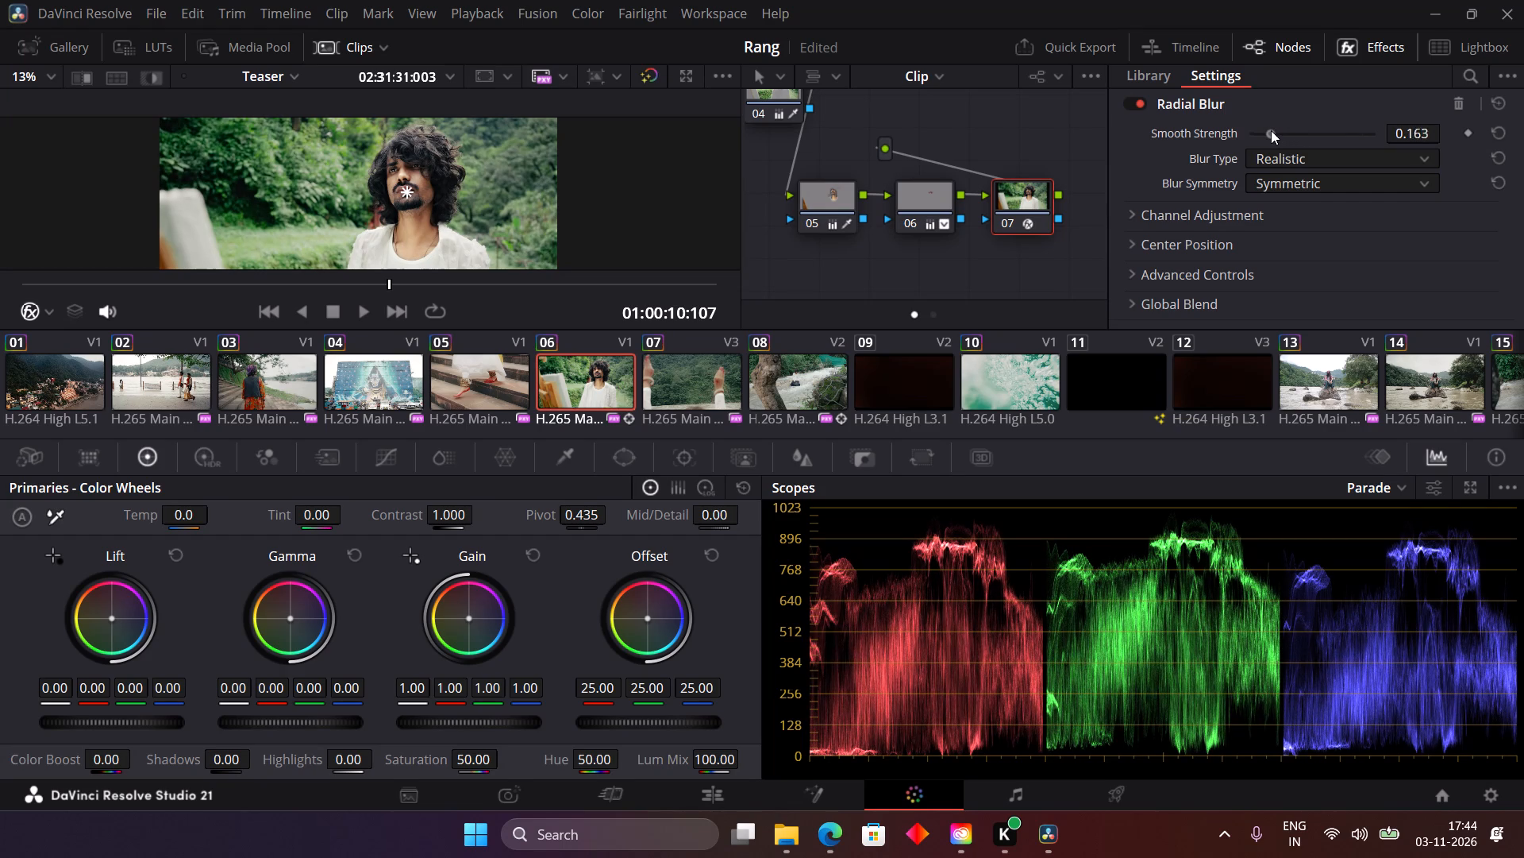
{"action": "left_click_drag", "start_coordinate": [1271, 130], "coordinate": [1273, 126]}
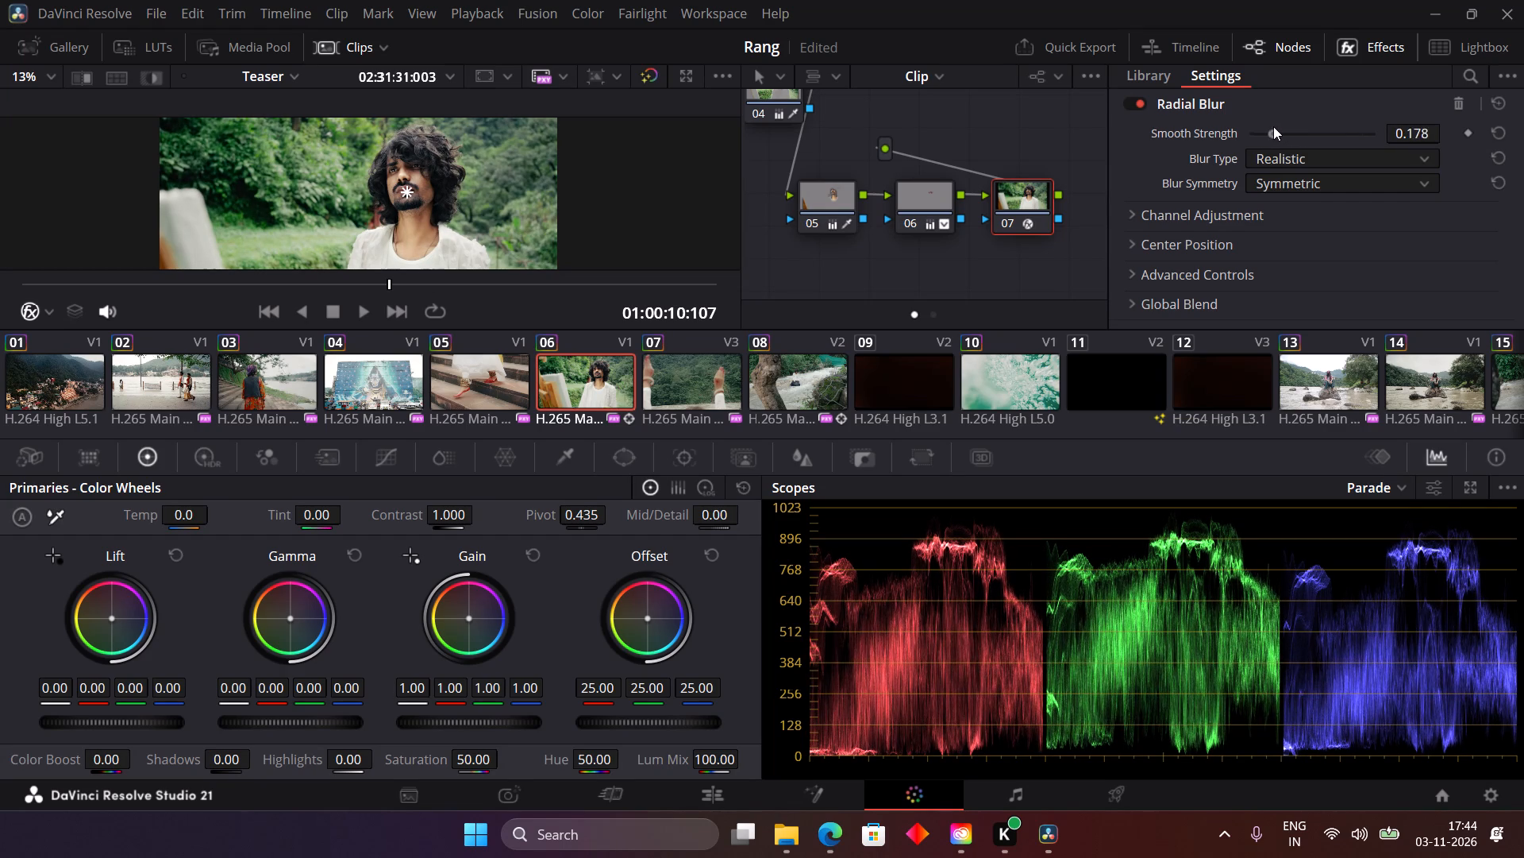
{"action": "left_click_drag", "start_coordinate": [1273, 126], "coordinate": [1278, 127]}
{"action": "left_click_drag", "start_coordinate": [1278, 127], "coordinate": [1267, 128]}
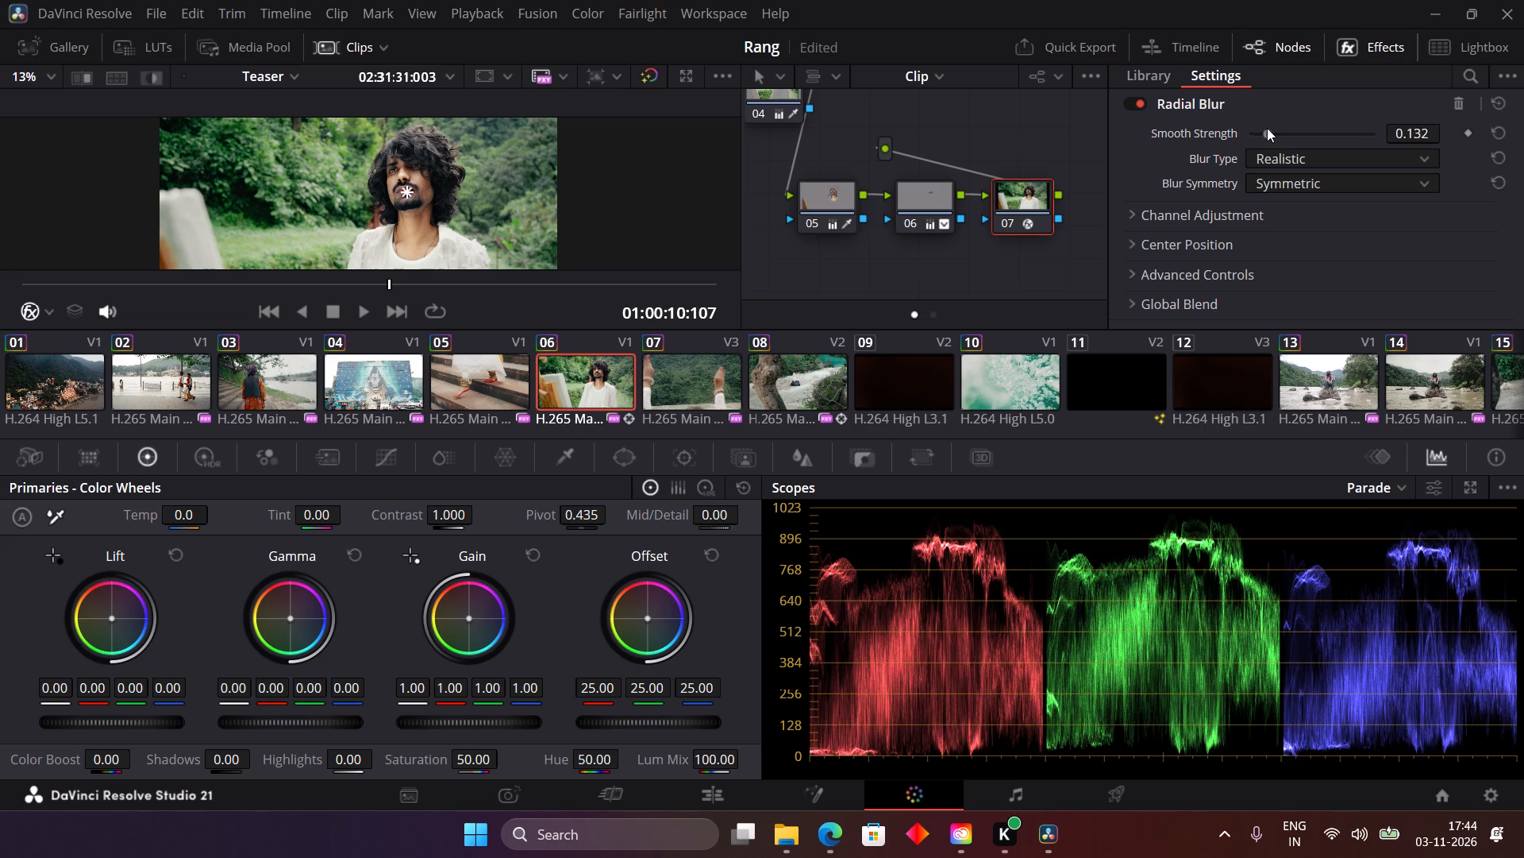
{"action": "left_click_drag", "start_coordinate": [1267, 128], "coordinate": [1295, 128]}
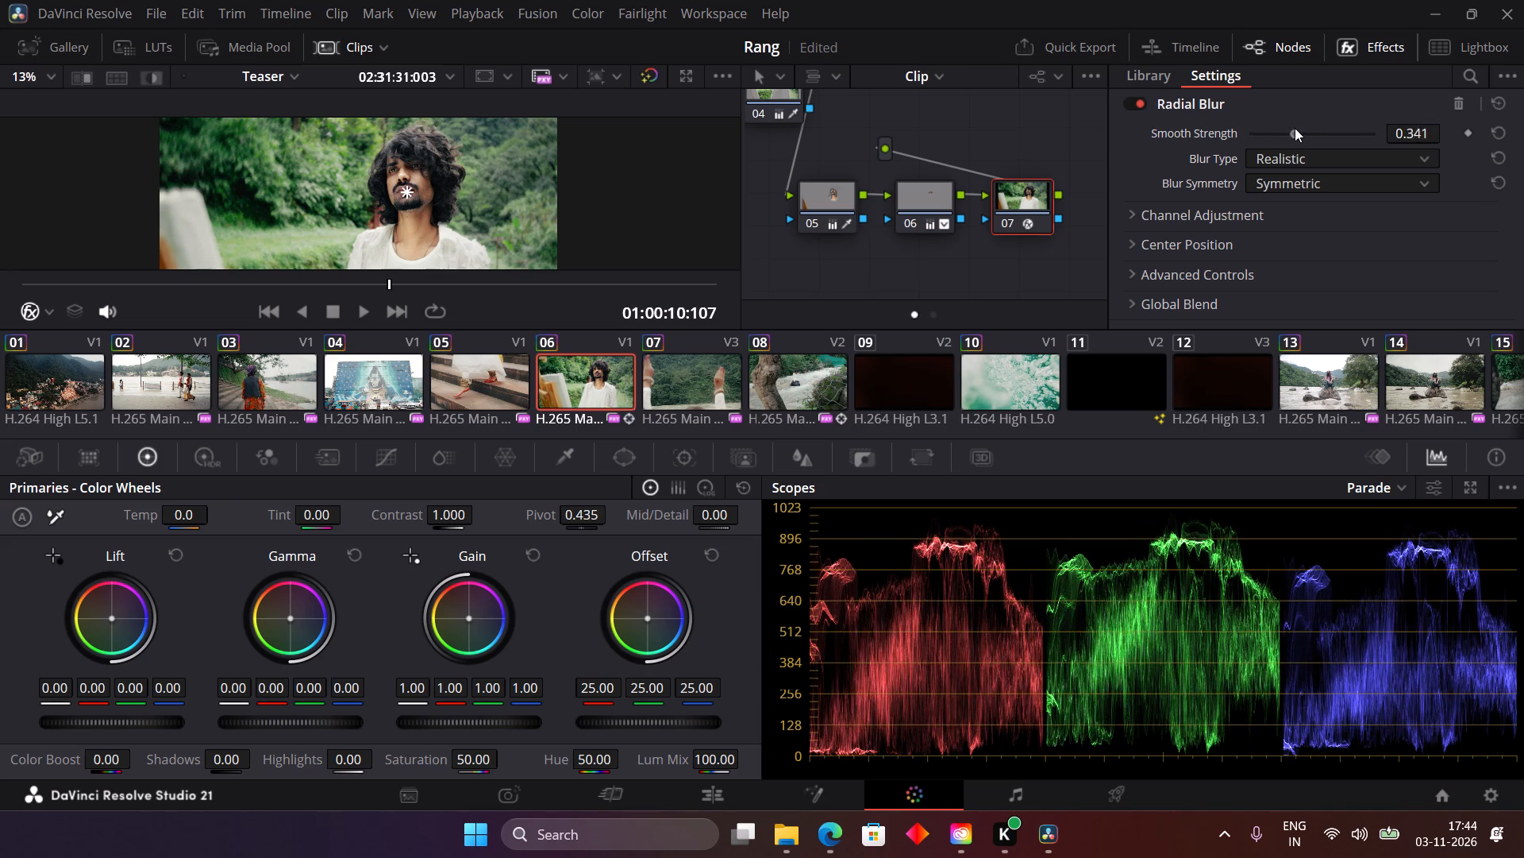
{"action": "left_click_drag", "start_coordinate": [1295, 128], "coordinate": [1300, 124]}
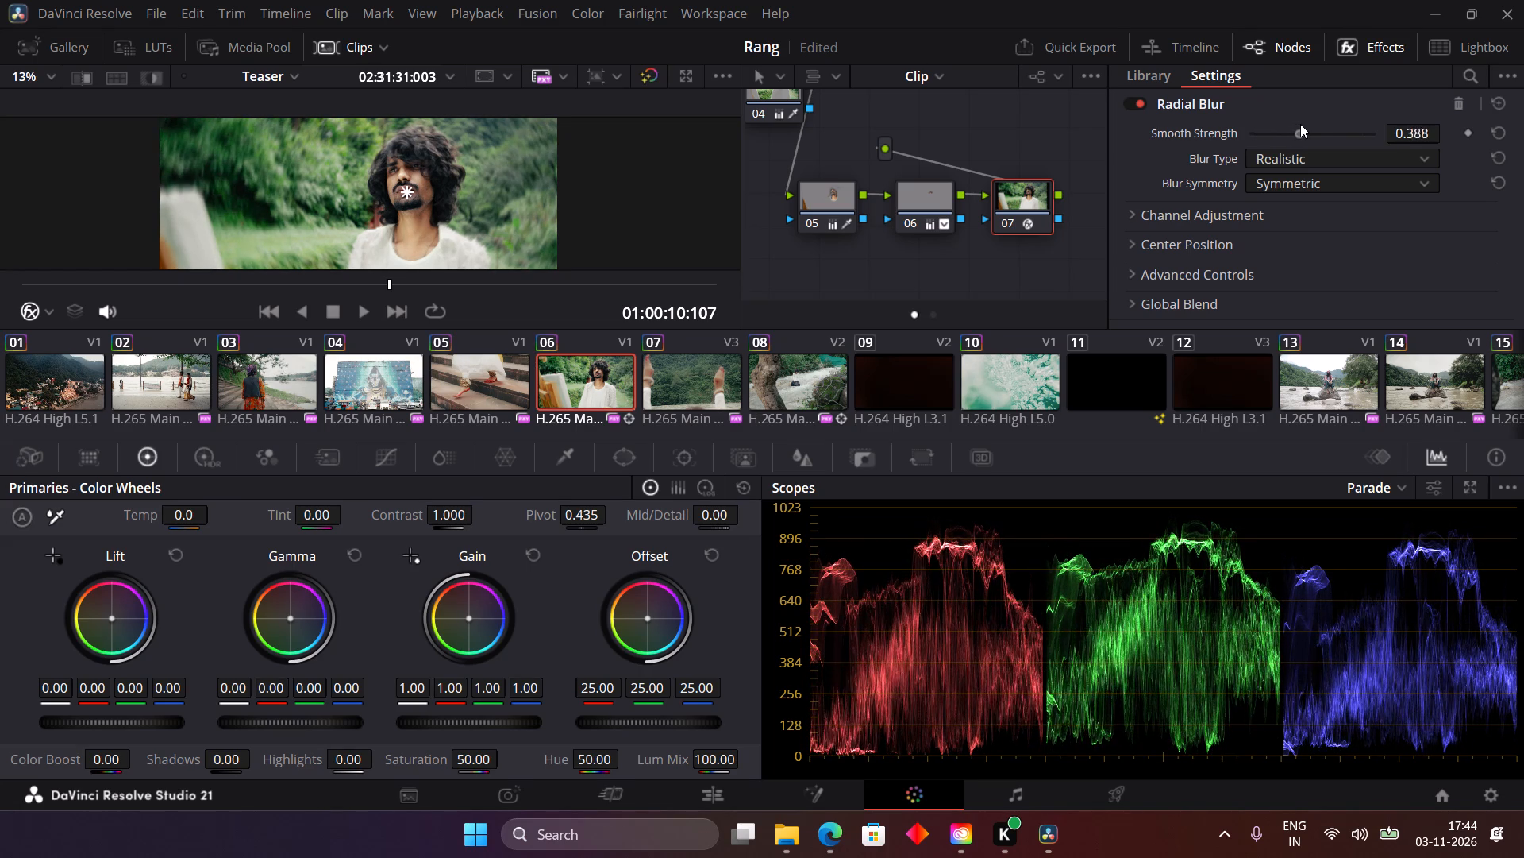
{"action": "left_click_drag", "start_coordinate": [1300, 124], "coordinate": [1295, 124]}
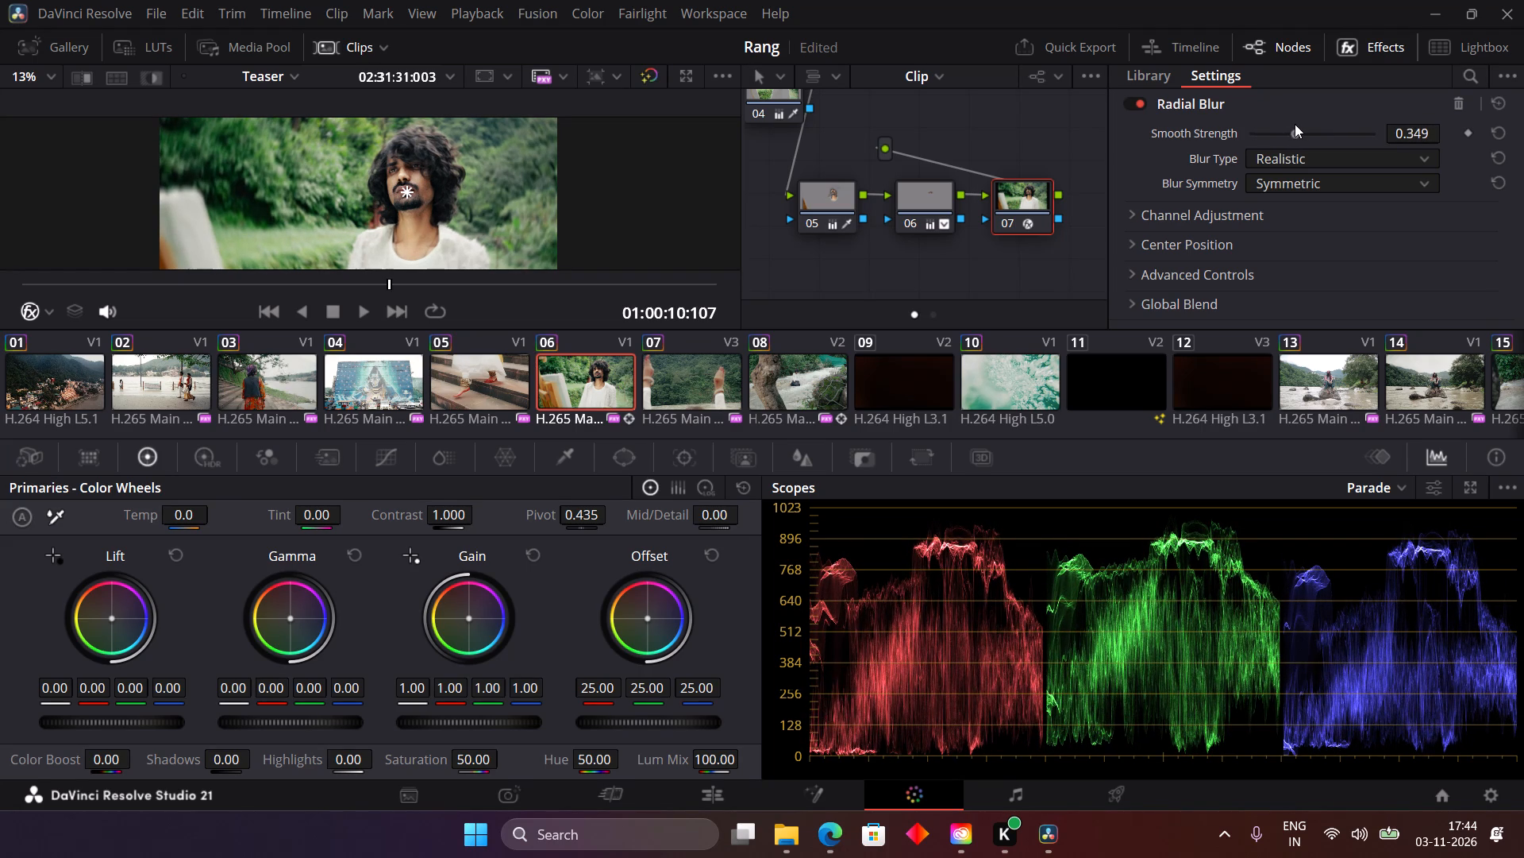
{"action": "left_click_drag", "start_coordinate": [1295, 124], "coordinate": [1291, 122]}
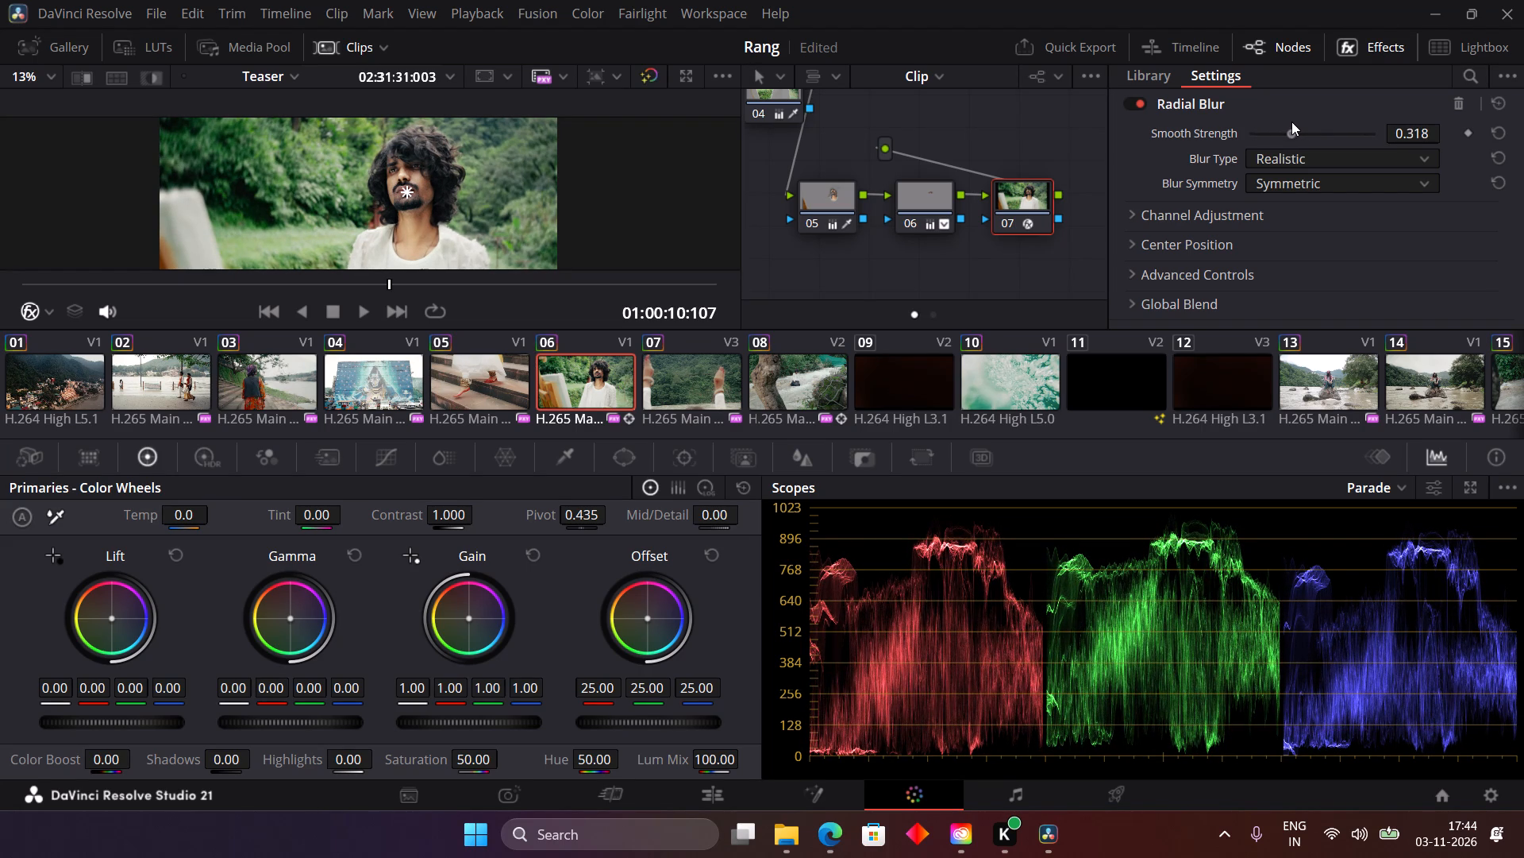
{"action": "left_click_drag", "start_coordinate": [1291, 122], "coordinate": [1291, 121]}
{"action": "key", "text": "ctrl+f"}
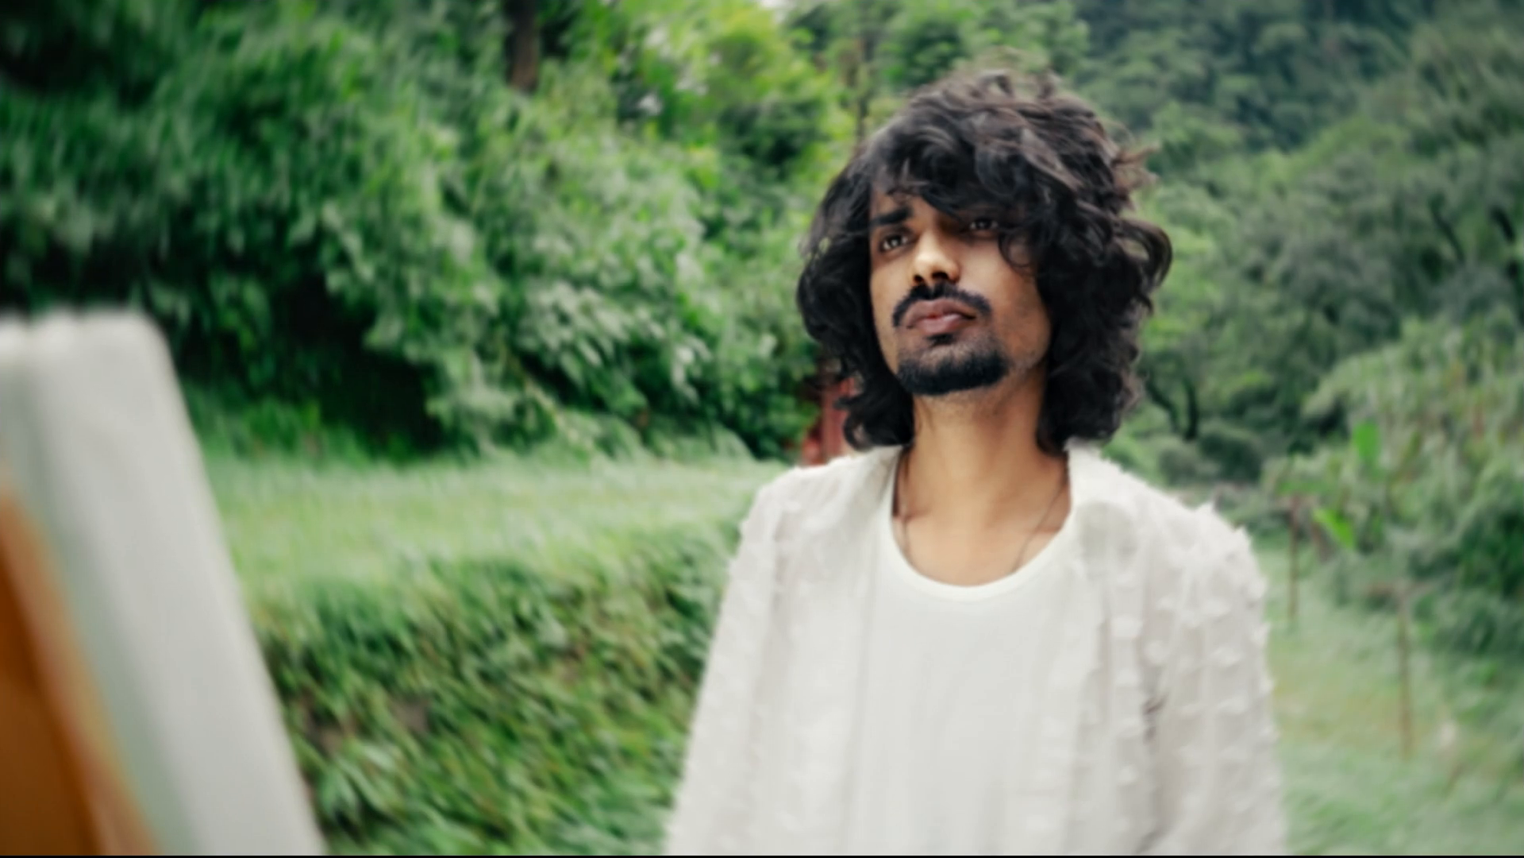
{"action": "key", "text": "ctrl+f"}
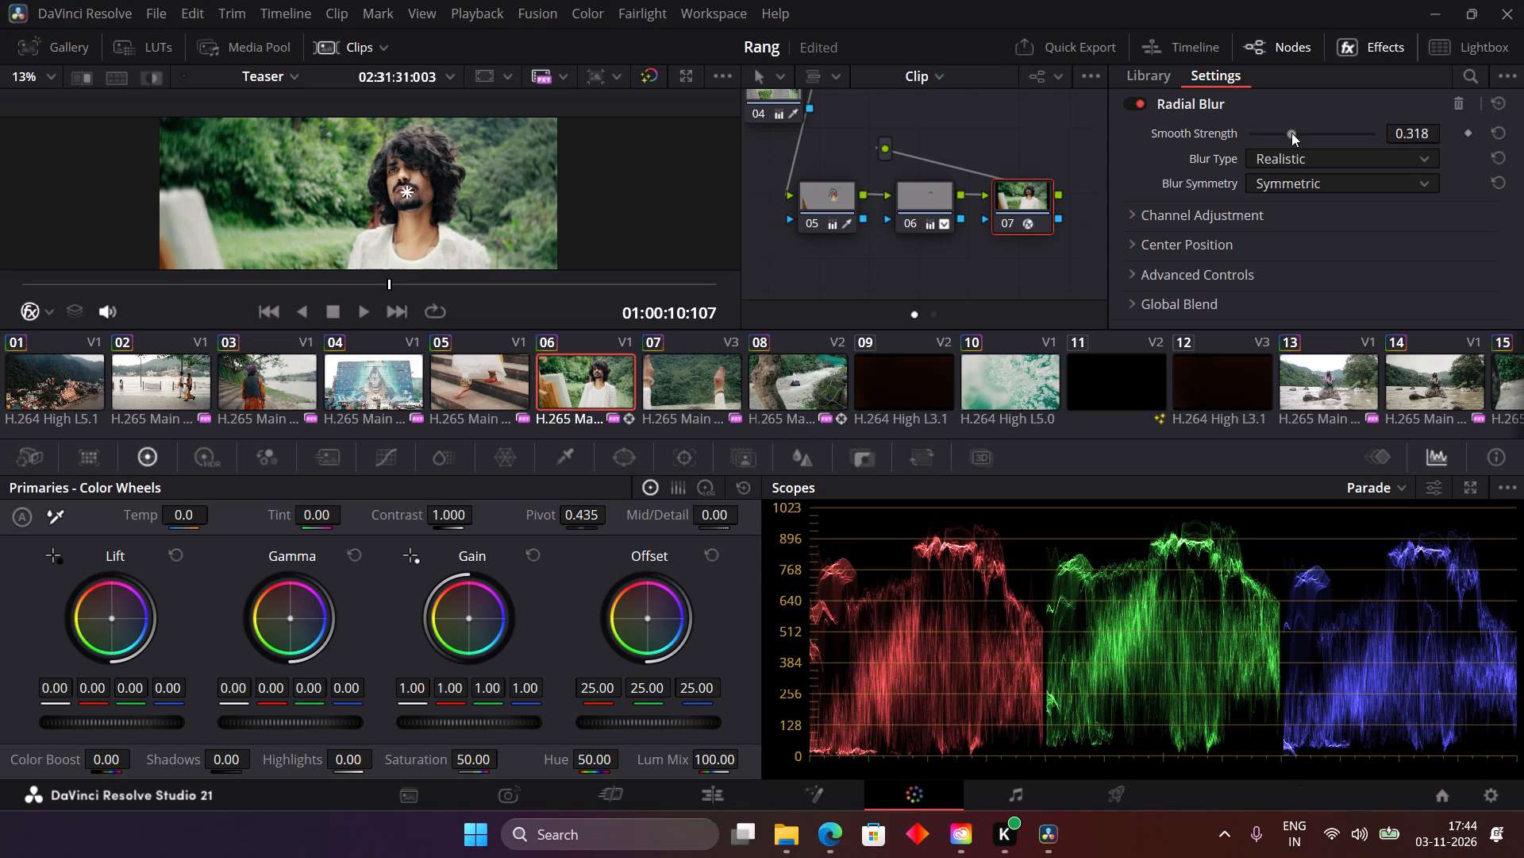
{"action": "left_click", "coordinate": [1291, 133]}
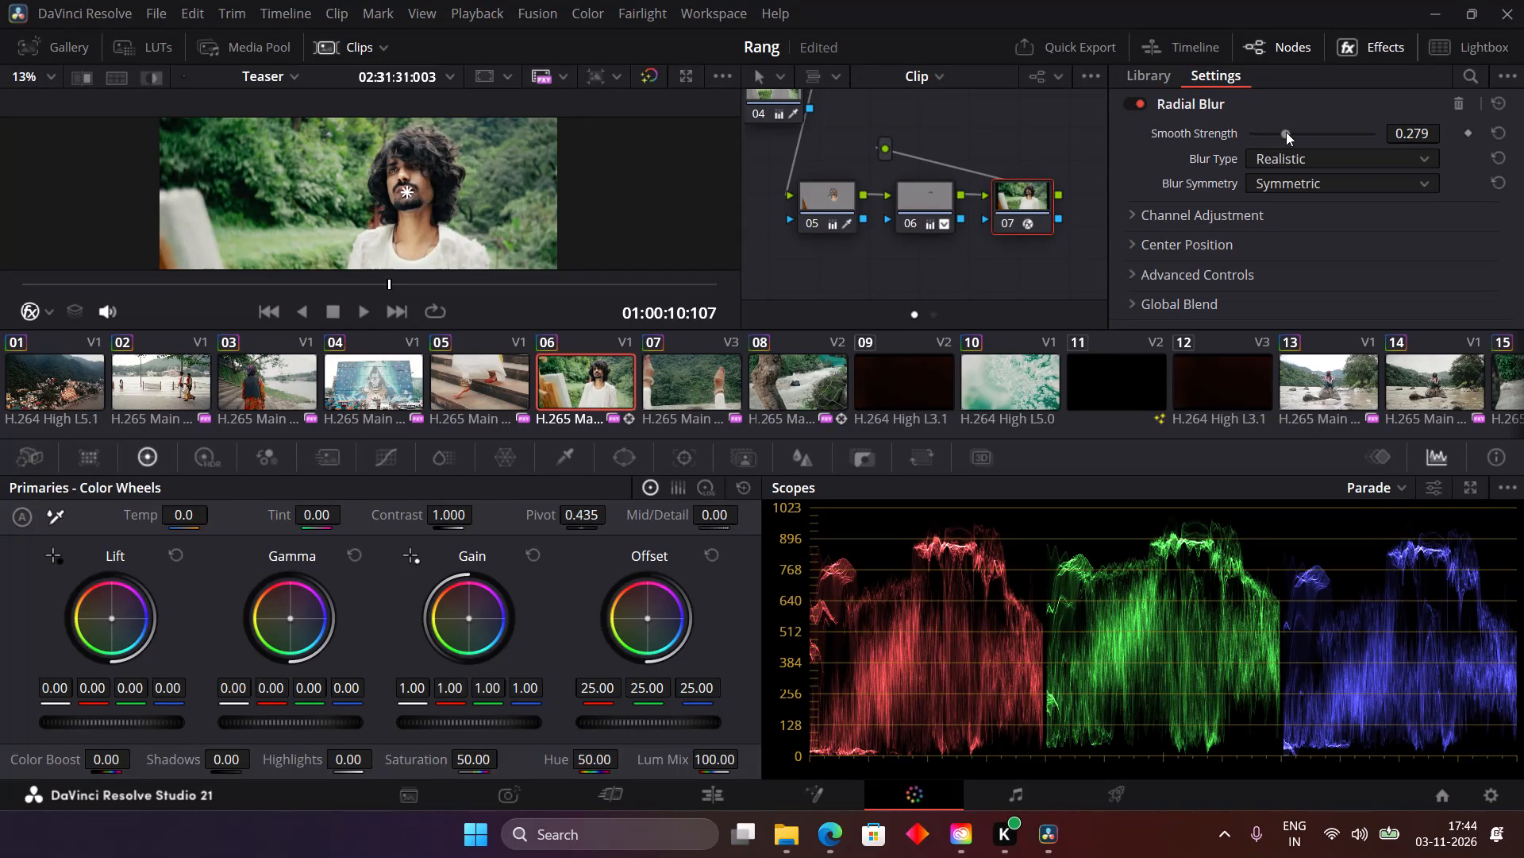
{"action": "key", "text": "ctrl+f"}
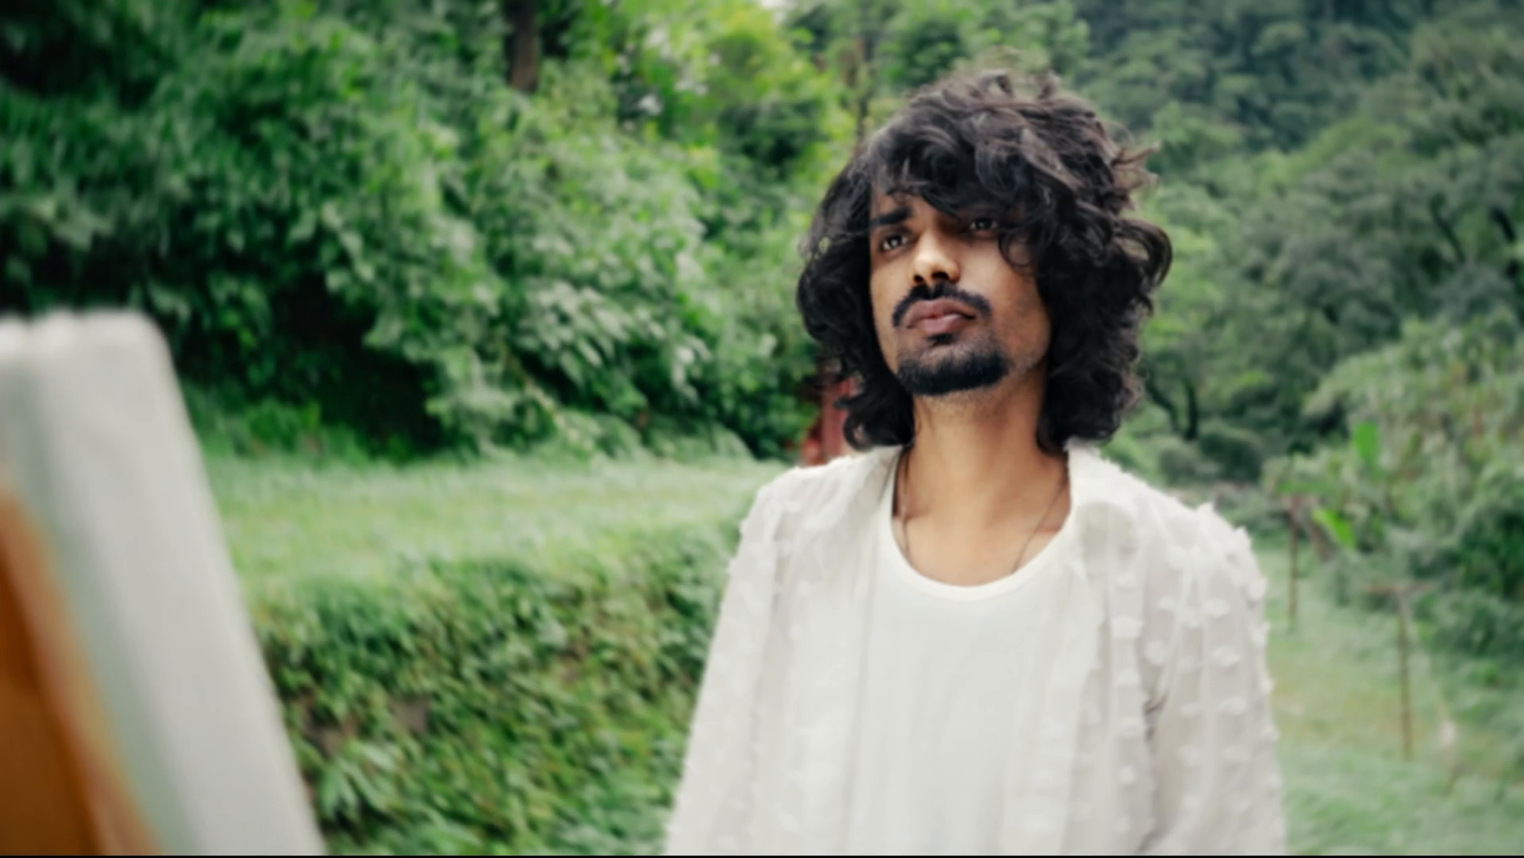
{"action": "key", "text": "space"}
{"action": "key", "text": "space"}
{"action": "key", "text": "Escape"}
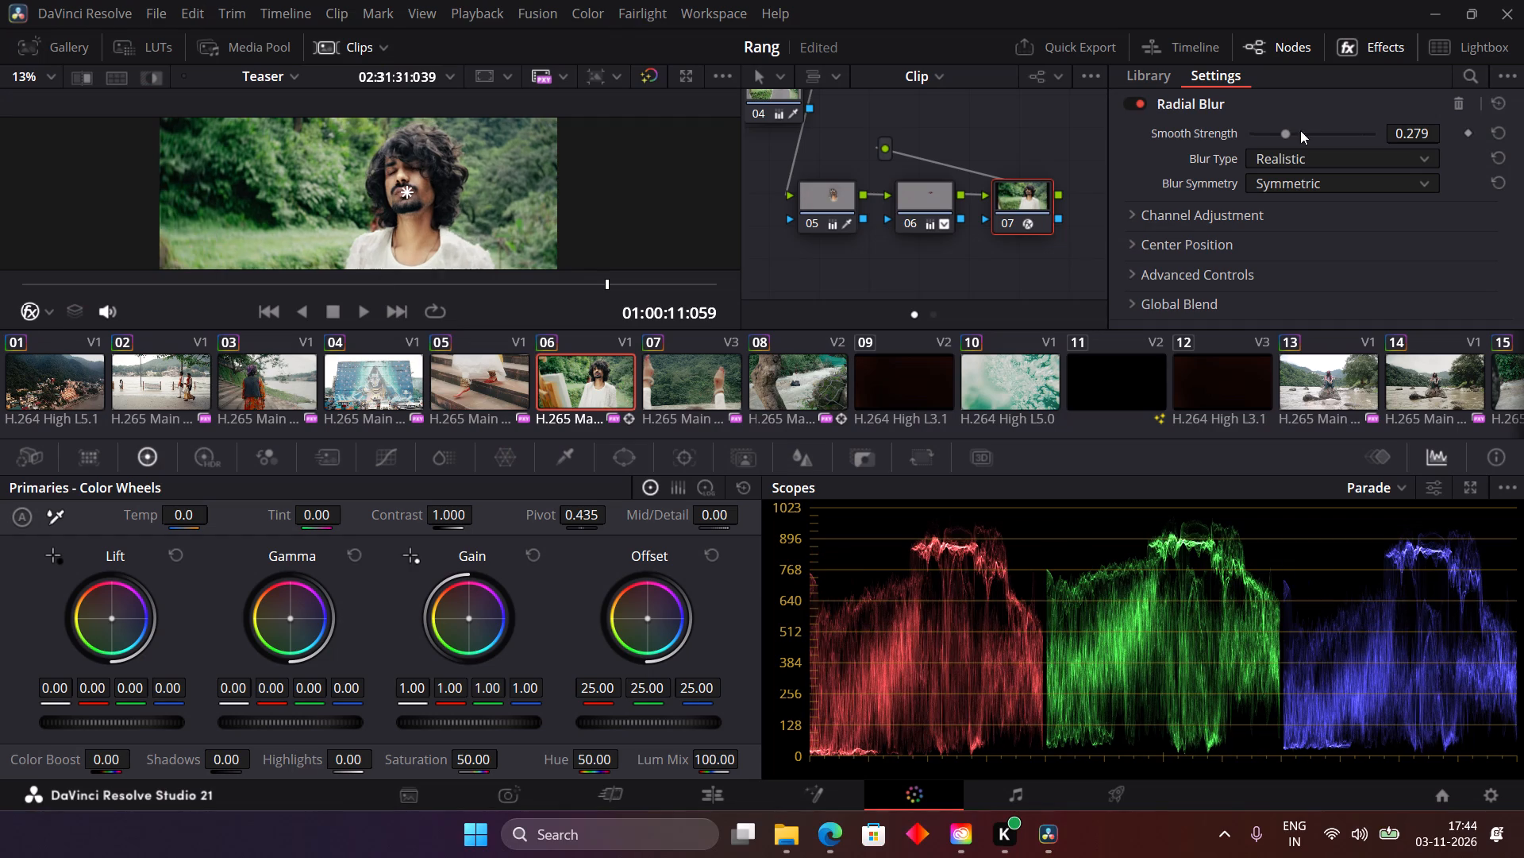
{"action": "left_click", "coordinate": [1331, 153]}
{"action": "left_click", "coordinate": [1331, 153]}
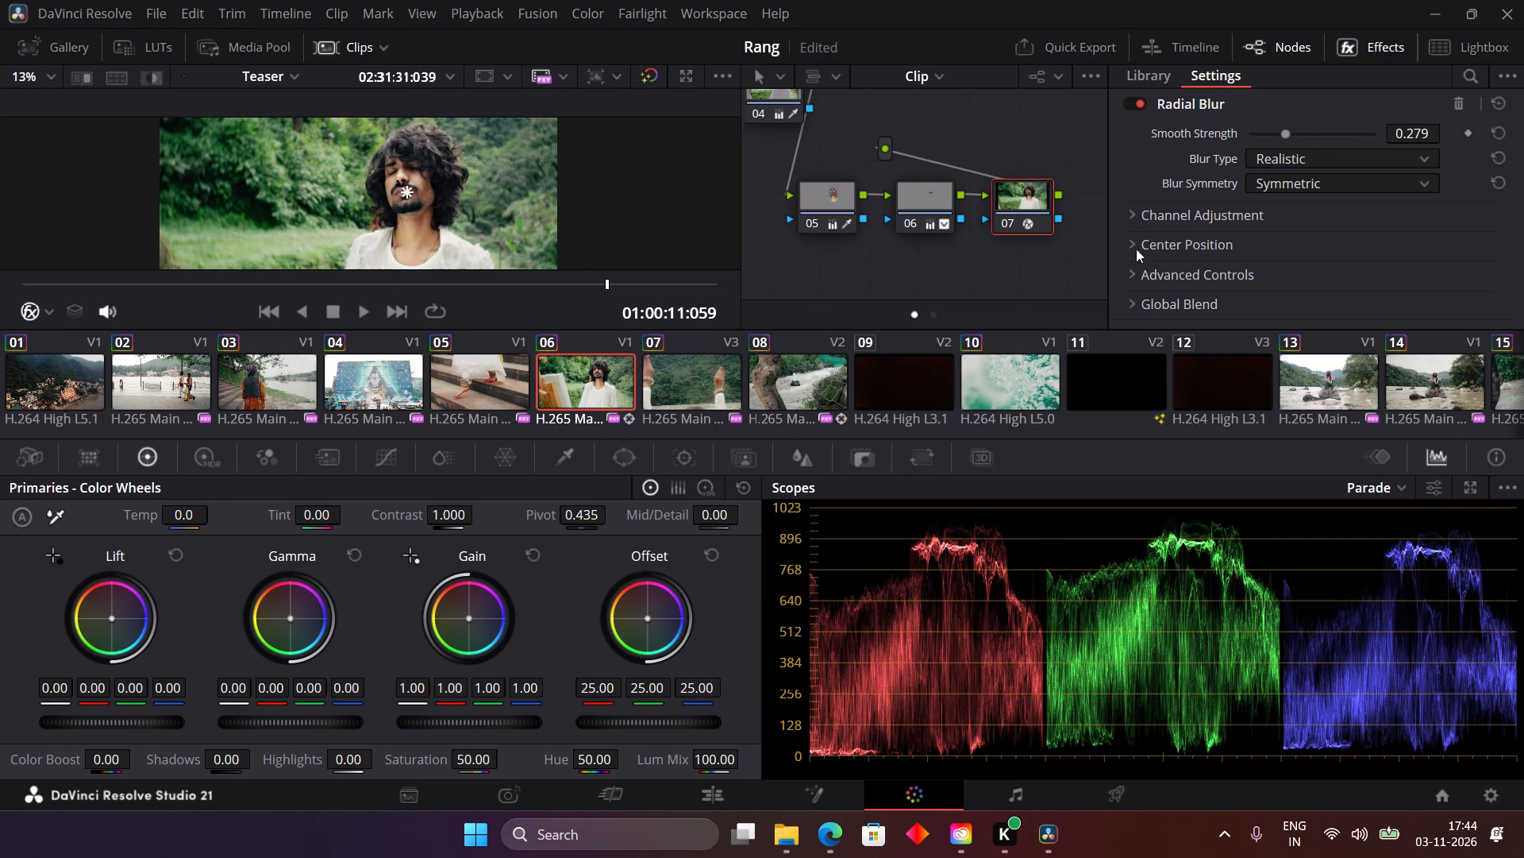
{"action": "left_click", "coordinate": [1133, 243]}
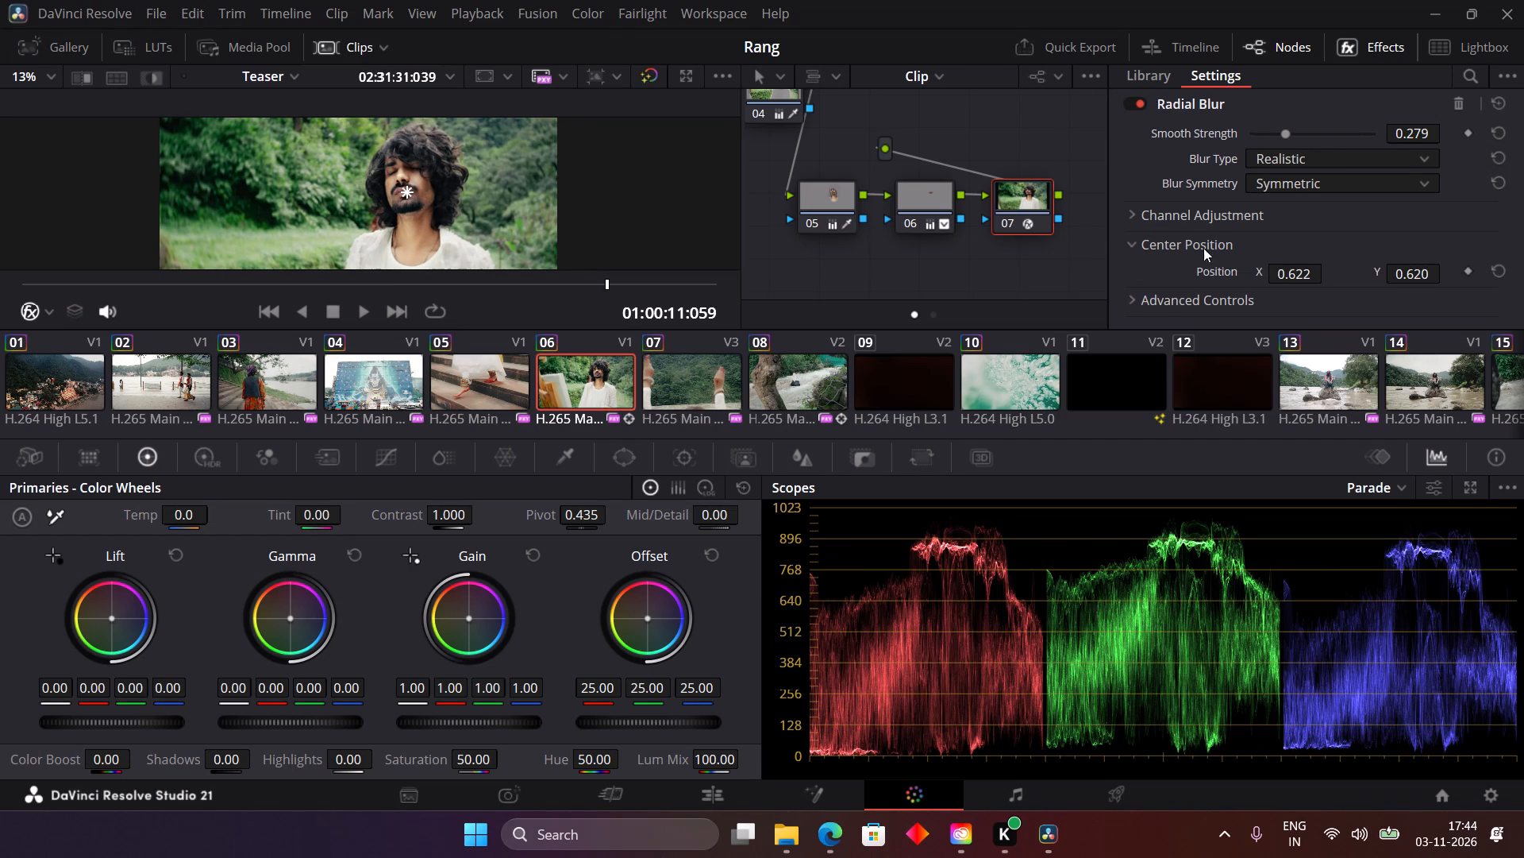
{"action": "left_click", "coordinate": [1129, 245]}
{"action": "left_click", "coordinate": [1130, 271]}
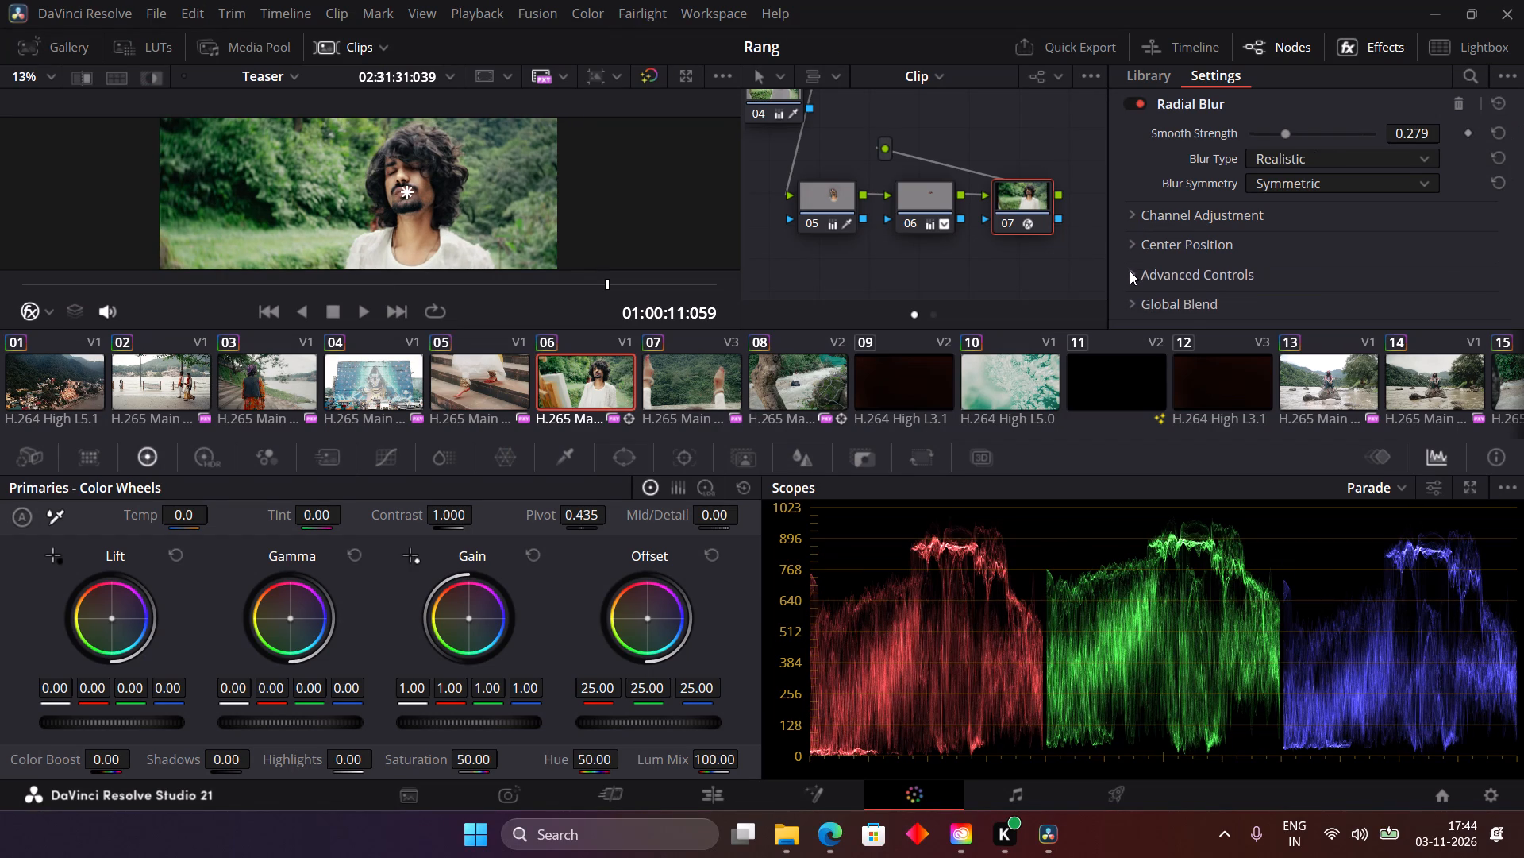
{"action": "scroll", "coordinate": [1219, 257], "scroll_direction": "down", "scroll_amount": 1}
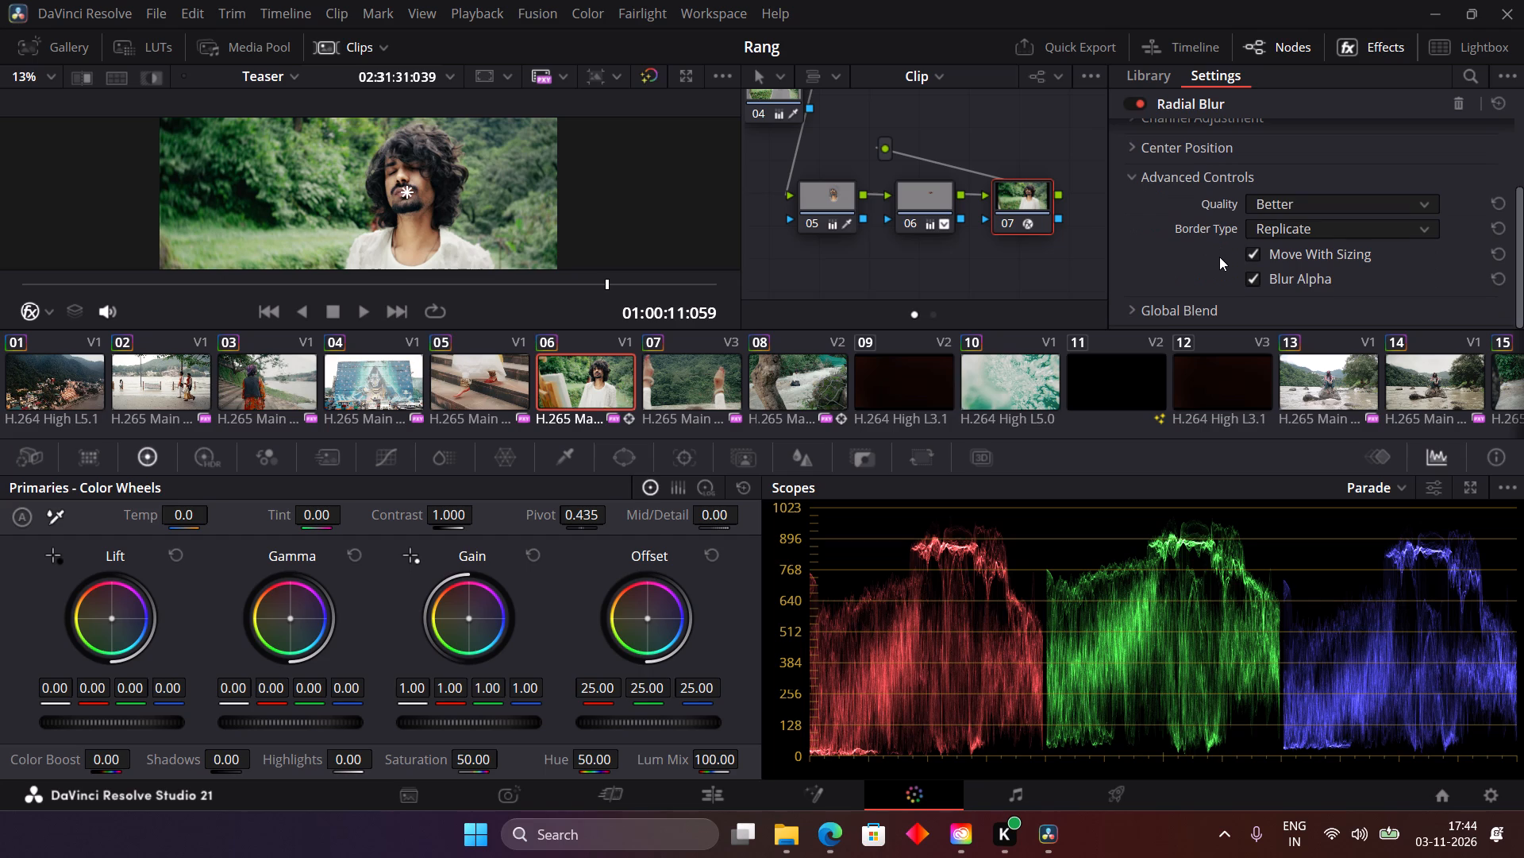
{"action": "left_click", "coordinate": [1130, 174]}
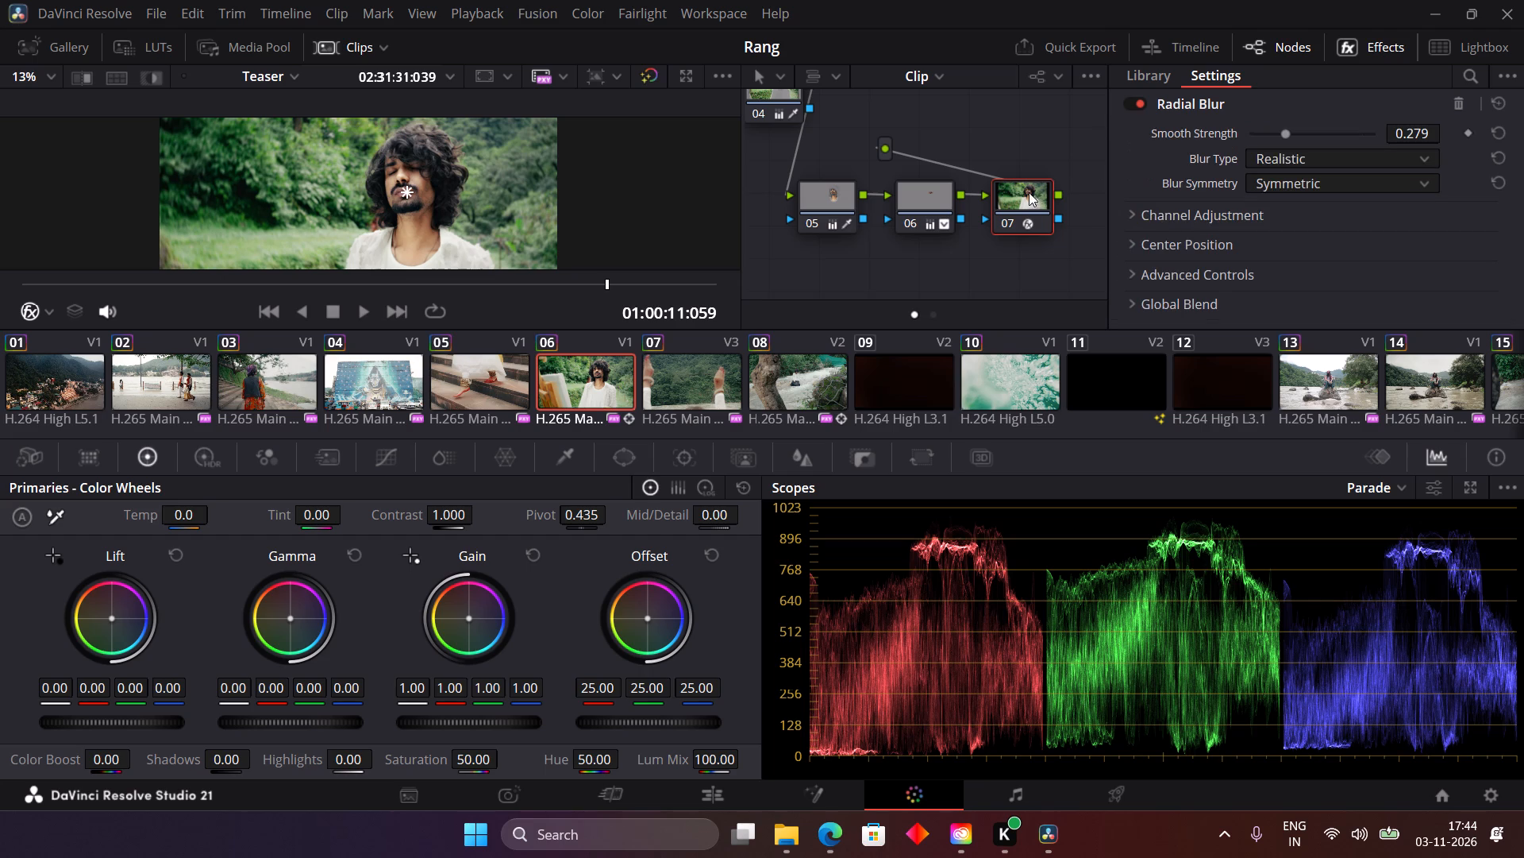
Play the painter shot full screen from near its start to review the radial blur around the man.
{"action": "left_click_drag", "start_coordinate": [599, 285], "coordinate": [81, 286]}
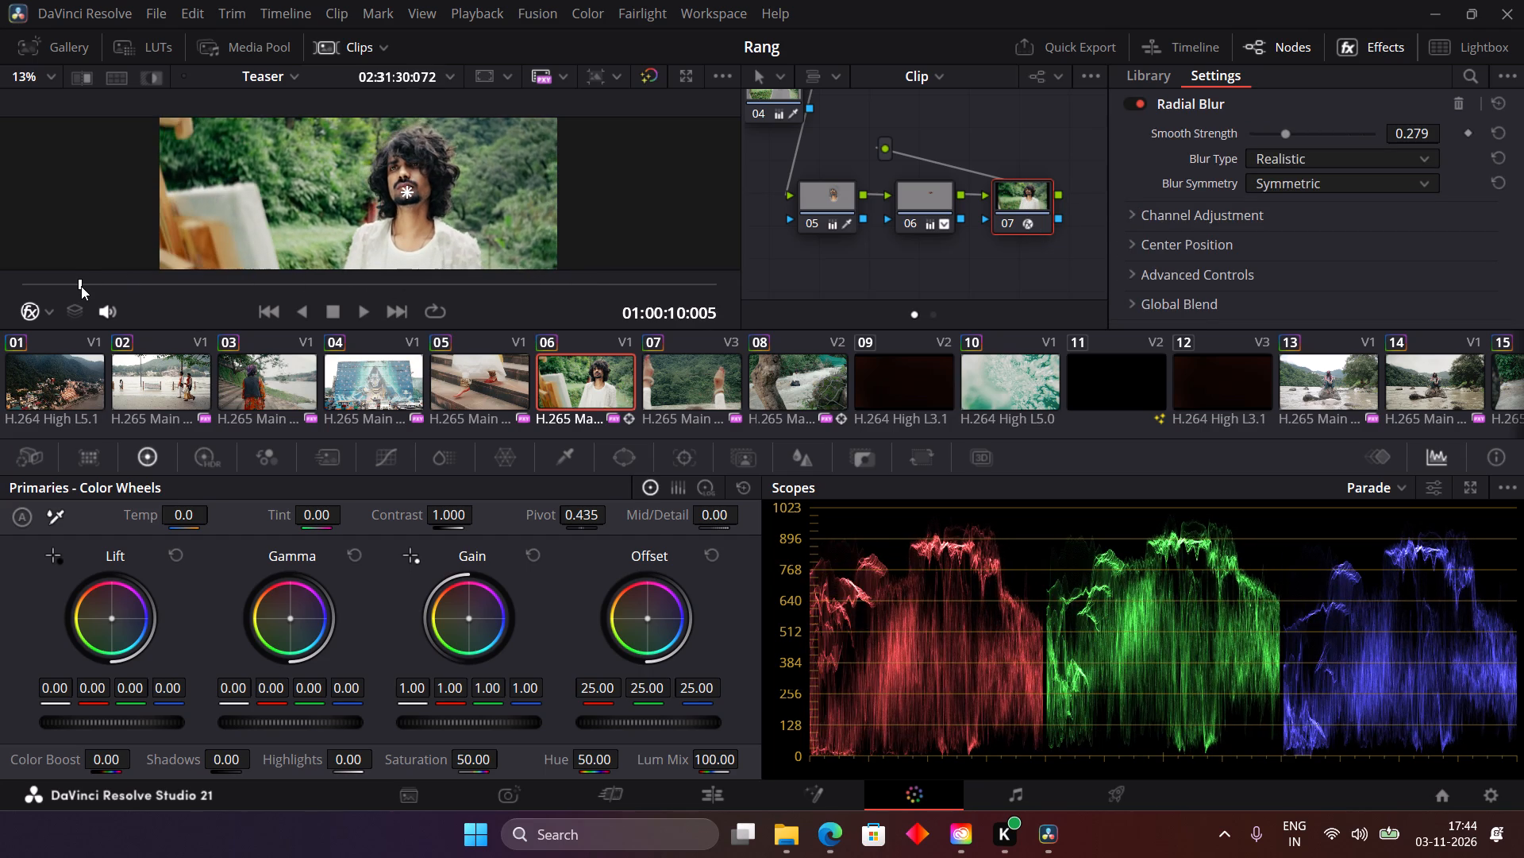
{"action": "key", "text": "ctrl+f"}
{"action": "key", "text": "space"}
{"action": "key", "text": "space"}
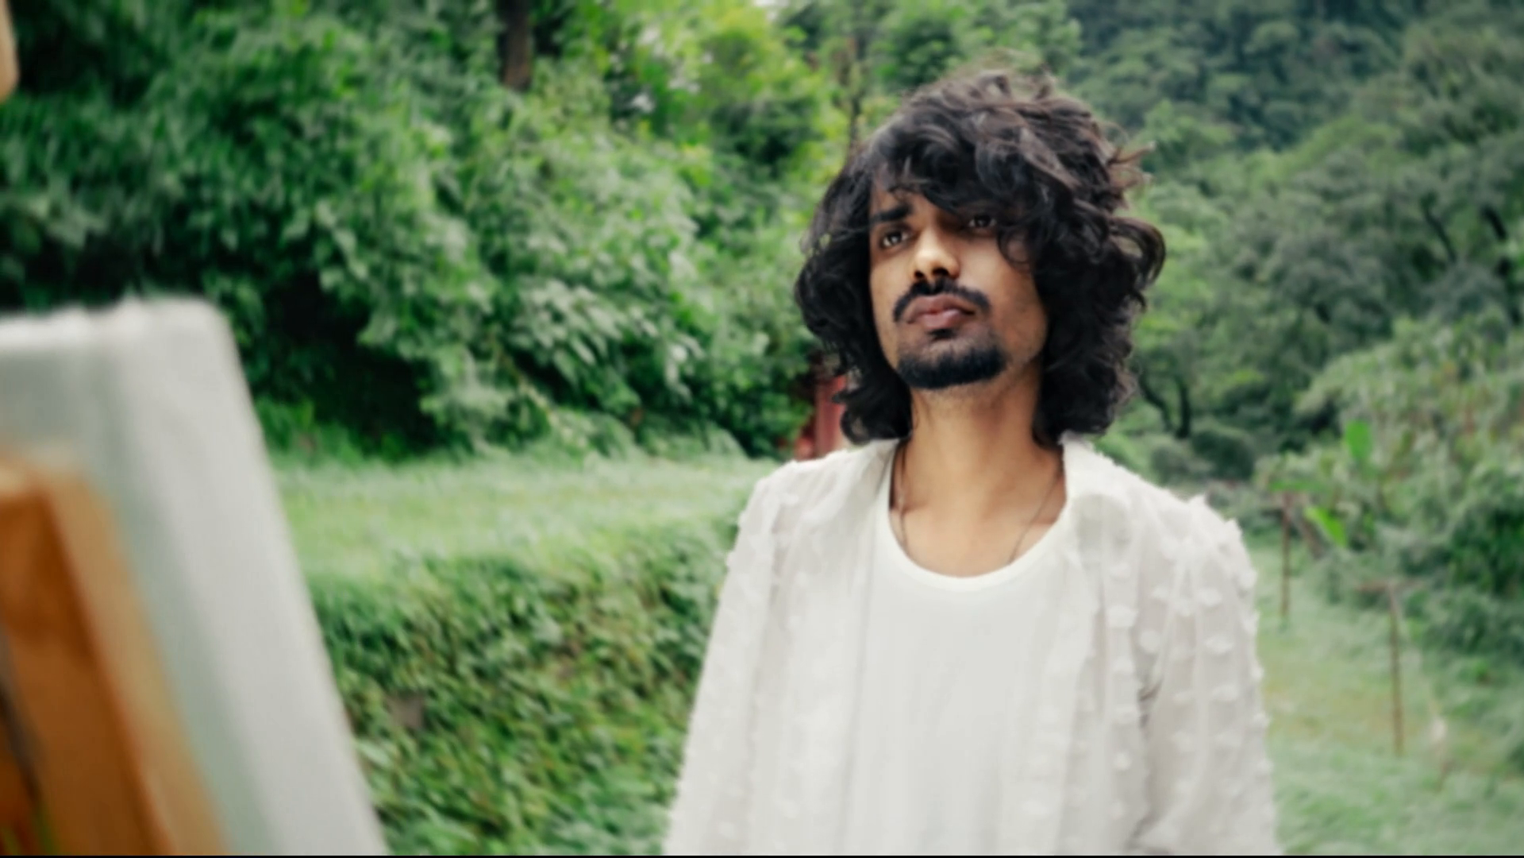
{"action": "key", "text": "space"}
{"action": "key", "text": "space"}
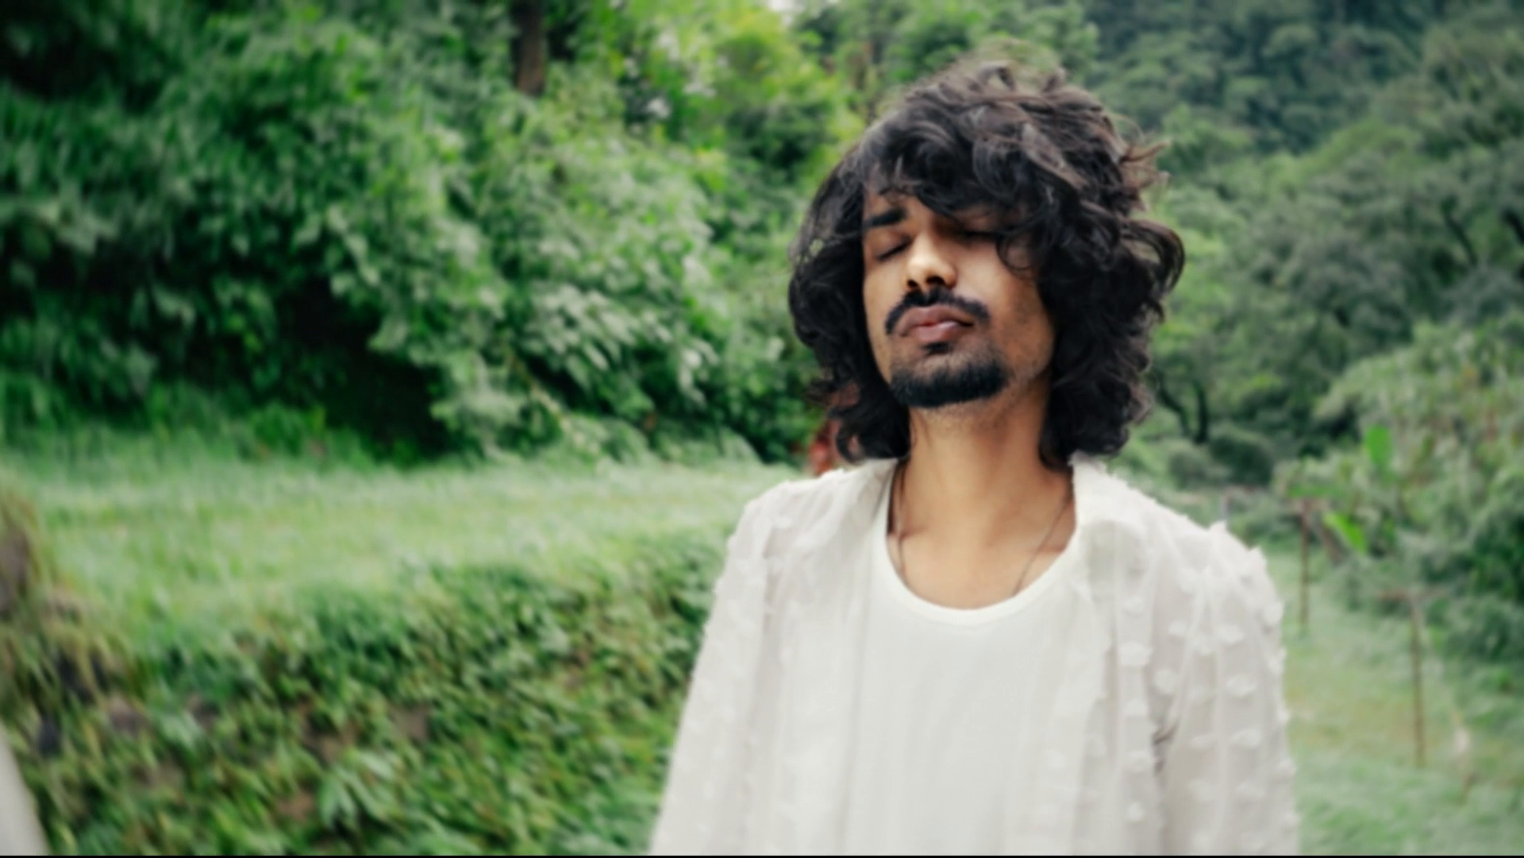
{"action": "key", "text": "ctrl+f"}
{"action": "scroll", "coordinate": [1252, 234], "scroll_direction": "up", "scroll_amount": 5}
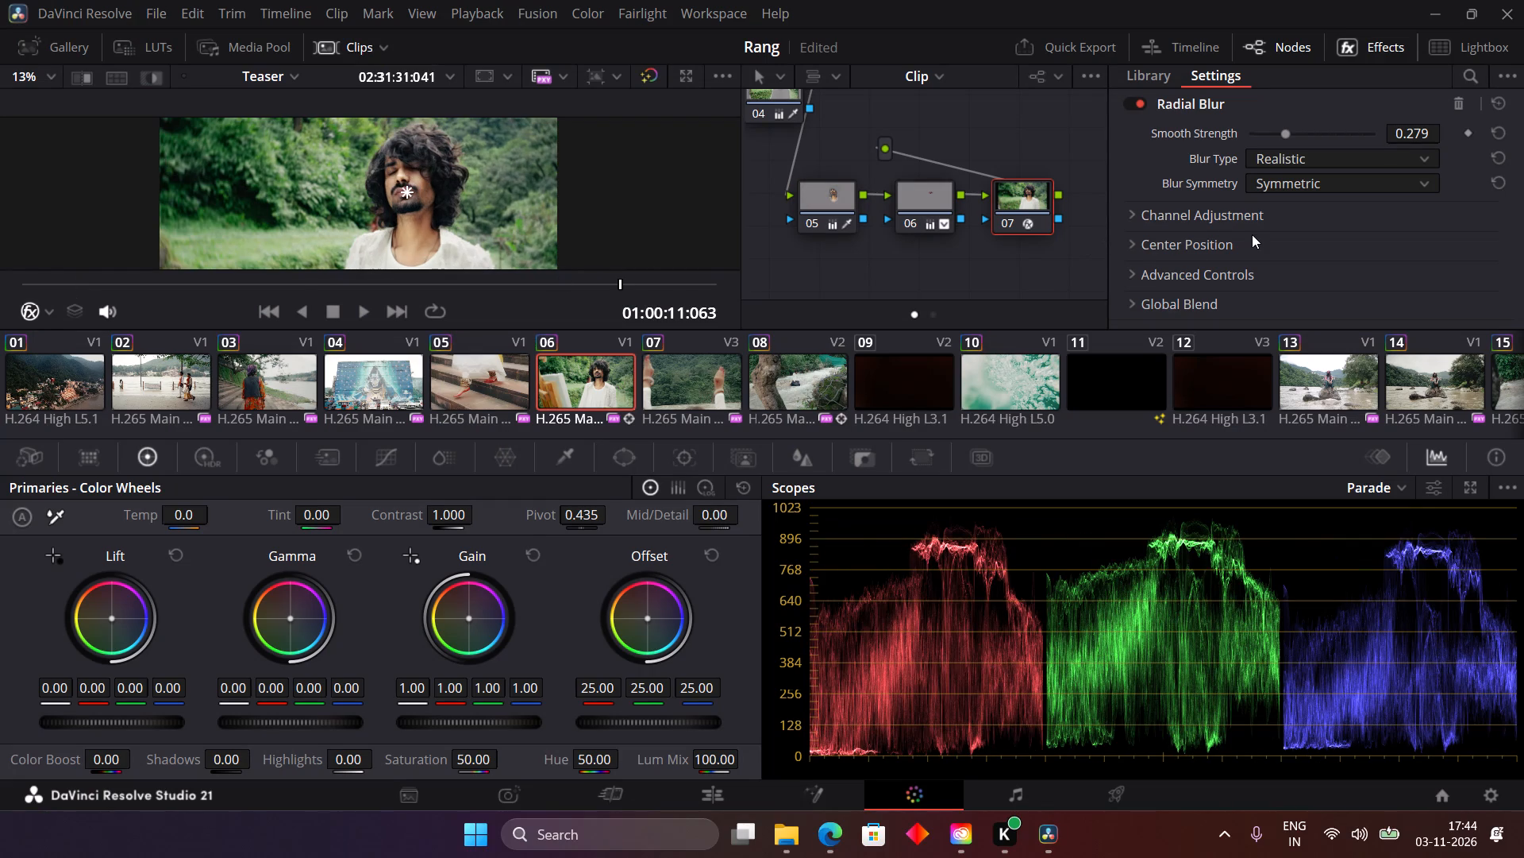
Create an AI Magic Mask of the man on node 07 with ten points across his hair, face and white clothing.
{"action": "left_click", "coordinate": [1024, 200]}
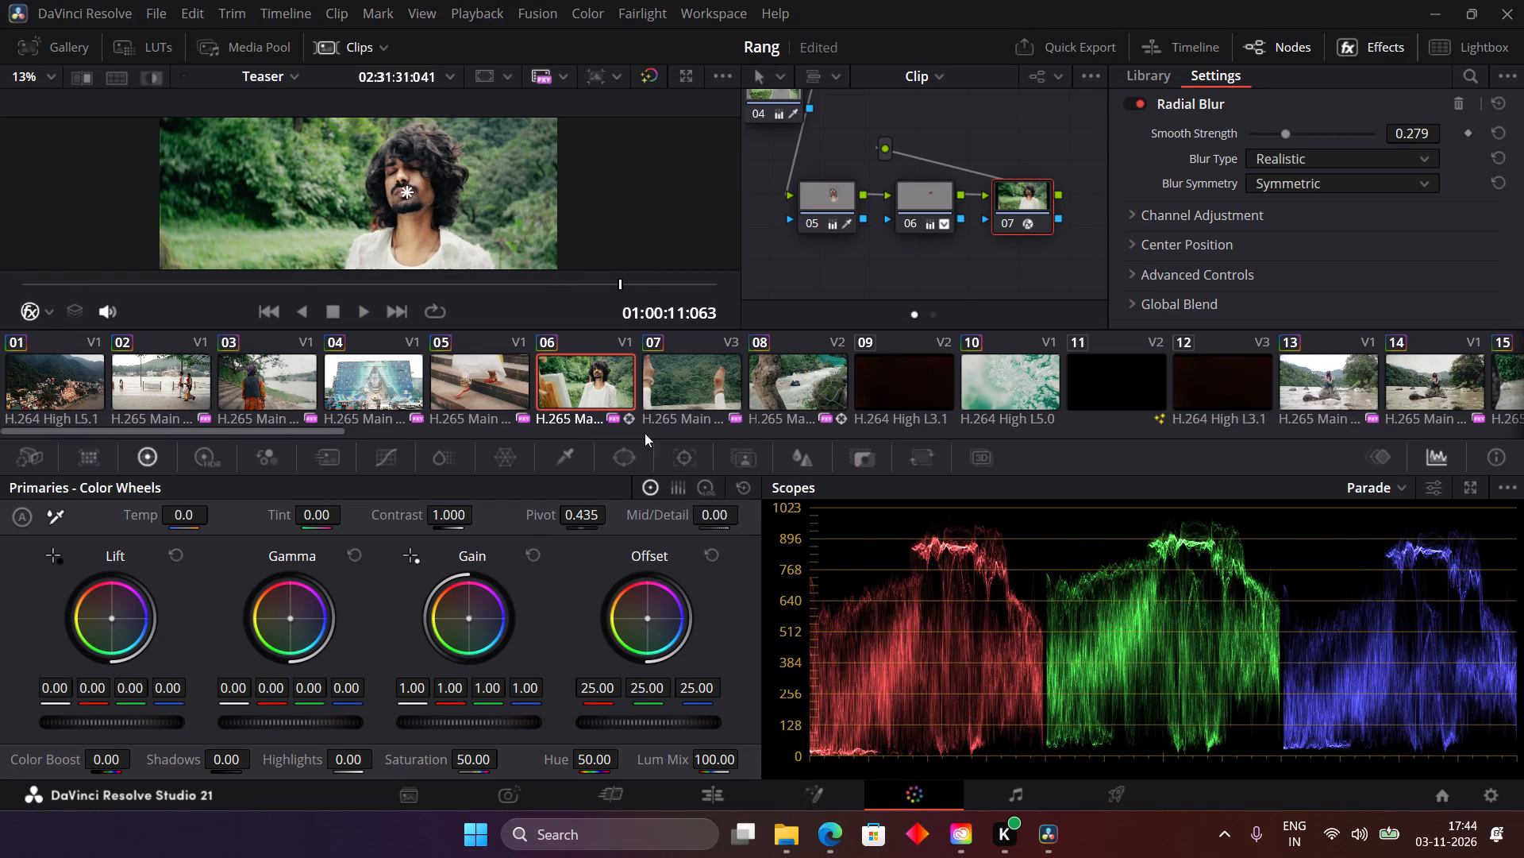
{"action": "left_click", "coordinate": [754, 450]}
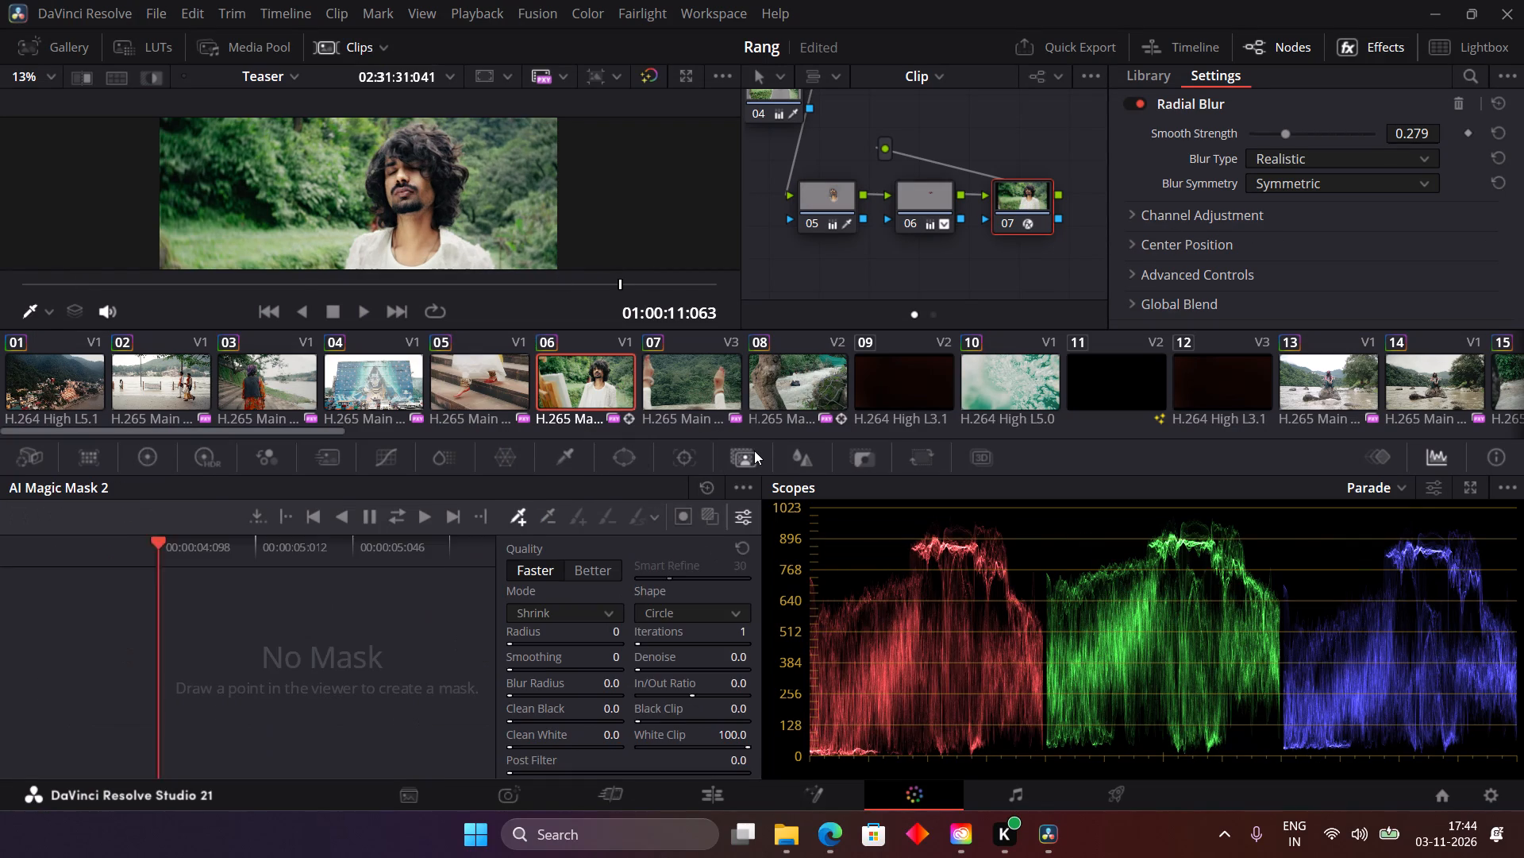
{"action": "left_click", "coordinate": [418, 137]}
{"action": "left_click", "coordinate": [372, 178]}
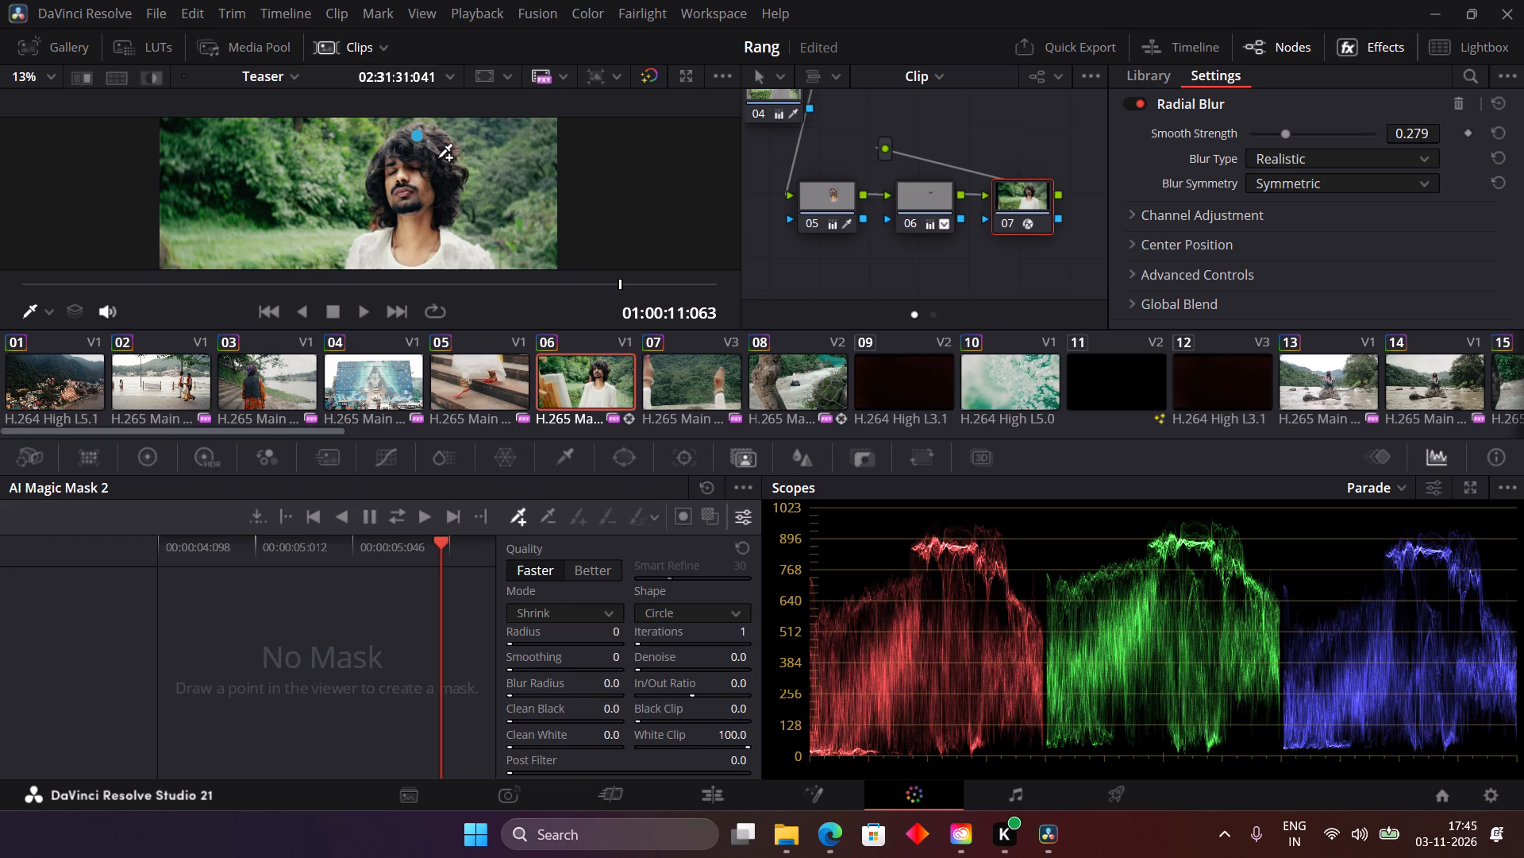
{"action": "left_click", "coordinate": [440, 160]}
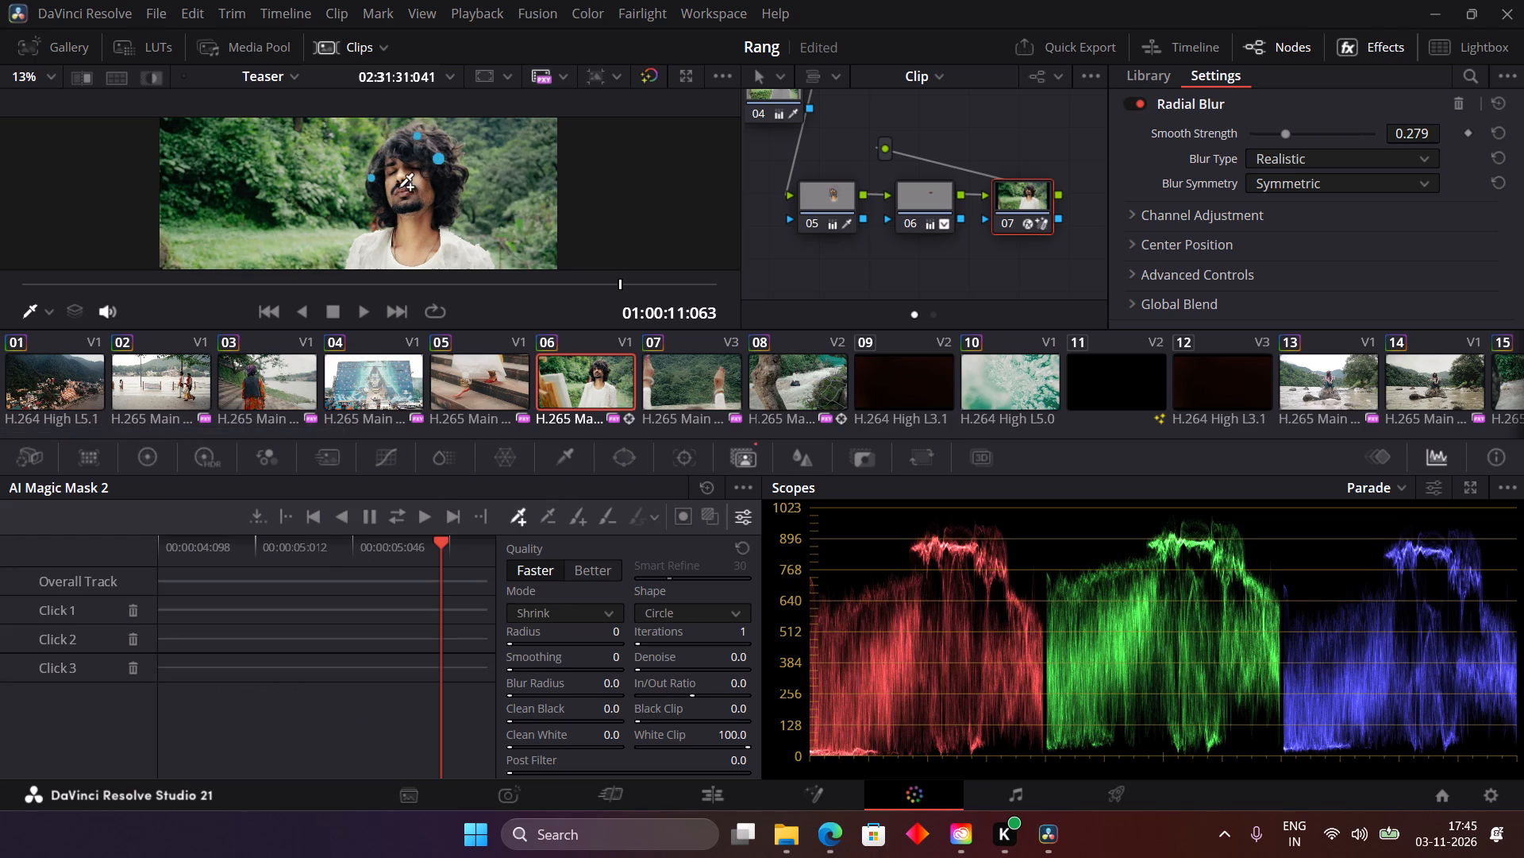
{"action": "left_click", "coordinate": [401, 189]}
{"action": "left_click", "coordinate": [366, 247]}
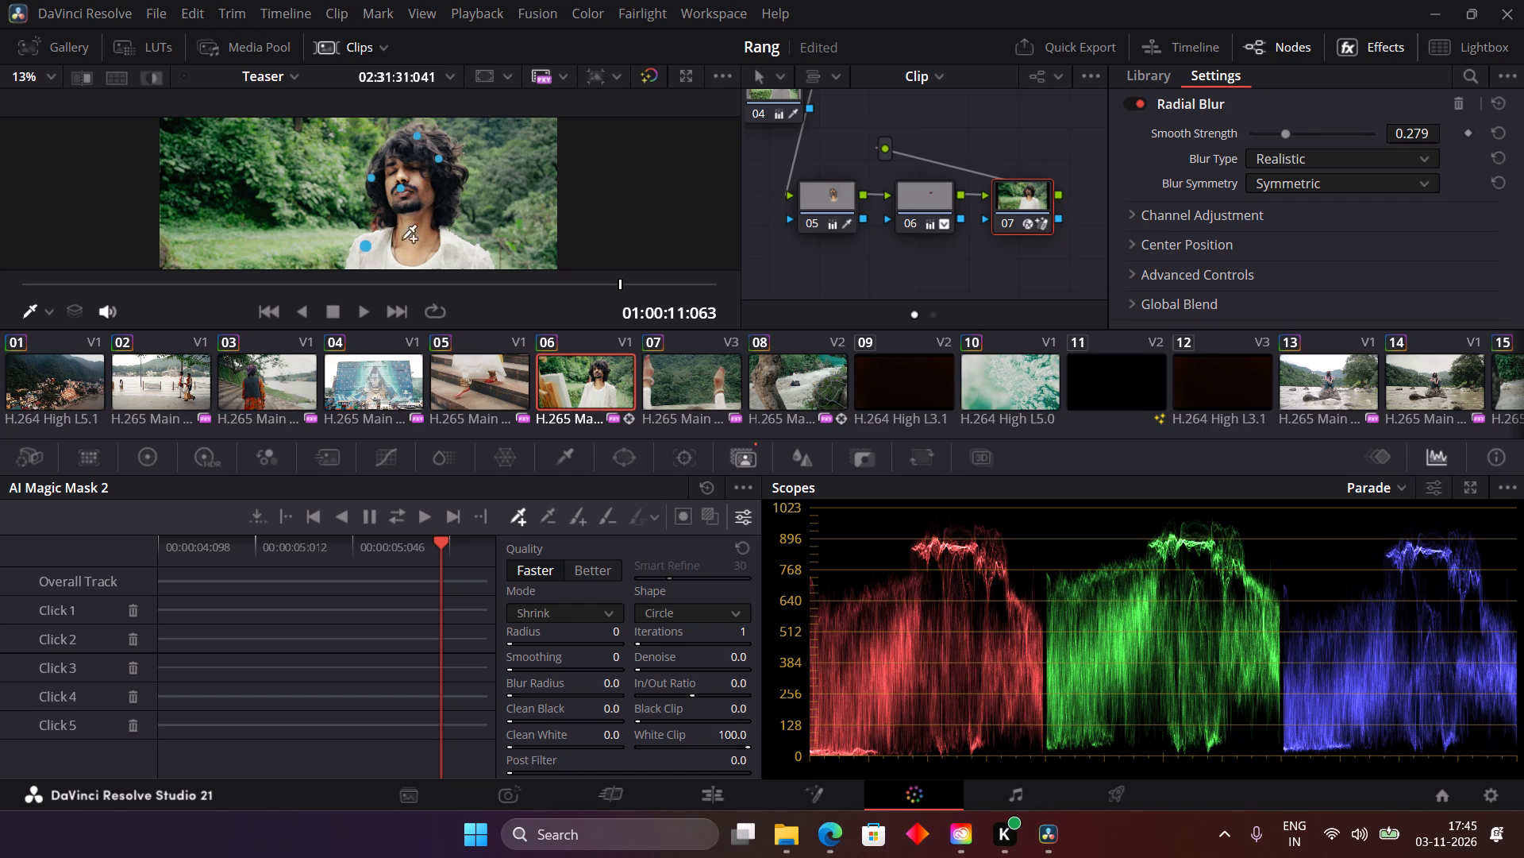
{"action": "left_click", "coordinate": [418, 236]}
{"action": "left_click", "coordinate": [474, 257]}
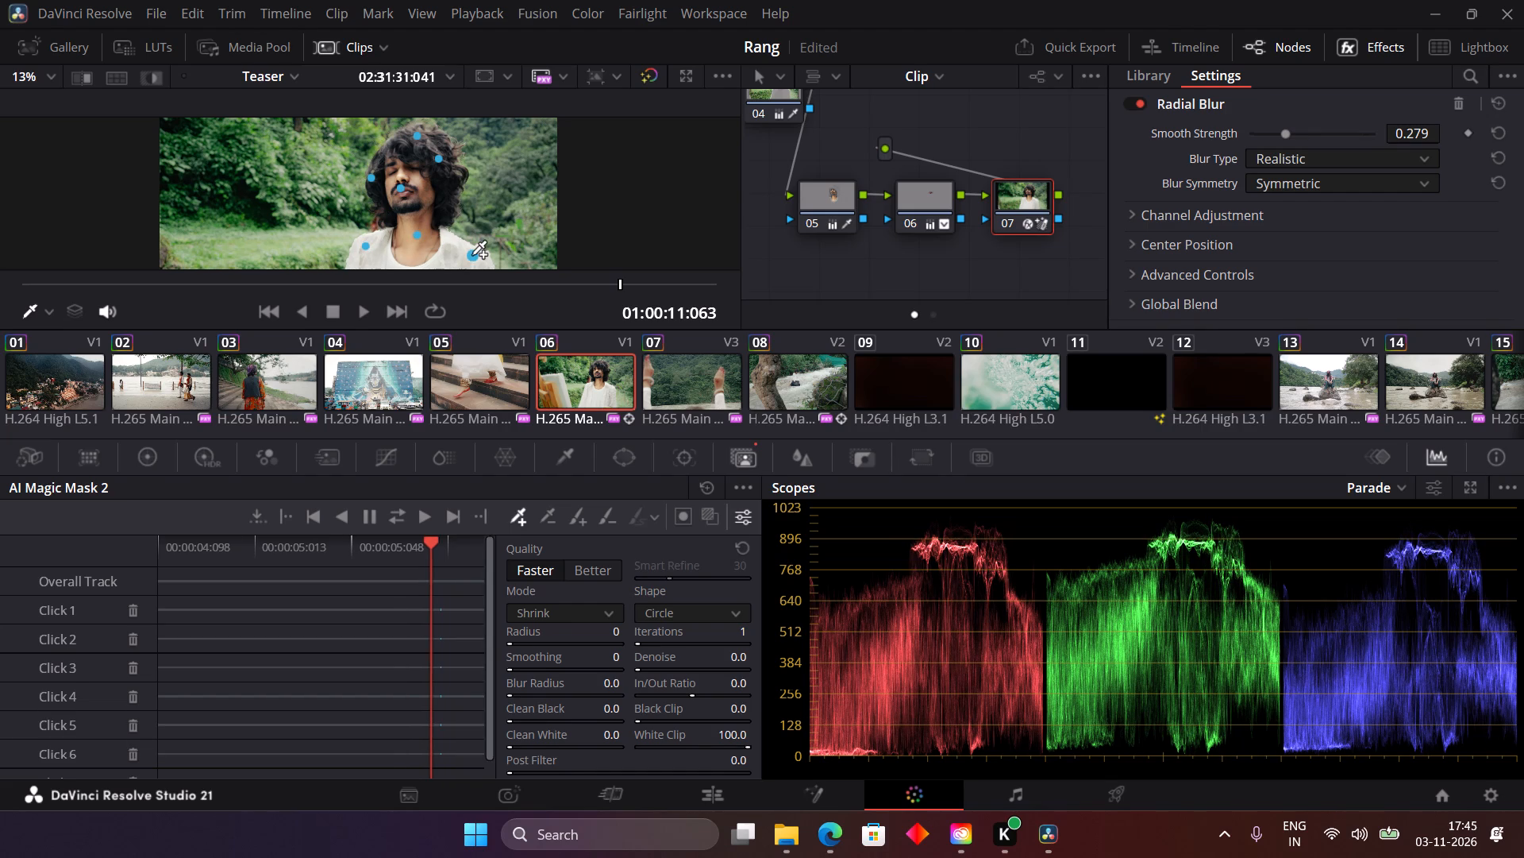
{"action": "left_click", "coordinate": [383, 268]}
{"action": "left_click", "coordinate": [427, 259]}
{"action": "left_click", "coordinate": [444, 200]}
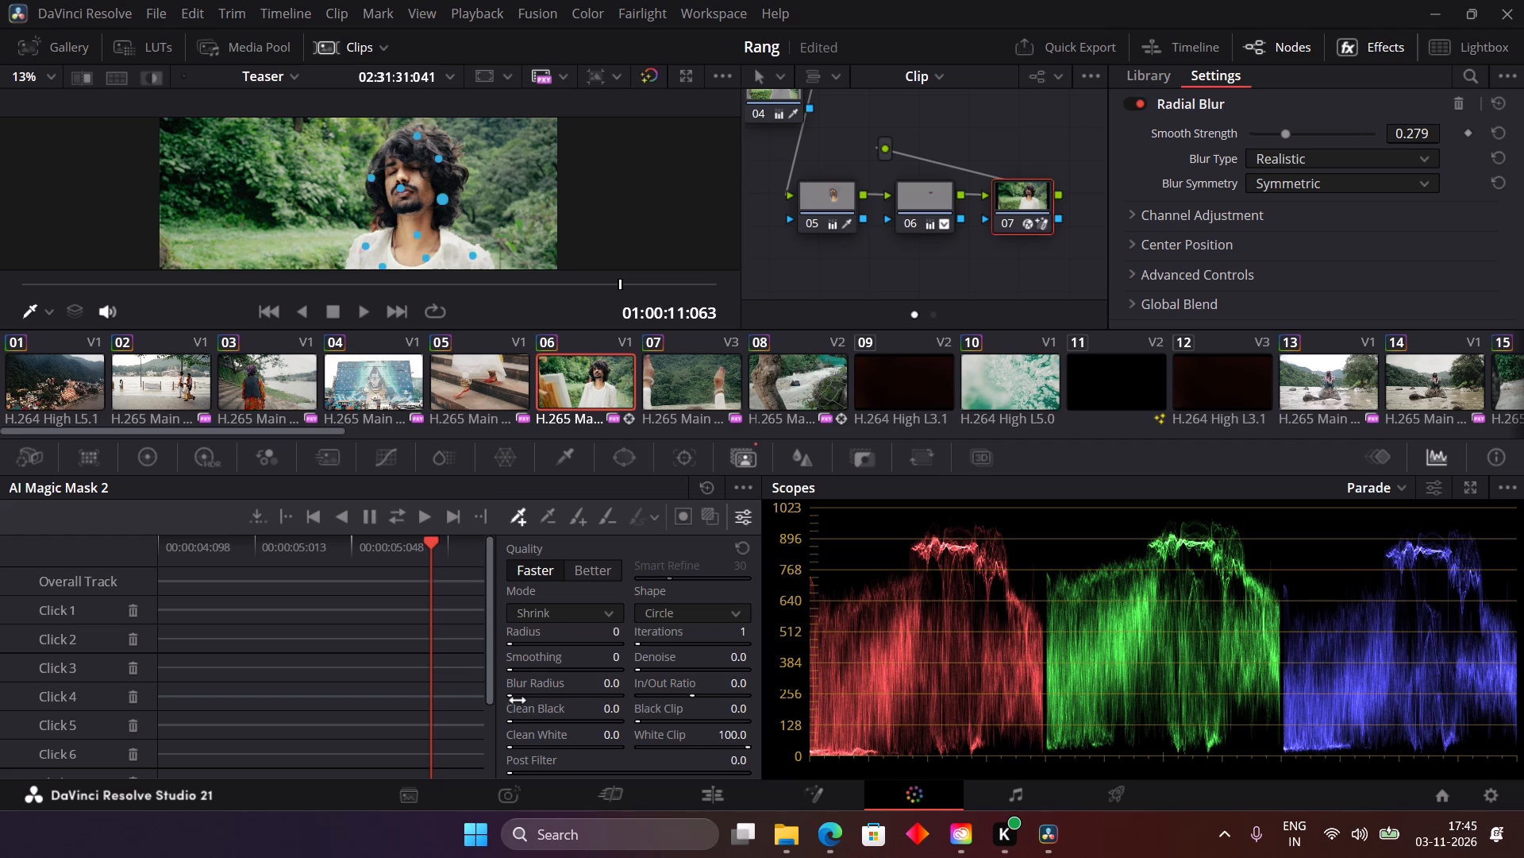
Set the Magic Mask's Blur Radius to 2.0 and invert the mask.
{"action": "left_click_drag", "start_coordinate": [518, 698], "coordinate": [537, 698]}
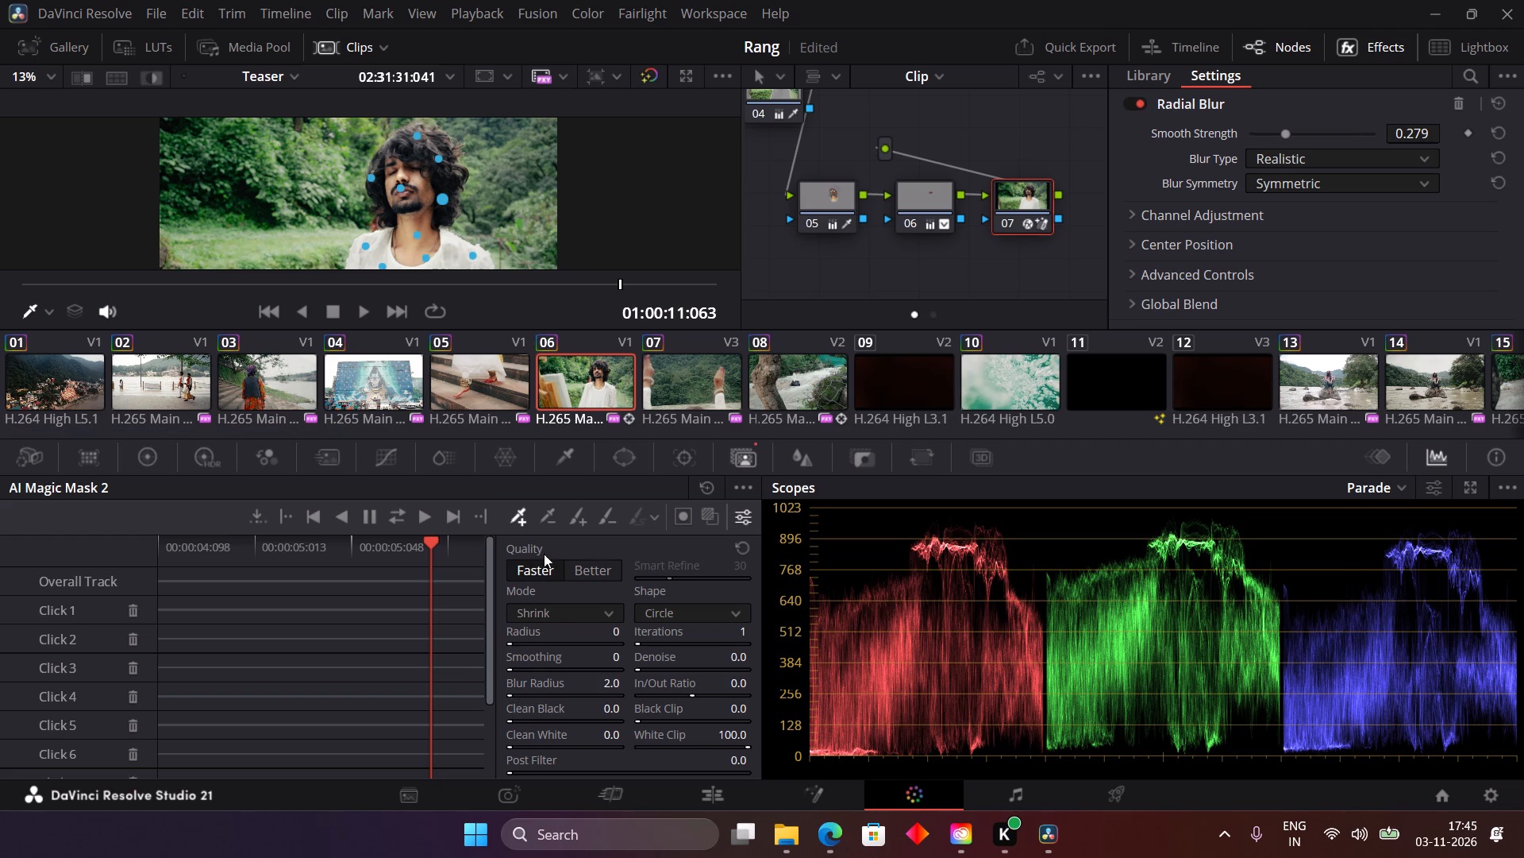
{"action": "left_click", "coordinate": [679, 521]}
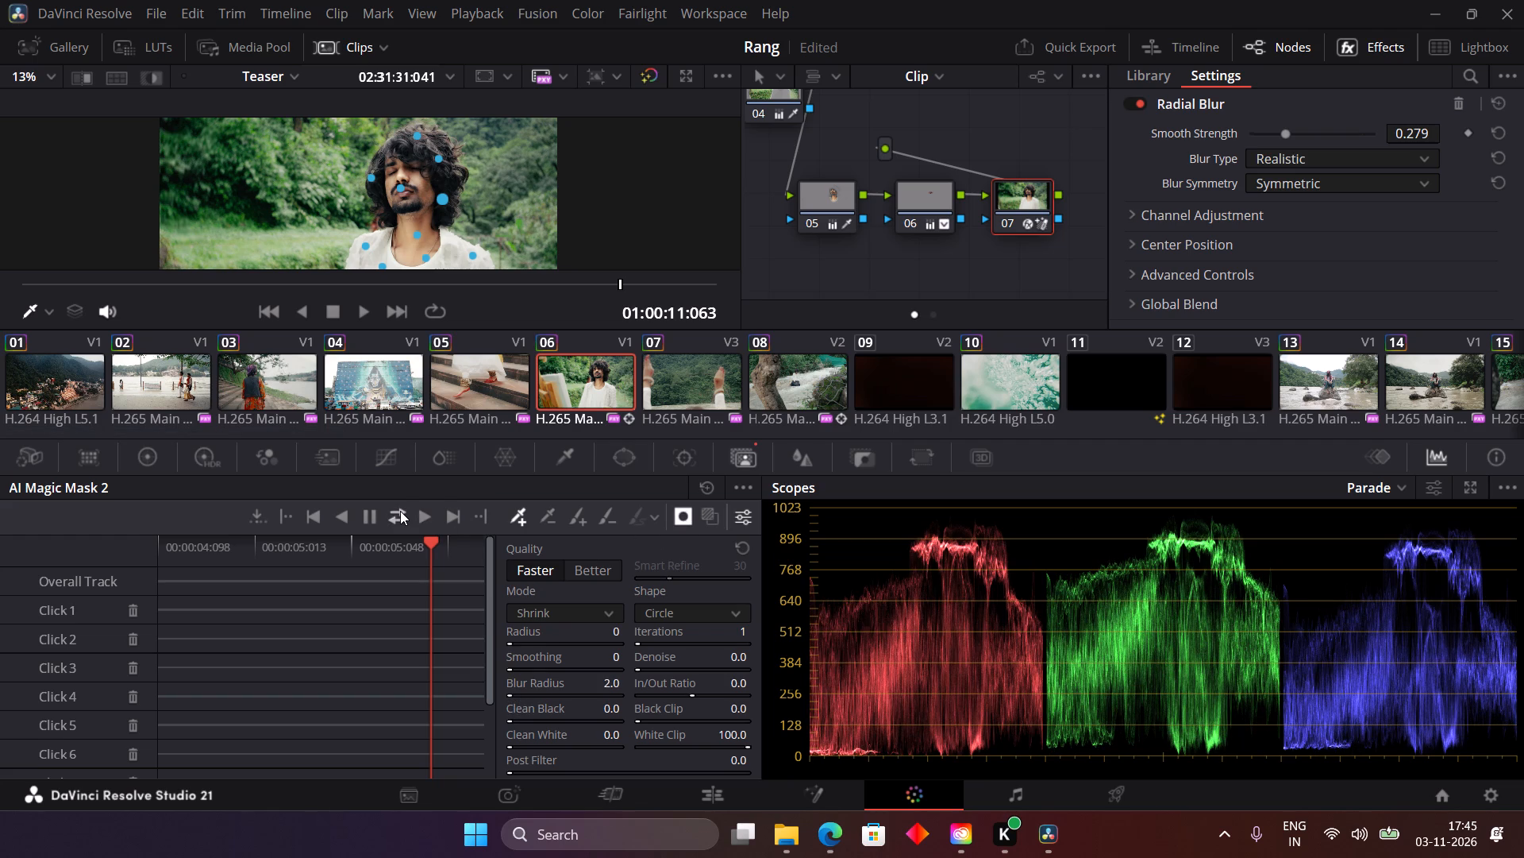
Track the man's Magic Mask on node 07 in both directions through the painter shot.
{"action": "left_click", "coordinate": [400, 511]}
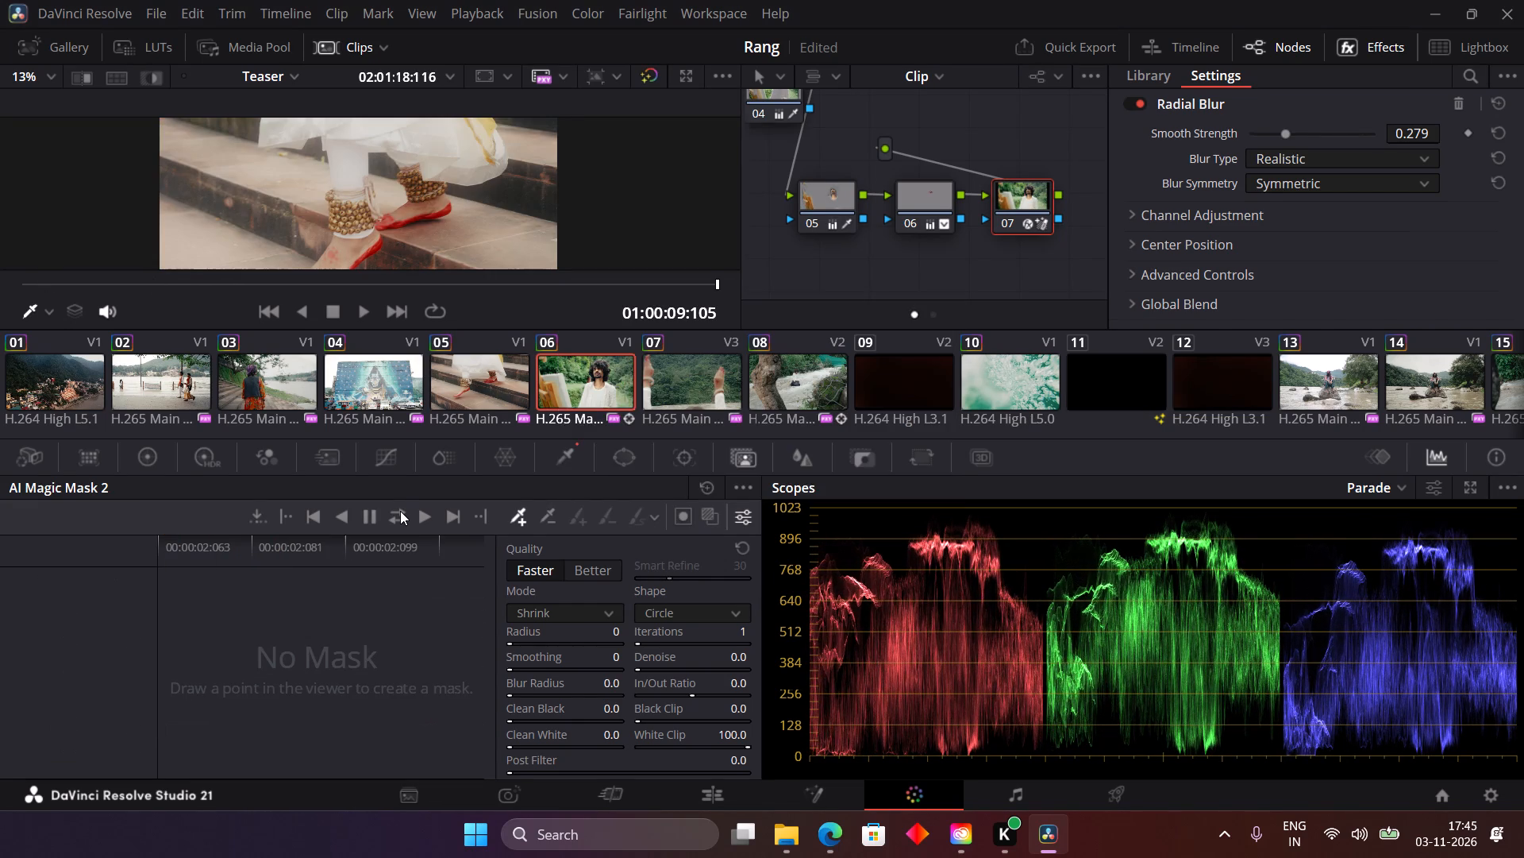
Increase the Radial Blur's Smooth Strength on clip 06 to about 0.349.
{"action": "left_click", "coordinate": [598, 396]}
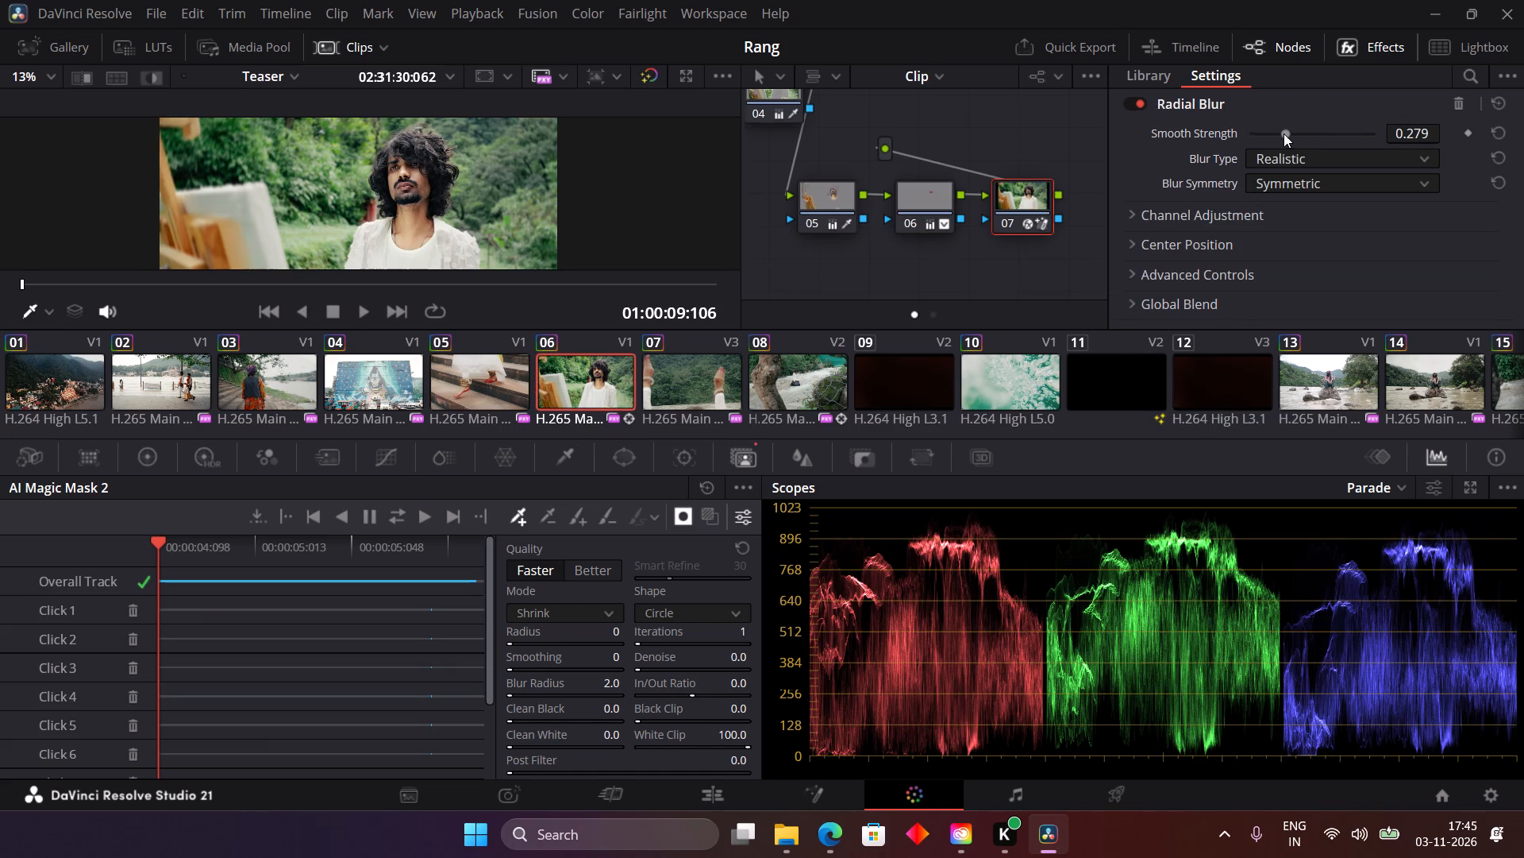
{"action": "left_click_drag", "start_coordinate": [1283, 133], "coordinate": [1296, 135]}
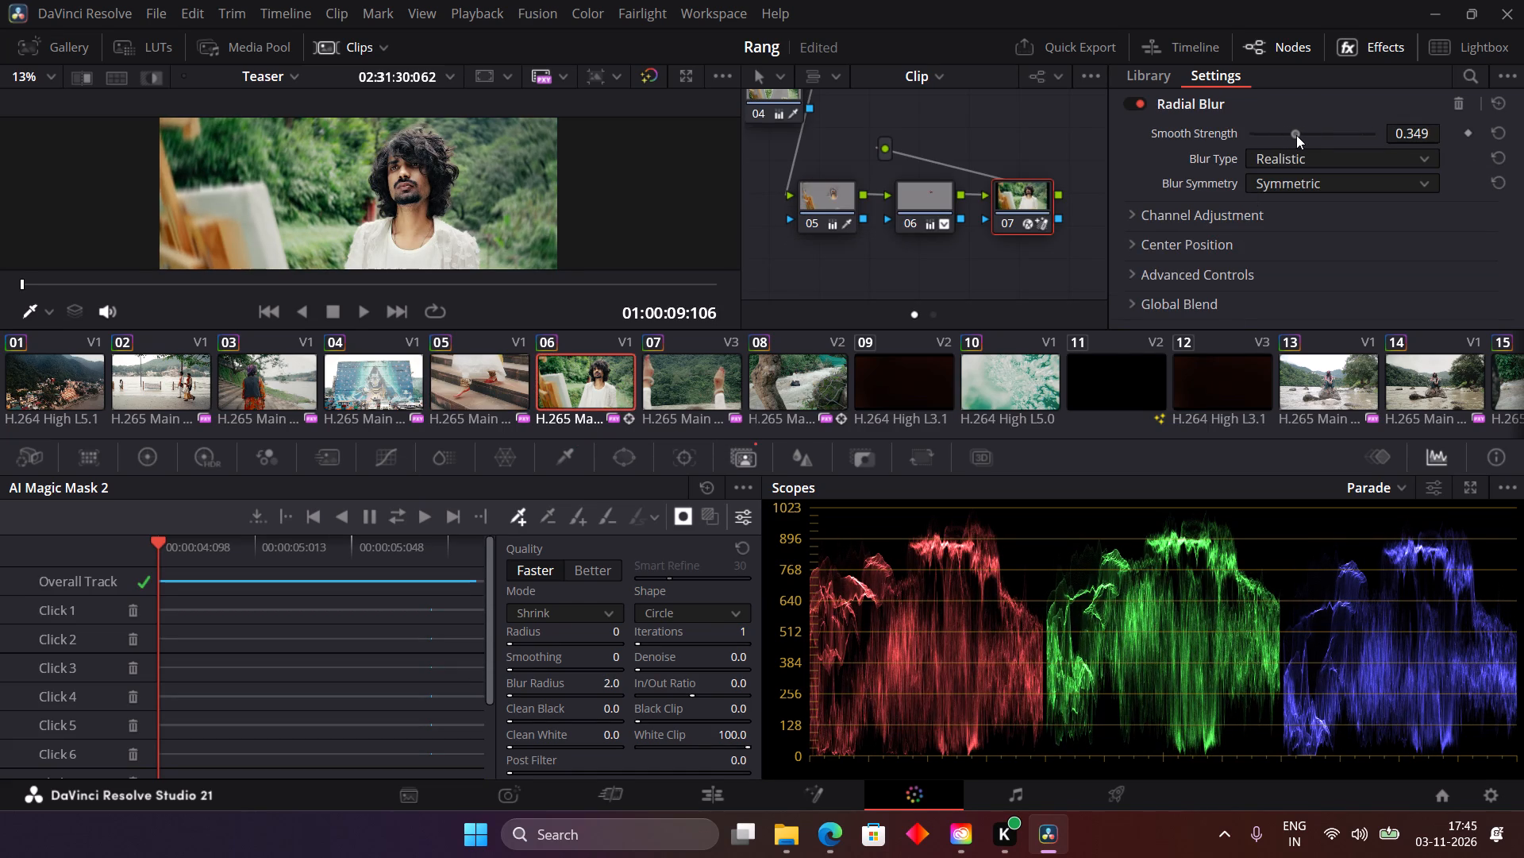
{"action": "left_click_drag", "start_coordinate": [1296, 135], "coordinate": [1296, 134]}
Play the painter shot full screen twice from its start to review the masked radial blur around the man.
{"action": "key", "text": "ctrl+f"}
{"action": "key", "text": "space"}
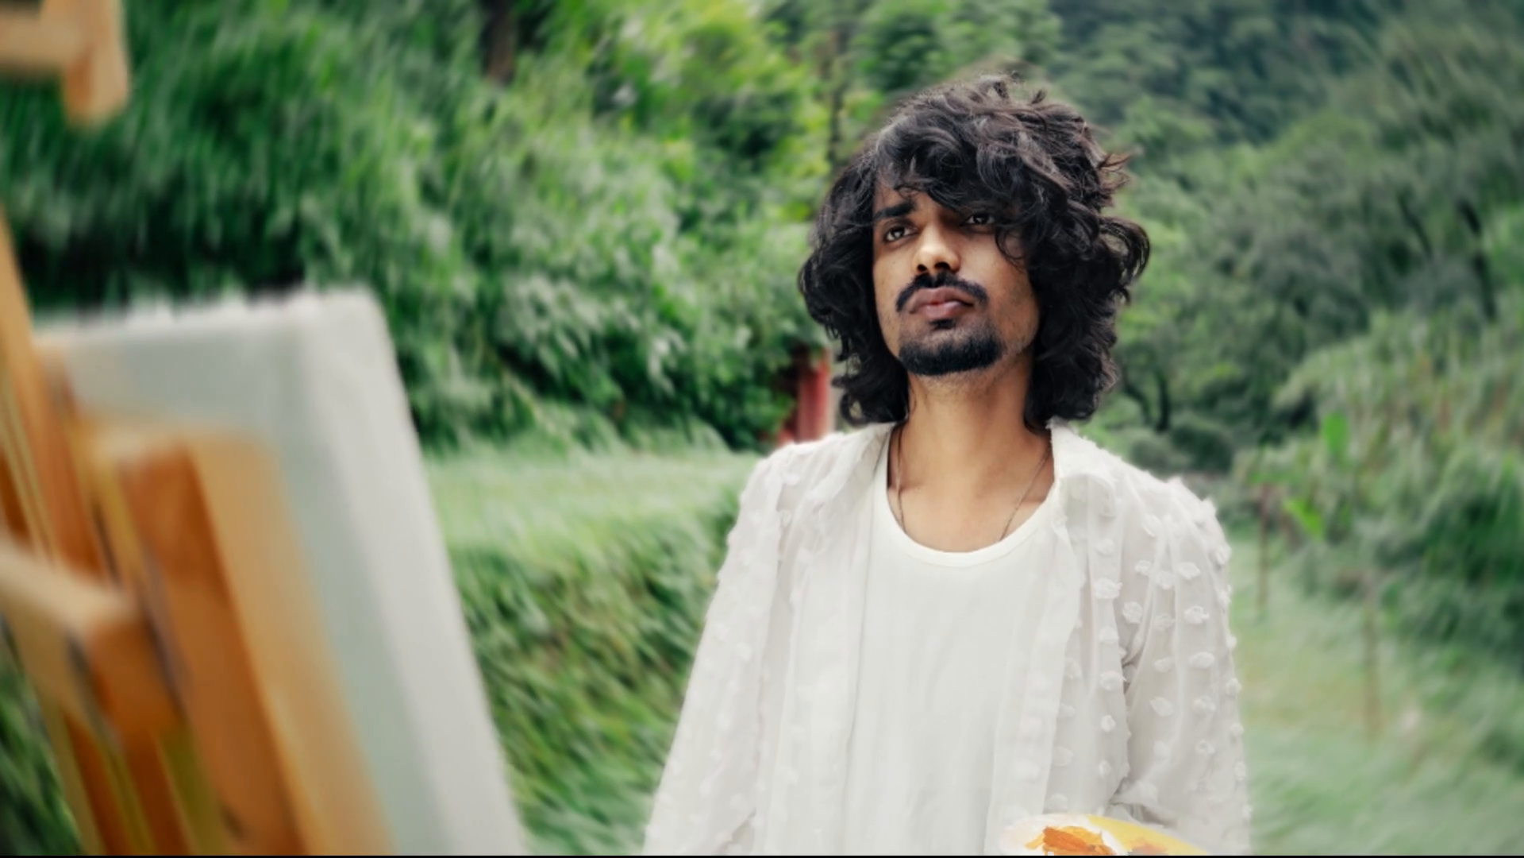
{"action": "key", "text": "space"}
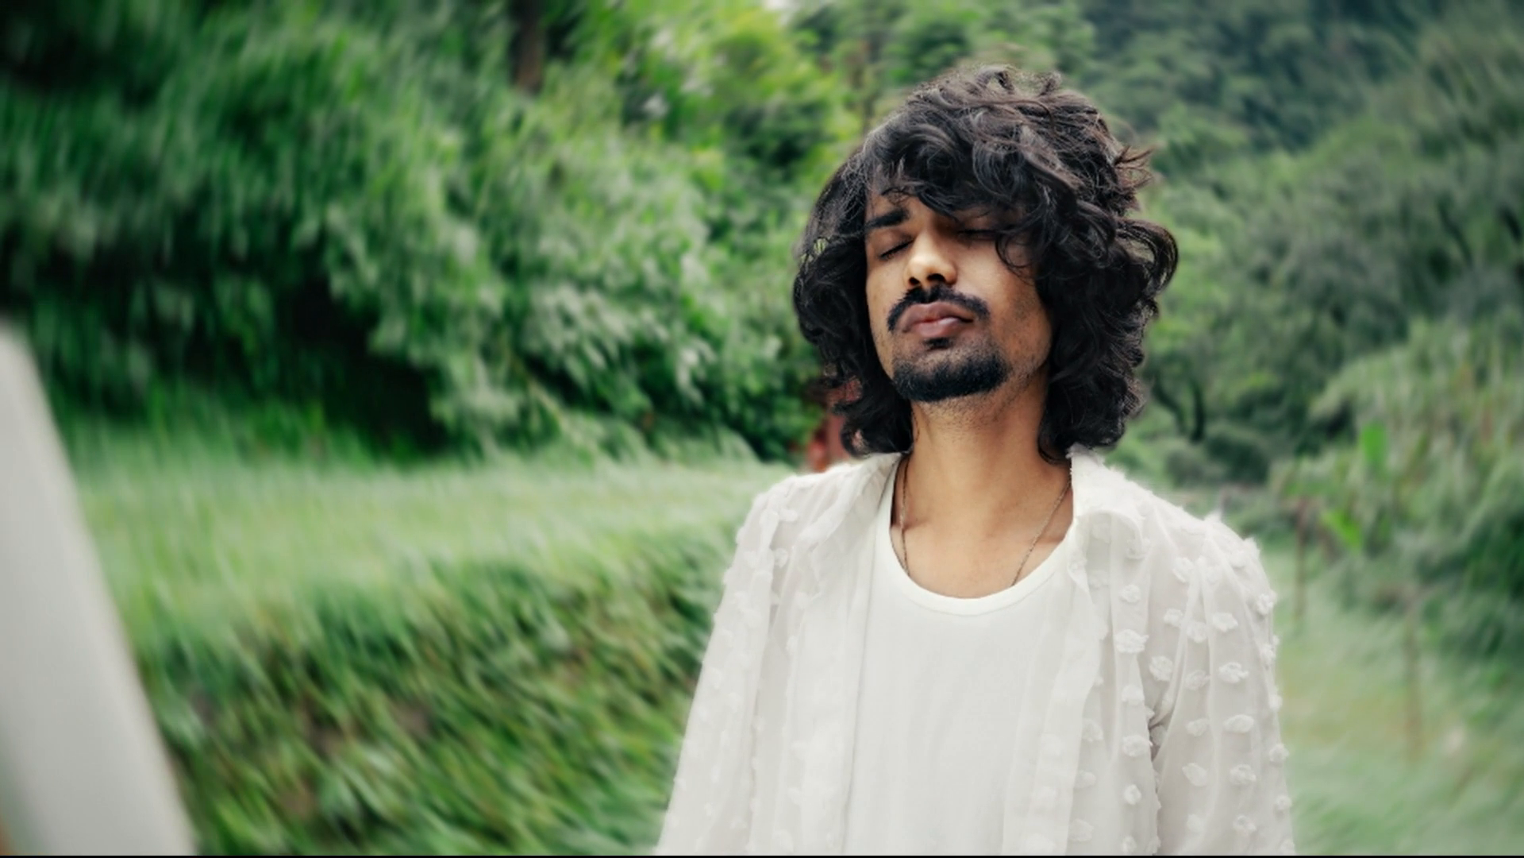
{"action": "key", "text": "space"}
{"action": "key", "text": "space"}
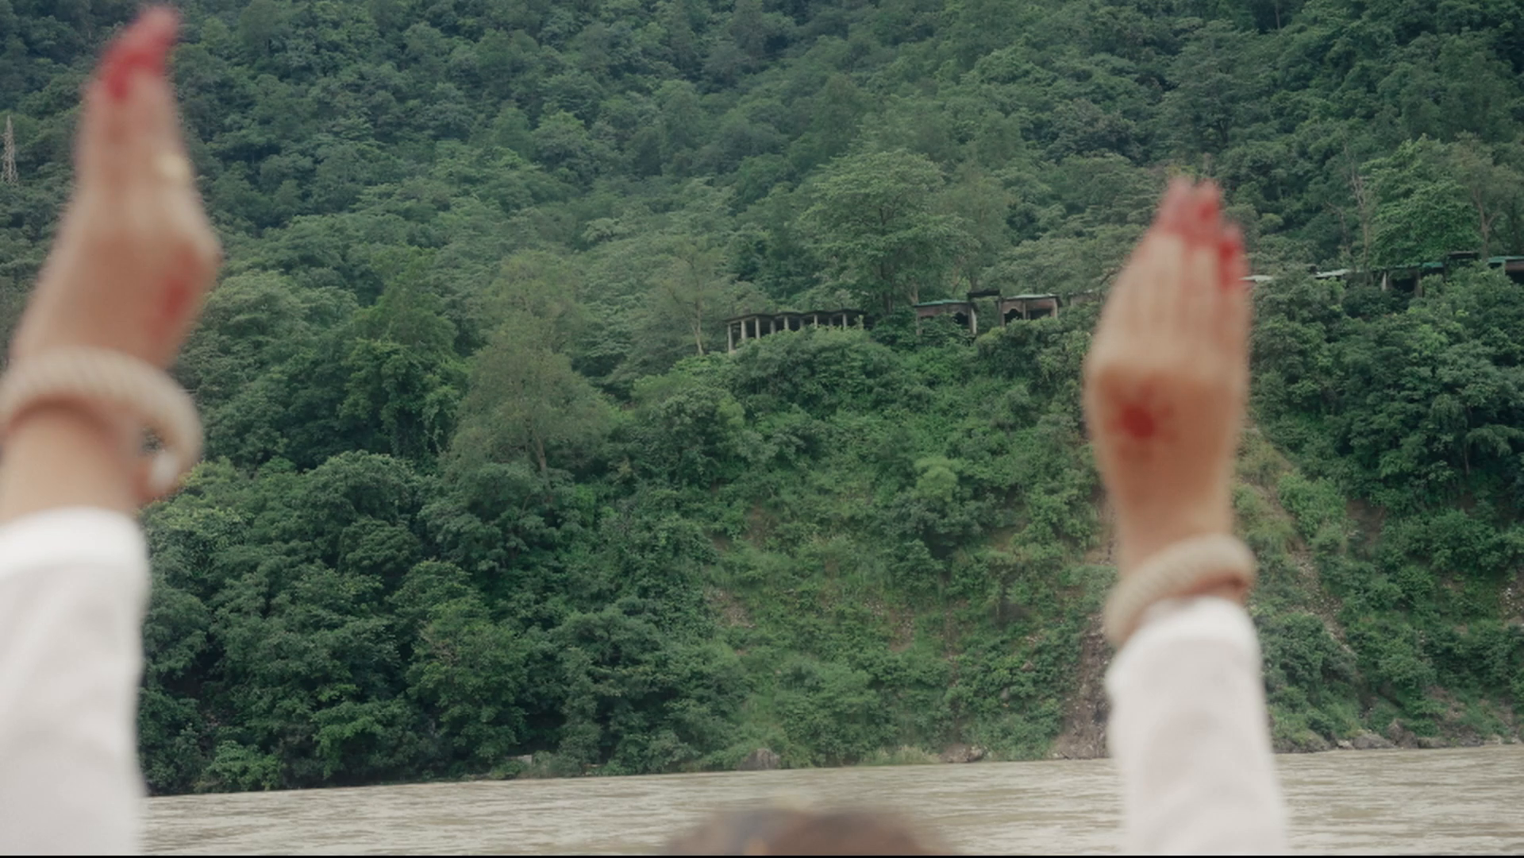
{"action": "key", "text": "Escape"}
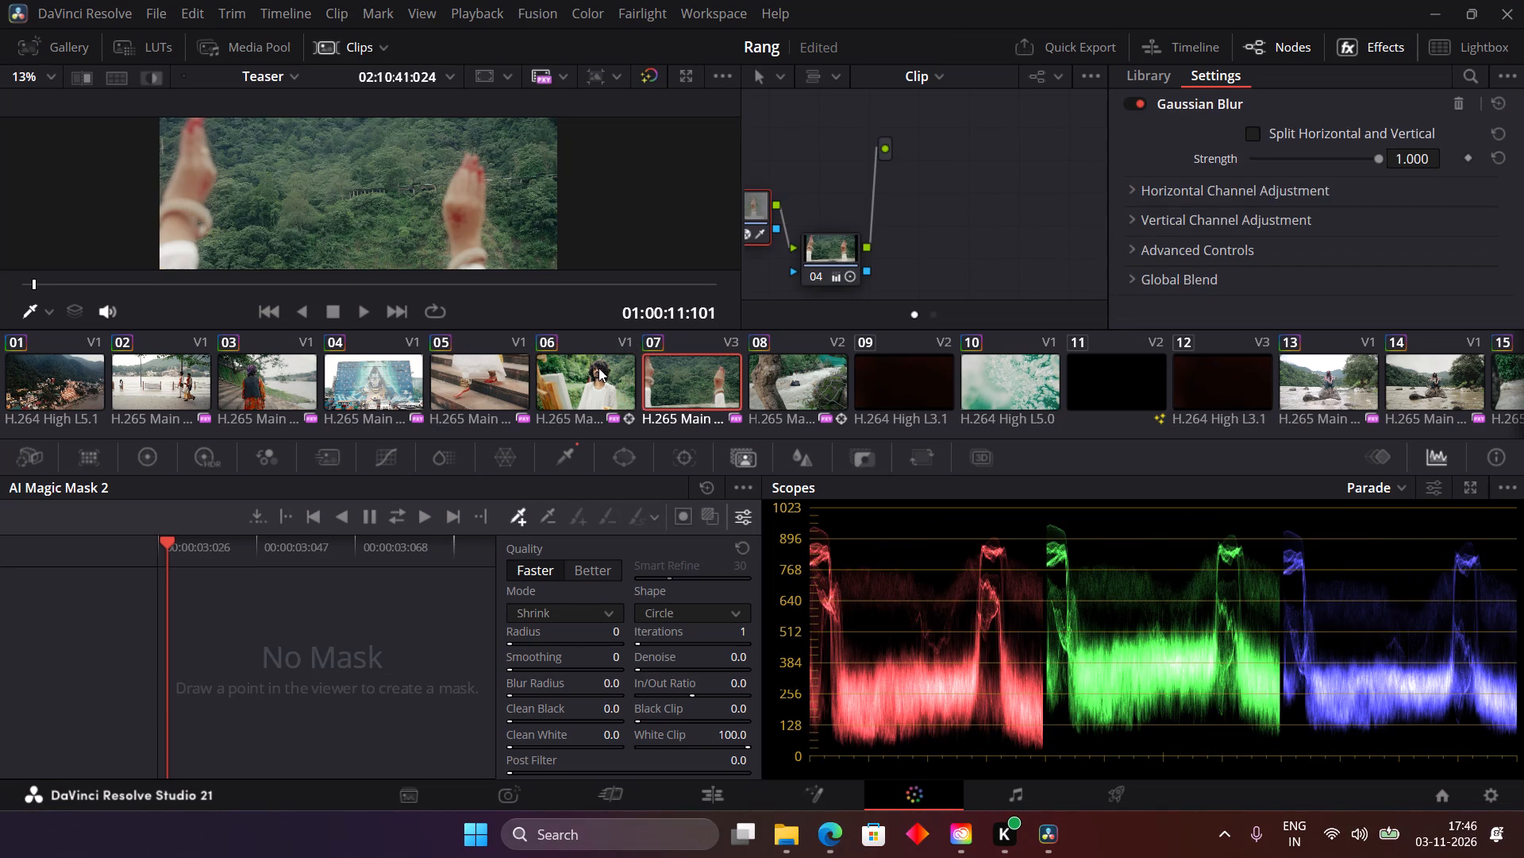
{"action": "left_click", "coordinate": [587, 381]}
{"action": "key", "text": "ctrl+f"}
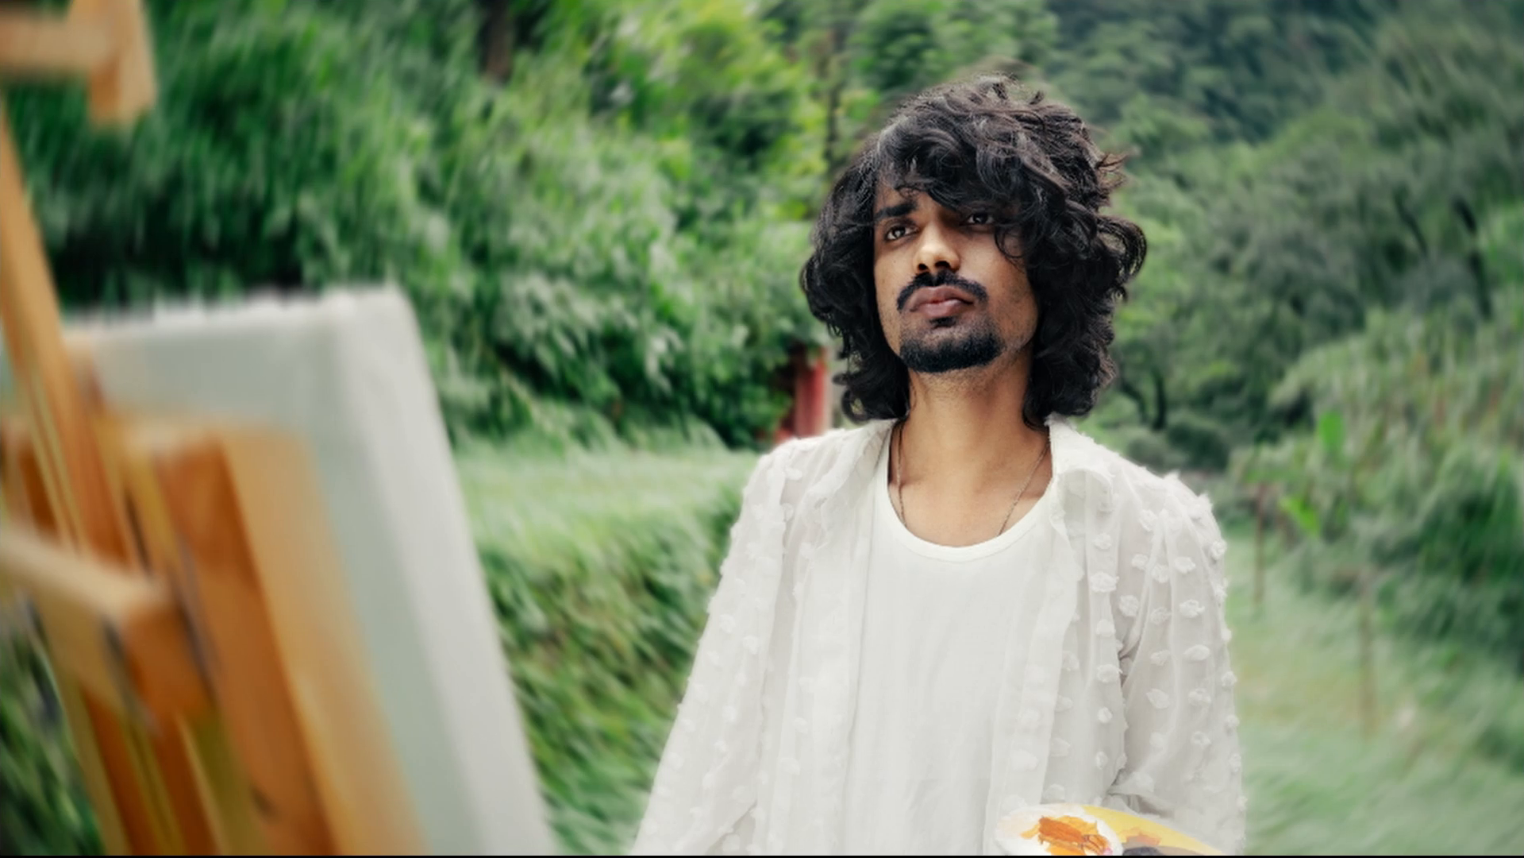
{"action": "key", "text": "space"}
{"action": "key", "text": "space"}
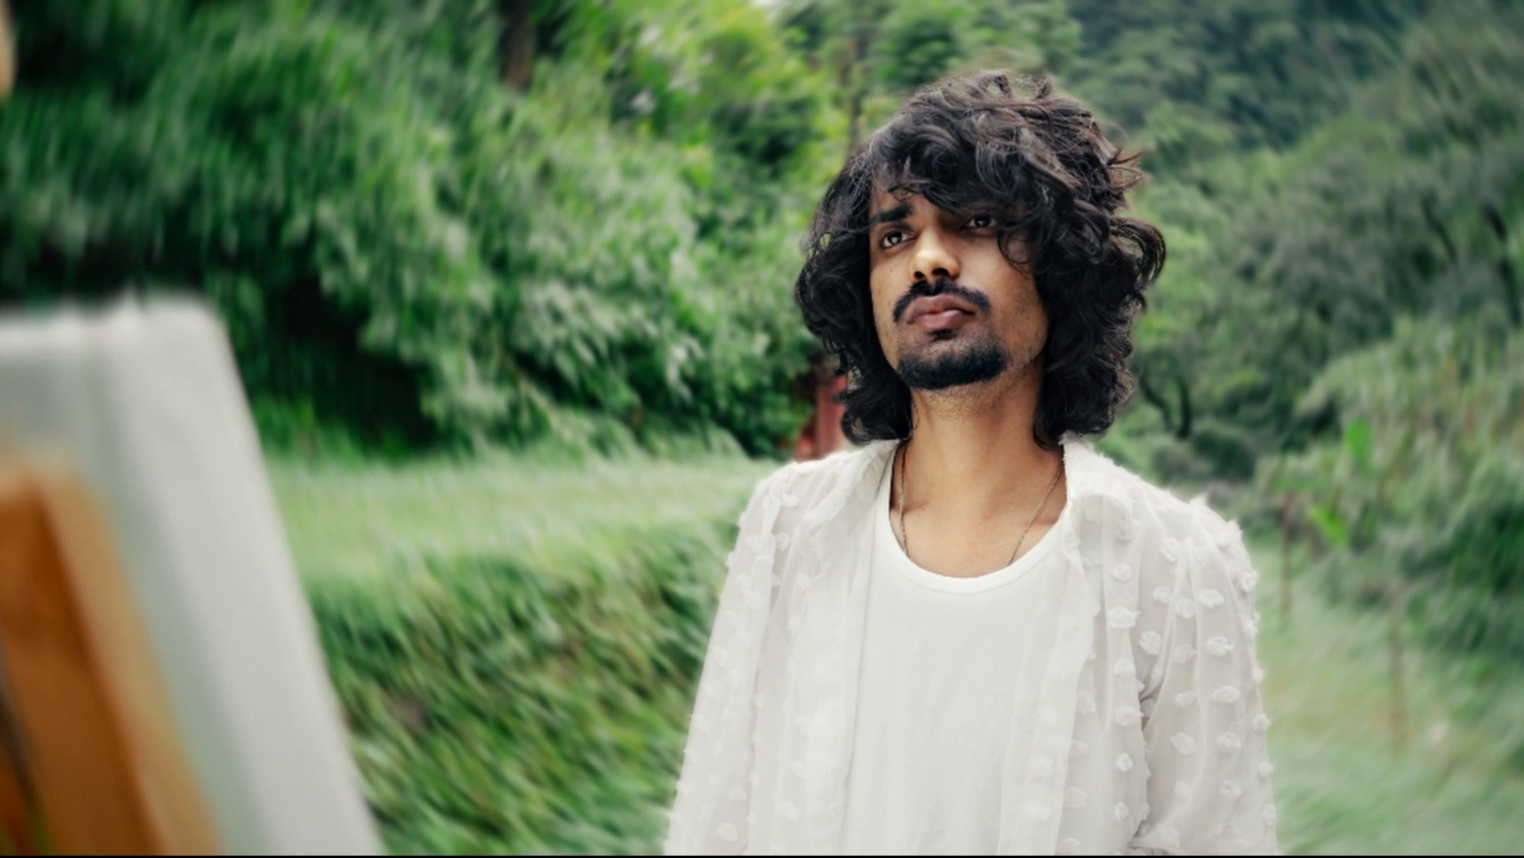
{"action": "key", "text": "Escape"}
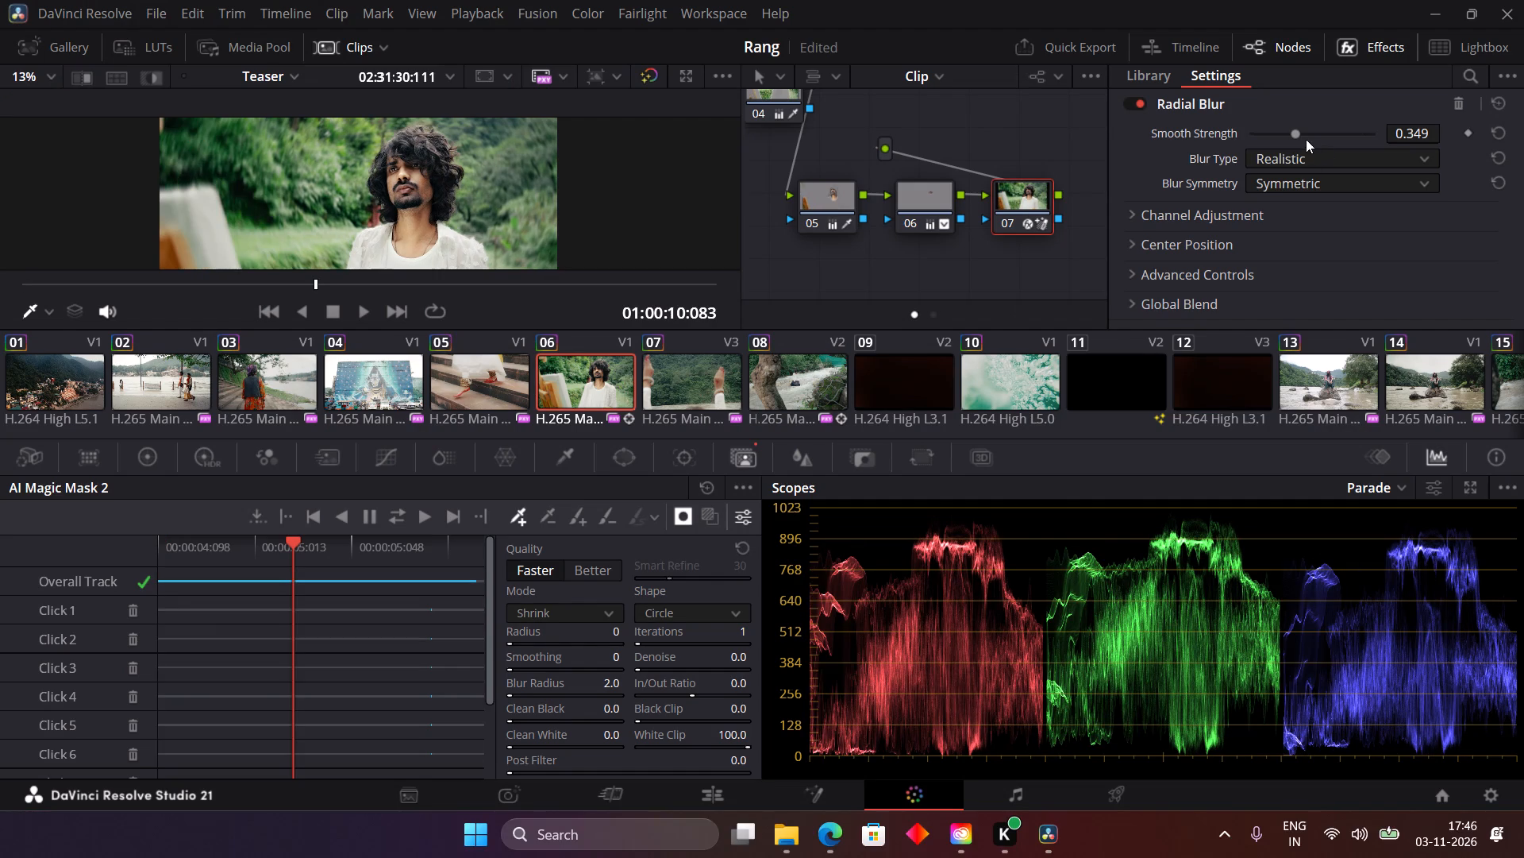
Lower the Radial Blur's Global Blend to about 0.806, checking the shot full screen at two different frames.
{"action": "scroll", "coordinate": [1214, 229], "scroll_direction": "up", "scroll_amount": 4}
{"action": "left_click", "coordinate": [1130, 301]}
{"action": "scroll", "coordinate": [1253, 272], "scroll_direction": "down", "scroll_amount": 3}
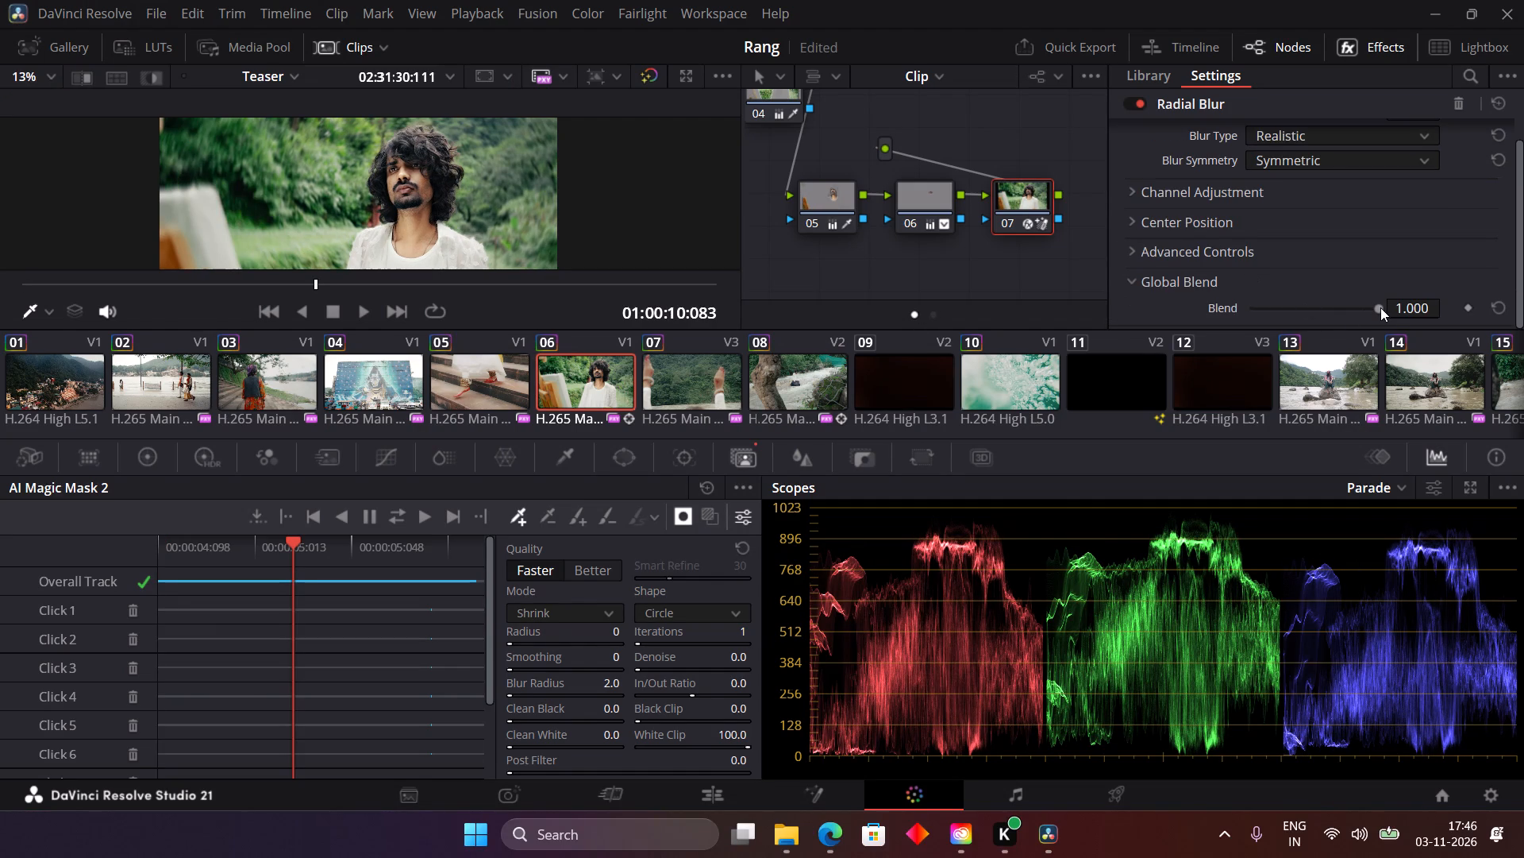
{"action": "left_click_drag", "start_coordinate": [1380, 307], "coordinate": [1320, 321]}
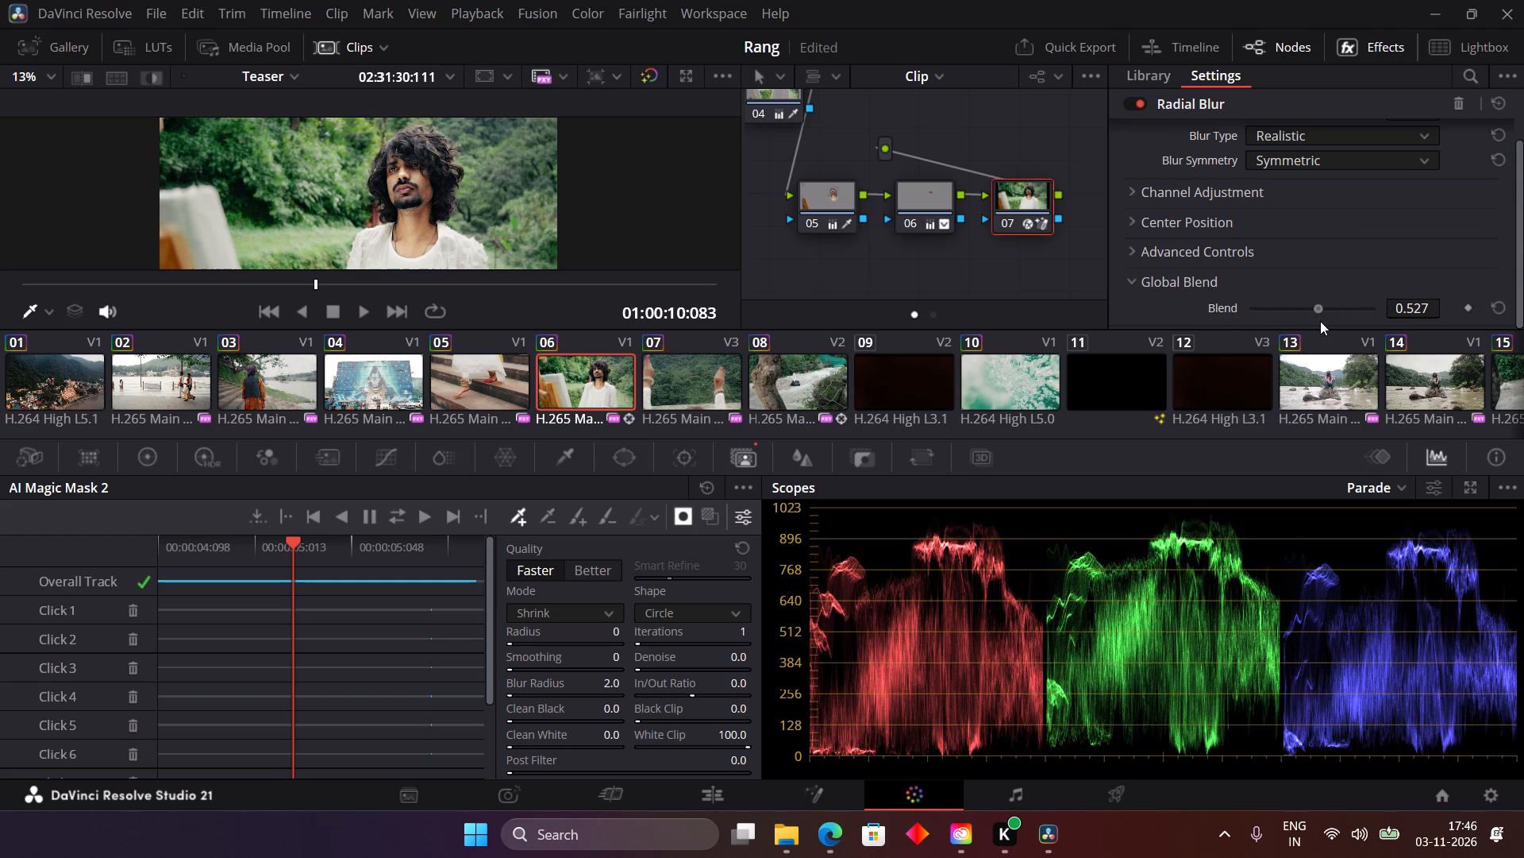
{"action": "left_click_drag", "start_coordinate": [1320, 321], "coordinate": [1340, 339]}
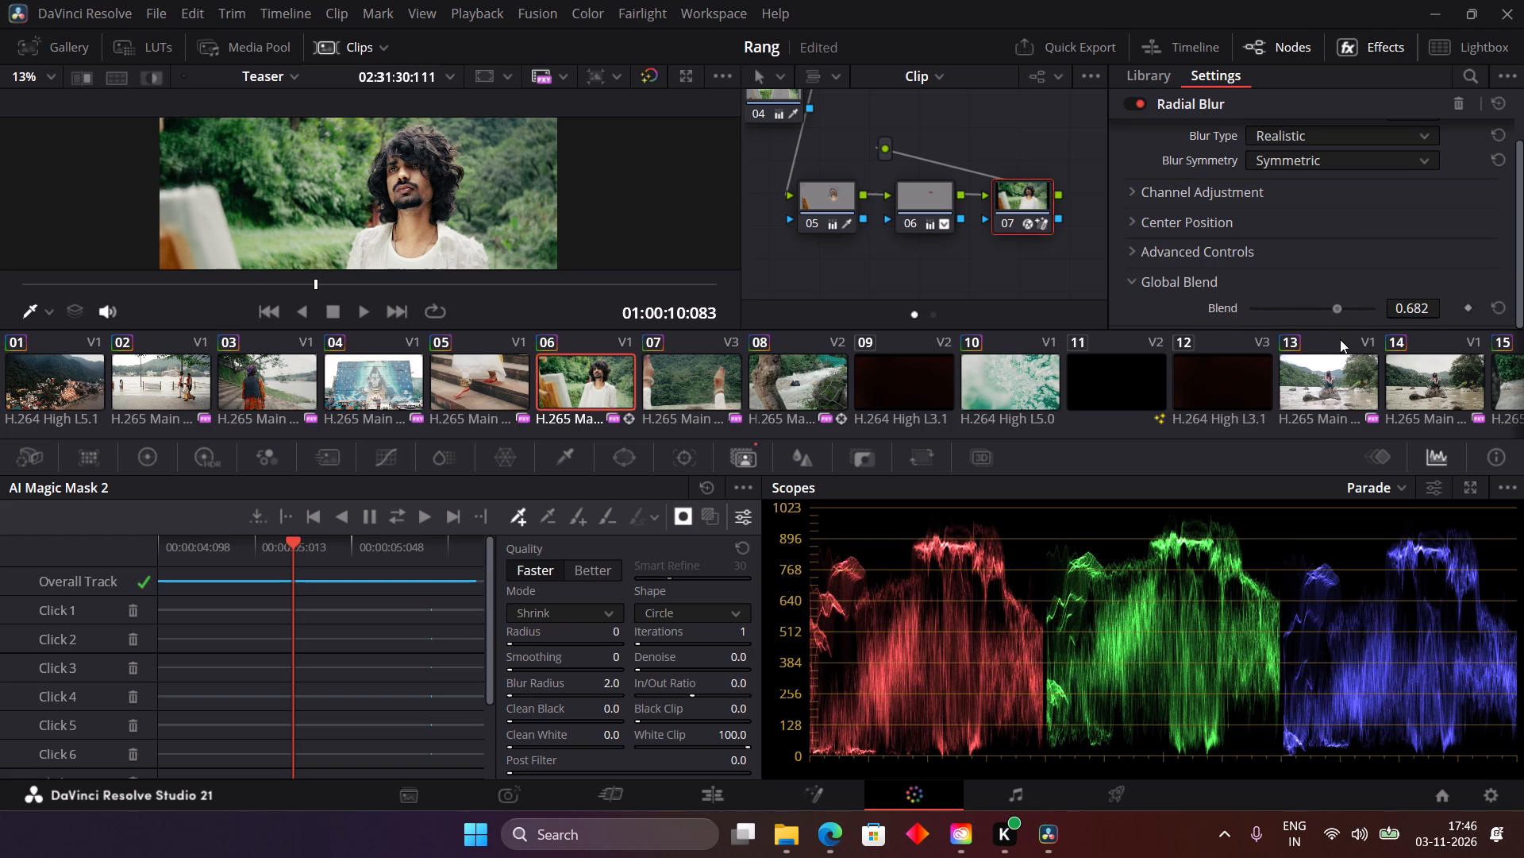
{"action": "left_click_drag", "start_coordinate": [1340, 339], "coordinate": [1355, 333]}
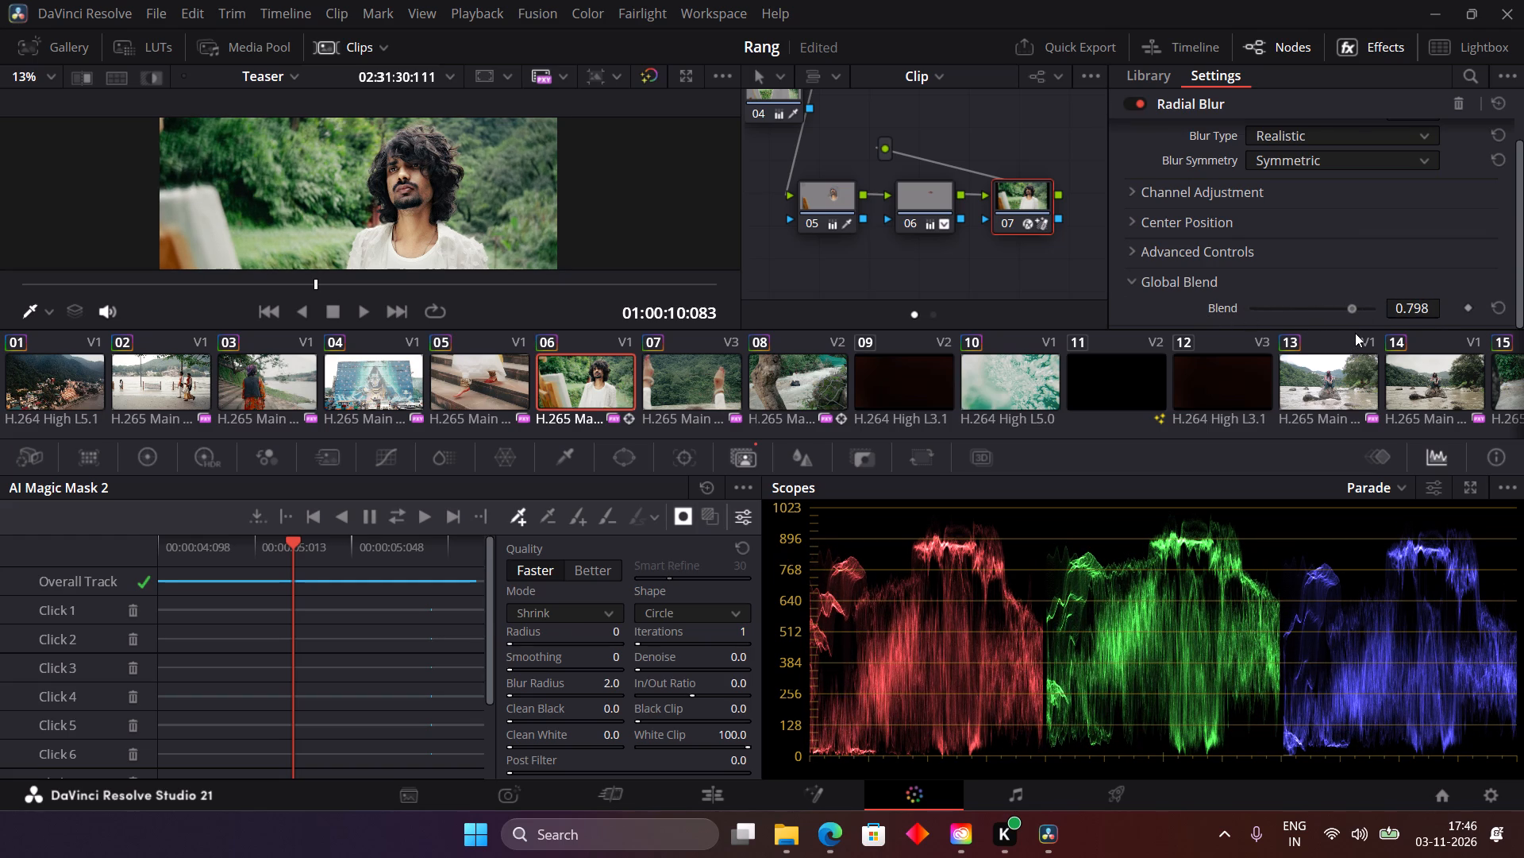
{"action": "left_click_drag", "start_coordinate": [1355, 333], "coordinate": [1356, 330]}
{"action": "key", "text": "ctrl+f"}
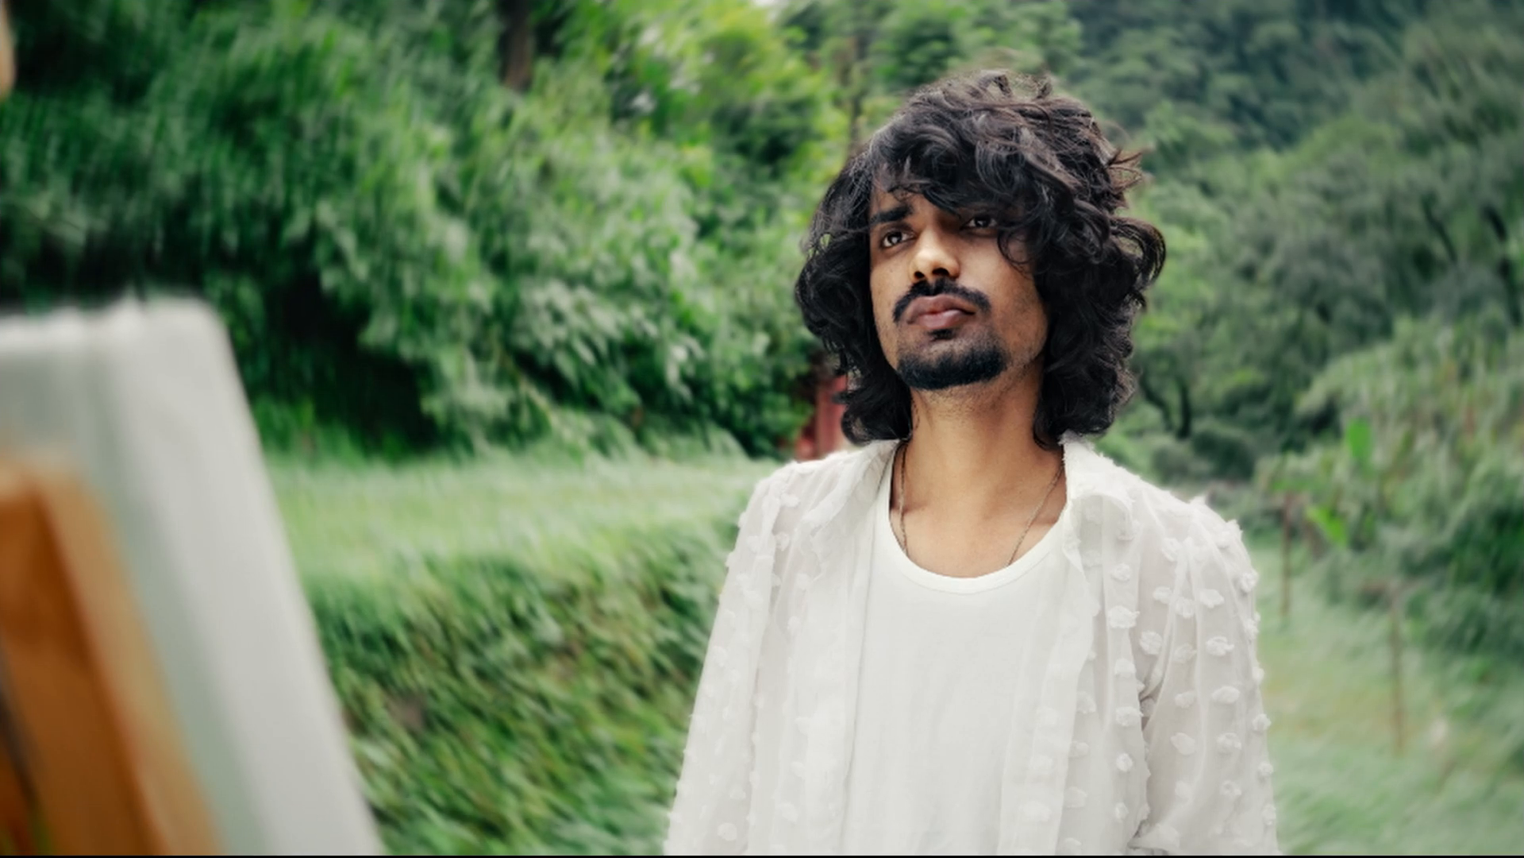
{"action": "key", "text": "ctrl+f"}
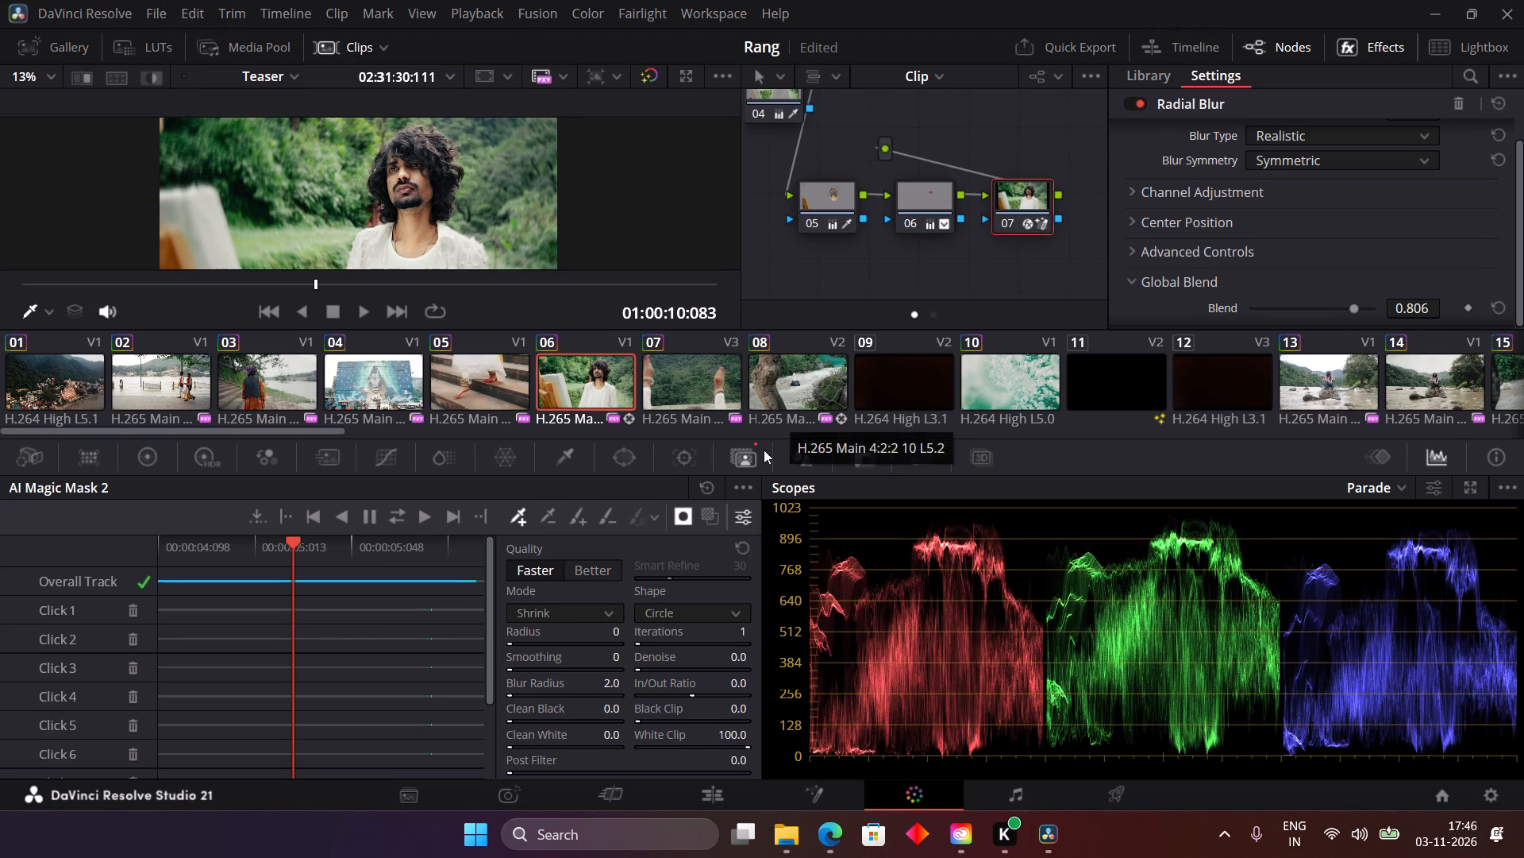
{"action": "left_click_drag", "start_coordinate": [290, 536], "coordinate": [172, 553]}
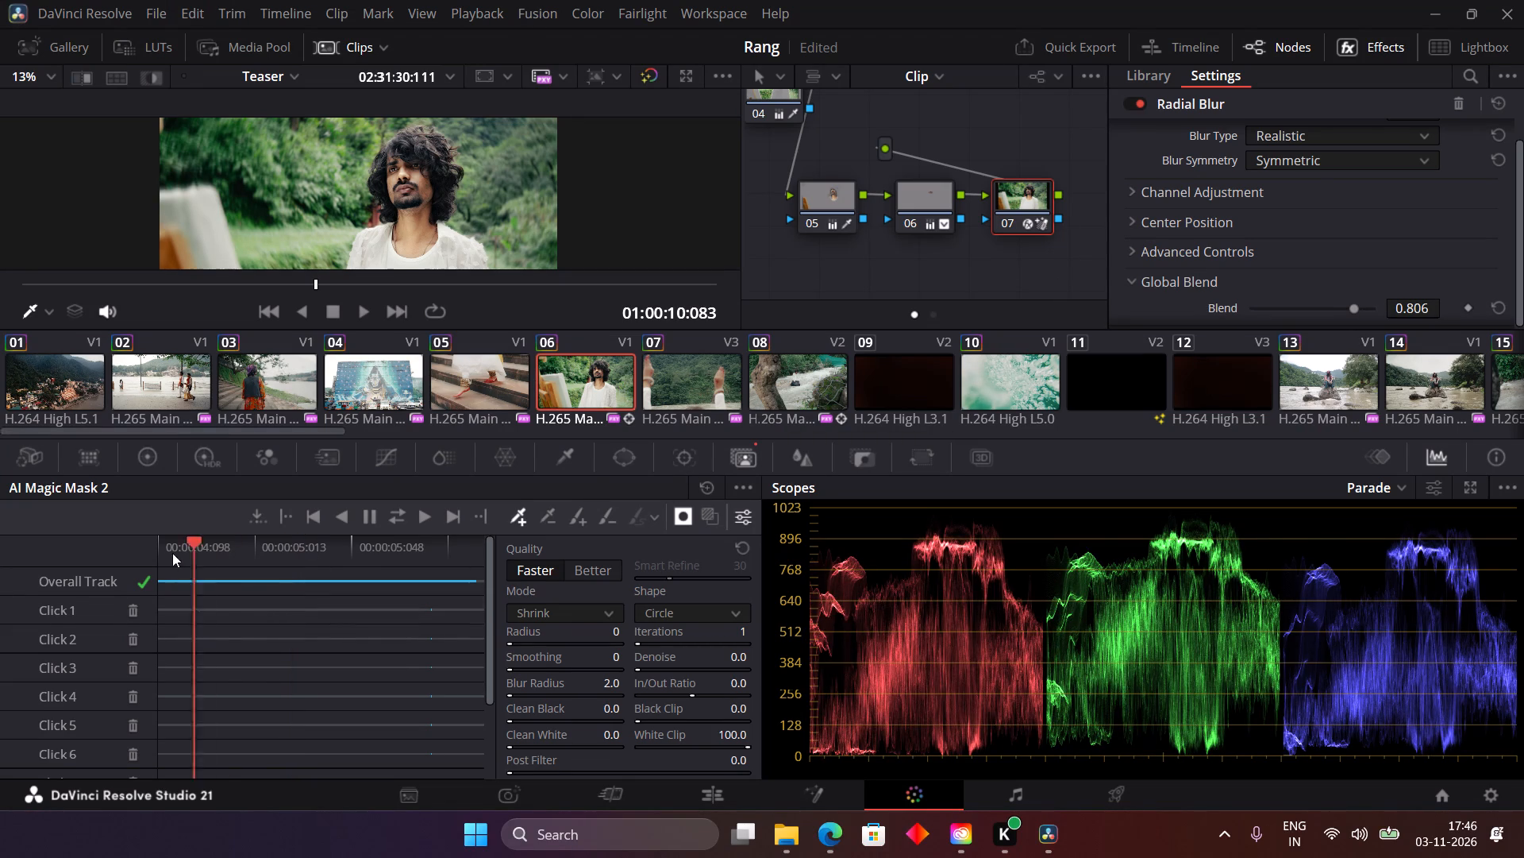
{"action": "left_click_drag", "start_coordinate": [172, 553], "coordinate": [417, 591]}
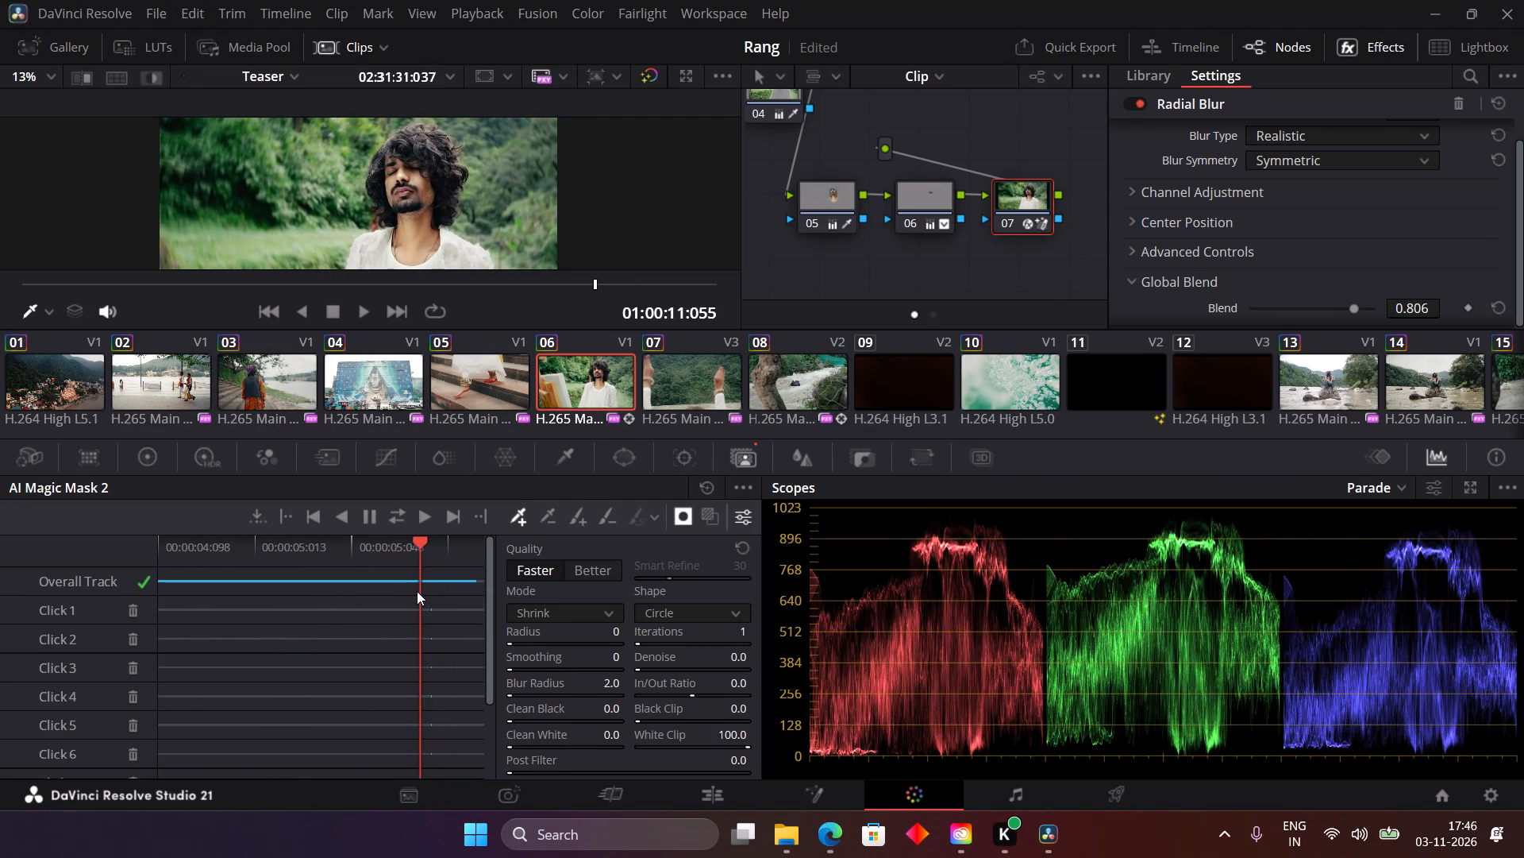
{"action": "key", "text": "ctrl+f"}
{"action": "key", "text": "ctrl+f"}
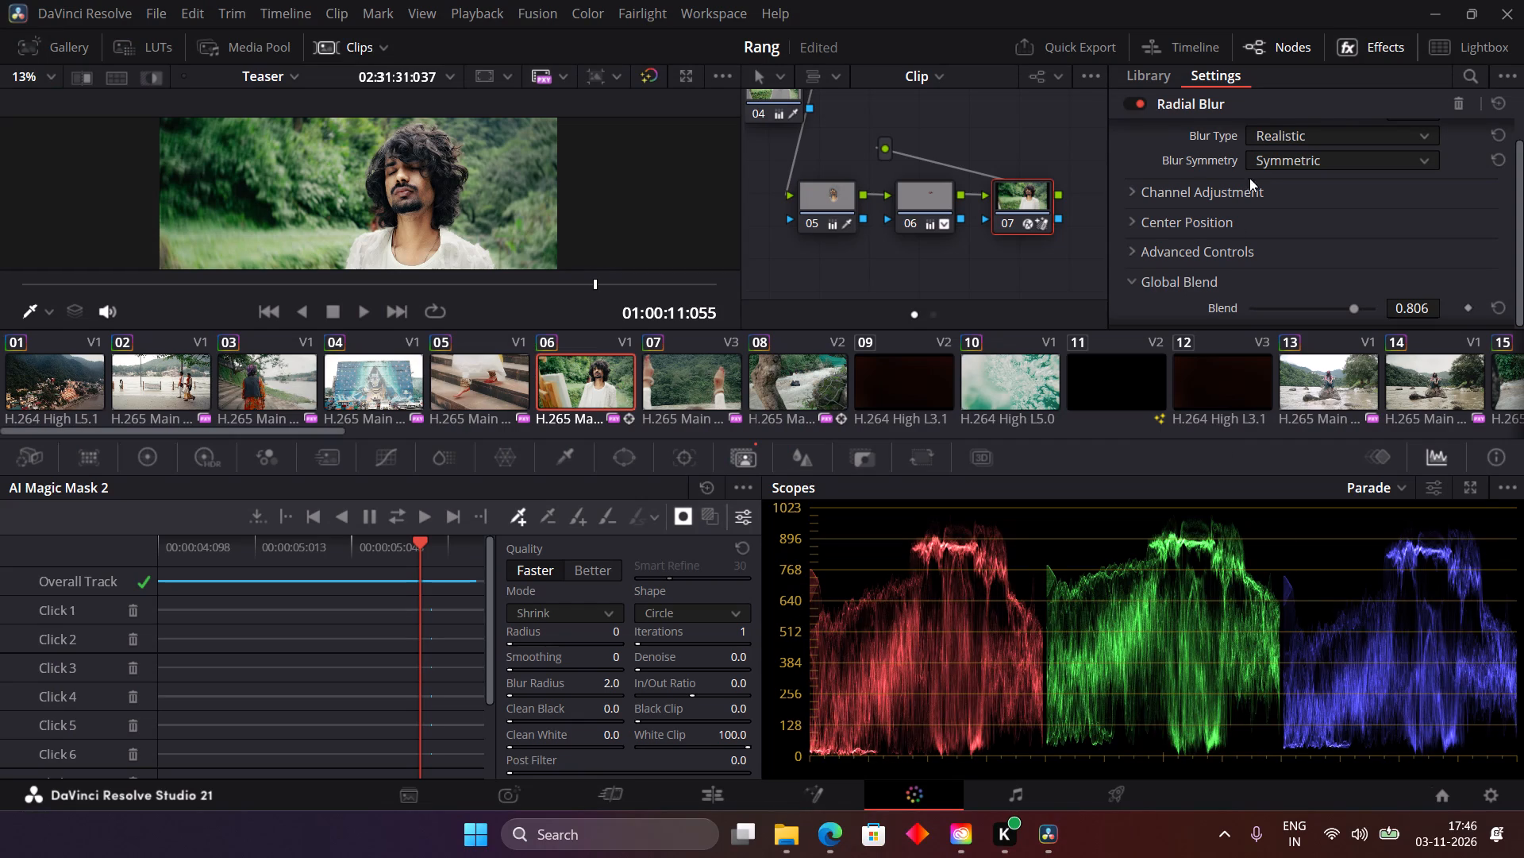
Examine the Radial Blur's Advanced Controls, Center Position and Channel Adjustment settings and its Blur Type and Blur Symmetry options.
{"action": "left_click", "coordinate": [1134, 253]}
{"action": "scroll", "coordinate": [1271, 245], "scroll_direction": "down", "scroll_amount": 1}
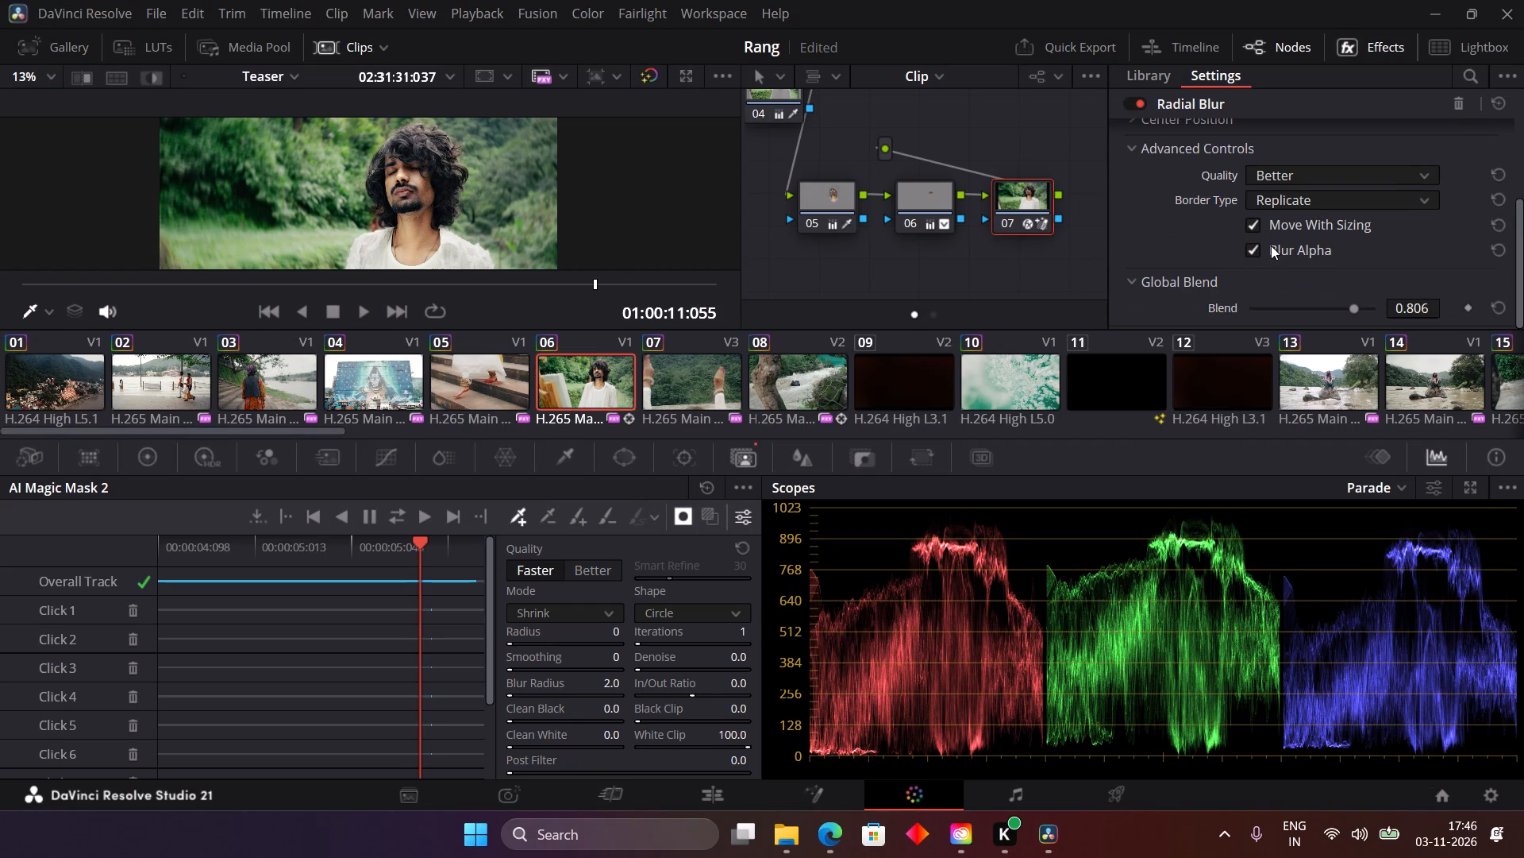
{"action": "left_click", "coordinate": [1130, 152]}
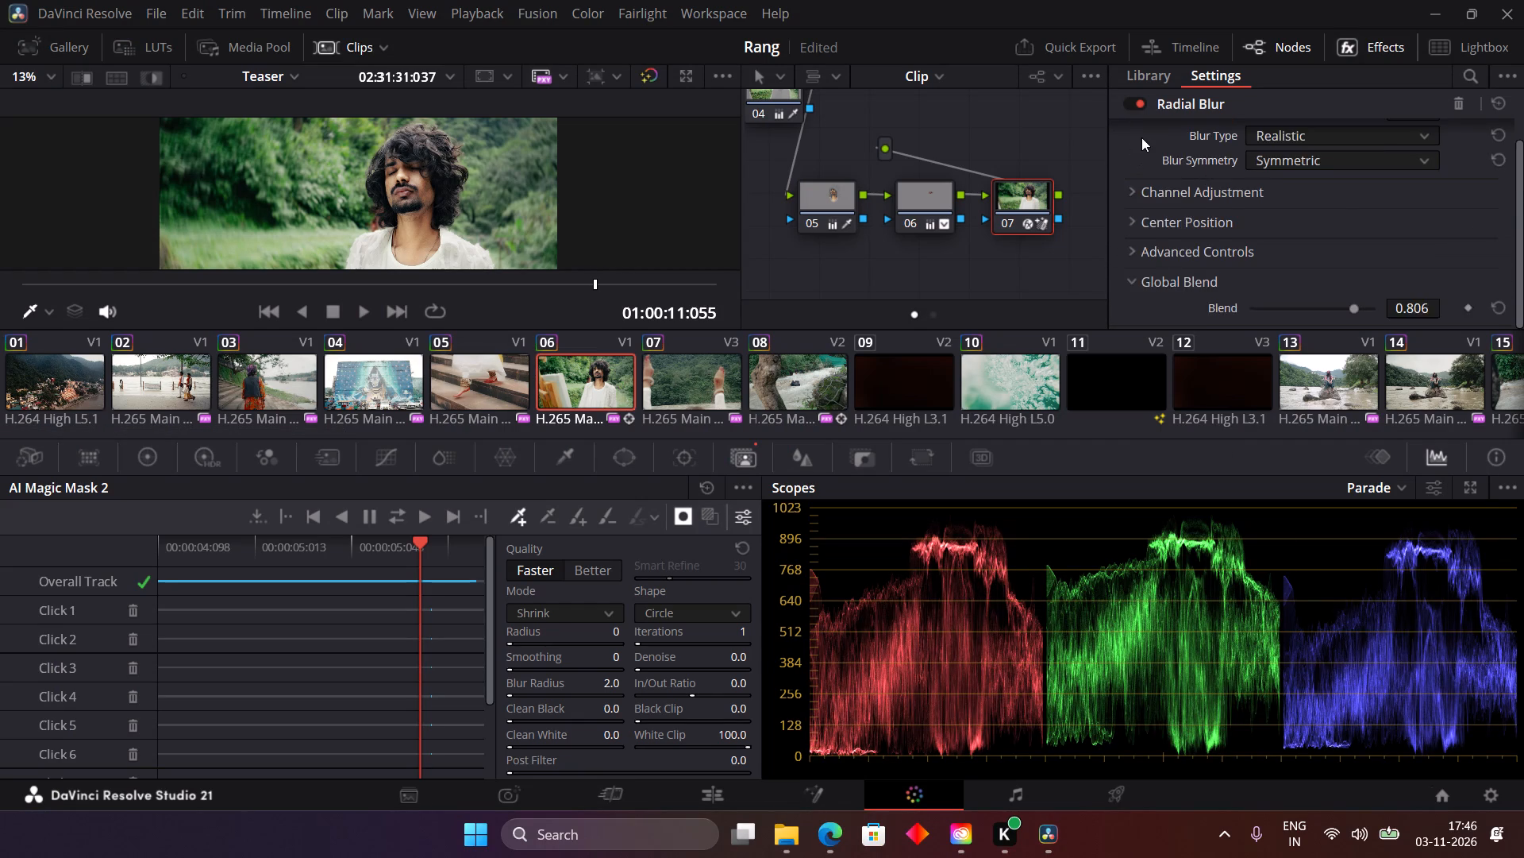
{"action": "left_click", "coordinate": [1132, 246]}
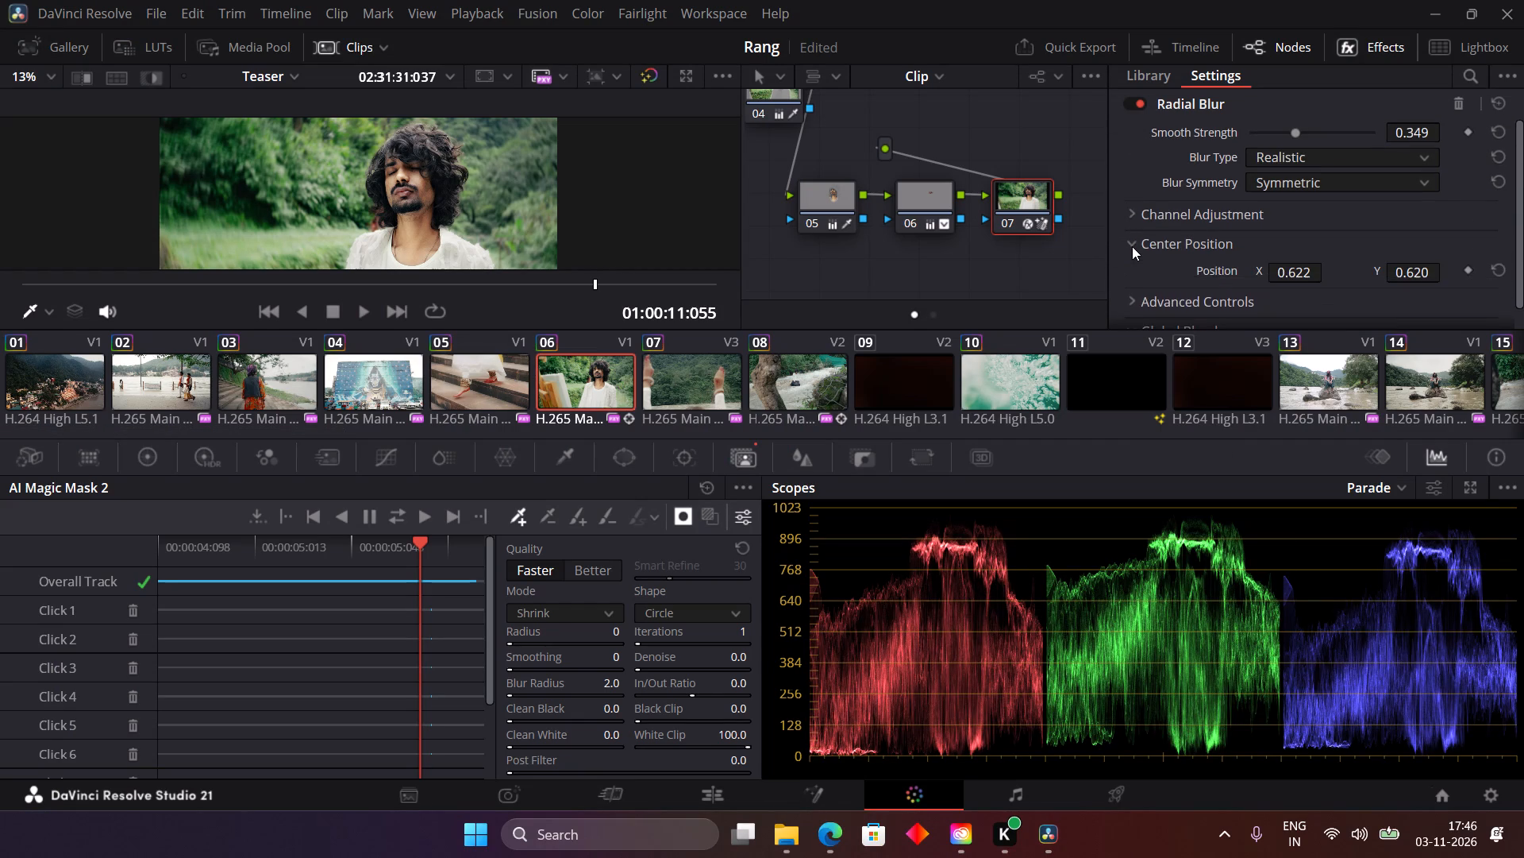
{"action": "left_click", "coordinate": [1132, 246]}
{"action": "left_click", "coordinate": [1132, 217]}
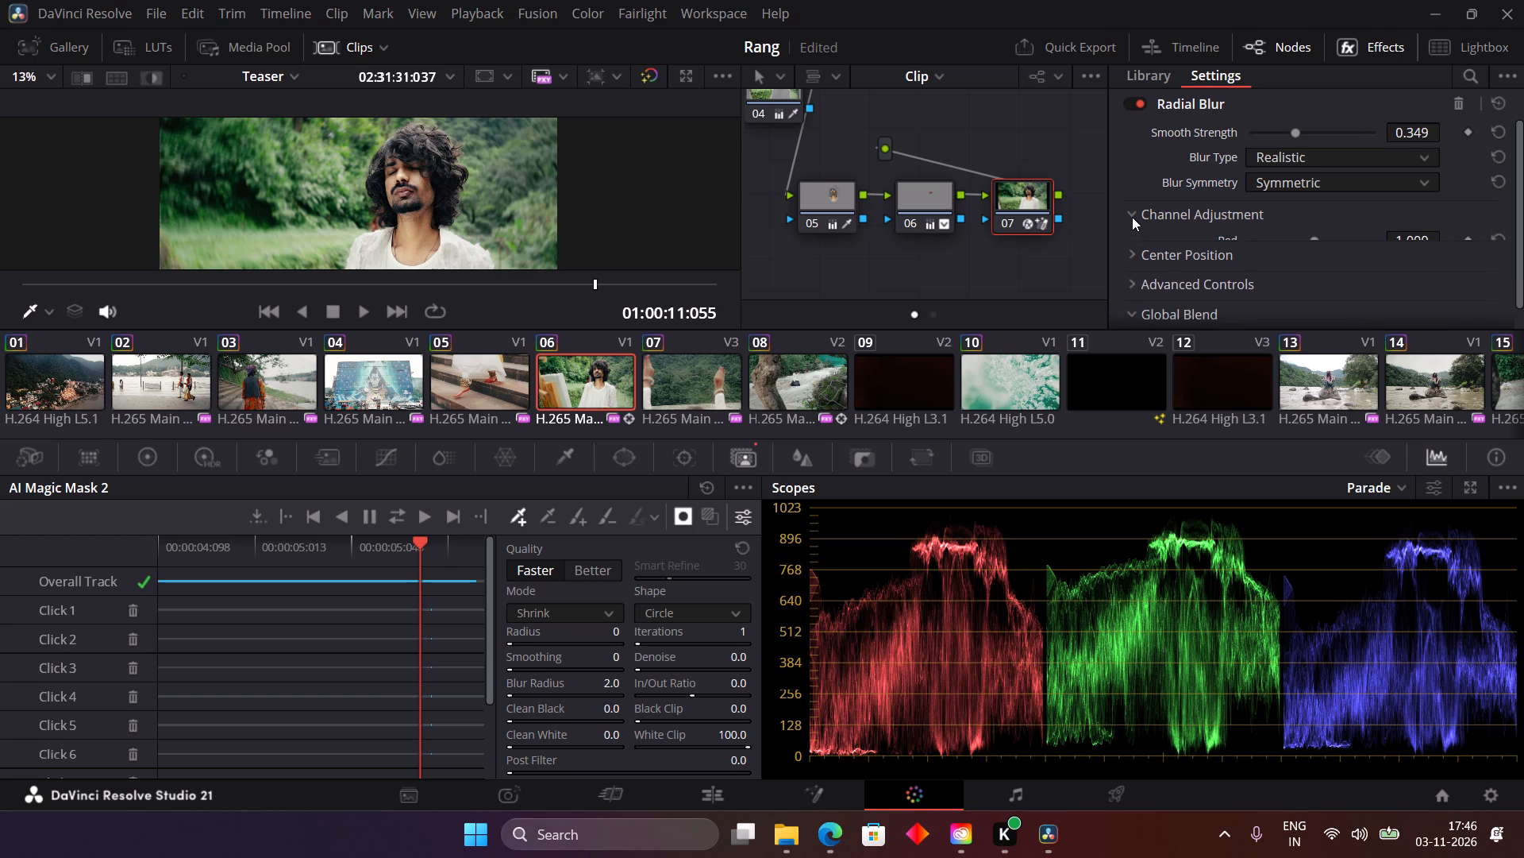
{"action": "left_click", "coordinate": [1132, 217]}
{"action": "left_click", "coordinate": [1134, 195]}
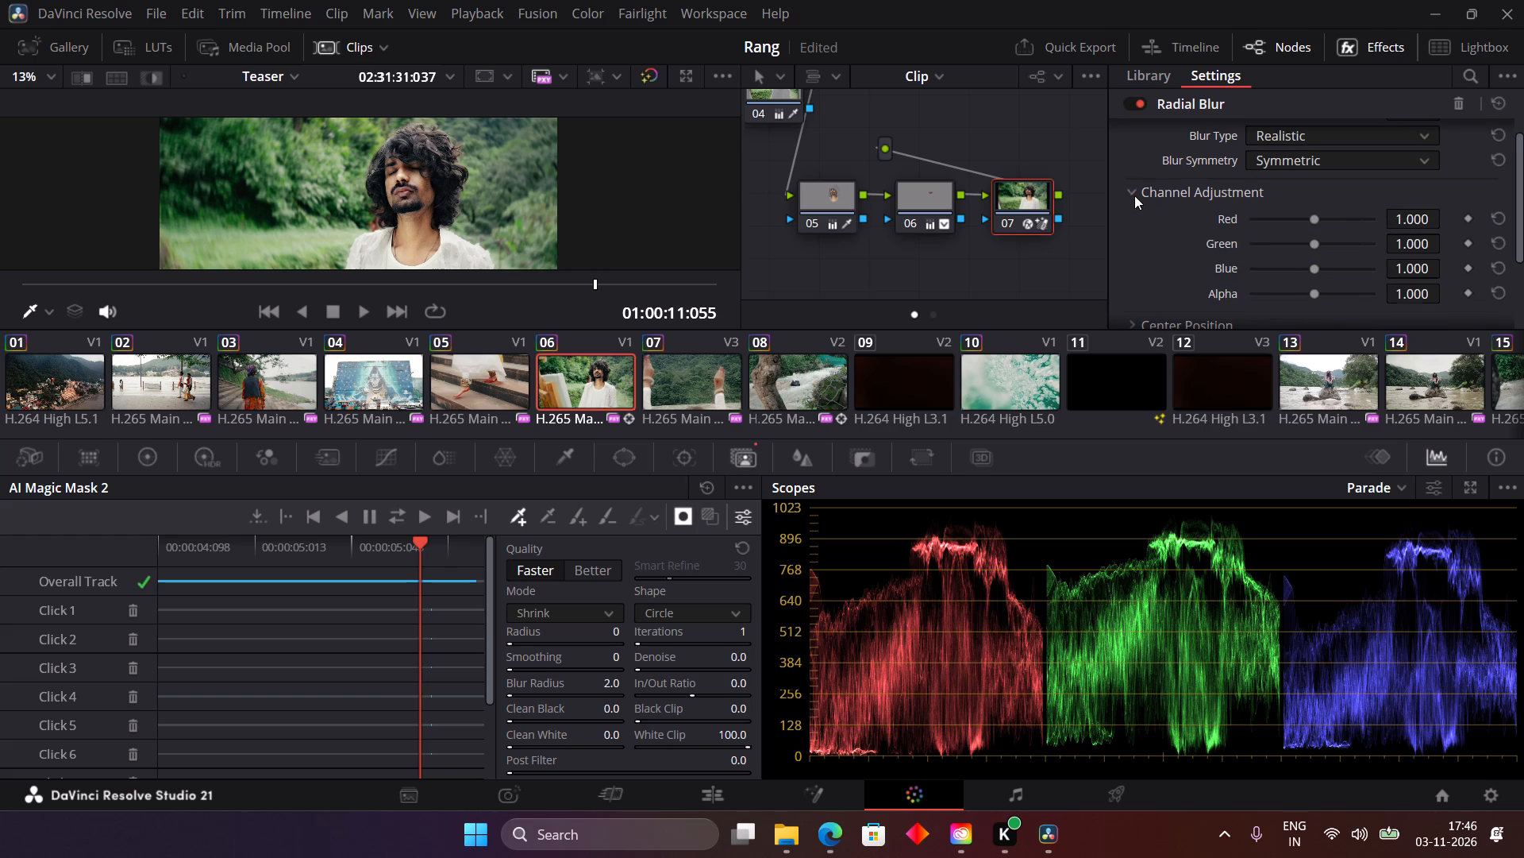
{"action": "scroll", "coordinate": [1281, 177], "scroll_direction": "up", "scroll_amount": 2}
{"action": "left_click", "coordinate": [1357, 169]}
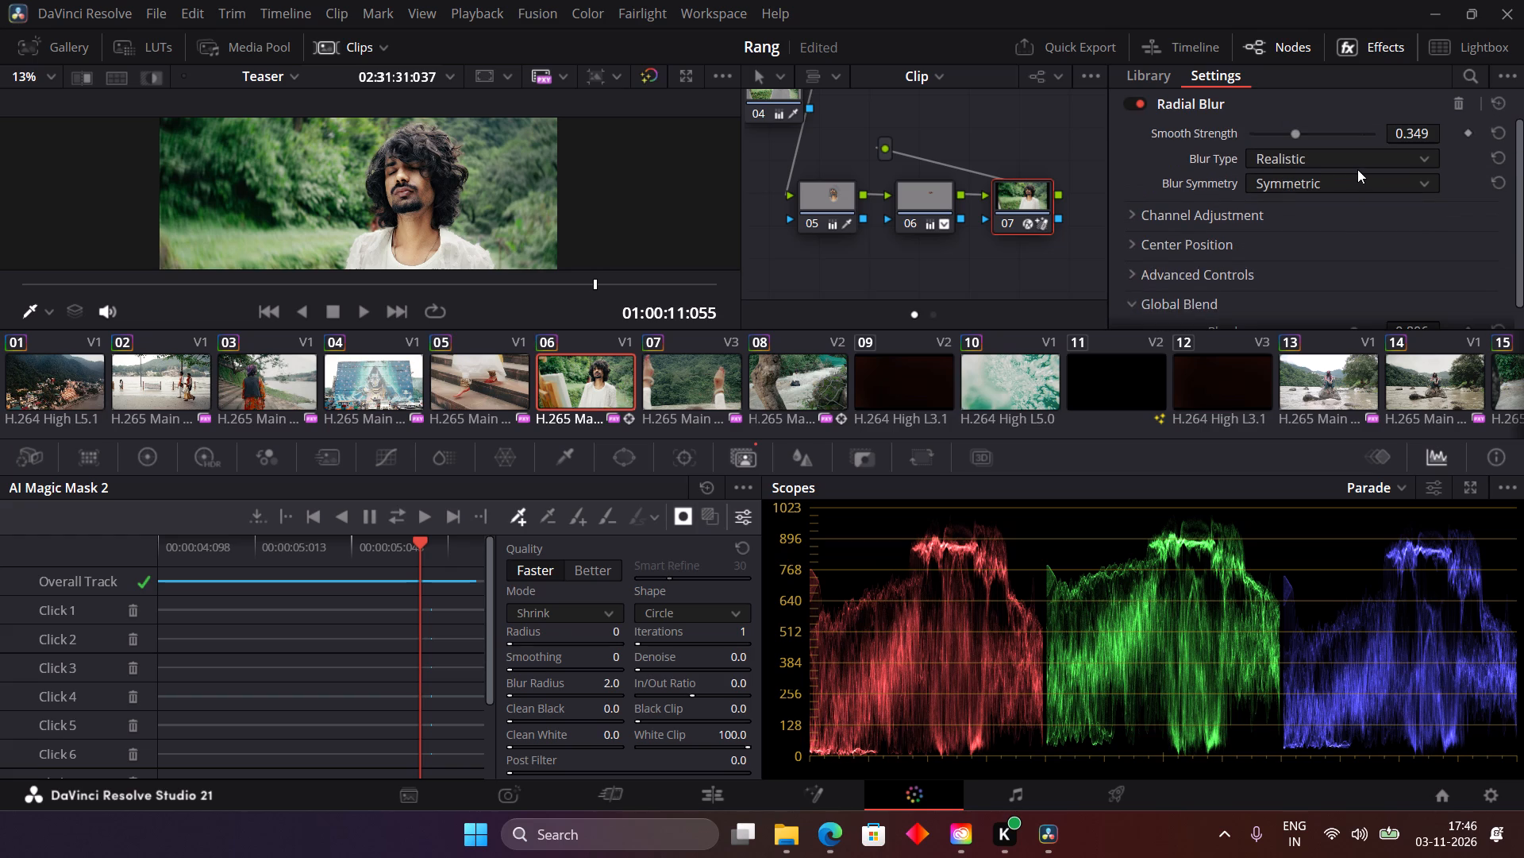
{"action": "left_click", "coordinate": [1388, 158]}
{"action": "left_click", "coordinate": [1388, 158]}
{"action": "left_click", "coordinate": [1377, 184]}
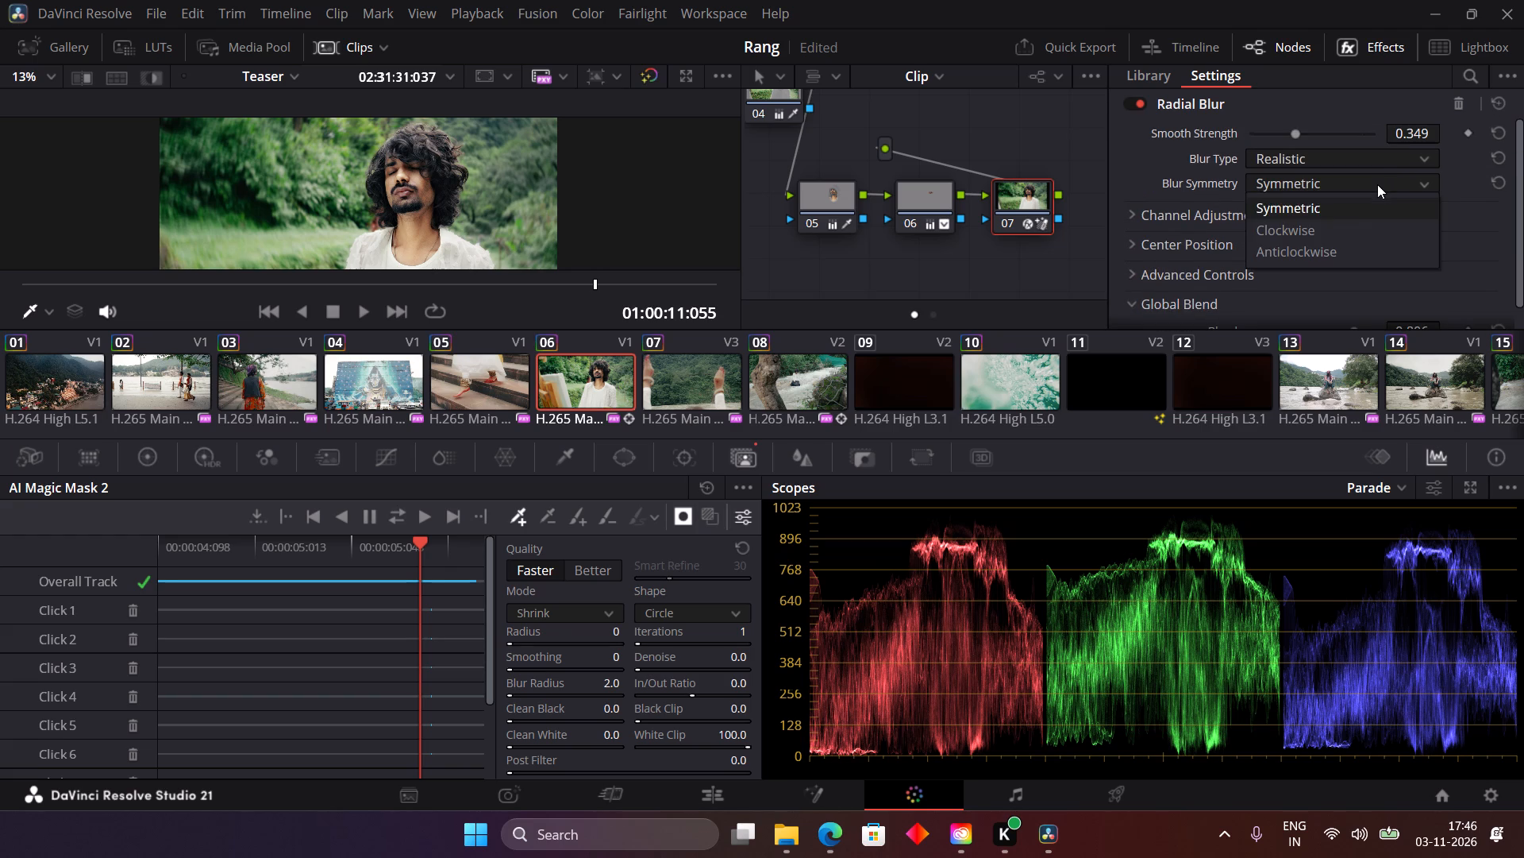
{"action": "left_click", "coordinate": [1387, 187]}
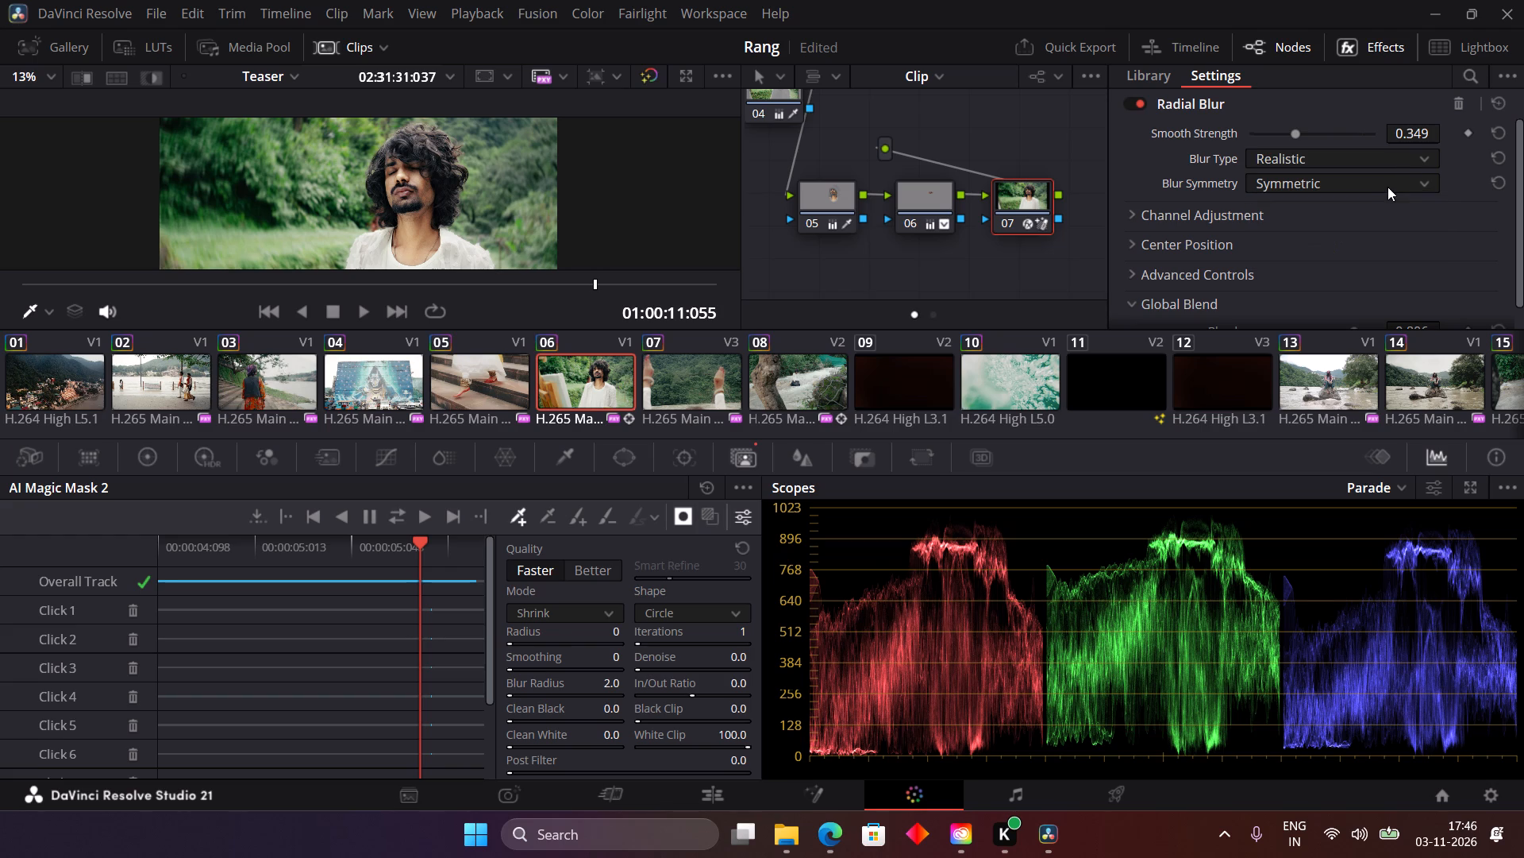
{"action": "left_click", "coordinate": [1416, 155]}
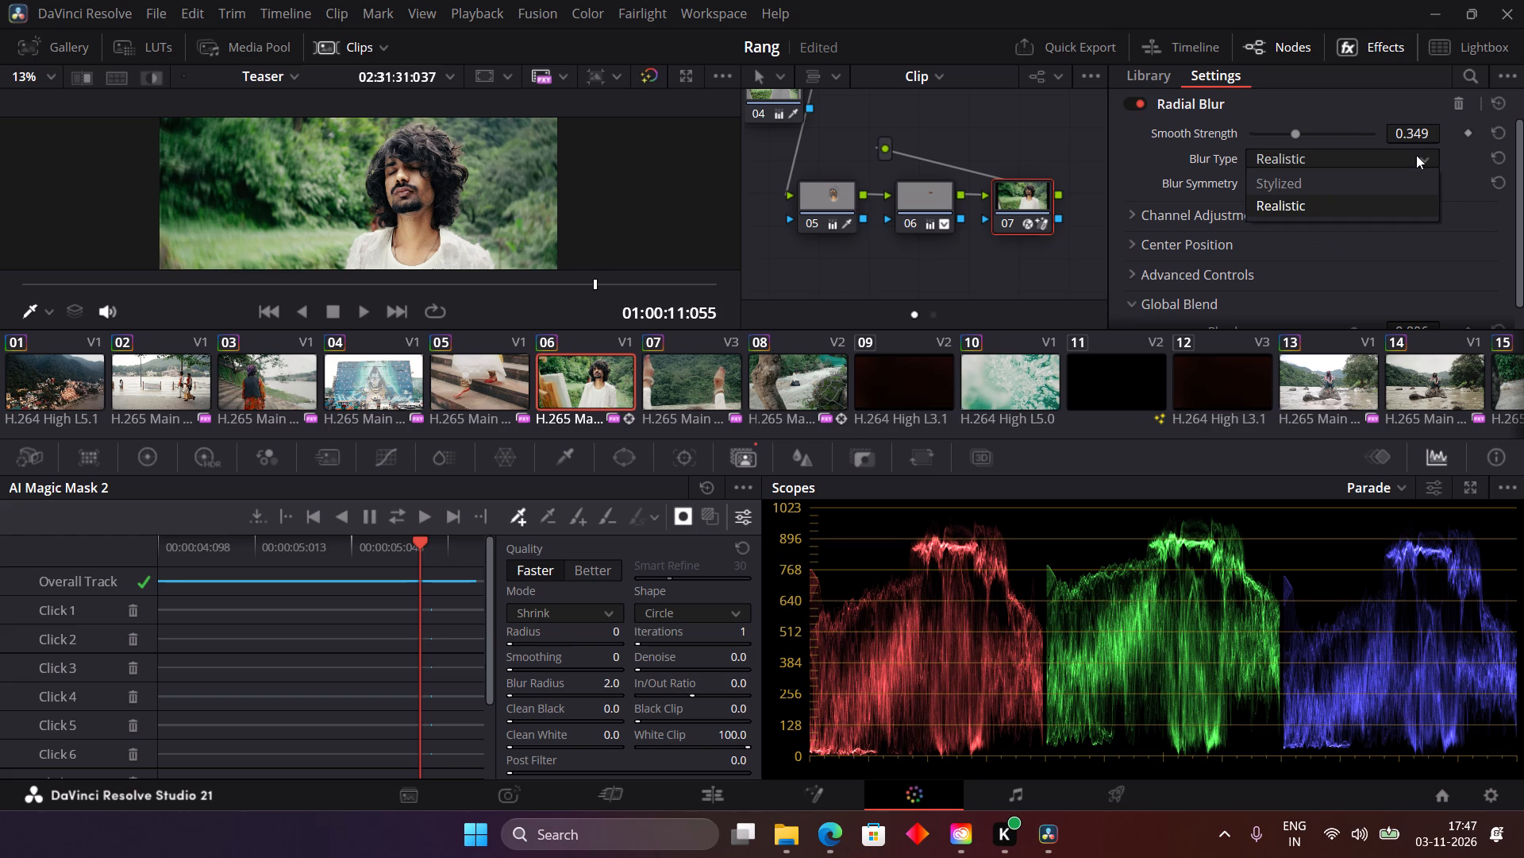
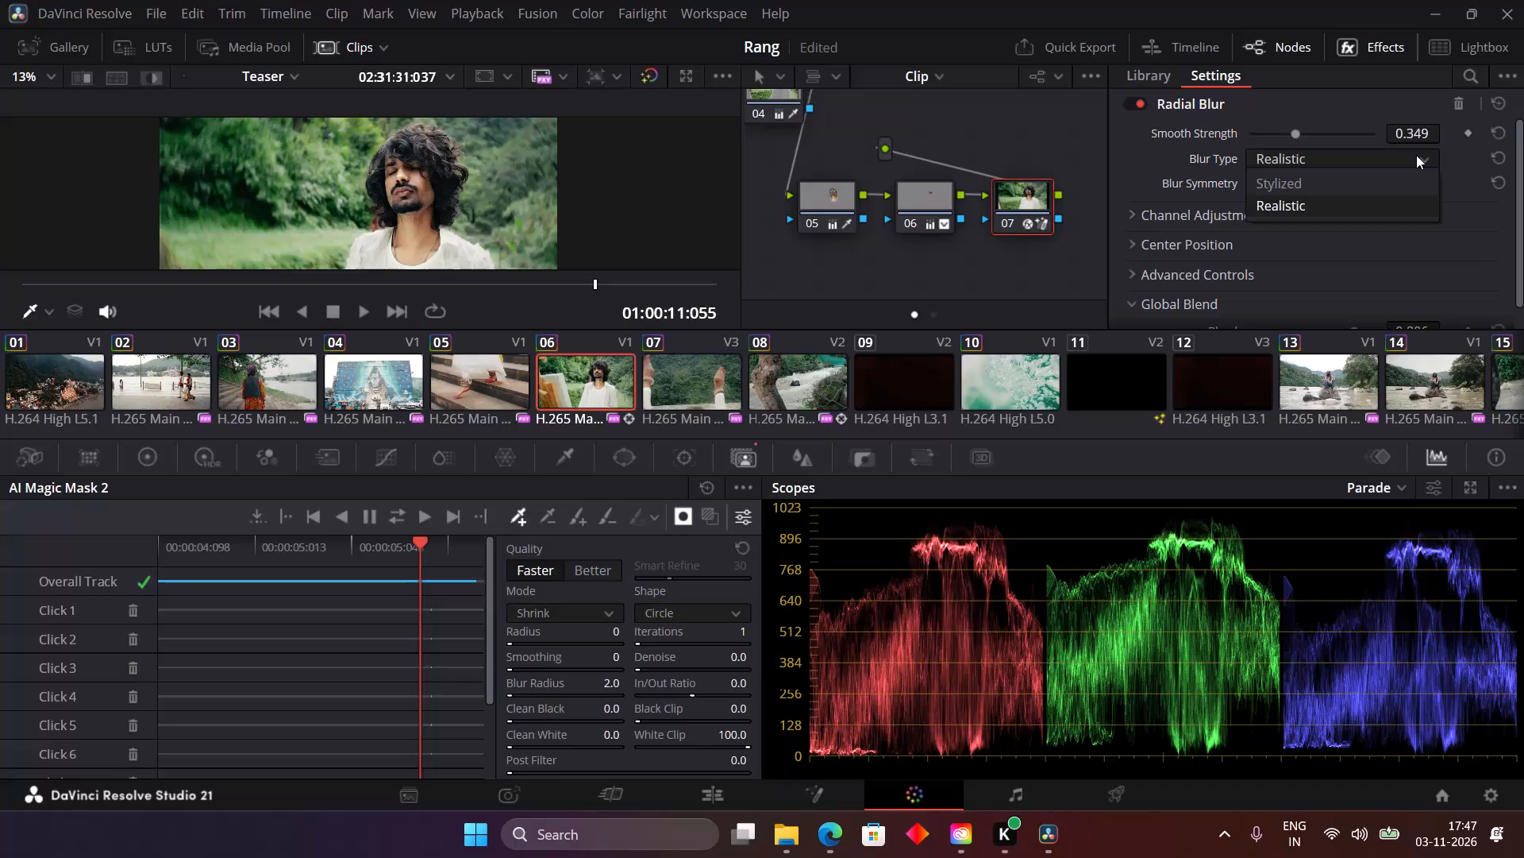
Play the painter shot, clip 06, full screen through to the raised-hands shot to review the blur and the cut.
{"action": "key", "text": "ctrl+f"}
{"action": "key", "text": "ctrl+f"}
{"action": "left_click", "coordinate": [602, 379]}
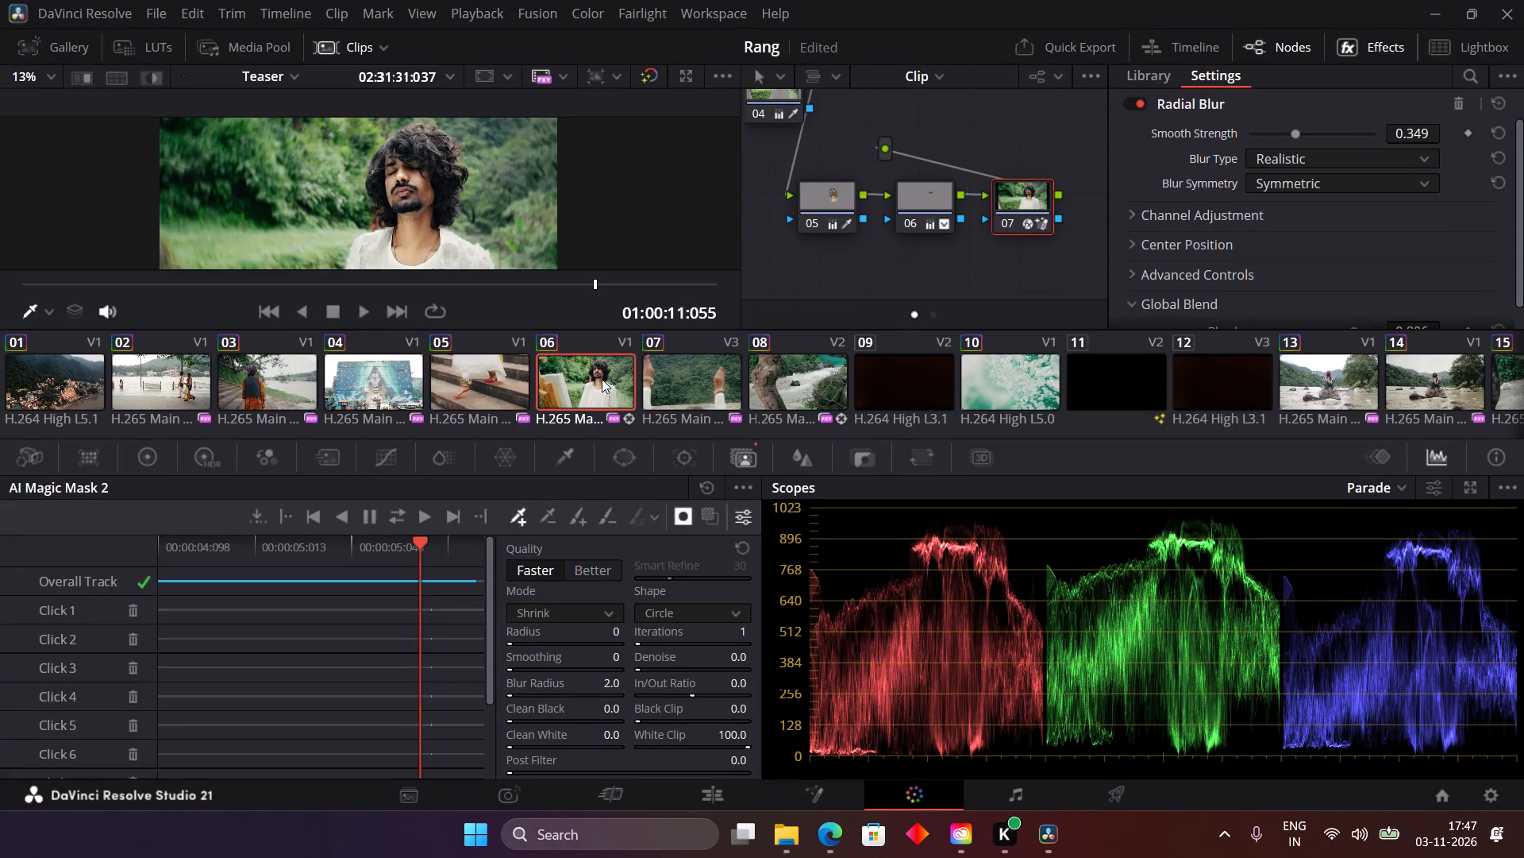
{"action": "key", "text": "ctrl+f"}
{"action": "key", "text": "space"}
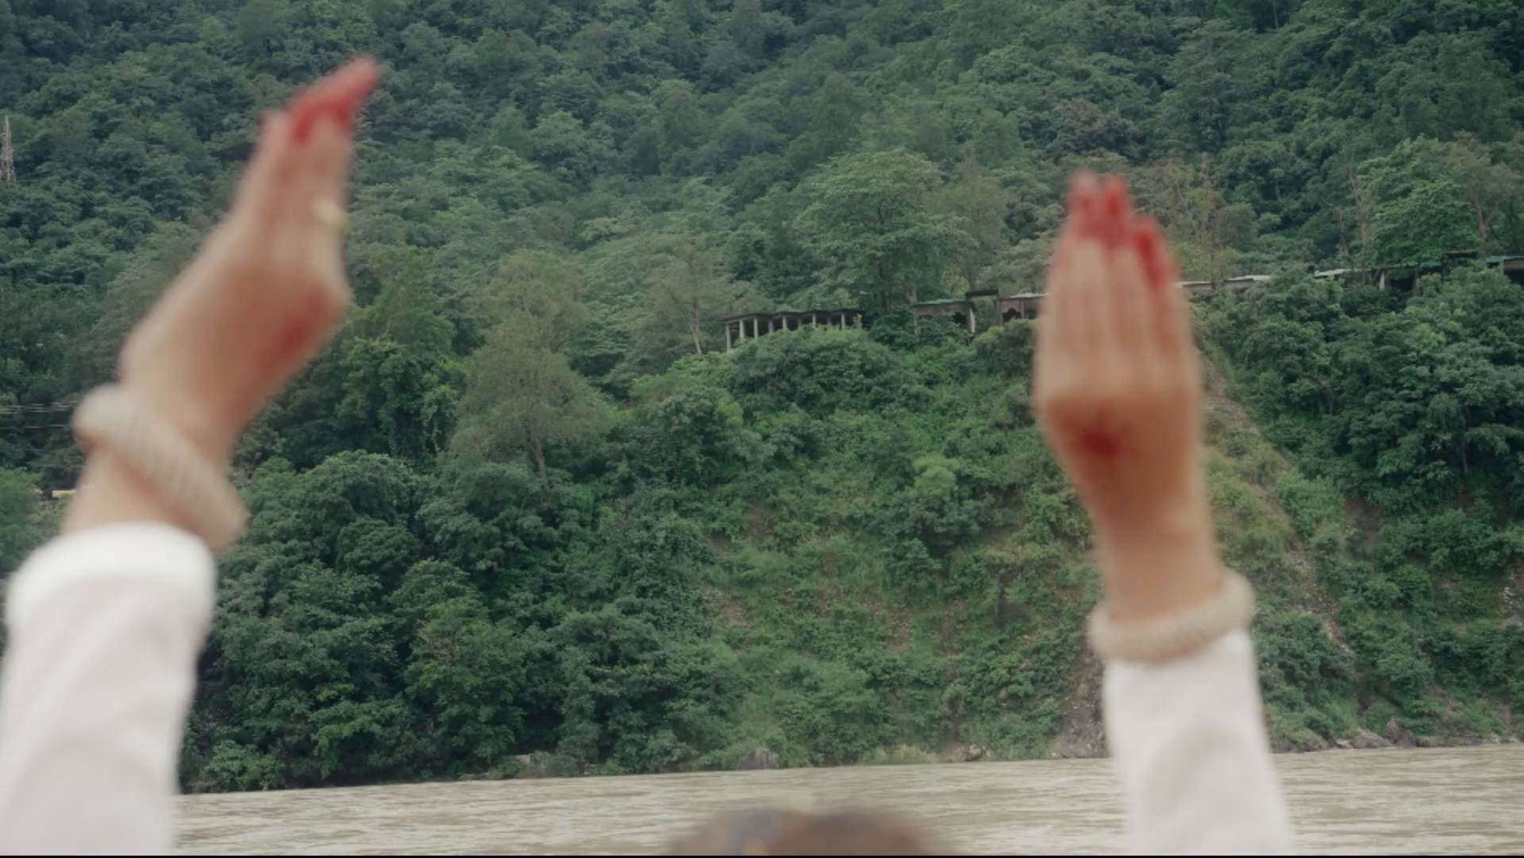
{"action": "key", "text": "space"}
{"action": "key", "text": "Escape"}
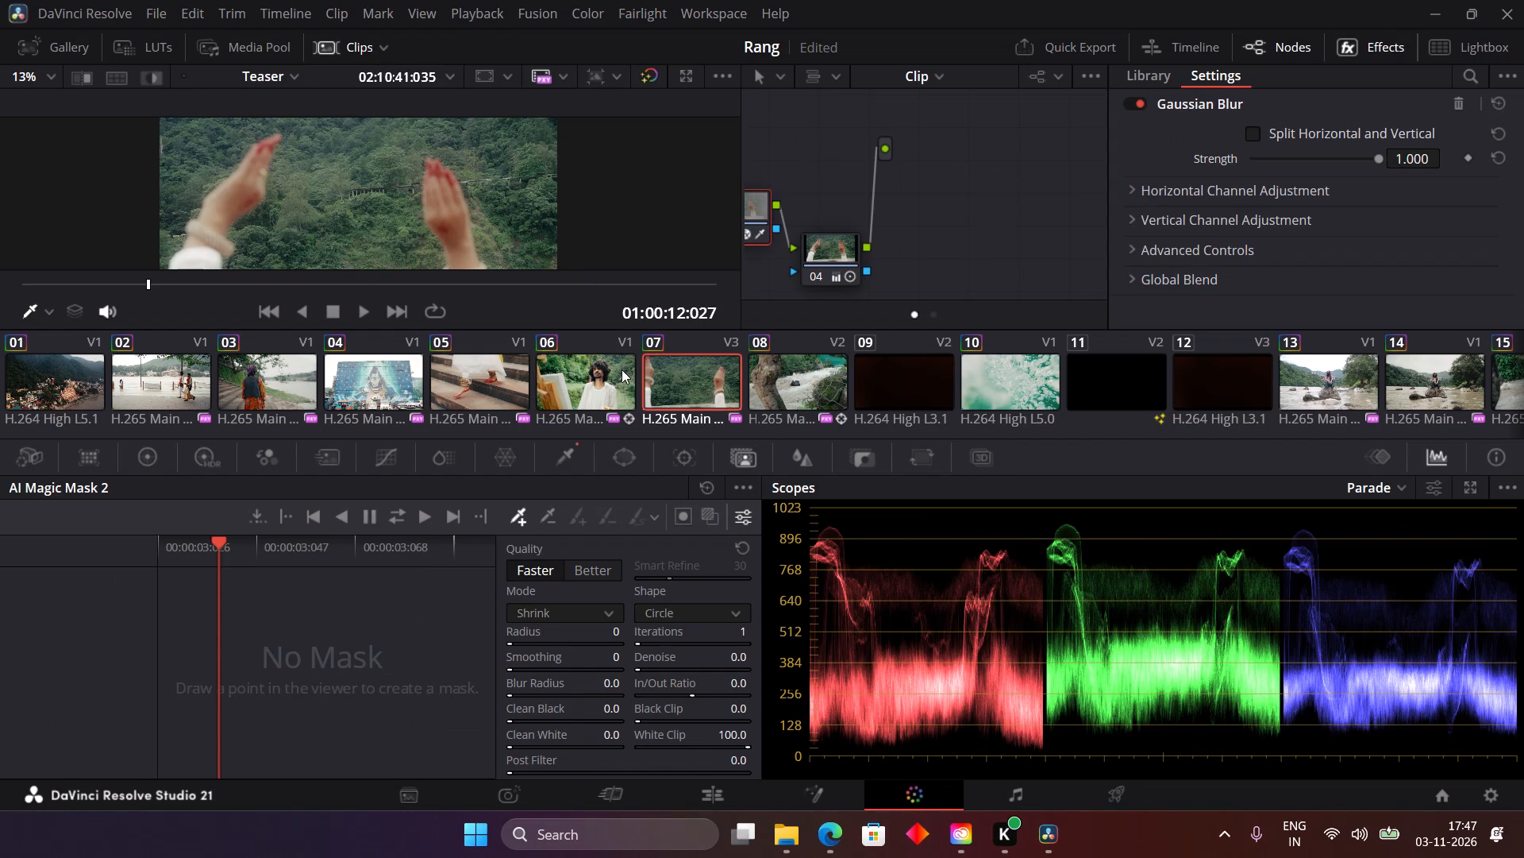
Play clip 07 from its start to near its end to review how the raised hands come together.
{"action": "left_click", "coordinate": [622, 369]}
{"action": "left_click", "coordinate": [706, 394]}
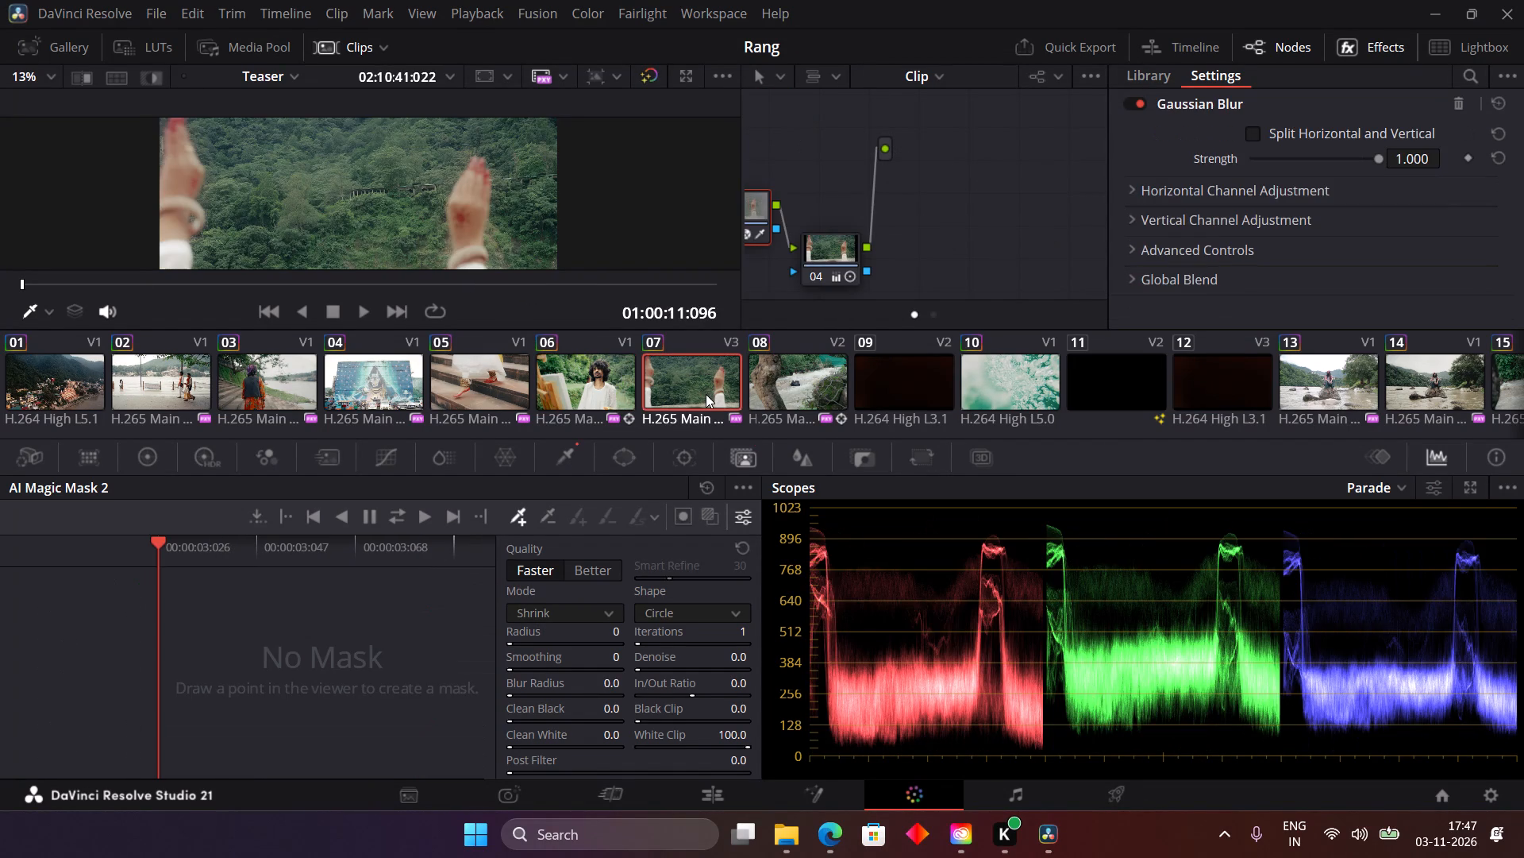
{"action": "key", "text": "space"}
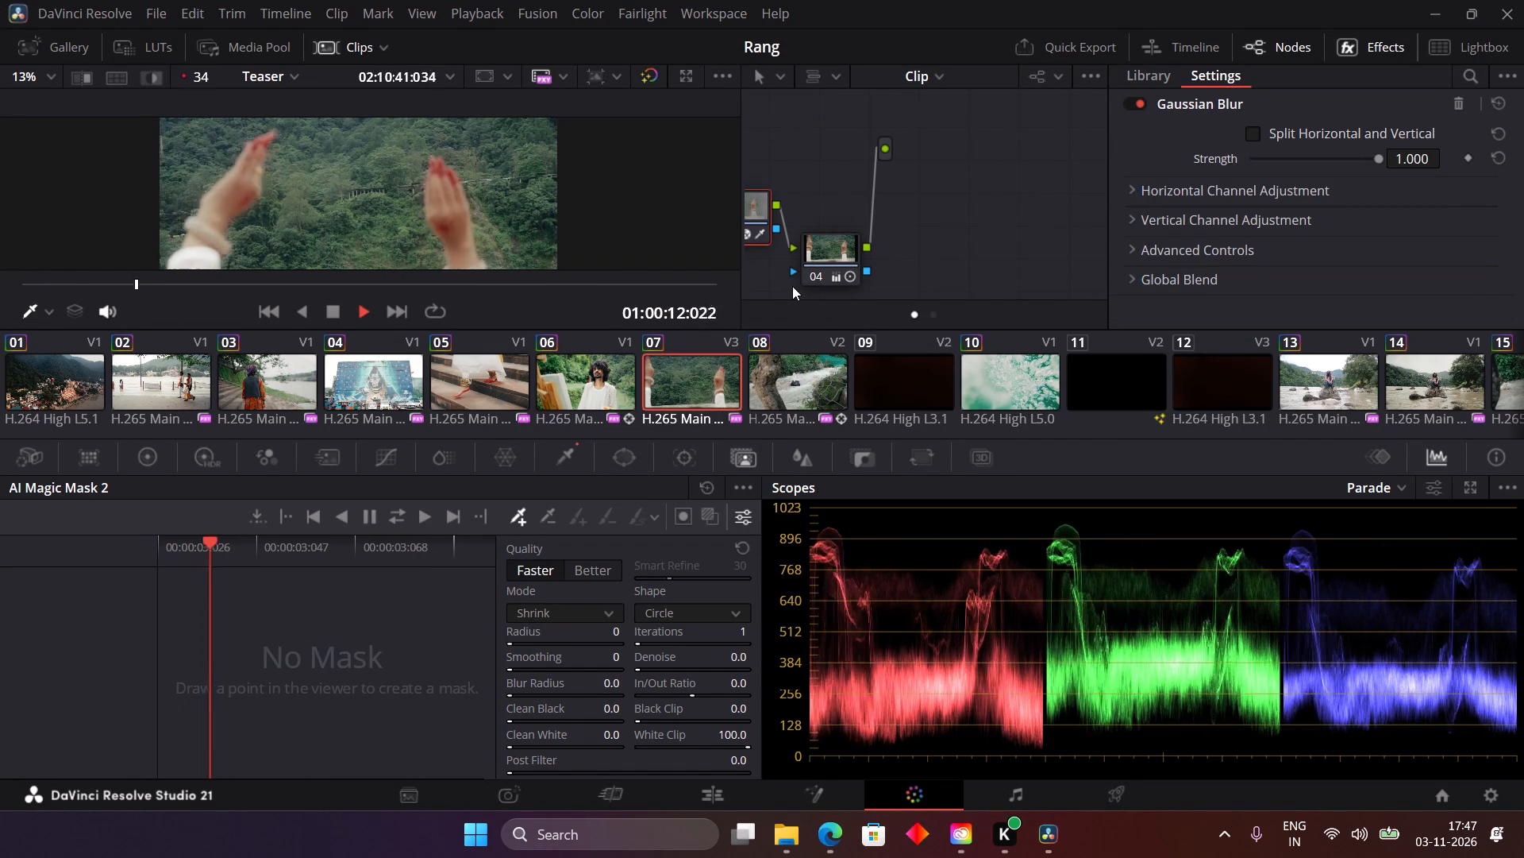
{"action": "key", "text": "space"}
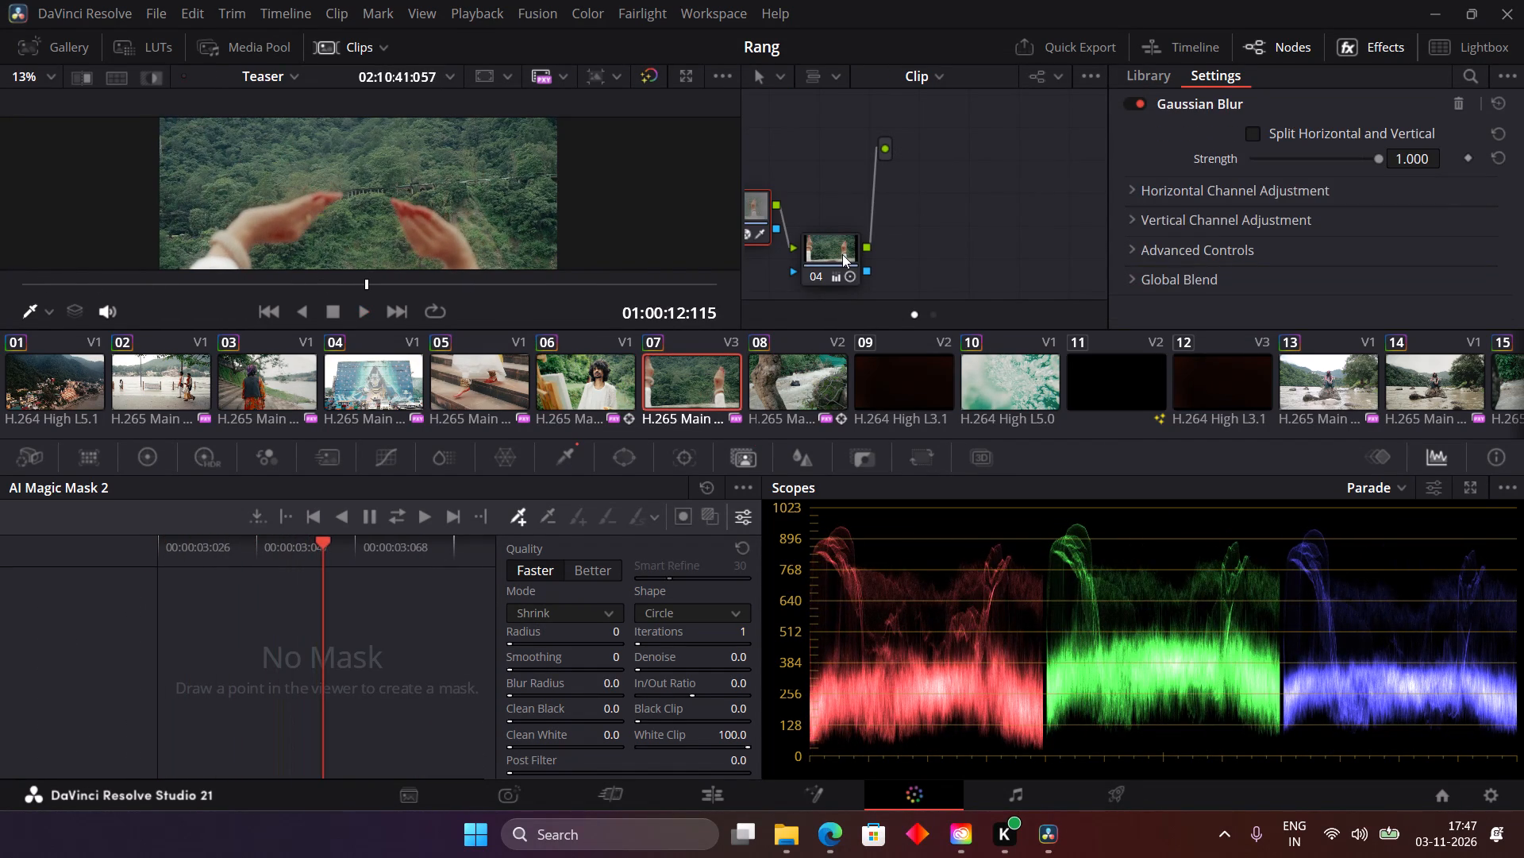
{"action": "key", "text": "space"}
{"action": "key", "text": "space"}
{"action": "key", "text": "space"}
{"action": "key", "text": "space"}
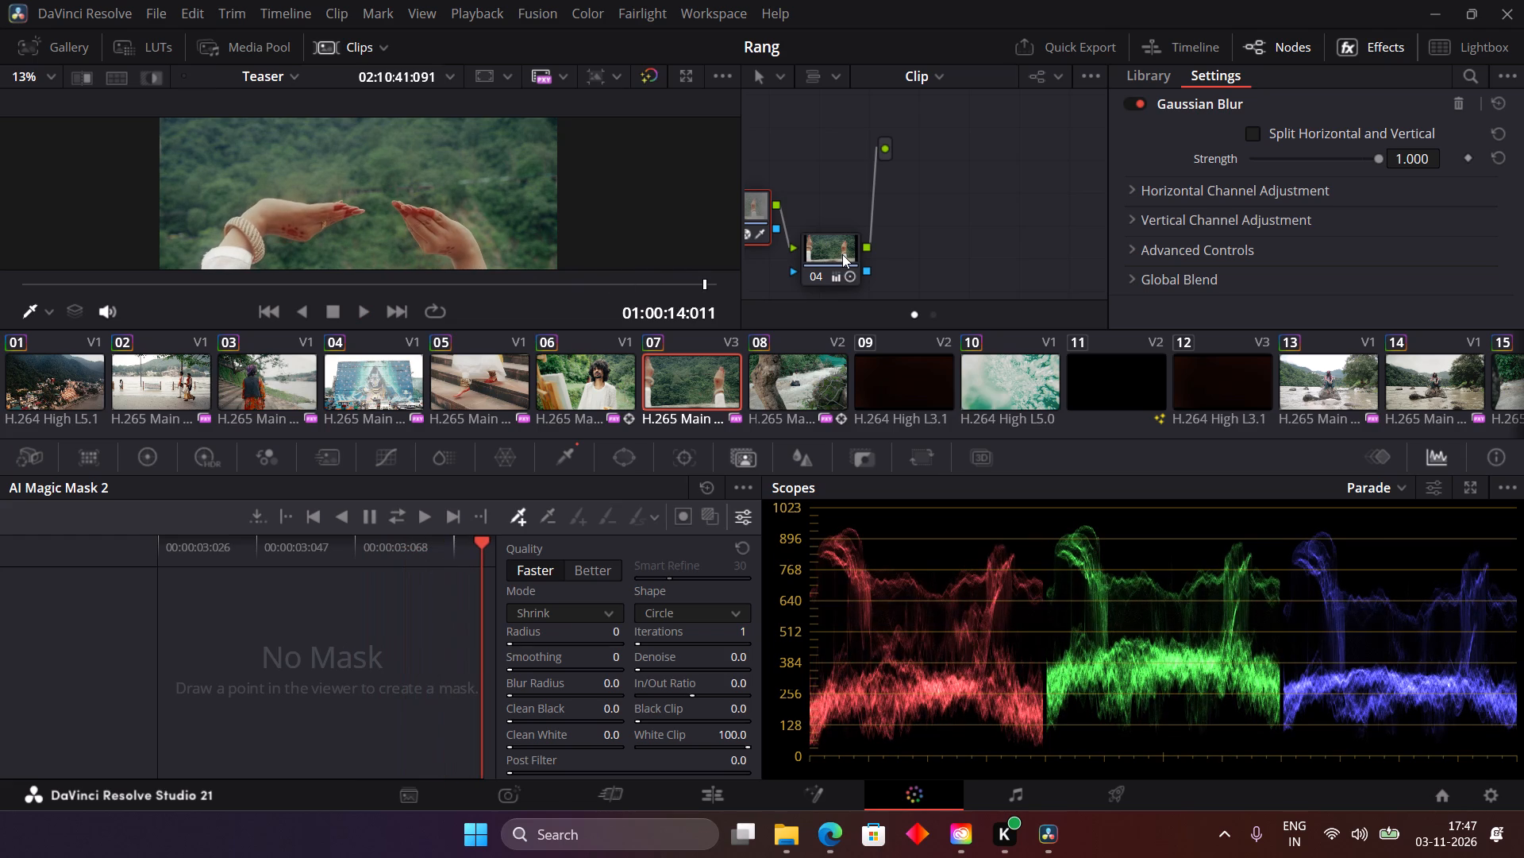
Add a serial node after node 04 on clip 07.
{"action": "left_click", "coordinate": [841, 248]}
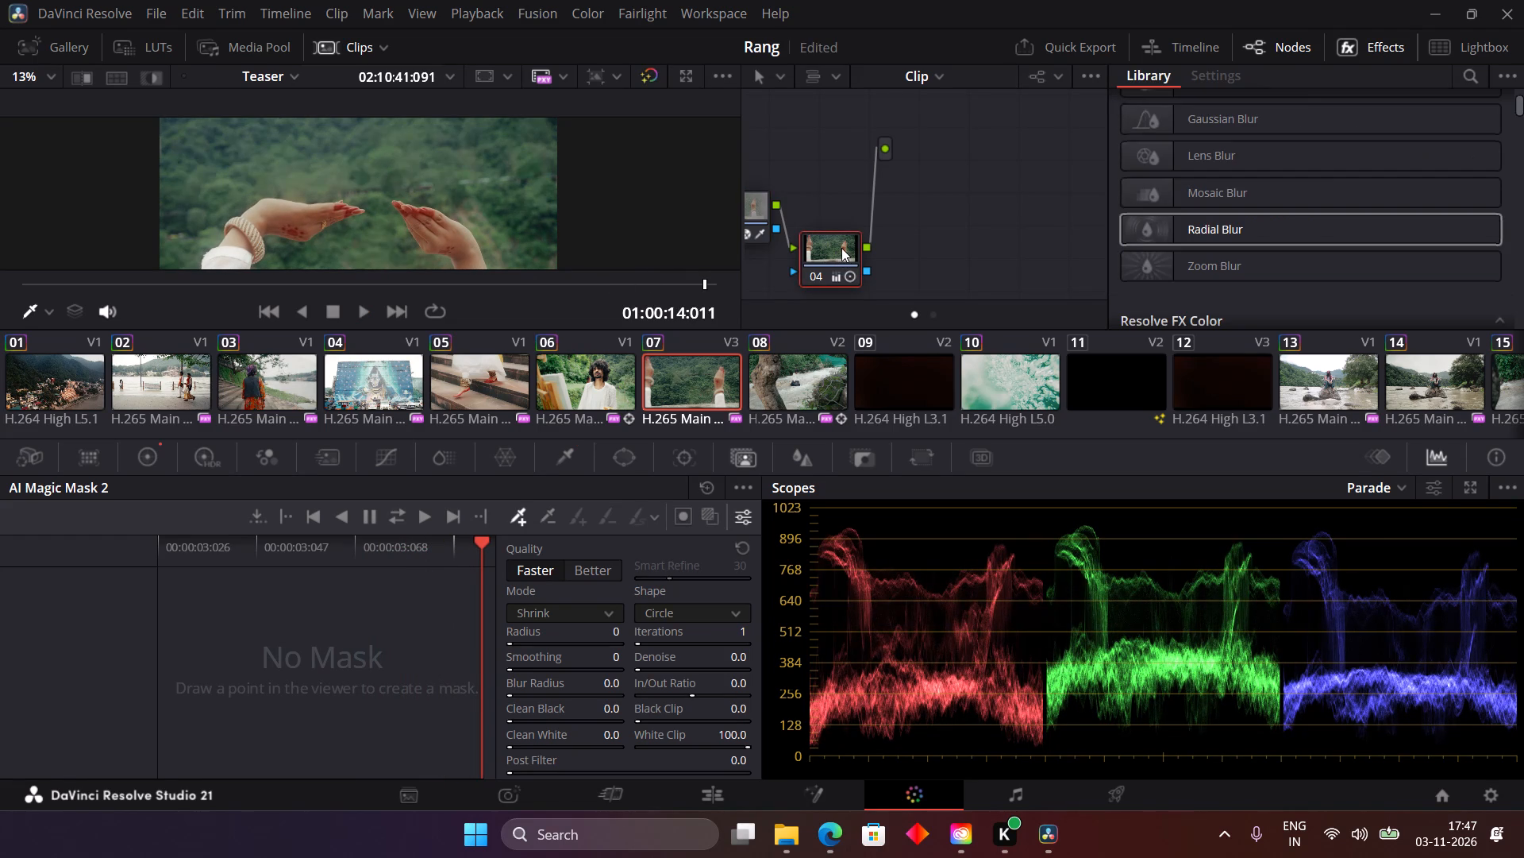
{"action": "key", "text": "alt+f"}
{"action": "key", "text": "alt+f"}
{"action": "key", "text": "alt+s"}
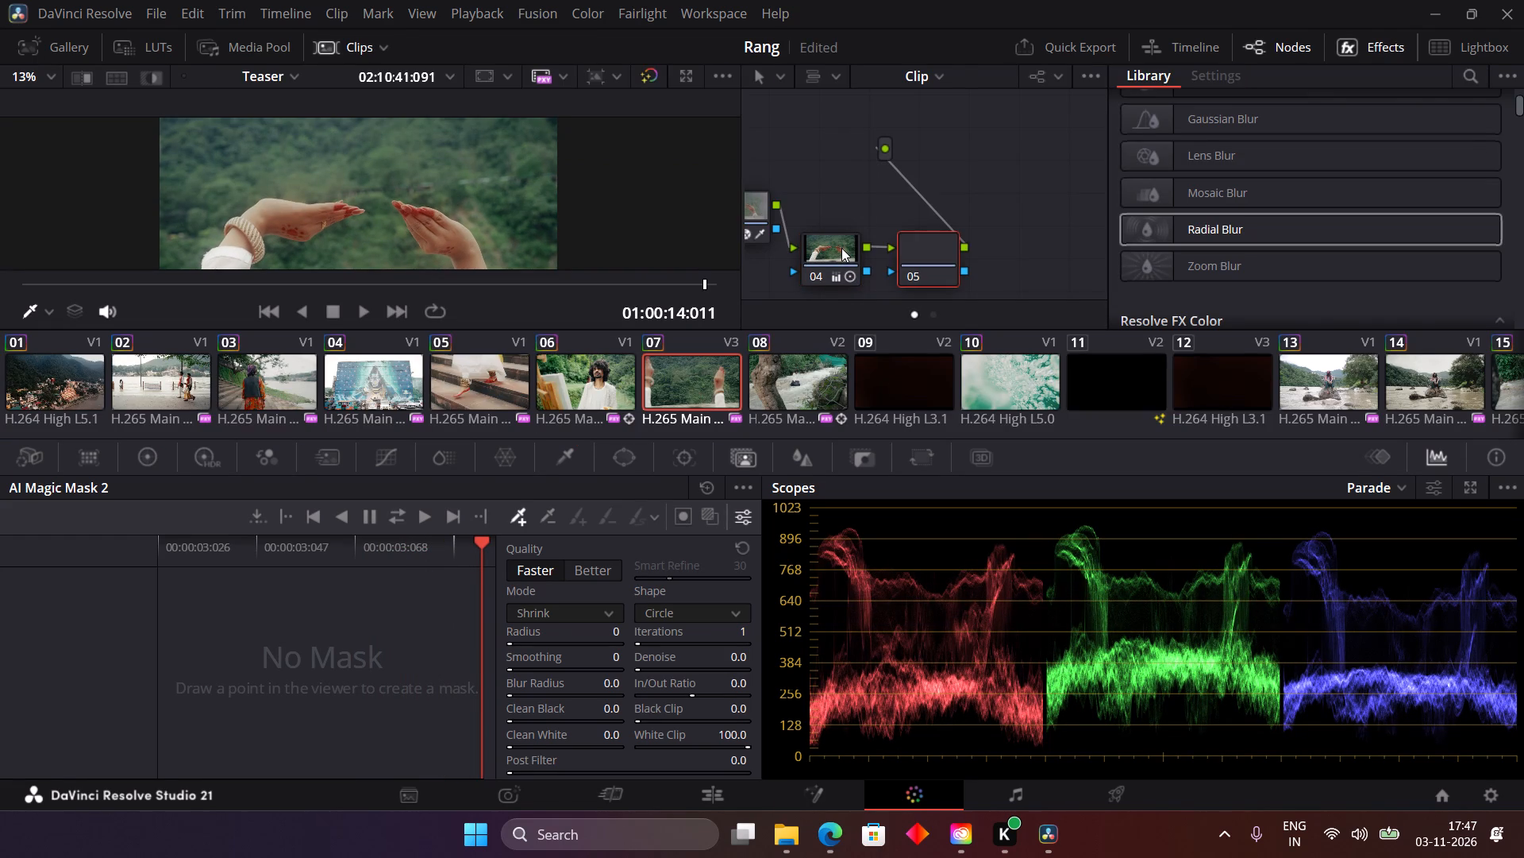
Place AI Magic Mask points on both hands in clip 07, including the fingers, palms, bracelet and sleeve.
{"action": "left_click", "coordinate": [746, 455]}
{"action": "left_click", "coordinate": [341, 214]}
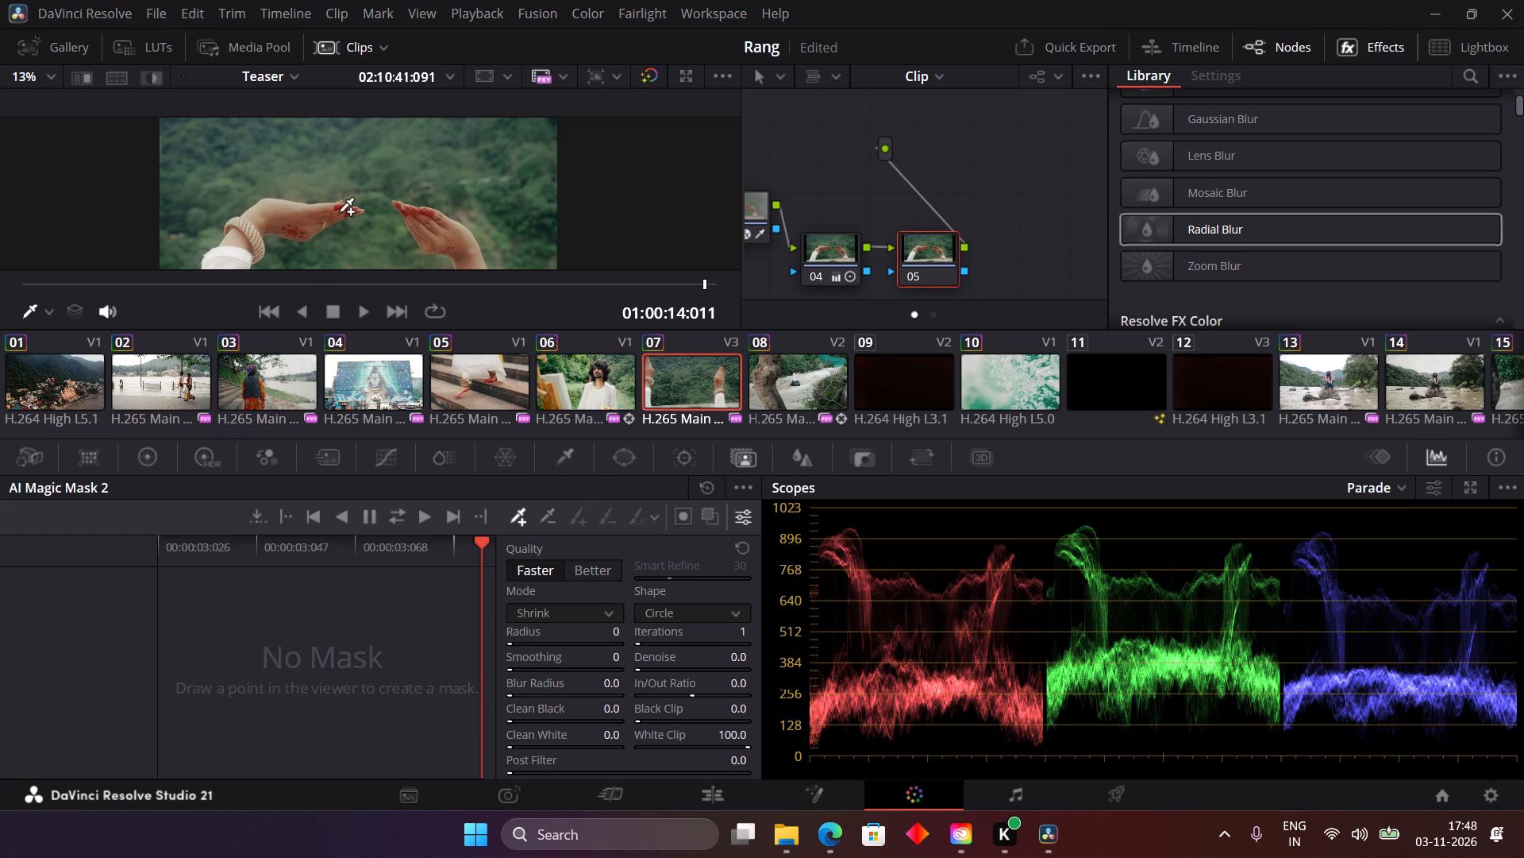
{"action": "left_click", "coordinate": [289, 218]}
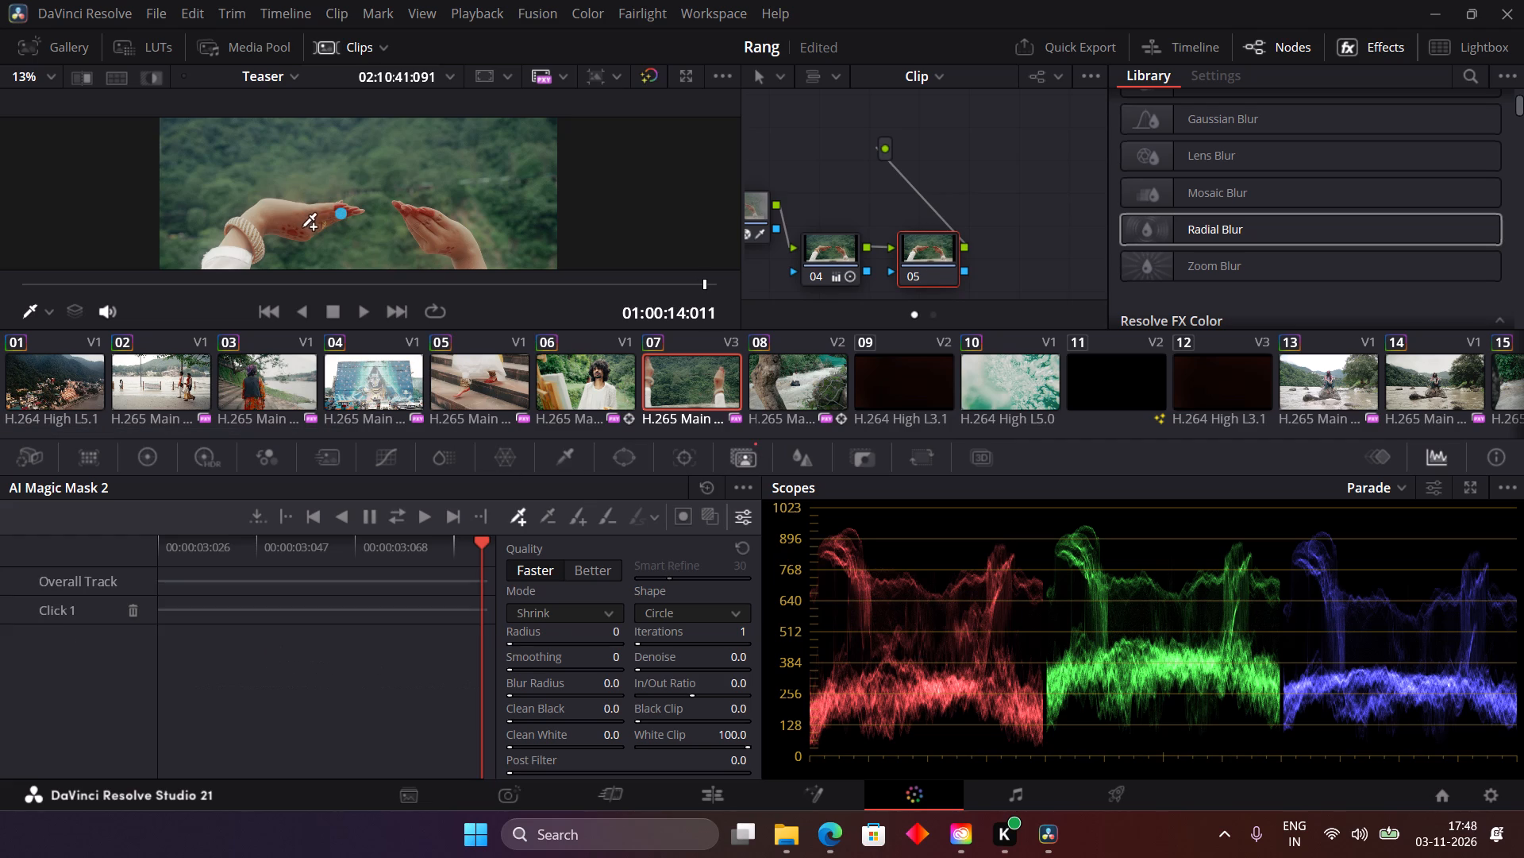
{"action": "left_click", "coordinate": [306, 230]}
{"action": "left_click", "coordinate": [243, 227]}
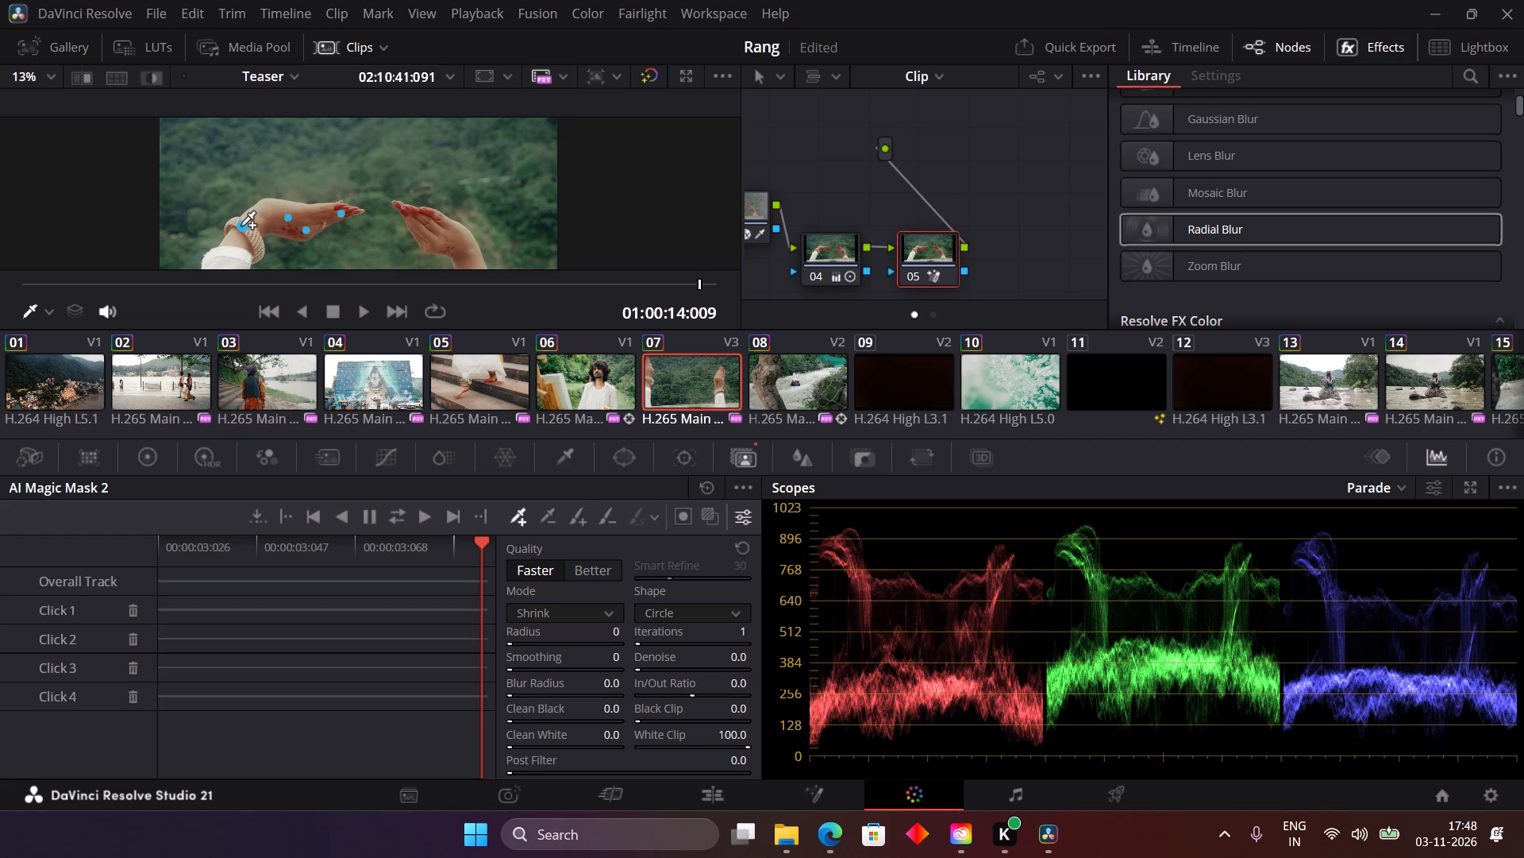
{"action": "left_click", "coordinate": [226, 265]}
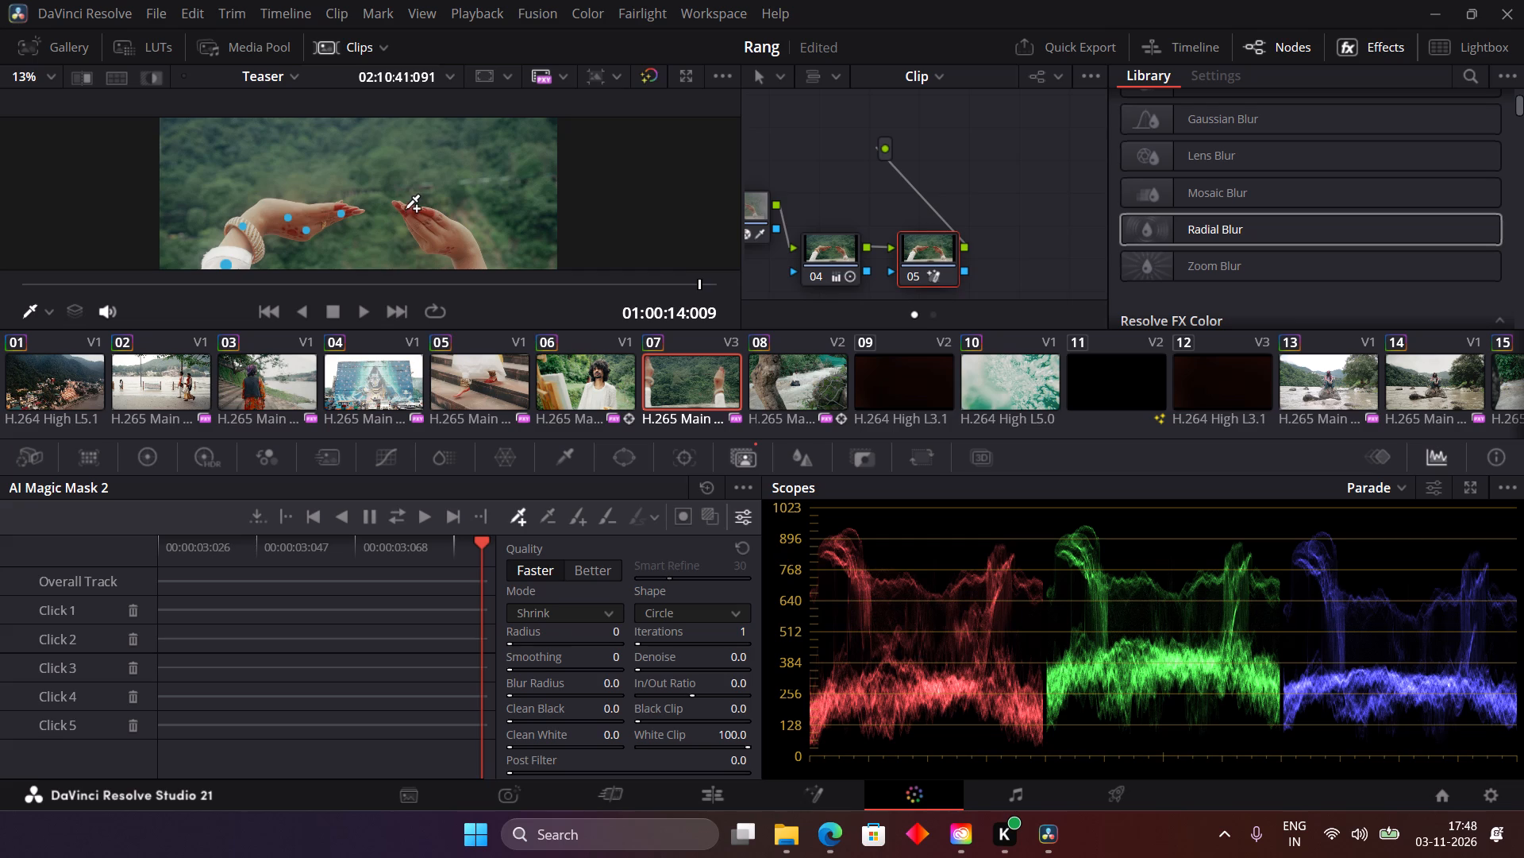
{"action": "left_click", "coordinate": [407, 211]}
{"action": "left_click", "coordinate": [447, 234]}
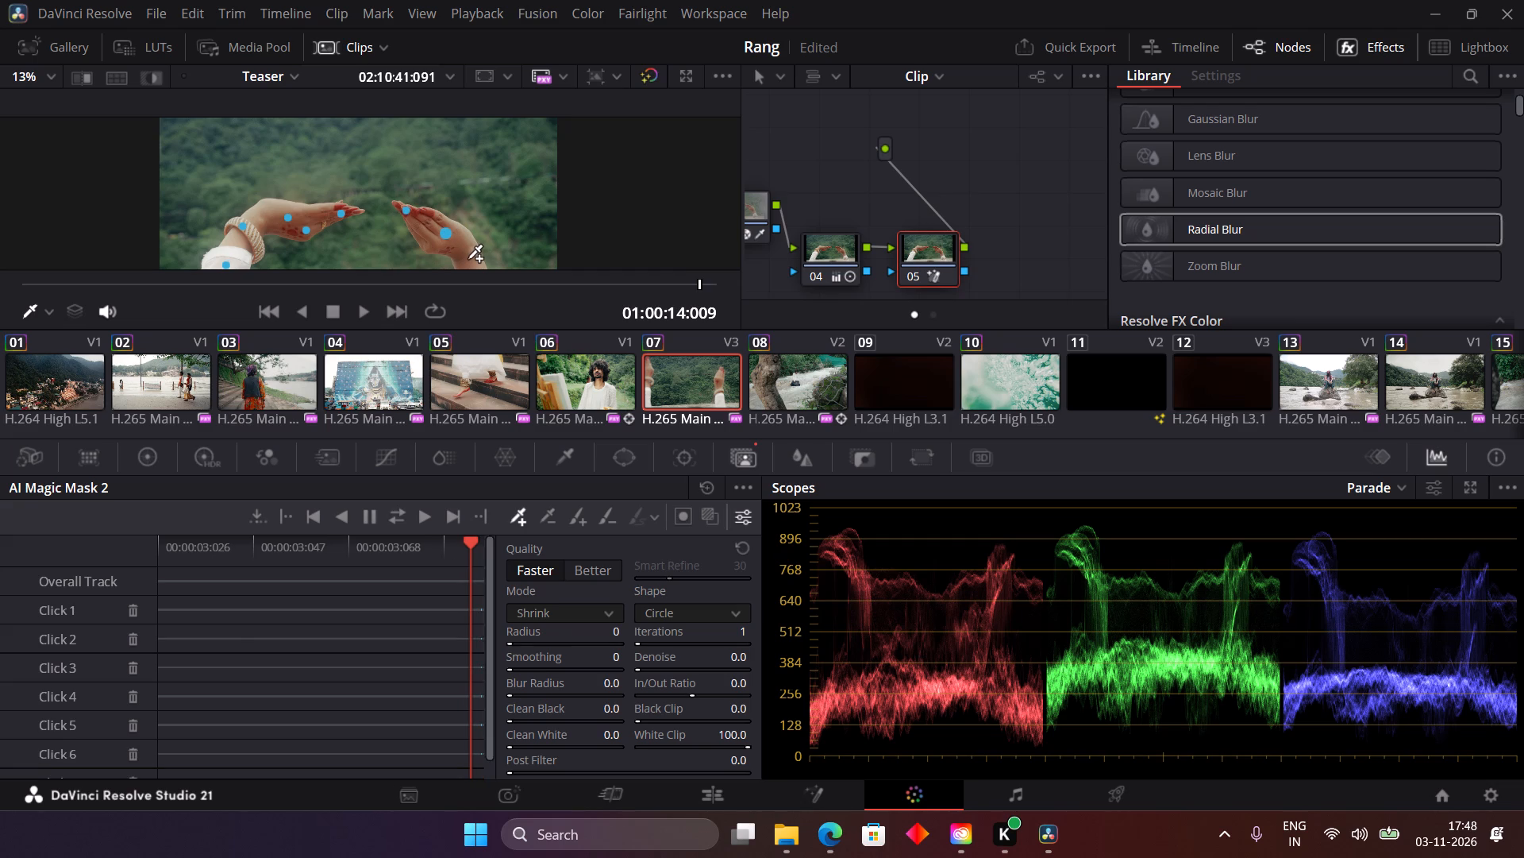
{"action": "left_click", "coordinate": [471, 262]}
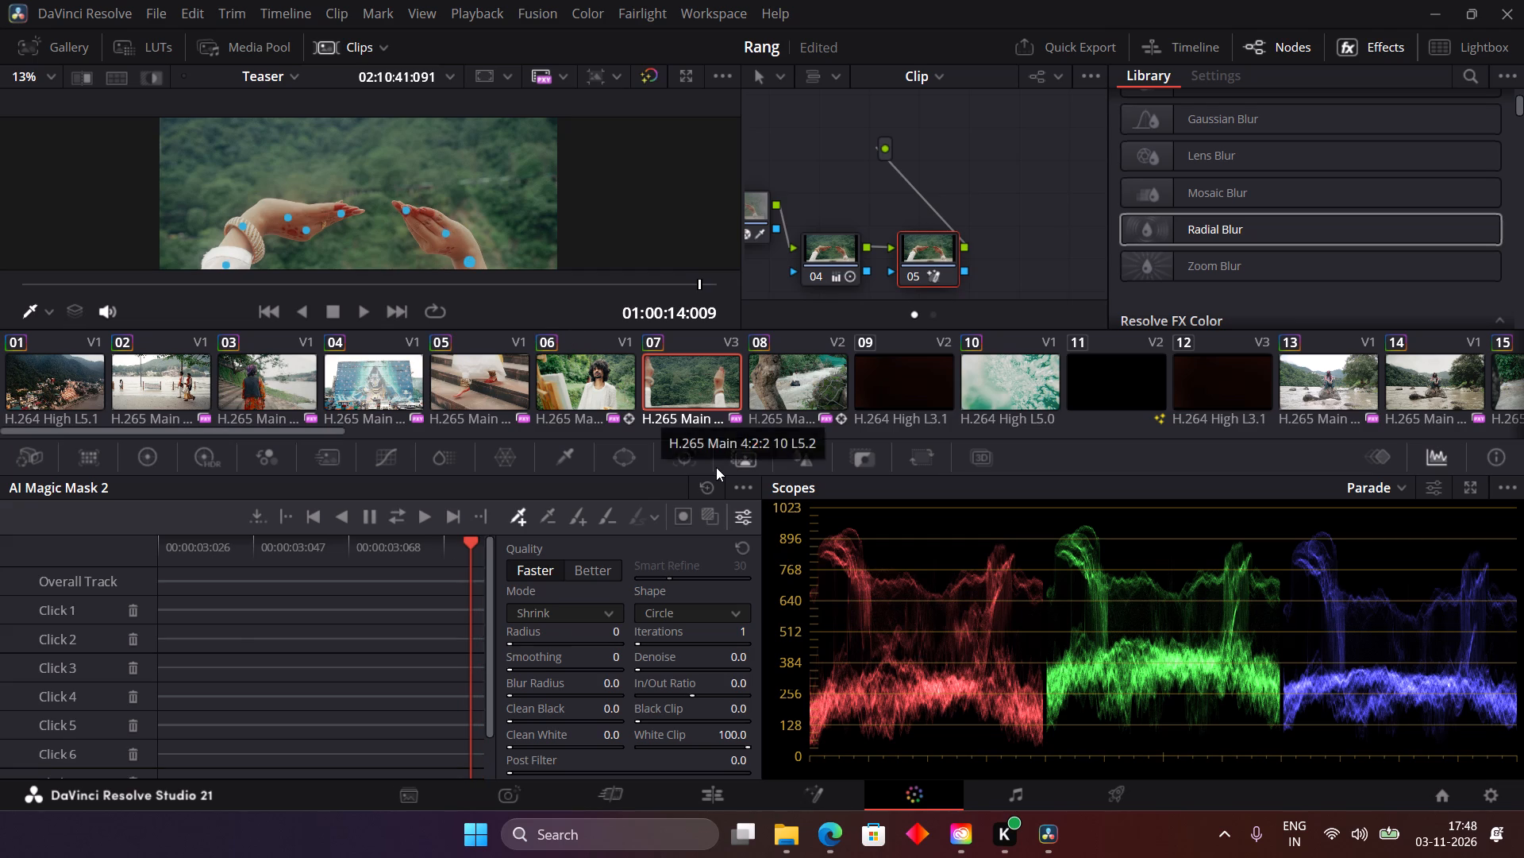
Invert the hands' Magic Mask and track it both forward and backward through the clip.
{"action": "left_click", "coordinate": [680, 520]}
{"action": "left_click", "coordinate": [401, 515]}
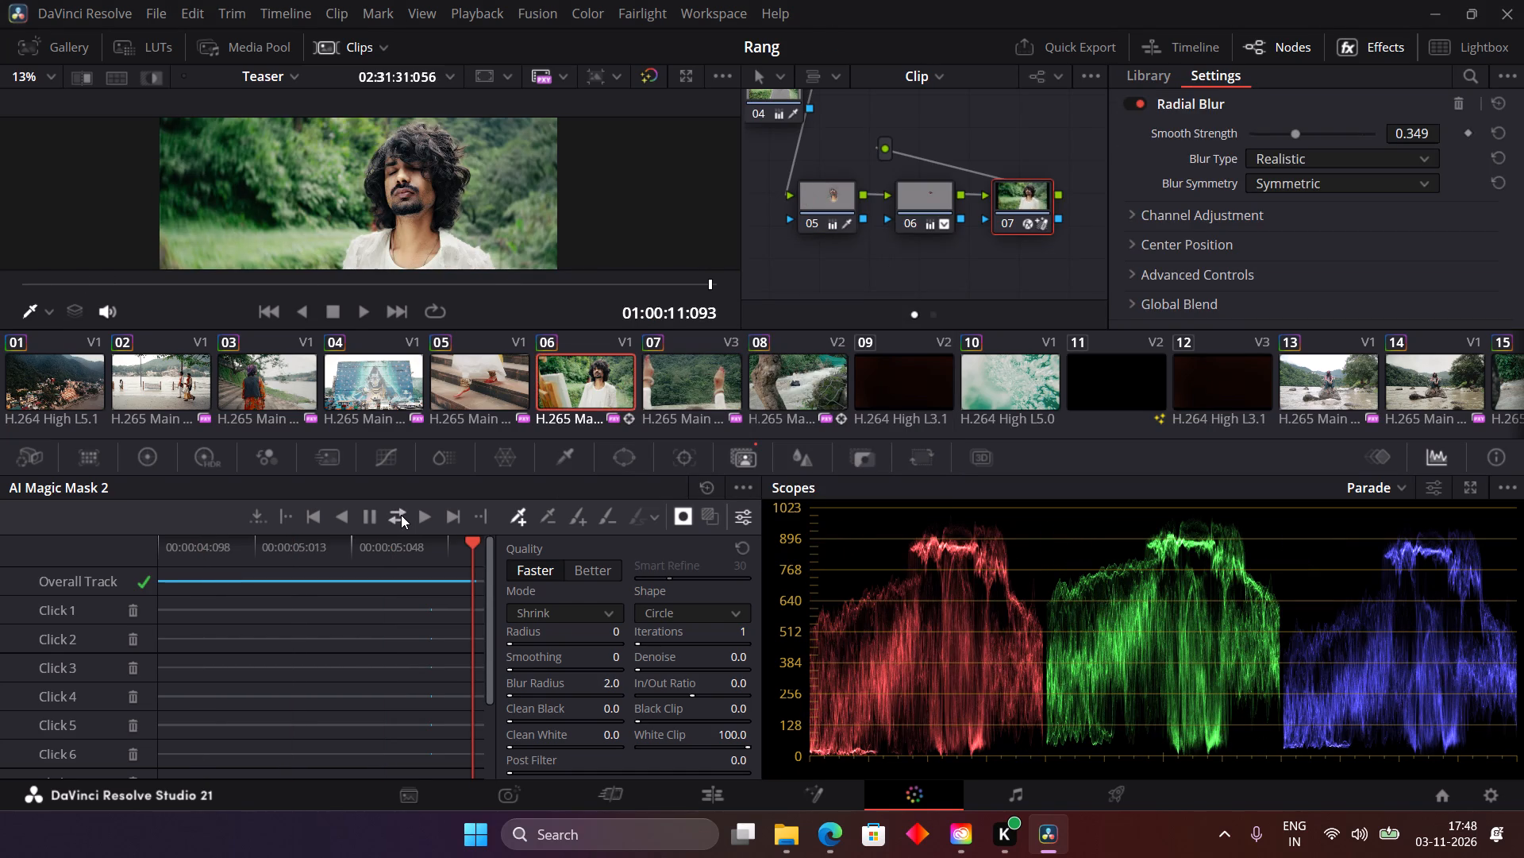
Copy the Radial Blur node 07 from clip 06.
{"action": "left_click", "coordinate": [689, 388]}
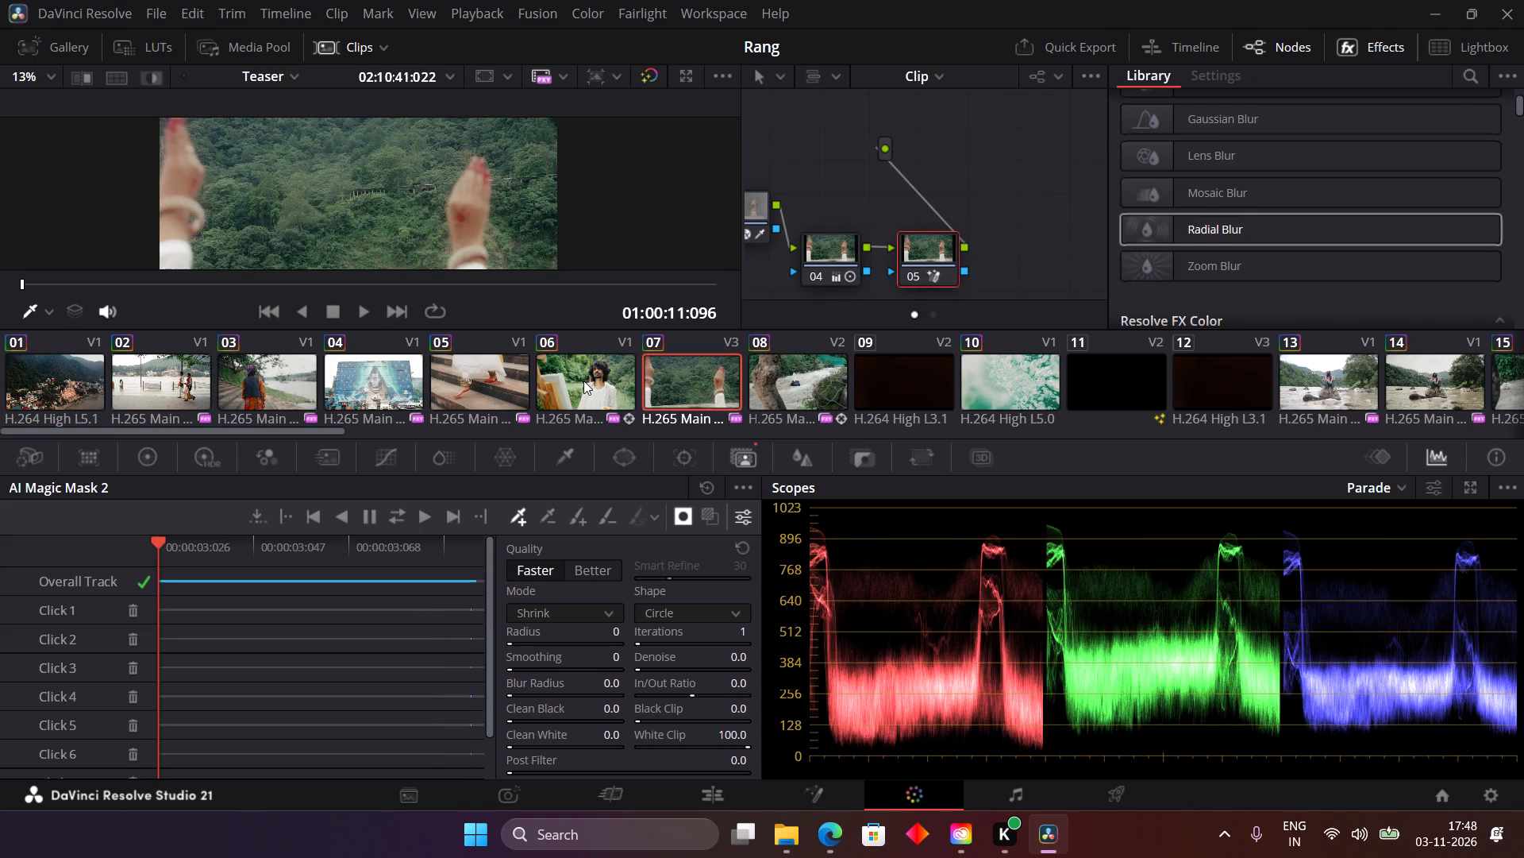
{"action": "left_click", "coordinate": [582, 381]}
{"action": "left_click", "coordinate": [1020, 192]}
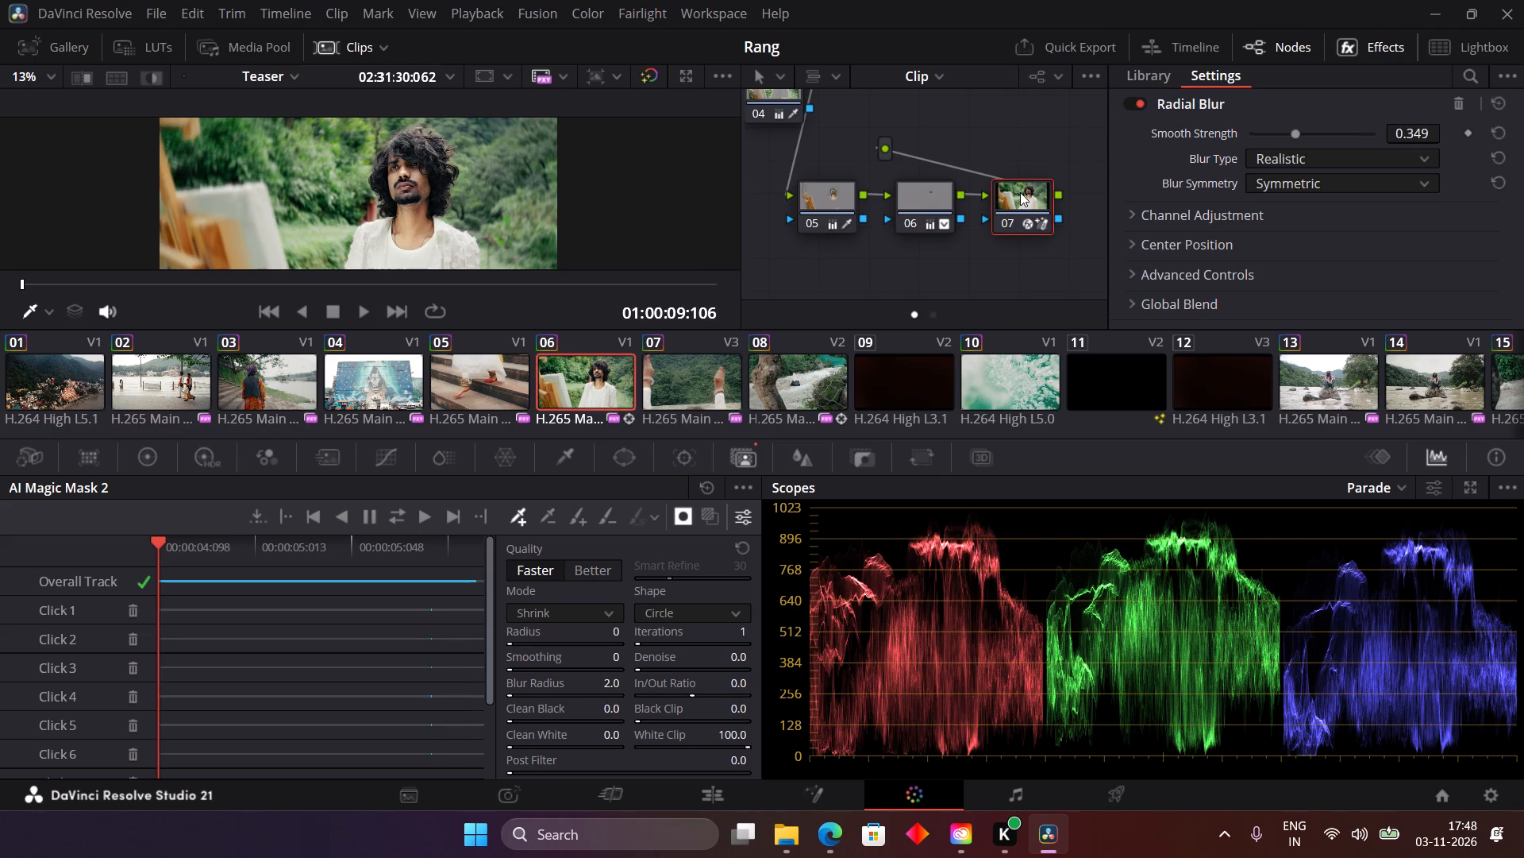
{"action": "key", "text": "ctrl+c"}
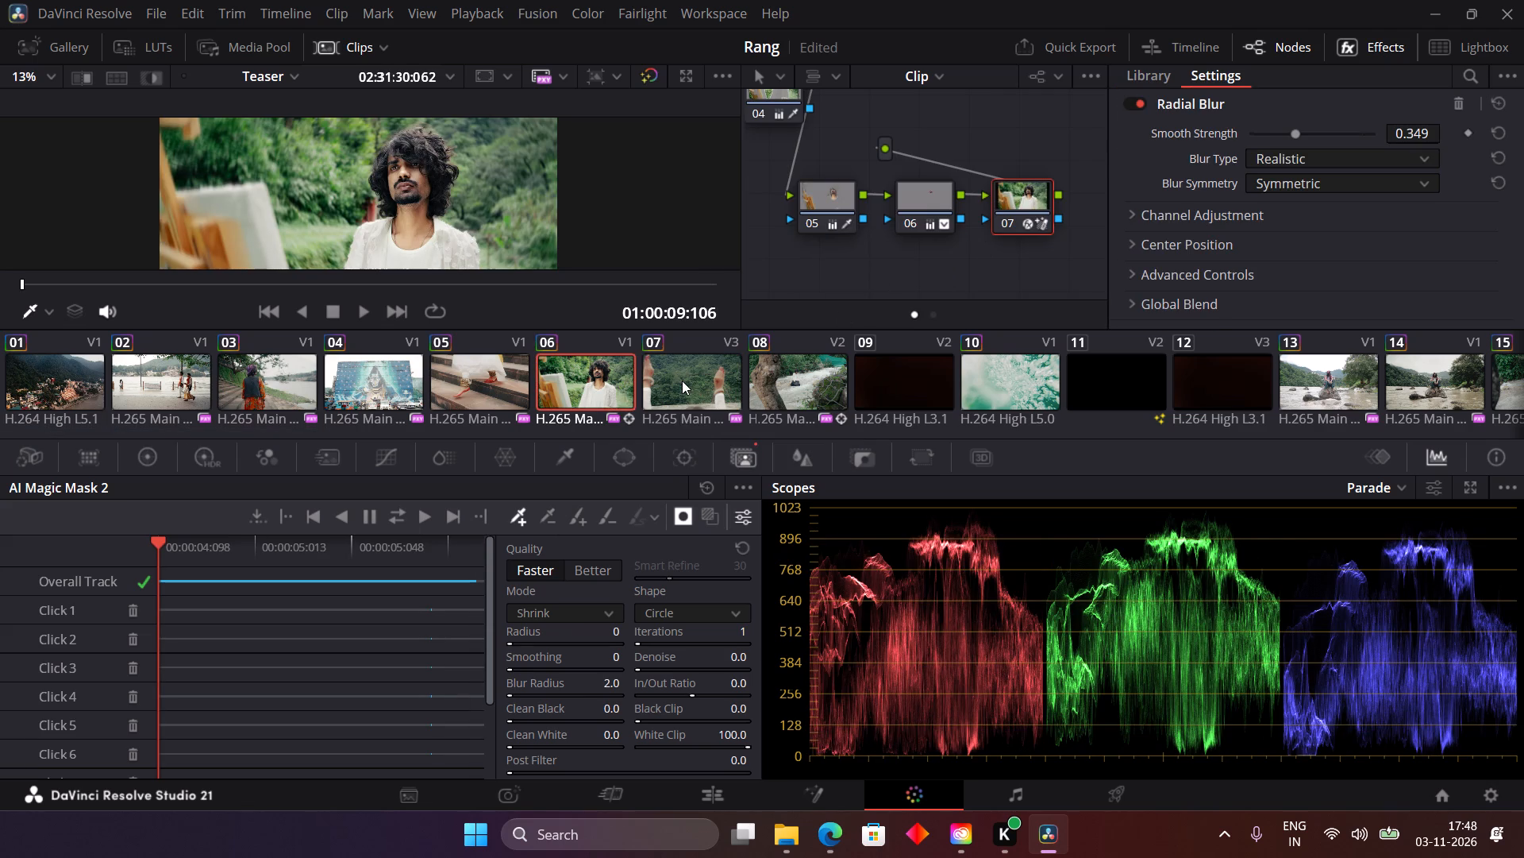
Apply the Radial Blur effect to the masked node 05 on clip 07.
{"action": "left_click", "coordinate": [682, 381]}
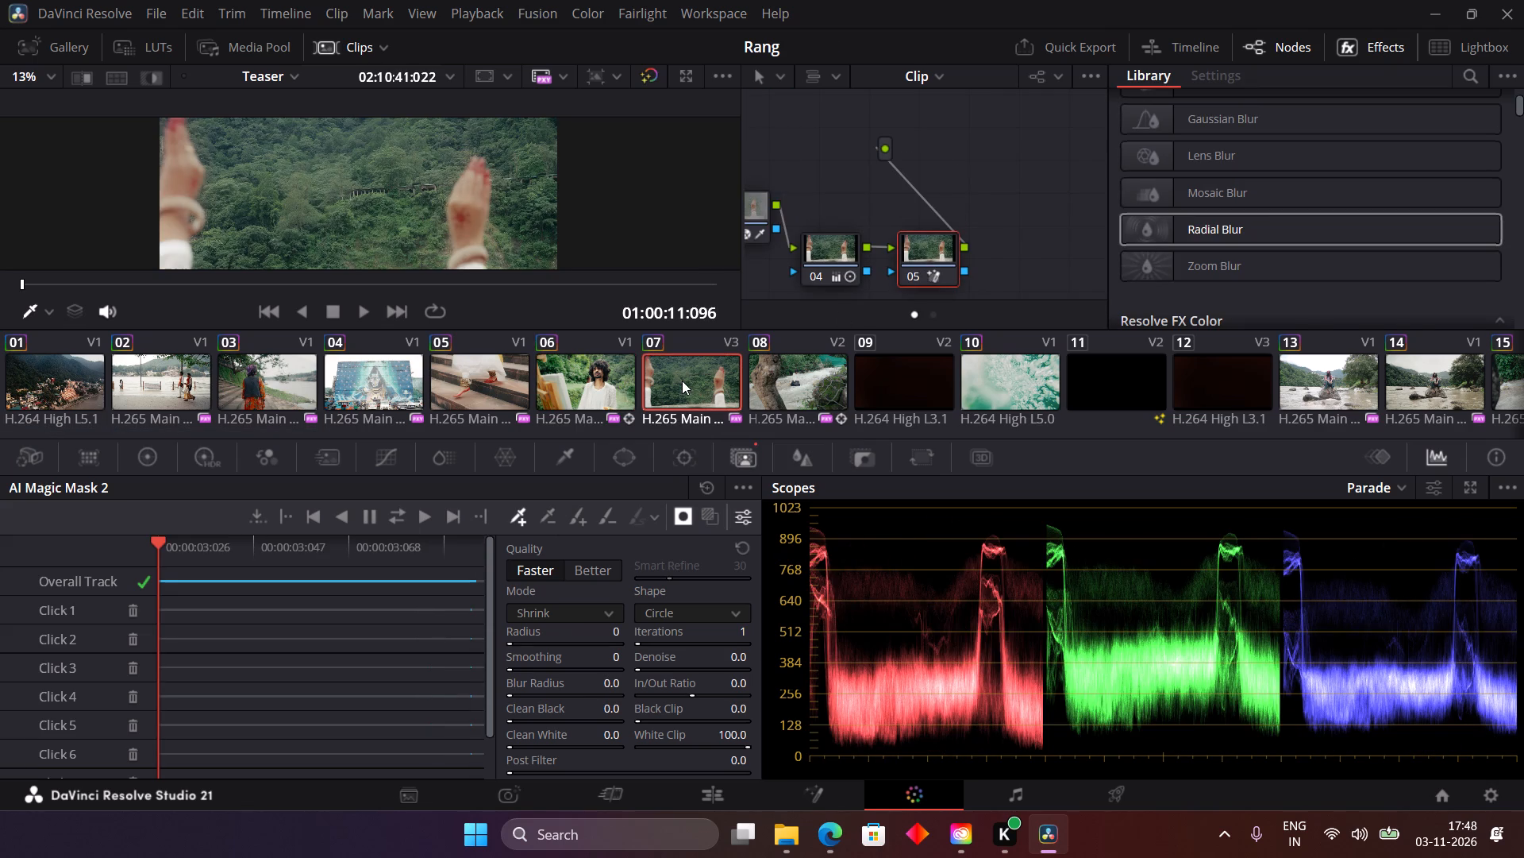
{"action": "left_click_drag", "start_coordinate": [1217, 222], "coordinate": [999, 248]}
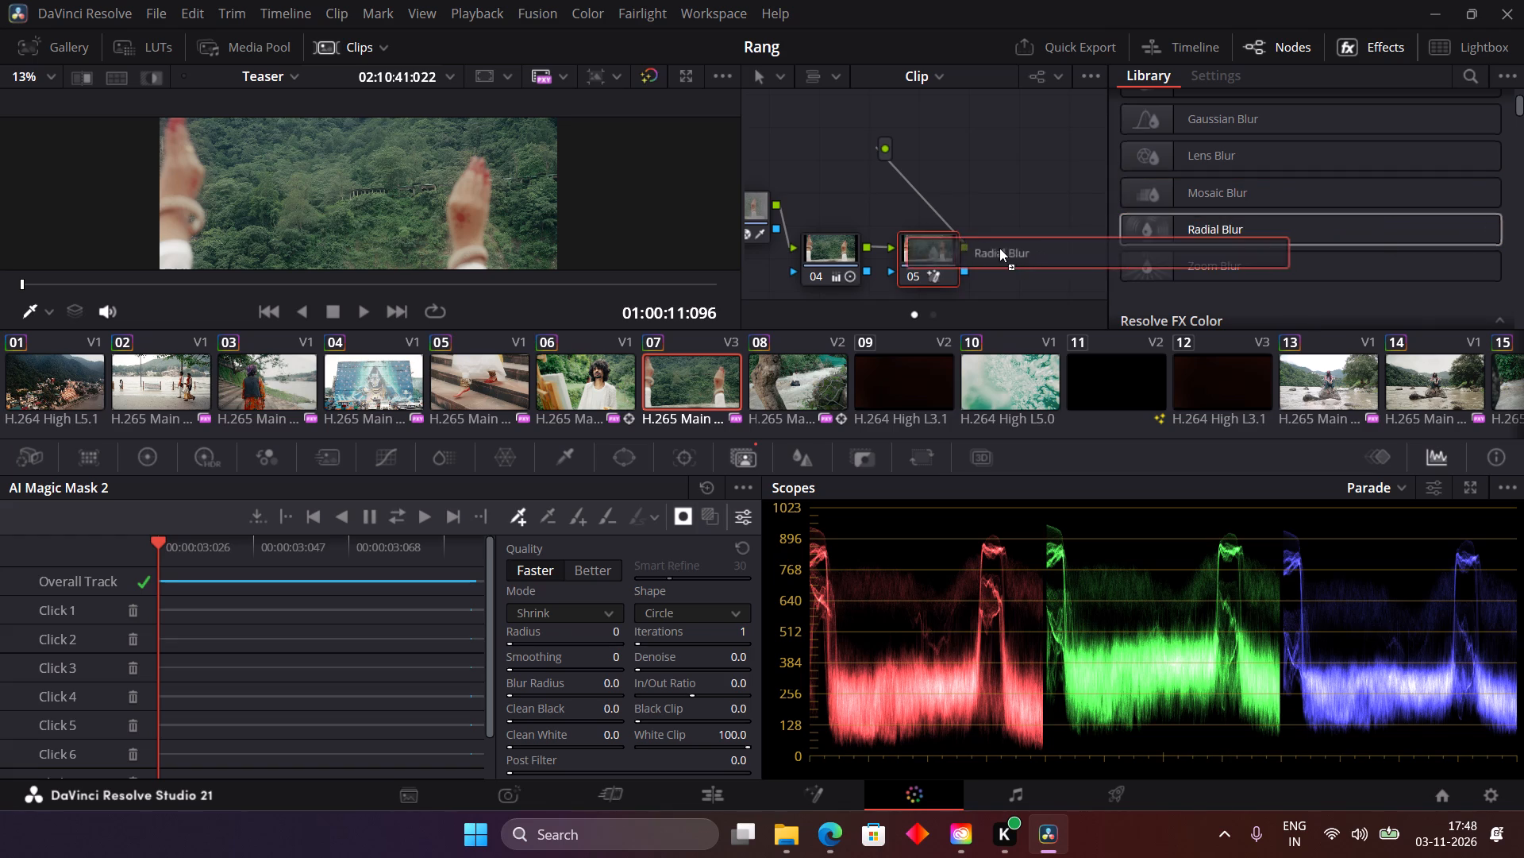
{"action": "left_click_drag", "start_coordinate": [999, 248], "coordinate": [939, 247]}
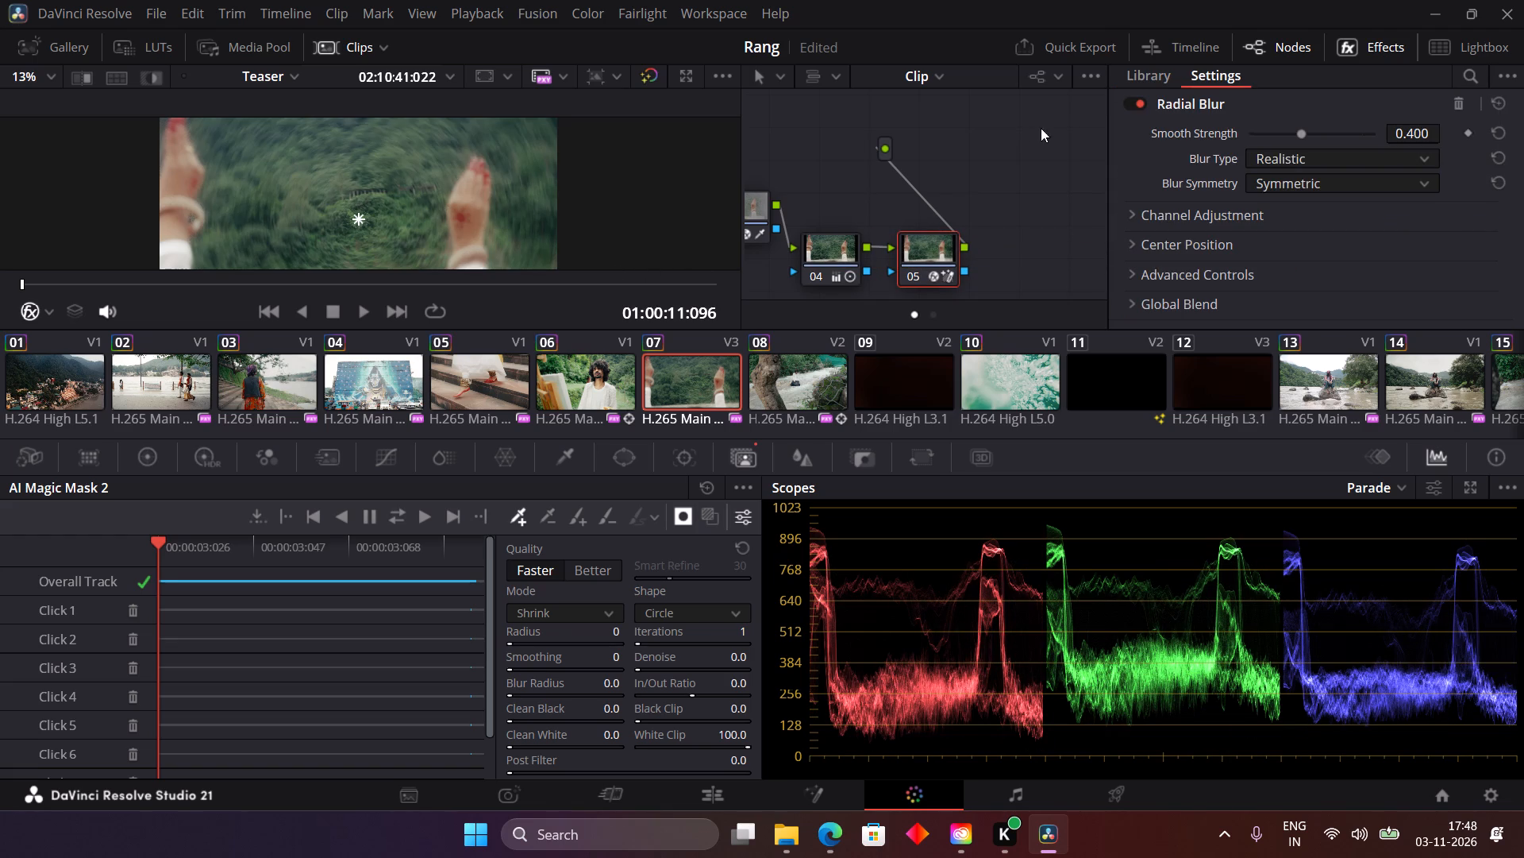
Try the Radial Blur's centre over one raised hand, and settle it between the two hands, slightly above the default point.
{"action": "left_click_drag", "start_coordinate": [356, 216], "coordinate": [469, 214]}
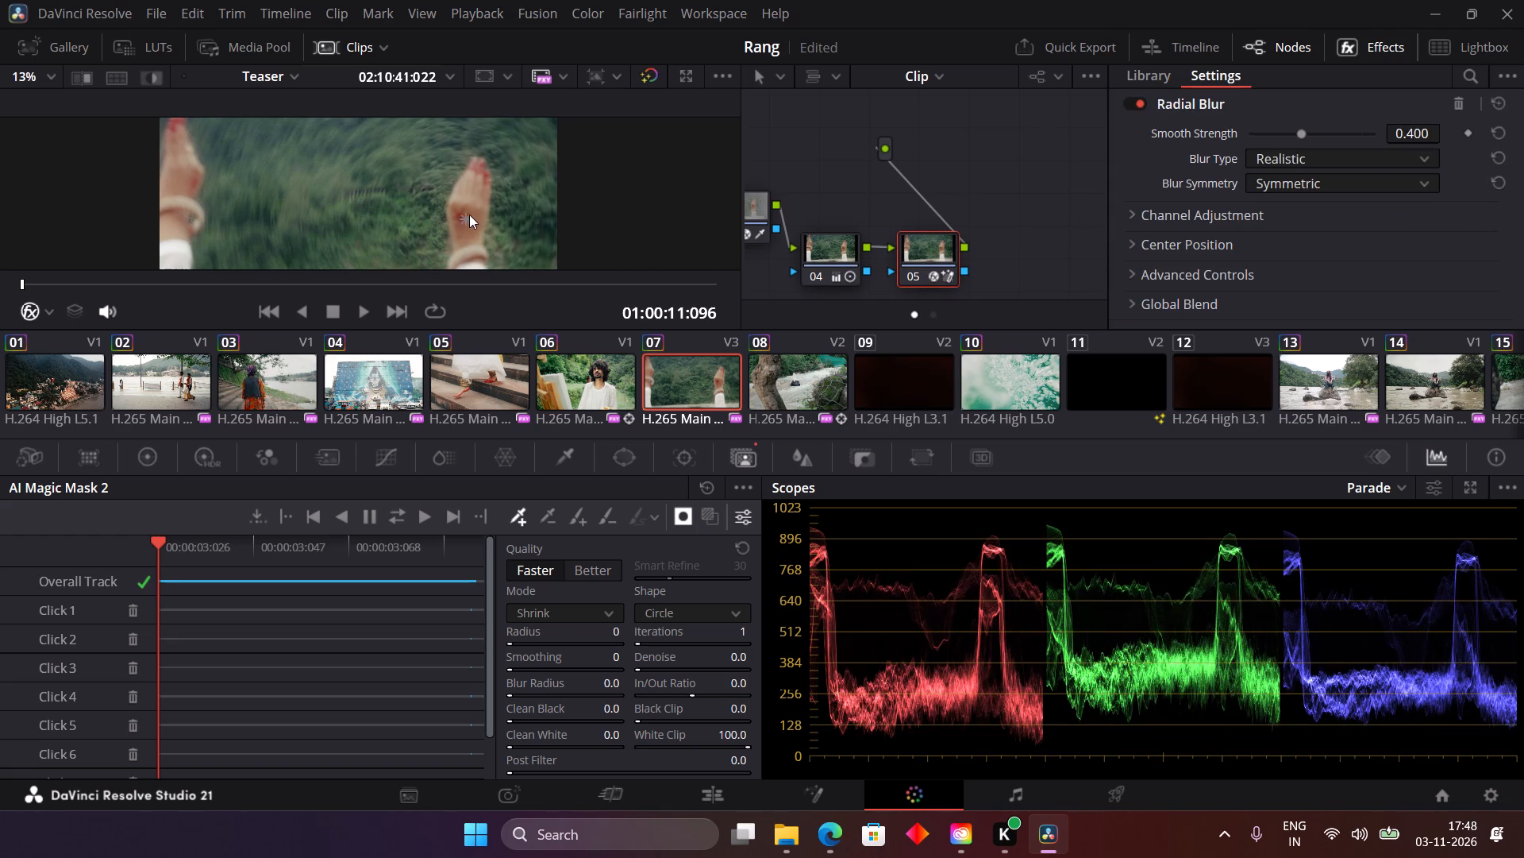
{"action": "left_click_drag", "start_coordinate": [469, 214], "coordinate": [471, 200]}
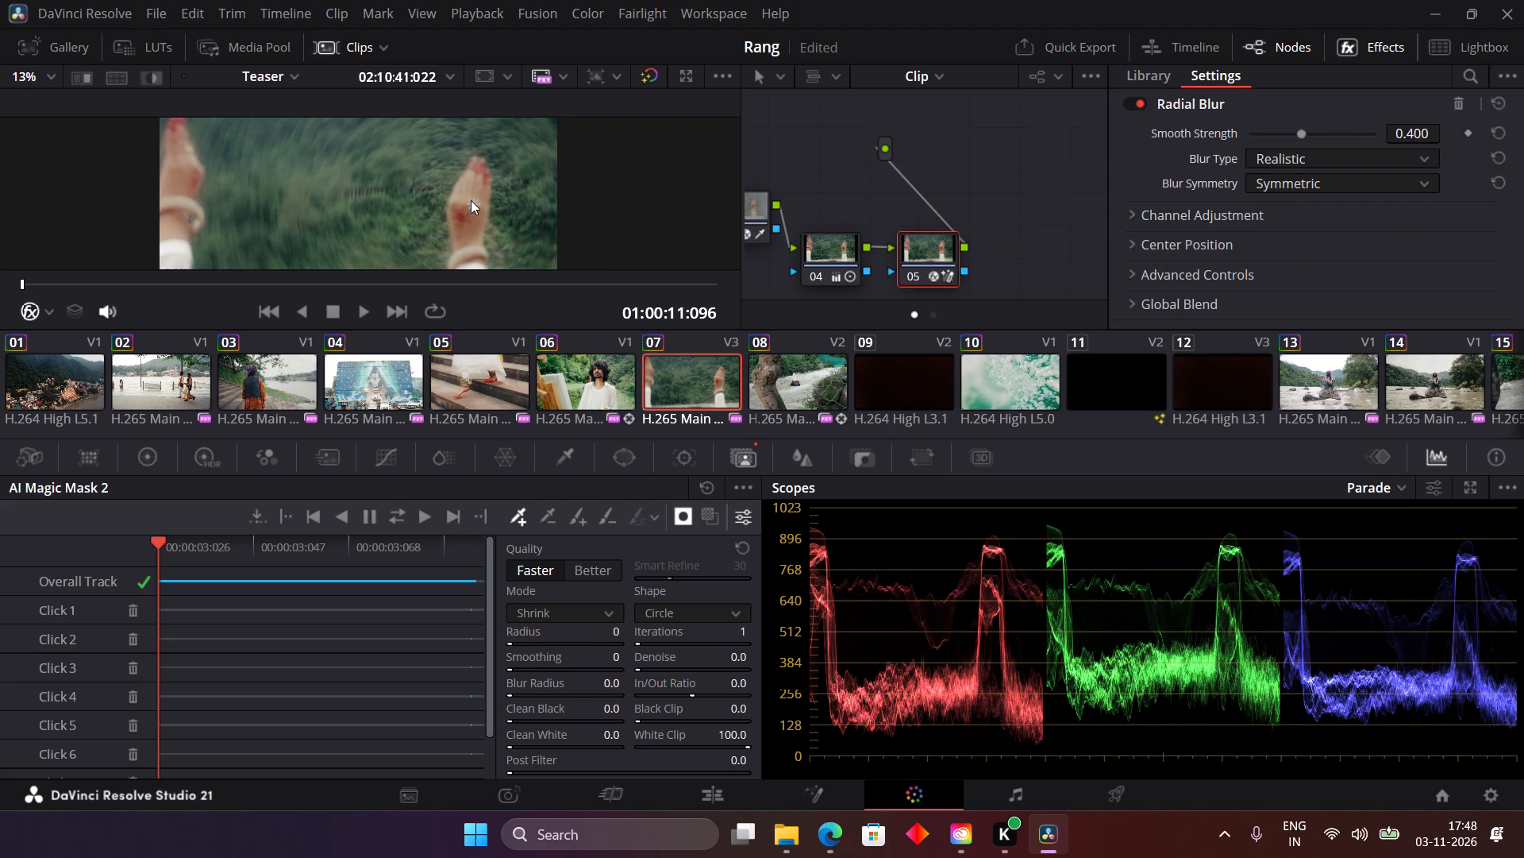
{"action": "left_click_drag", "start_coordinate": [471, 200], "coordinate": [352, 199]}
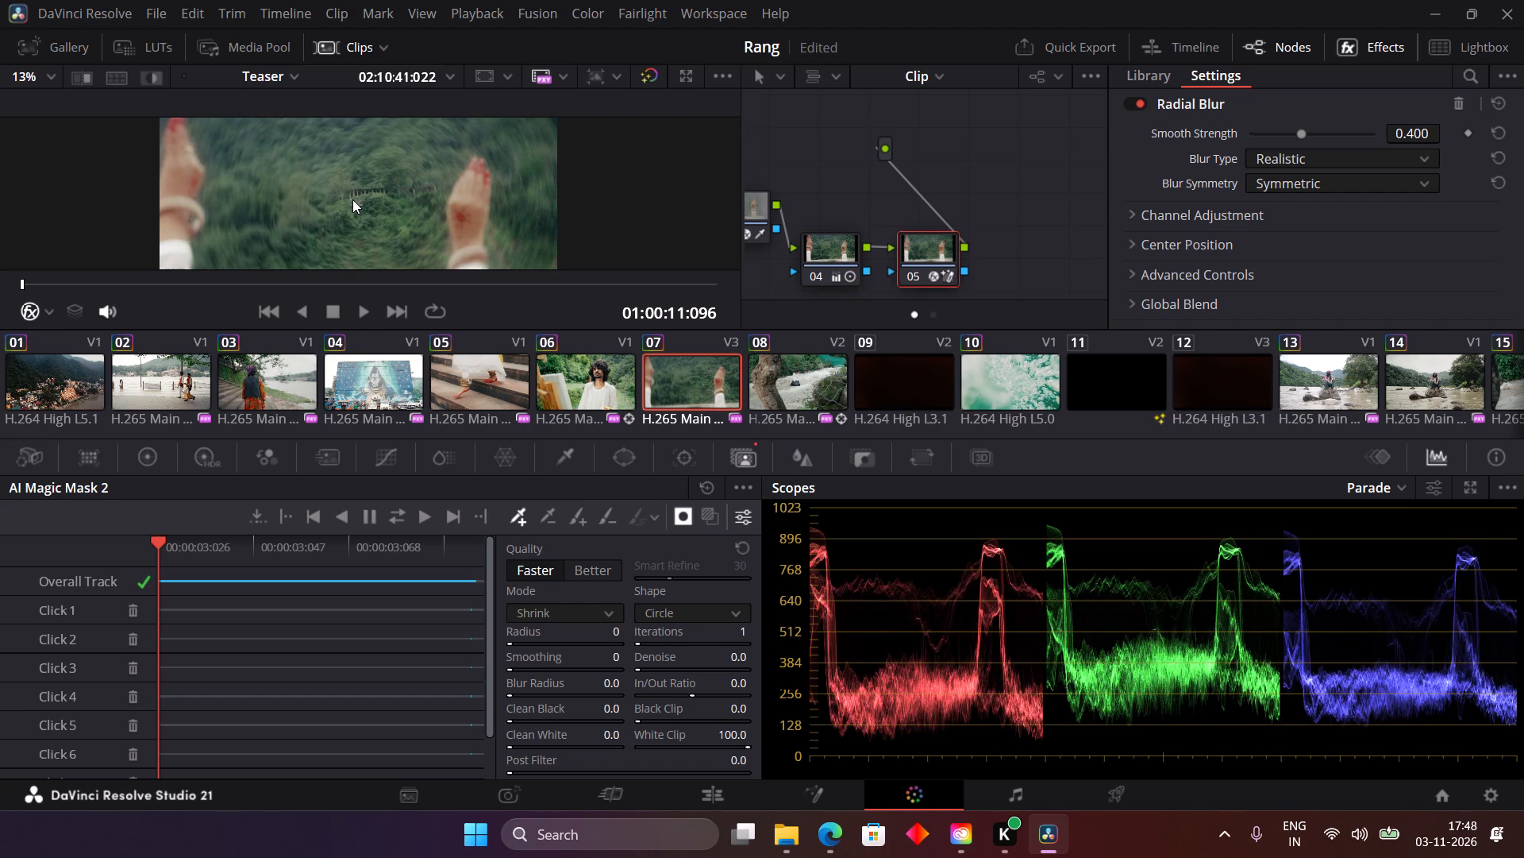
{"action": "left_click_drag", "start_coordinate": [352, 199], "coordinate": [351, 196]}
Play clip 07 to review the masked radial blur around the moving hands.
{"action": "key", "text": "space"}
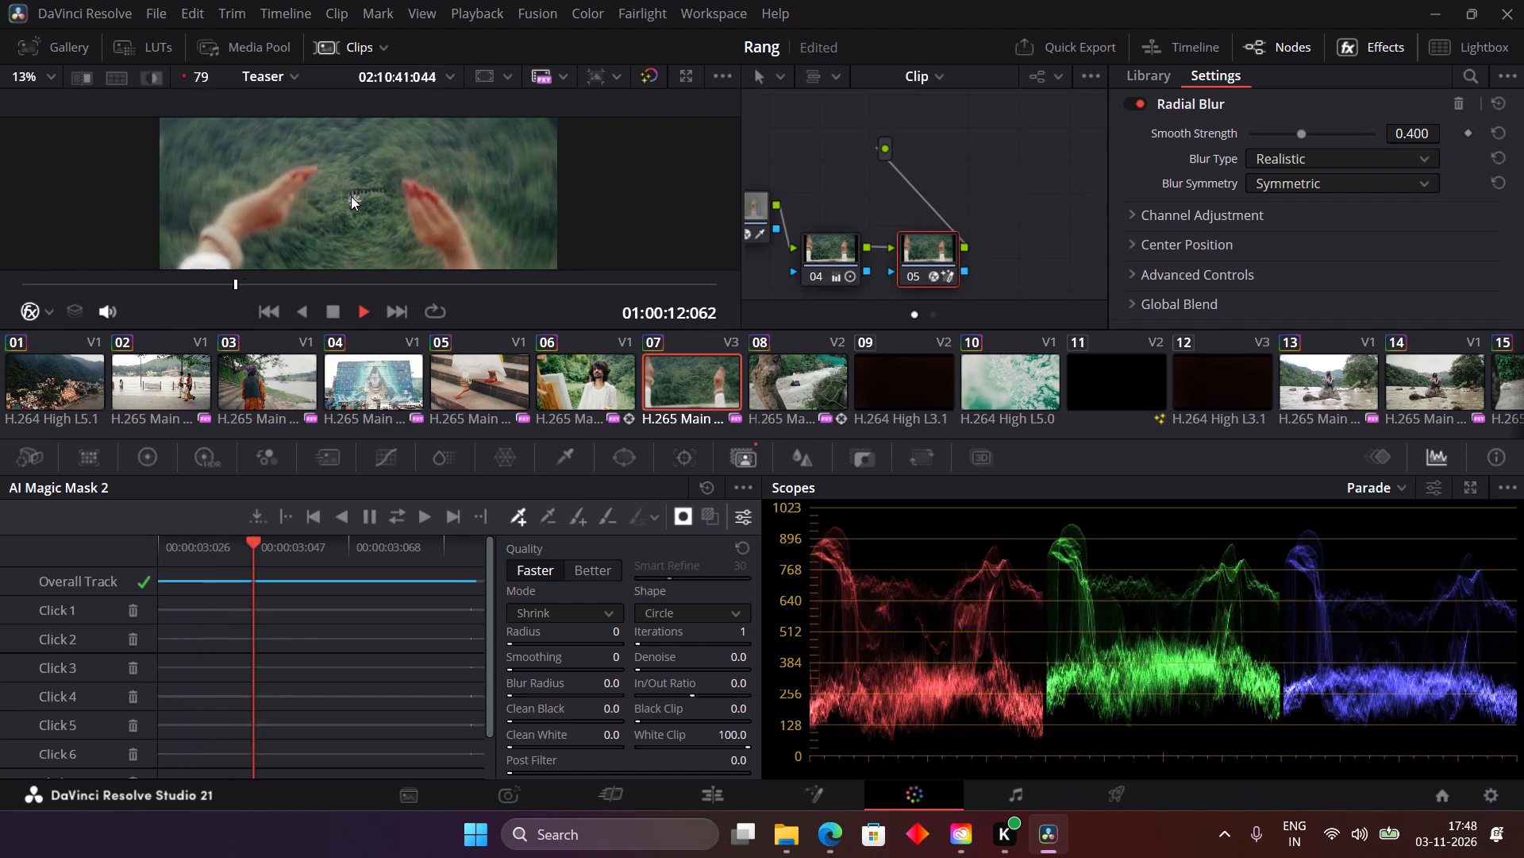
{"action": "key", "text": "space"}
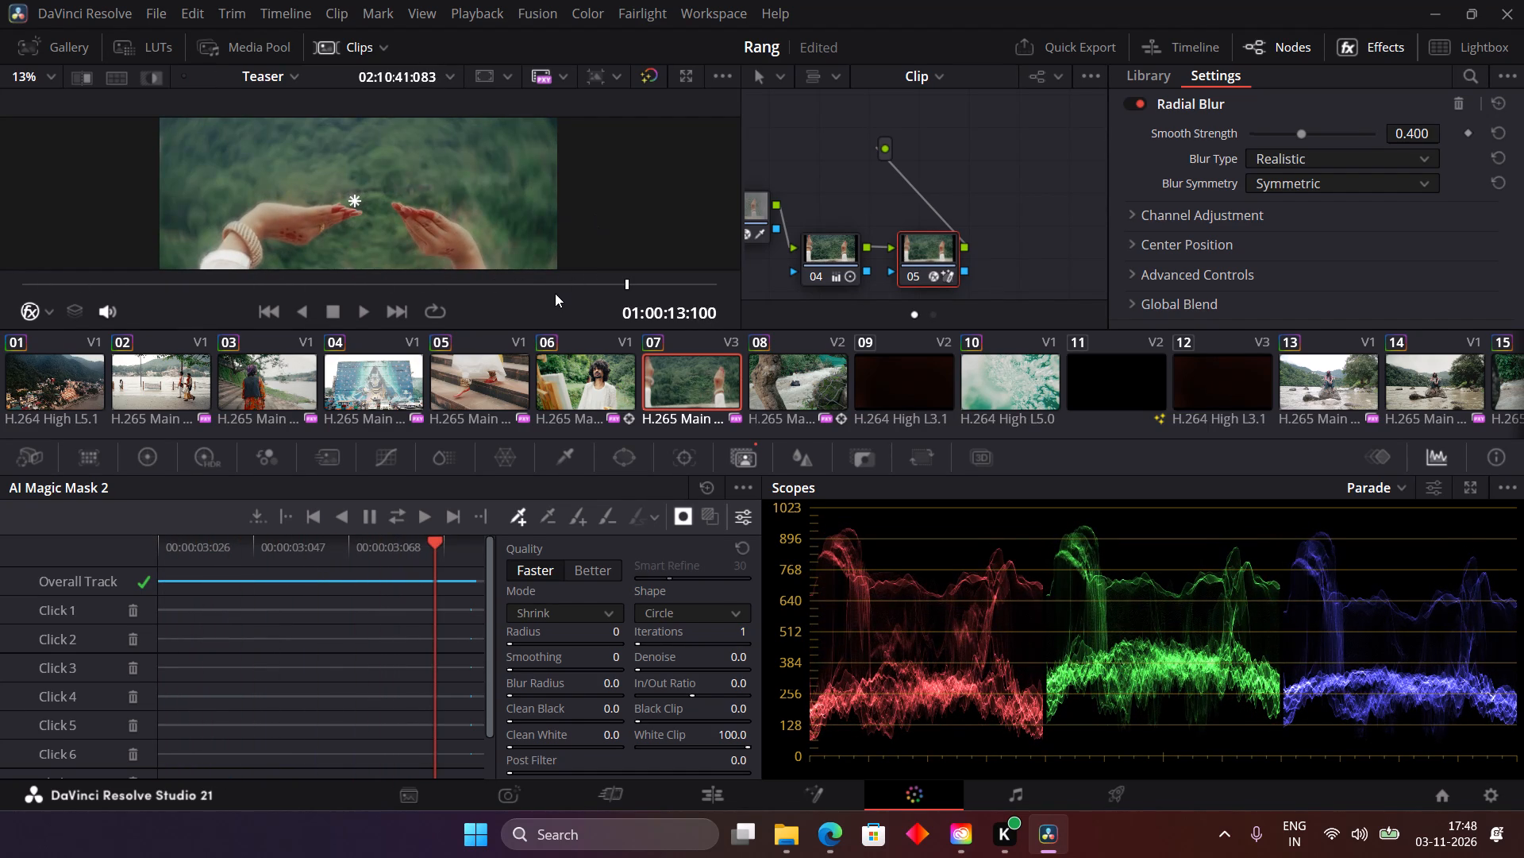
Set the Radial Blur's Smooth Strength to 0.000 and keyframe it on clip 07's first frame.
{"action": "left_click_drag", "start_coordinate": [554, 288], "coordinate": [0, 283]}
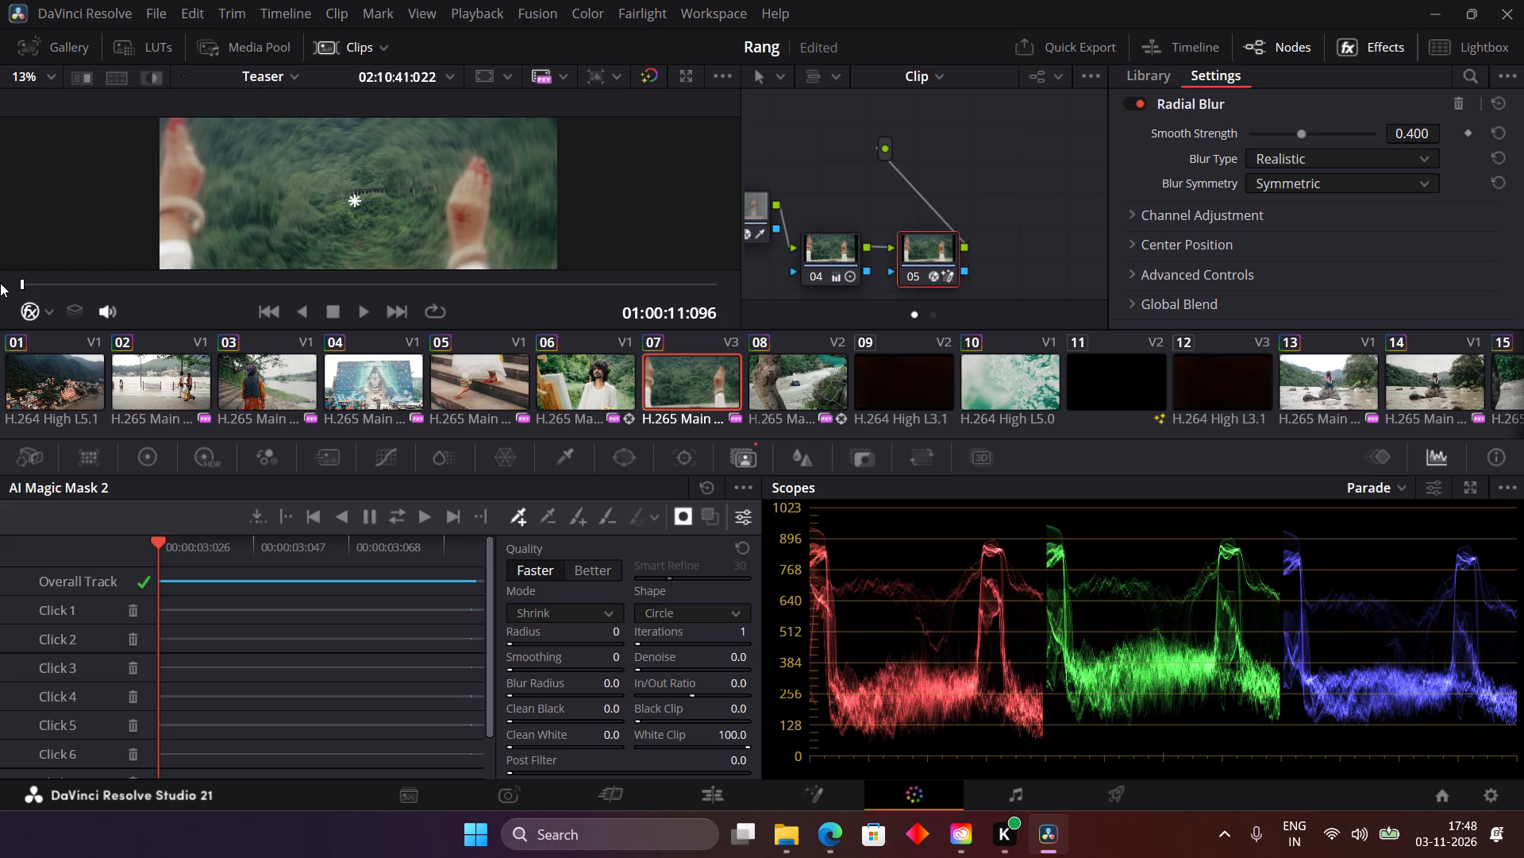
{"action": "left_click_drag", "start_coordinate": [0, 283], "coordinate": [45, 256]}
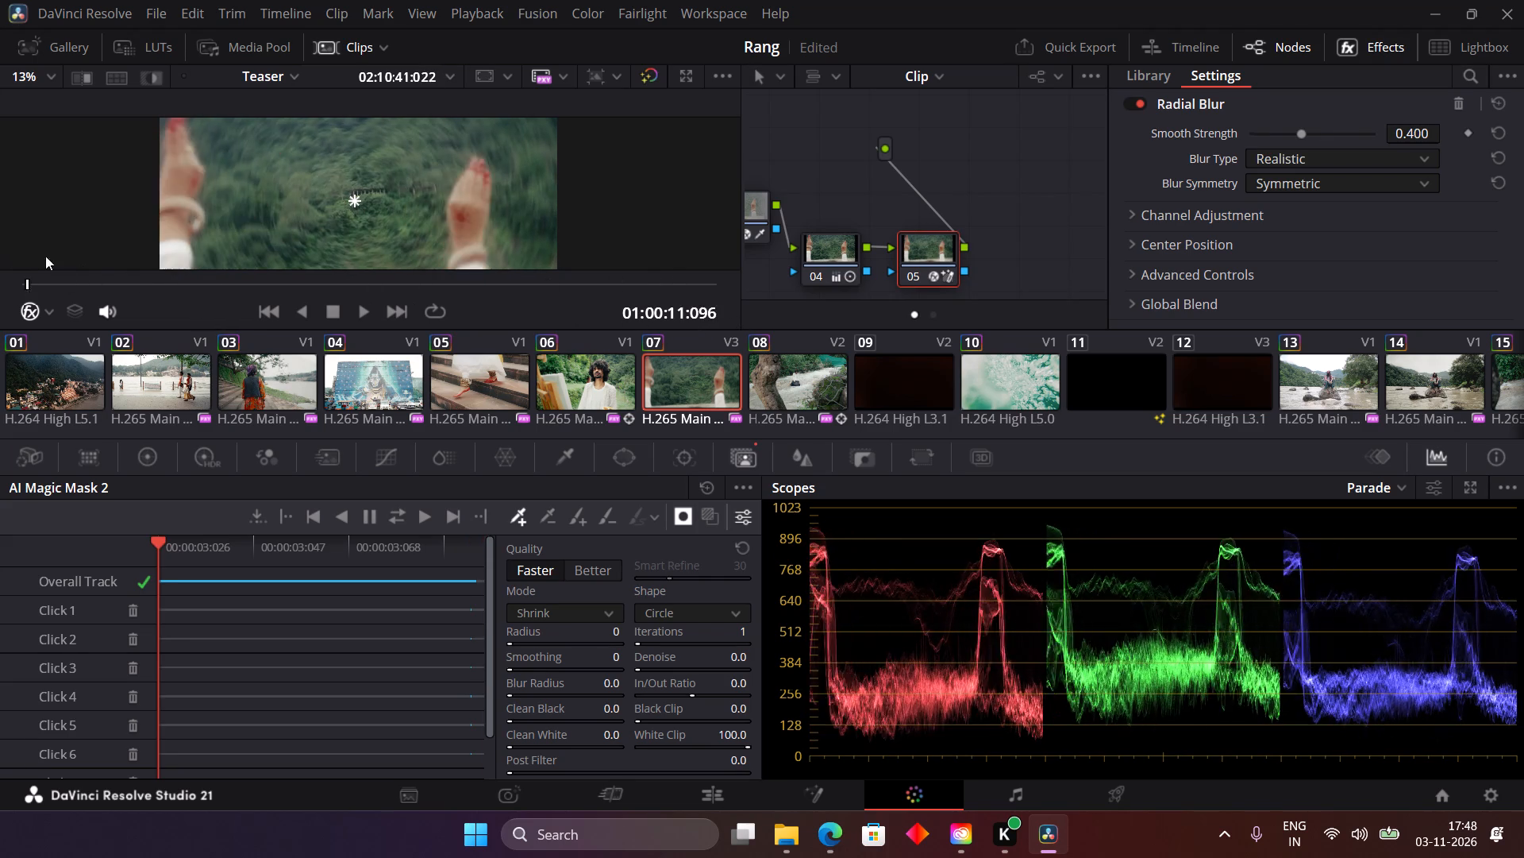
{"action": "left_click_drag", "start_coordinate": [45, 256], "coordinate": [0, 269]}
{"action": "left_click_drag", "start_coordinate": [1299, 131], "coordinate": [1180, 130]}
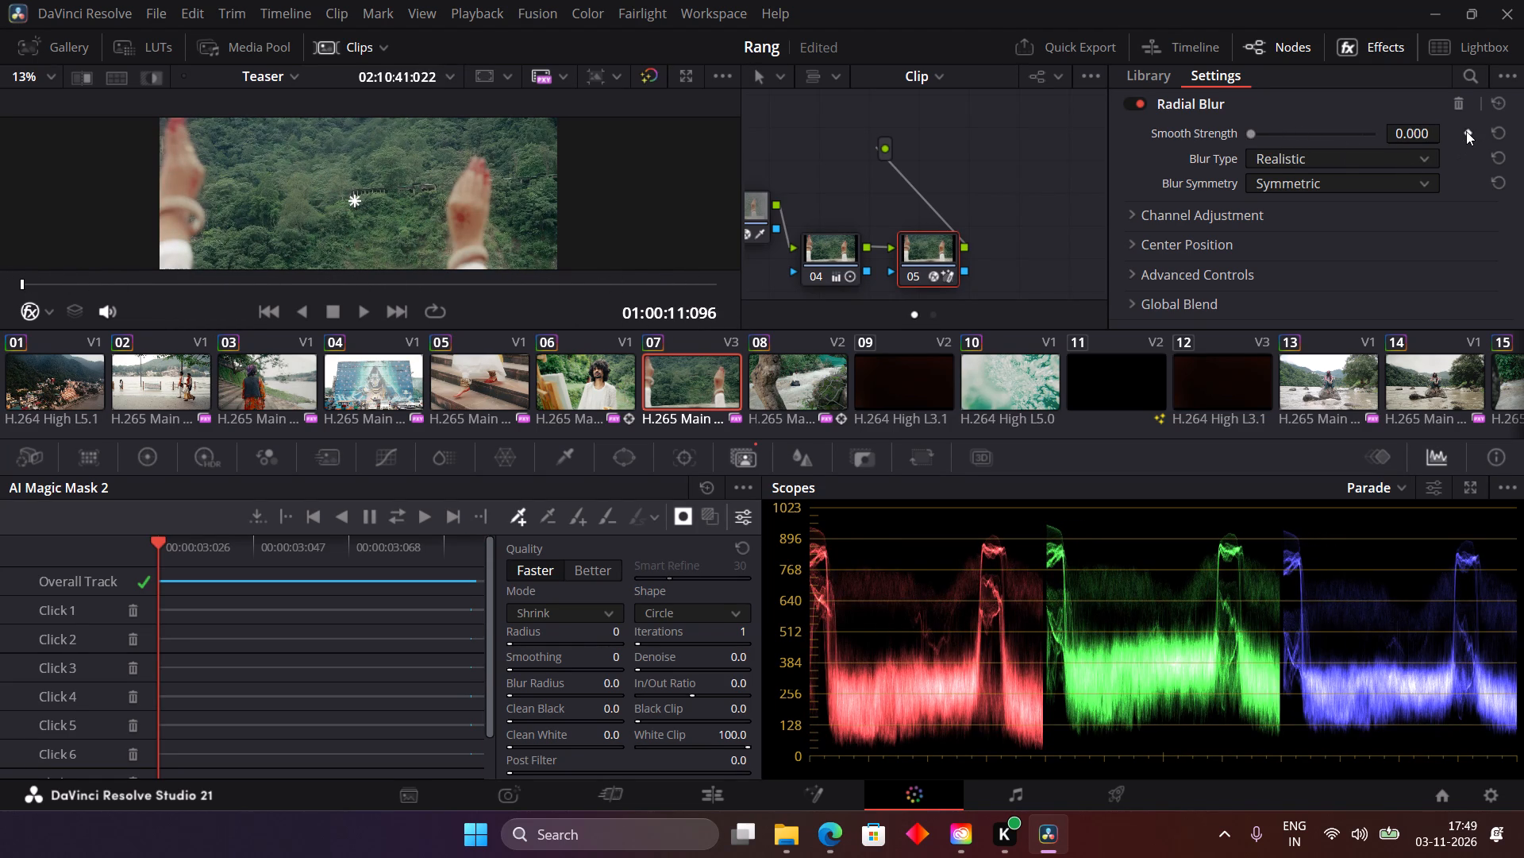
{"action": "left_click", "coordinate": [1466, 131]}
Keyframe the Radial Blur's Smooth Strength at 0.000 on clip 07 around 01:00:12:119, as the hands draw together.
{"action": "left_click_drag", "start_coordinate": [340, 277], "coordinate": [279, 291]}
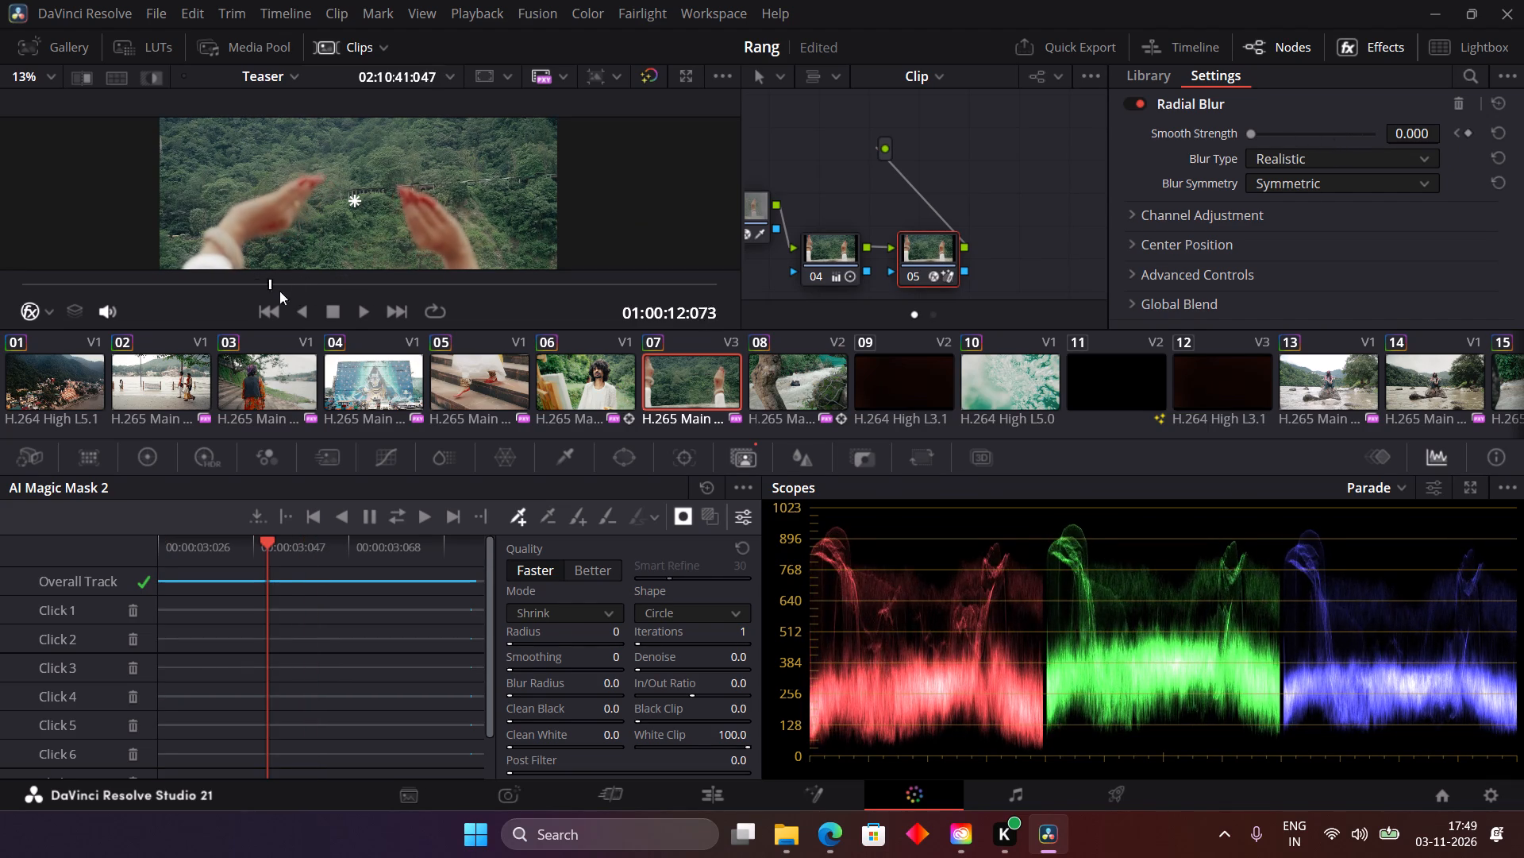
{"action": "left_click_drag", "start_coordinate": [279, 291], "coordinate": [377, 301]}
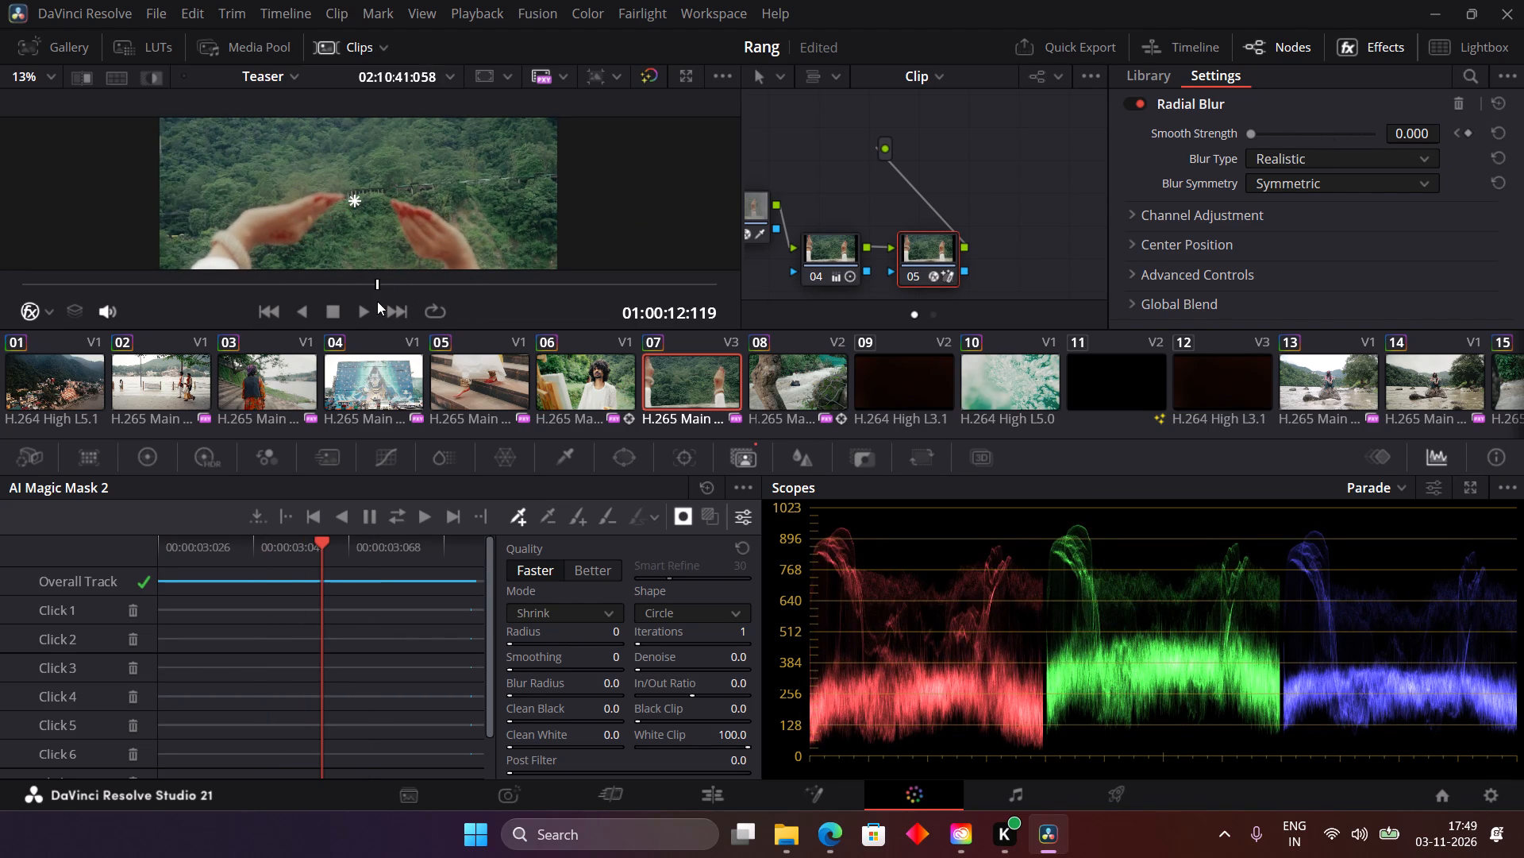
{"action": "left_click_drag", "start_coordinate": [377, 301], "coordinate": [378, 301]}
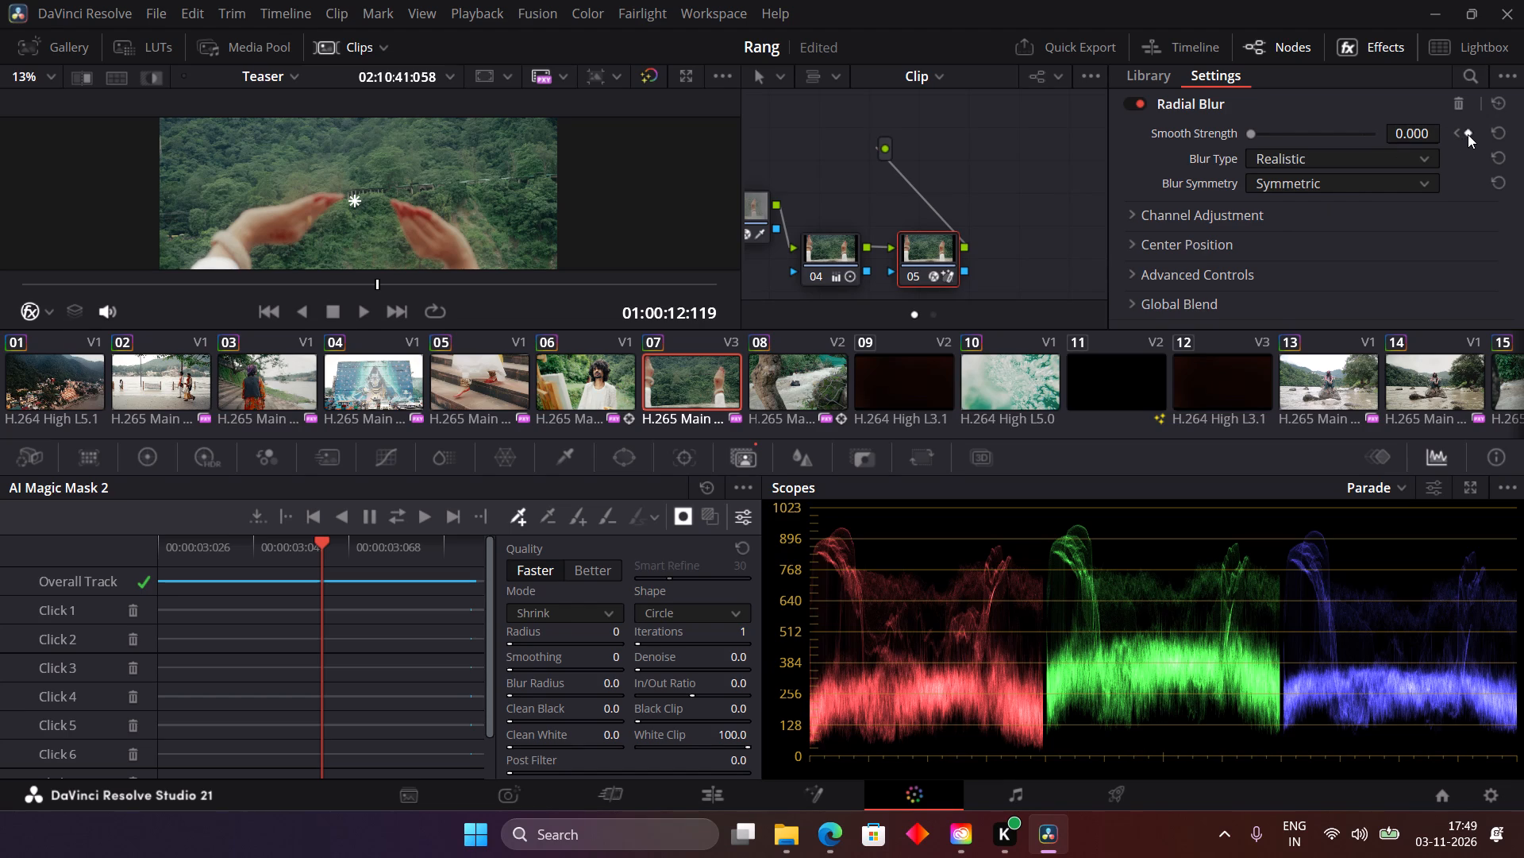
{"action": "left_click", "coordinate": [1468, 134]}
Advance clip 07 to about 01:00:13:076 and raise the Radial Blur's keyframed Smooth Strength to 0.426.
{"action": "key", "text": "space"}
{"action": "key", "text": "space"}
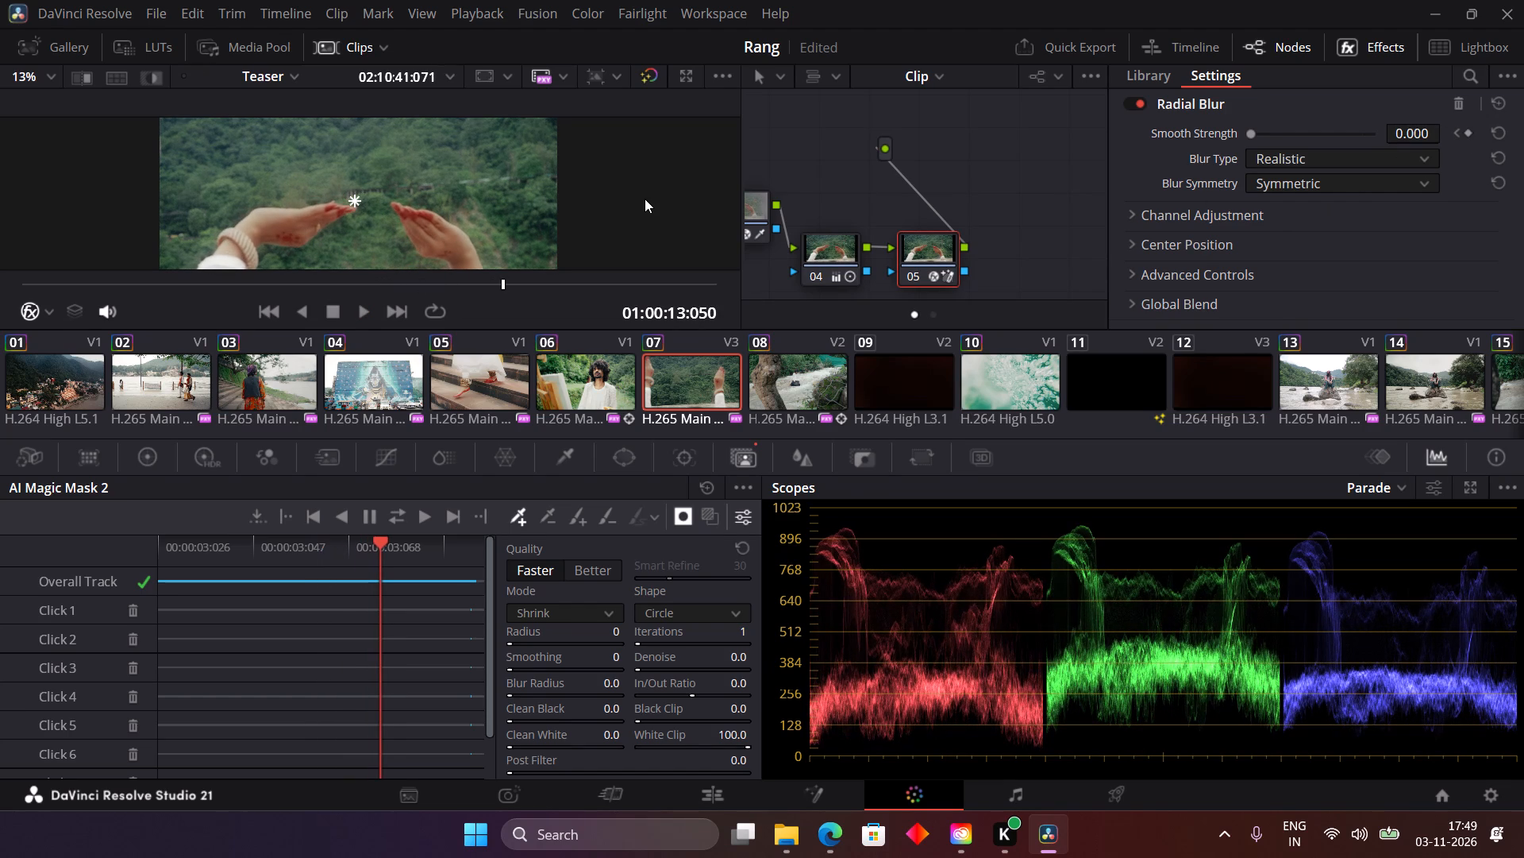
{"action": "key", "text": "space"}
{"action": "key", "text": "space"}
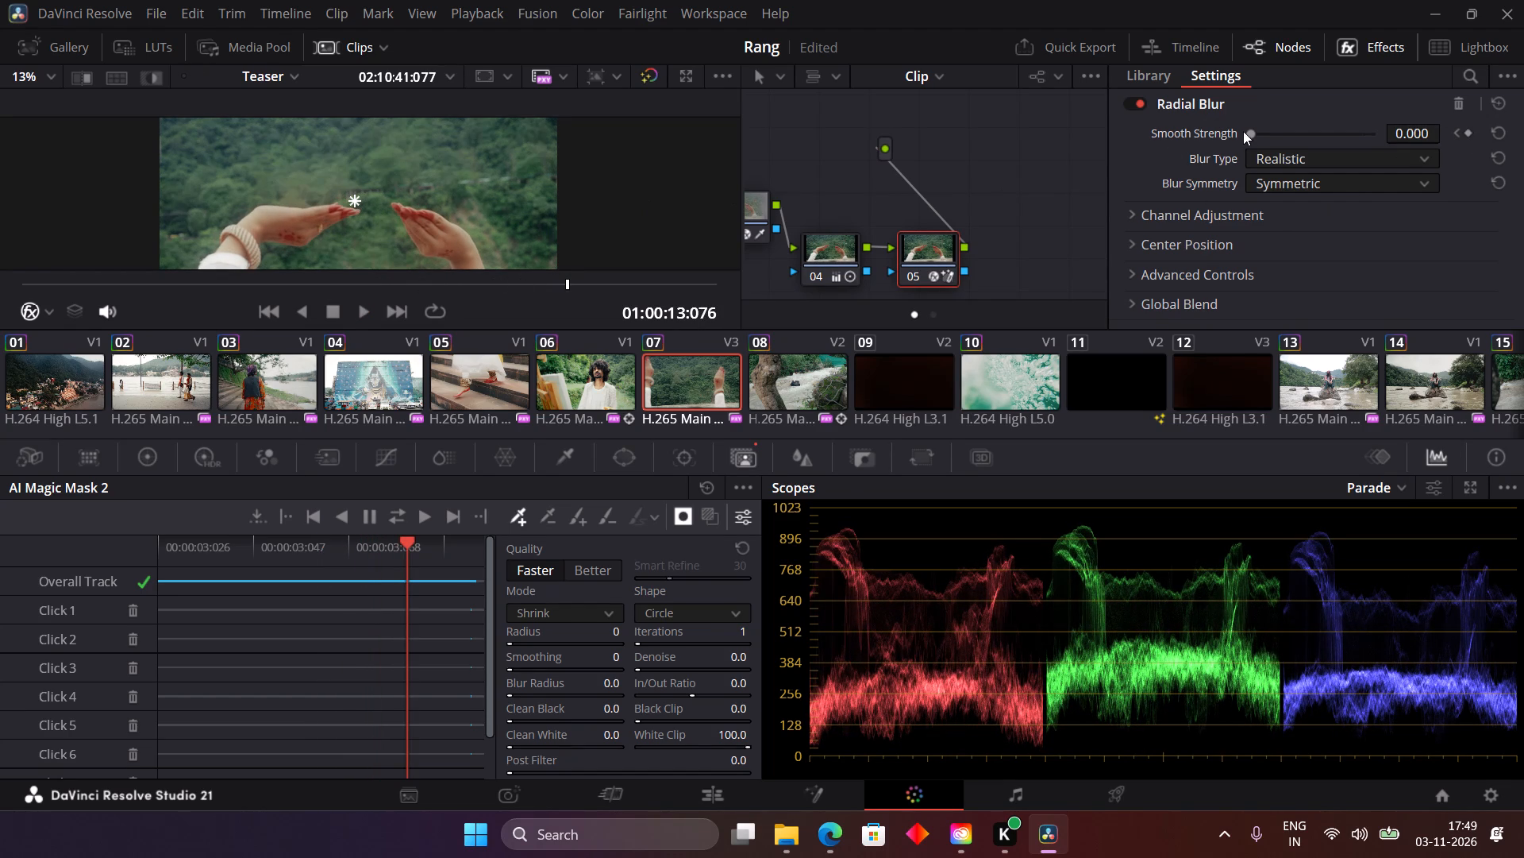
{"action": "left_click_drag", "start_coordinate": [1245, 133], "coordinate": [1257, 134]}
{"action": "left_click_drag", "start_coordinate": [1257, 134], "coordinate": [1309, 143]}
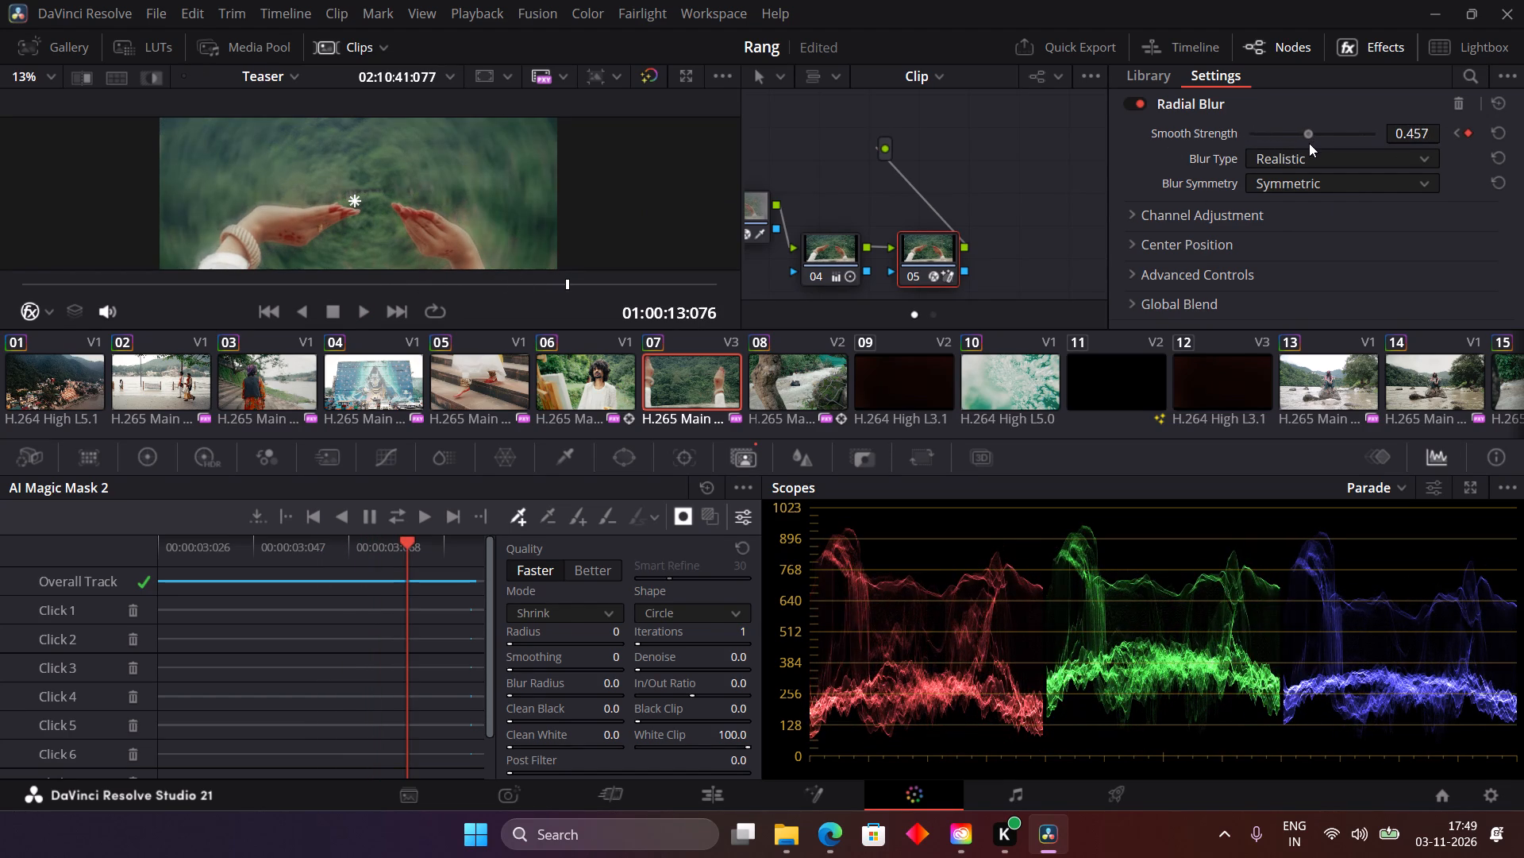
{"action": "left_click_drag", "start_coordinate": [1309, 143], "coordinate": [1304, 145]}
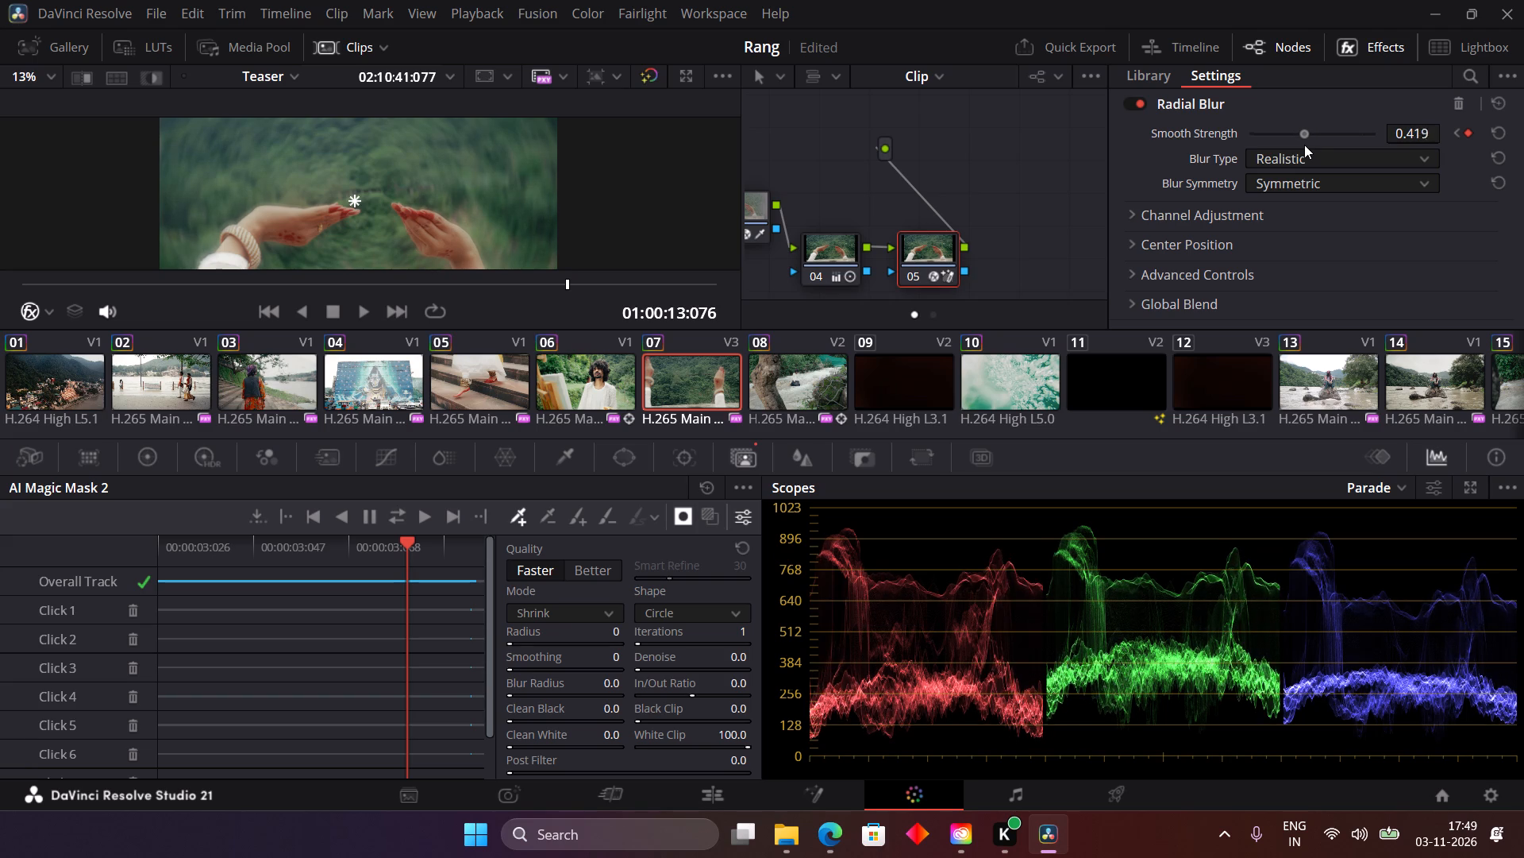
{"action": "left_click_drag", "start_coordinate": [1304, 145], "coordinate": [1305, 145]}
Scrub through clip 07 to check how the radial blur builds up to its last Smooth Strength keyframe.
{"action": "left_click_drag", "start_coordinate": [565, 284], "coordinate": [652, 293]}
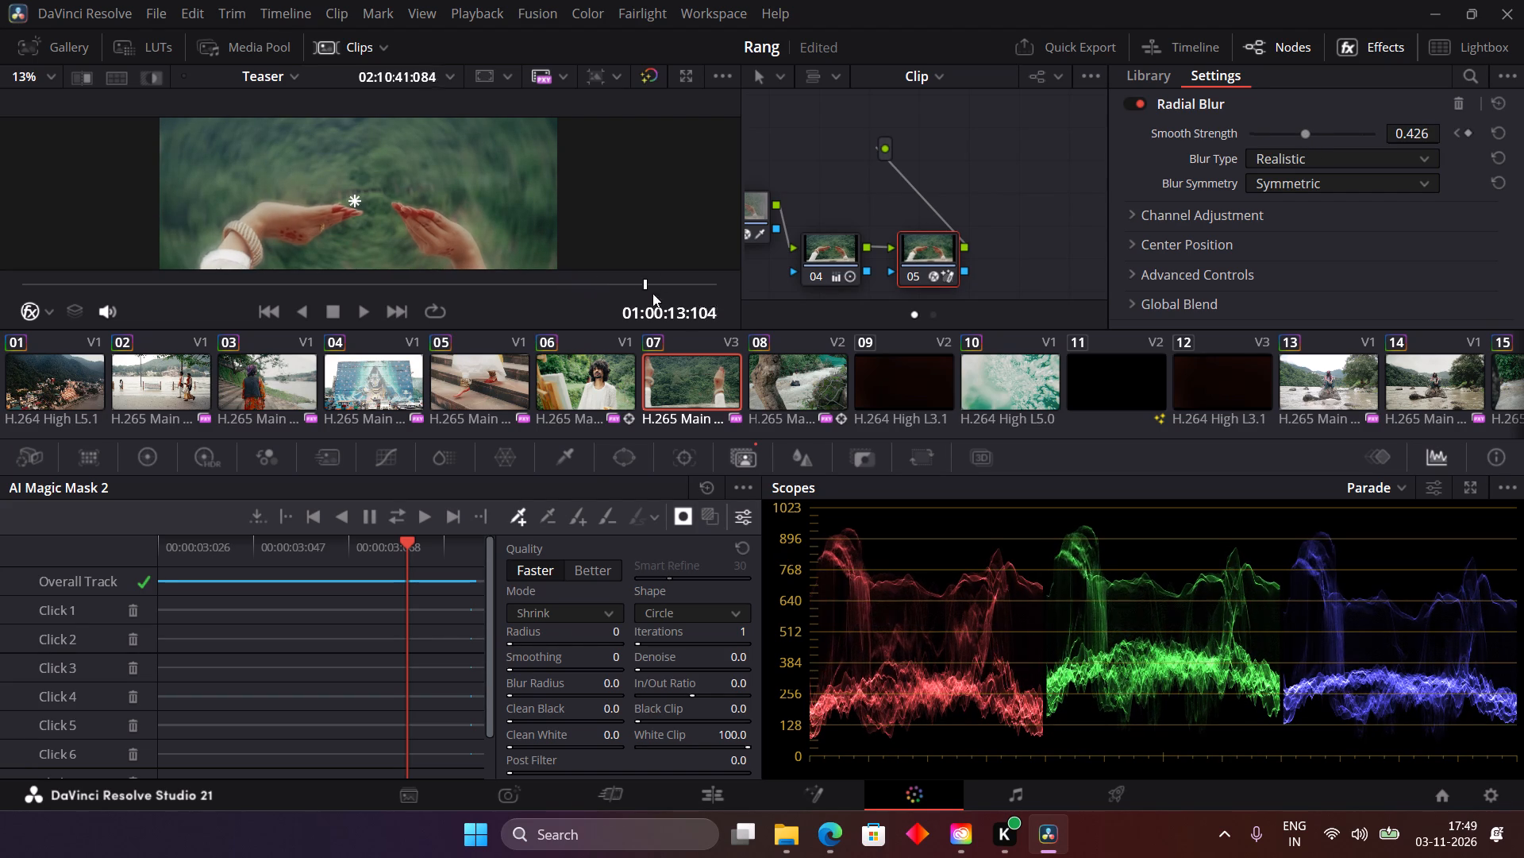
{"action": "left_click_drag", "start_coordinate": [652, 293], "coordinate": [0, 315]}
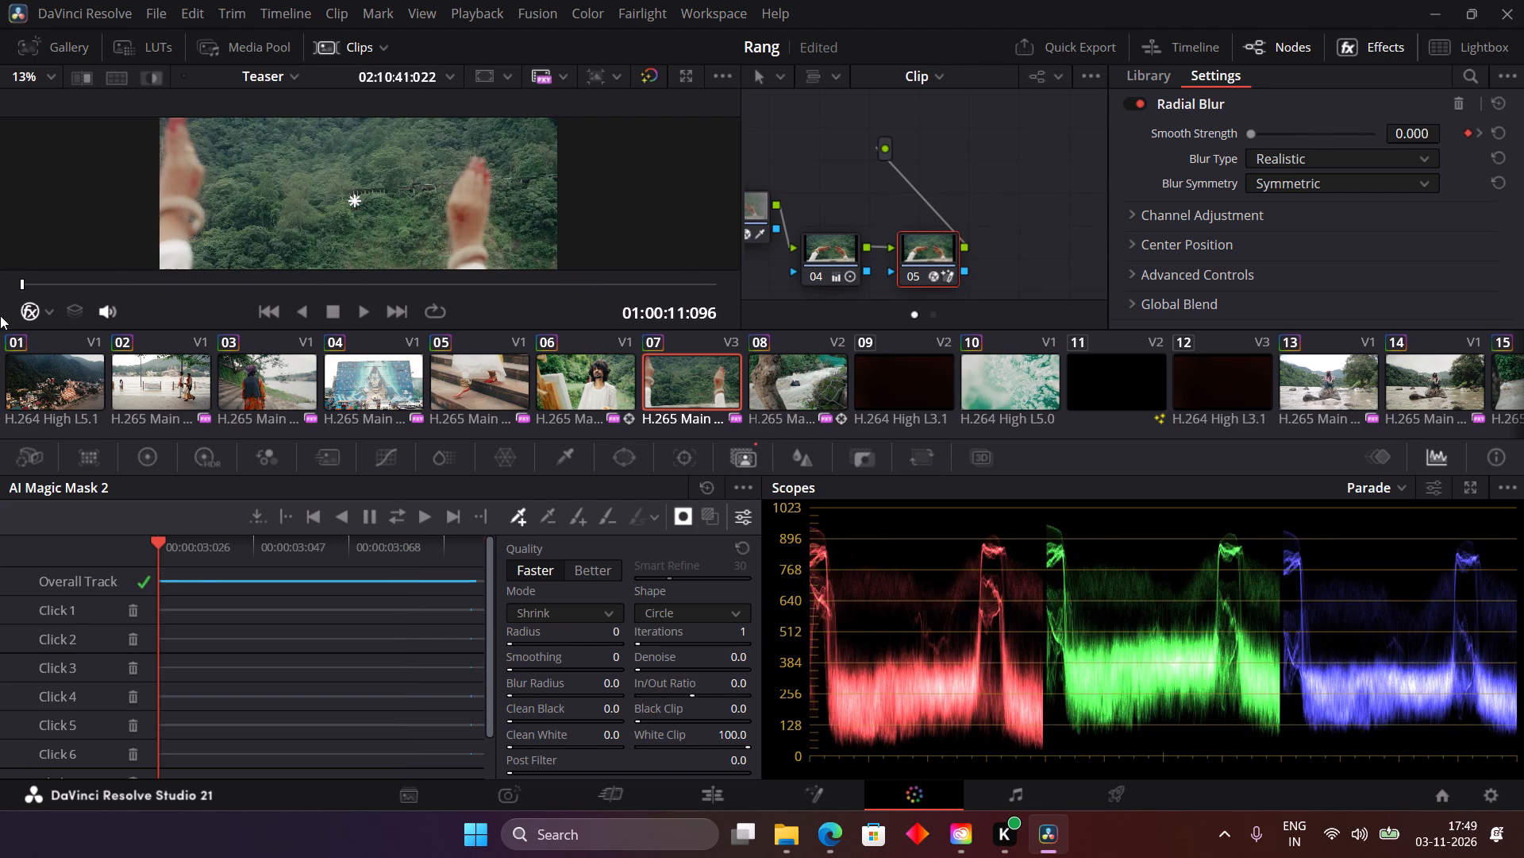
{"action": "left_click_drag", "start_coordinate": [0, 315], "coordinate": [497, 326]}
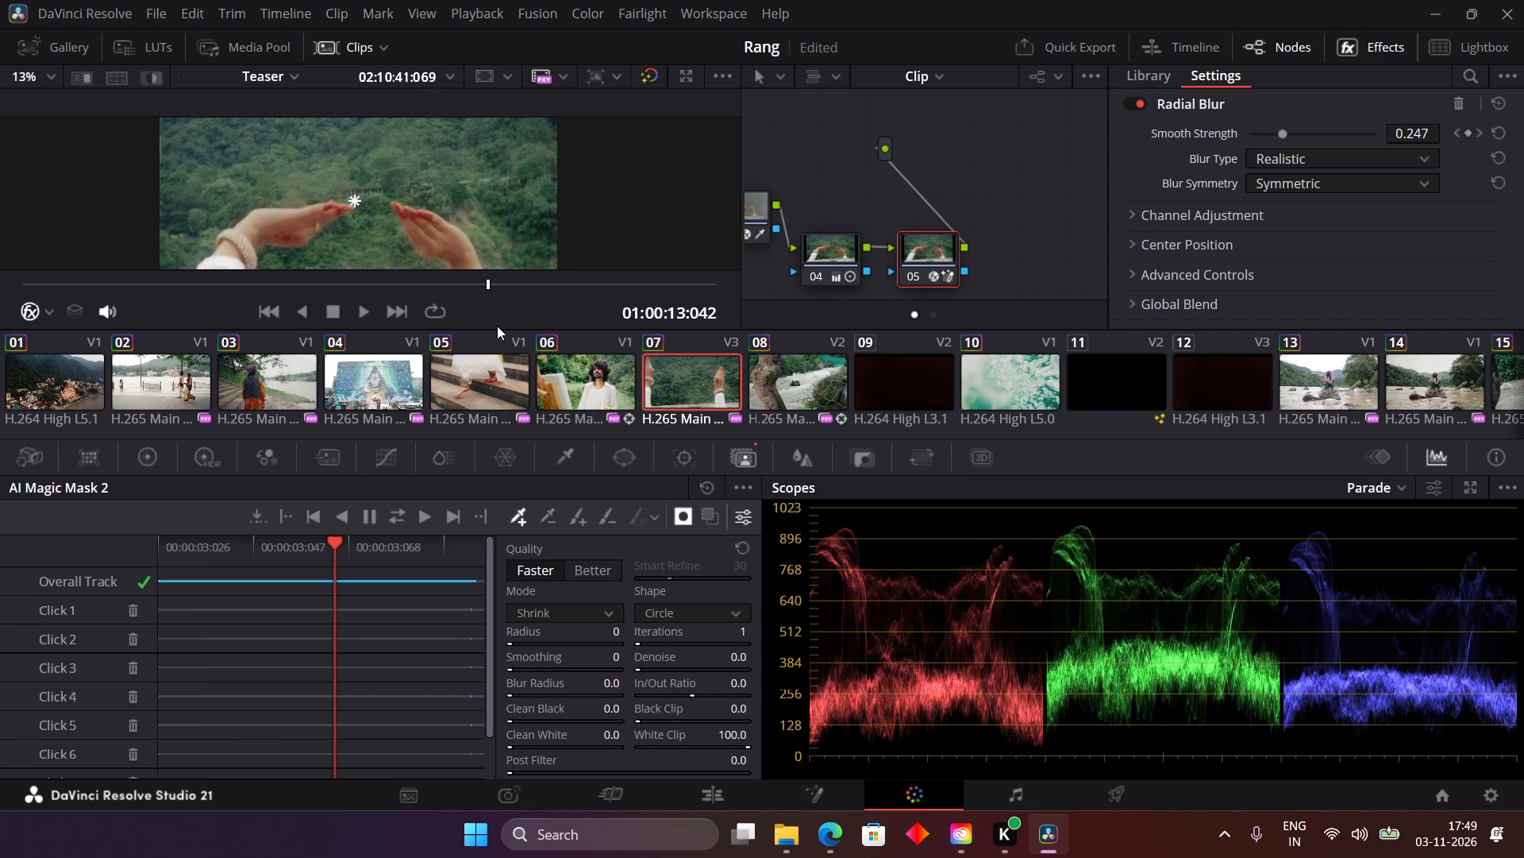
{"action": "left_click_drag", "start_coordinate": [497, 326], "coordinate": [473, 303]}
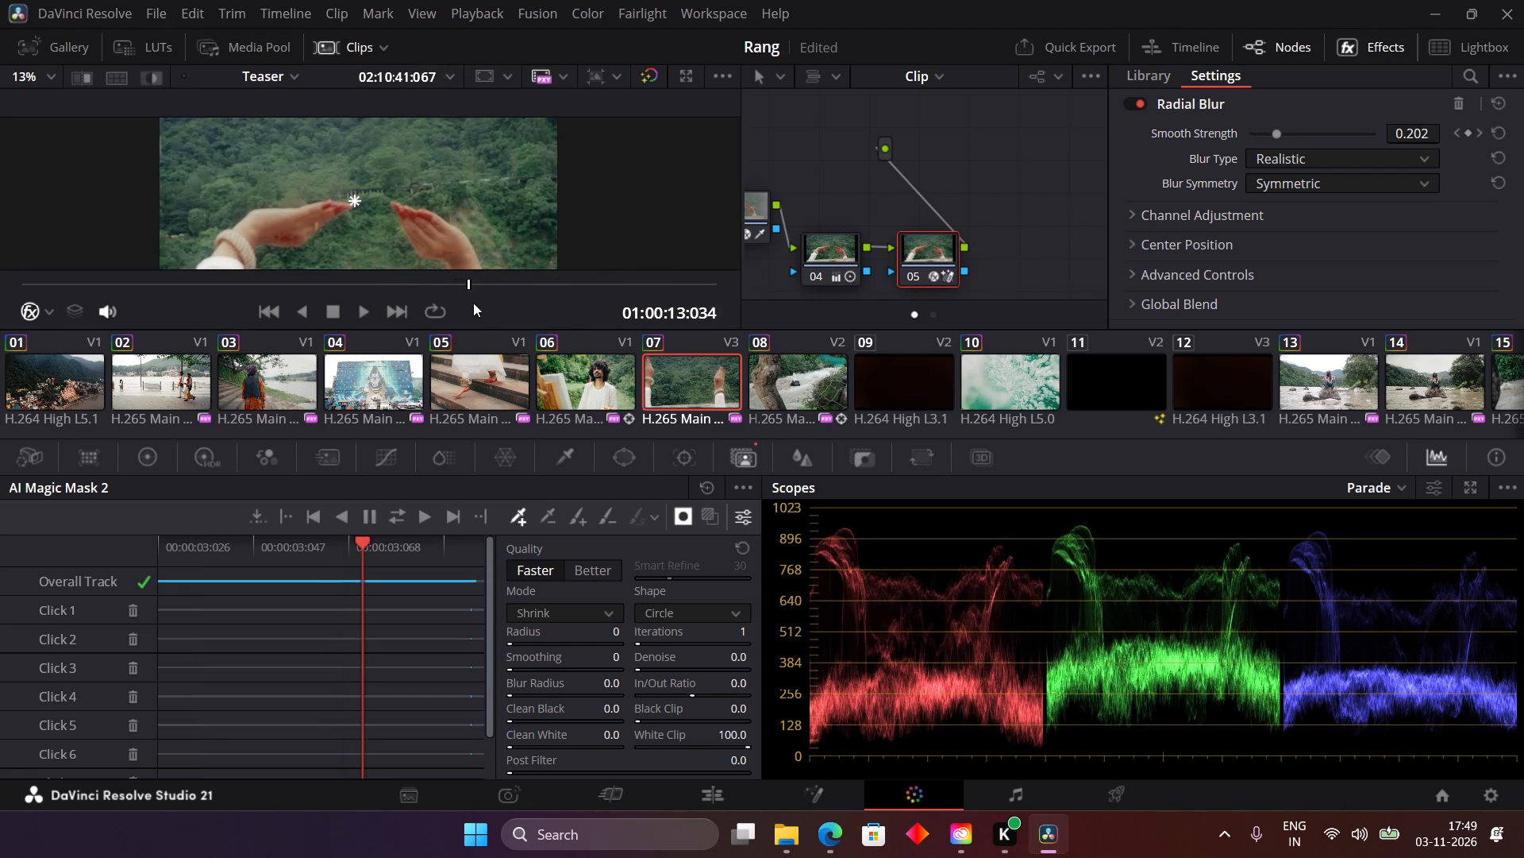
{"action": "left_click_drag", "start_coordinate": [473, 303], "coordinate": [516, 303]}
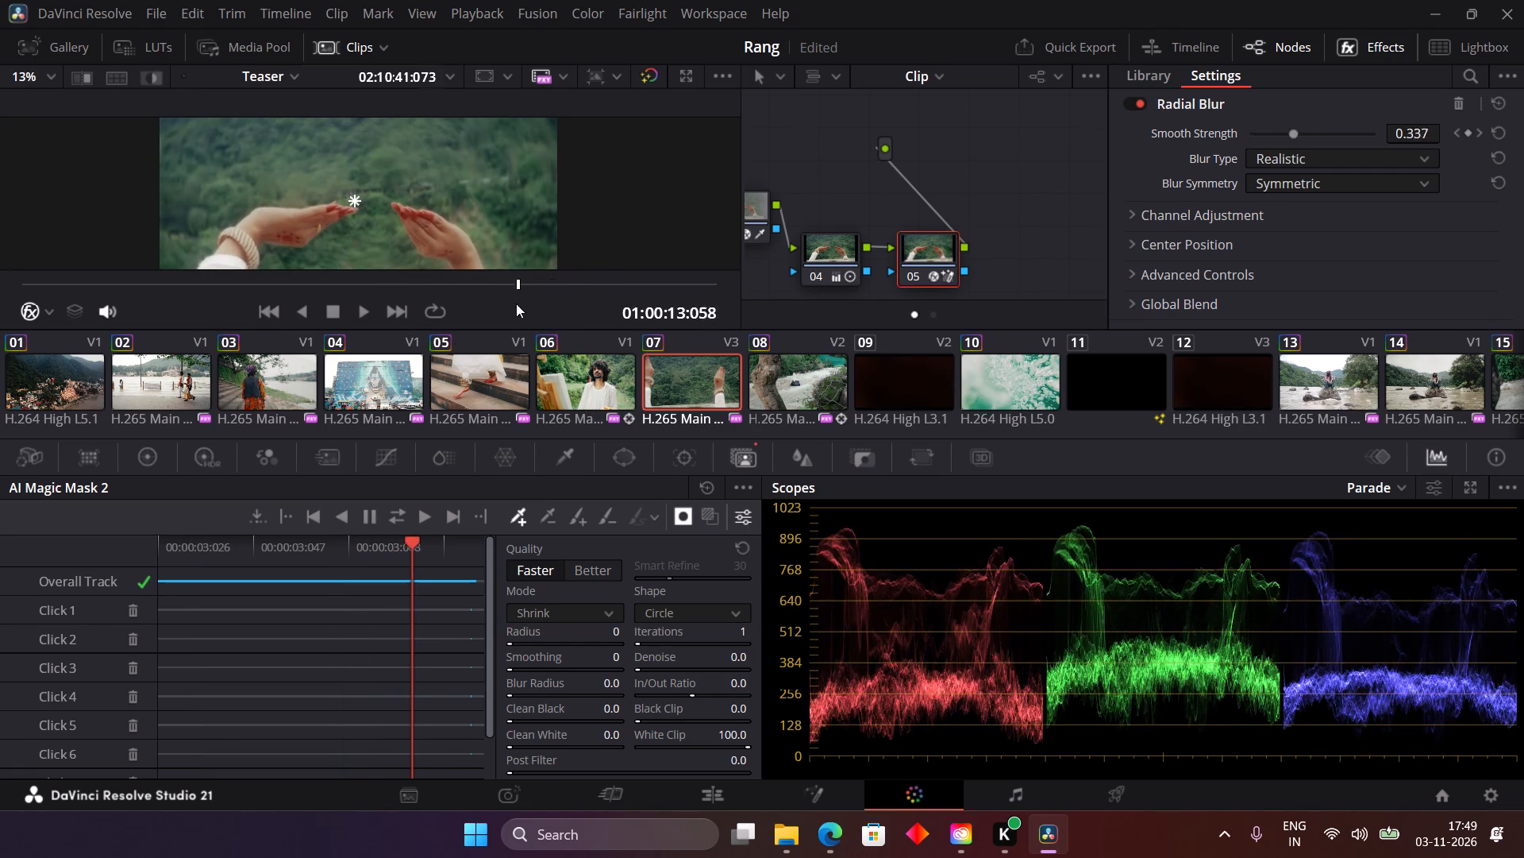
{"action": "left_click_drag", "start_coordinate": [516, 303], "coordinate": [526, 311]}
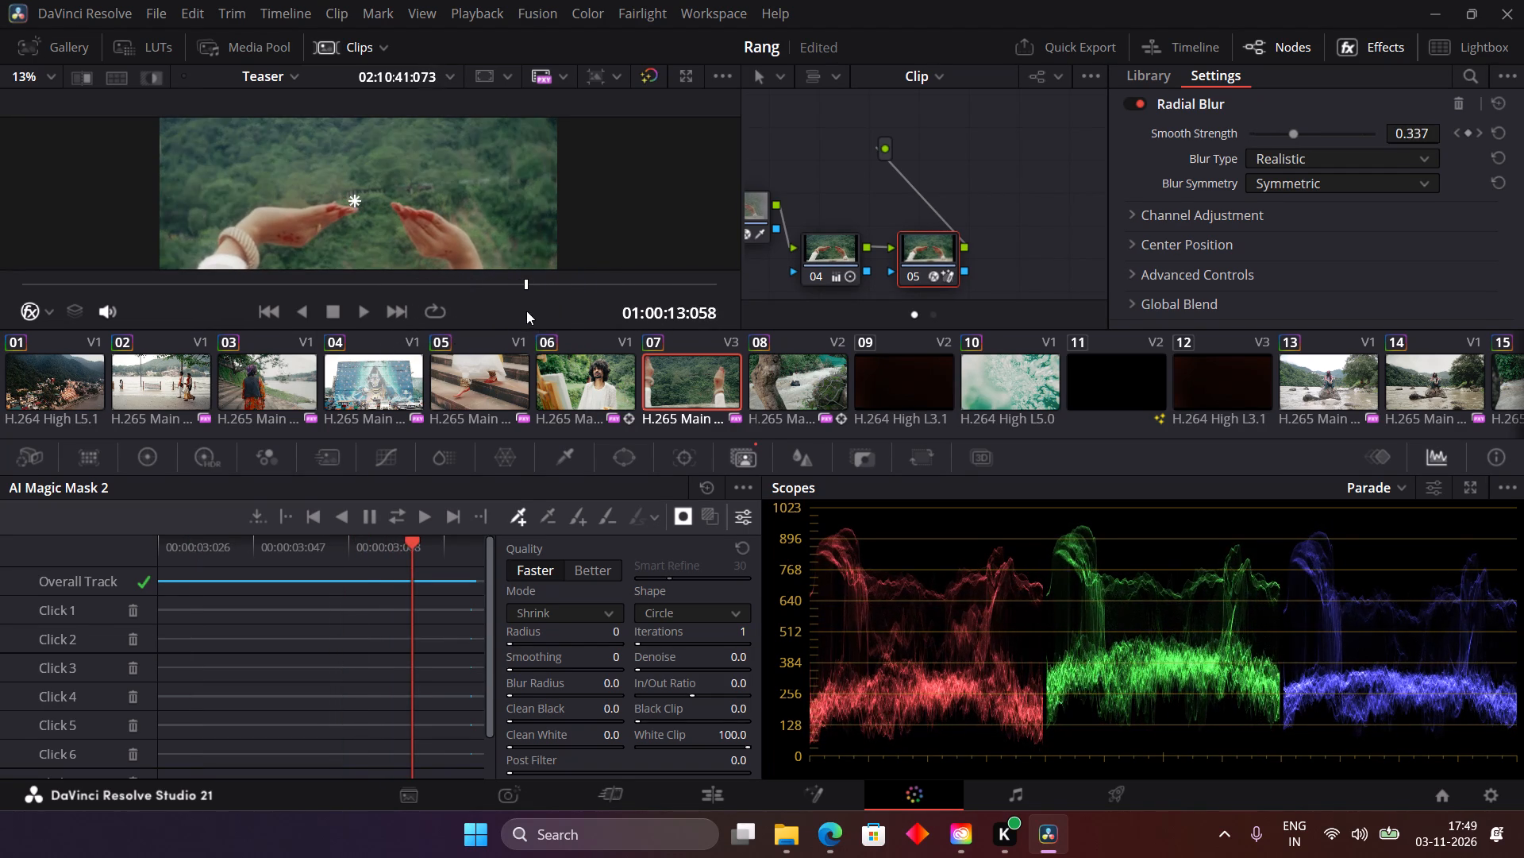
{"action": "left_click_drag", "start_coordinate": [526, 311], "coordinate": [574, 312]}
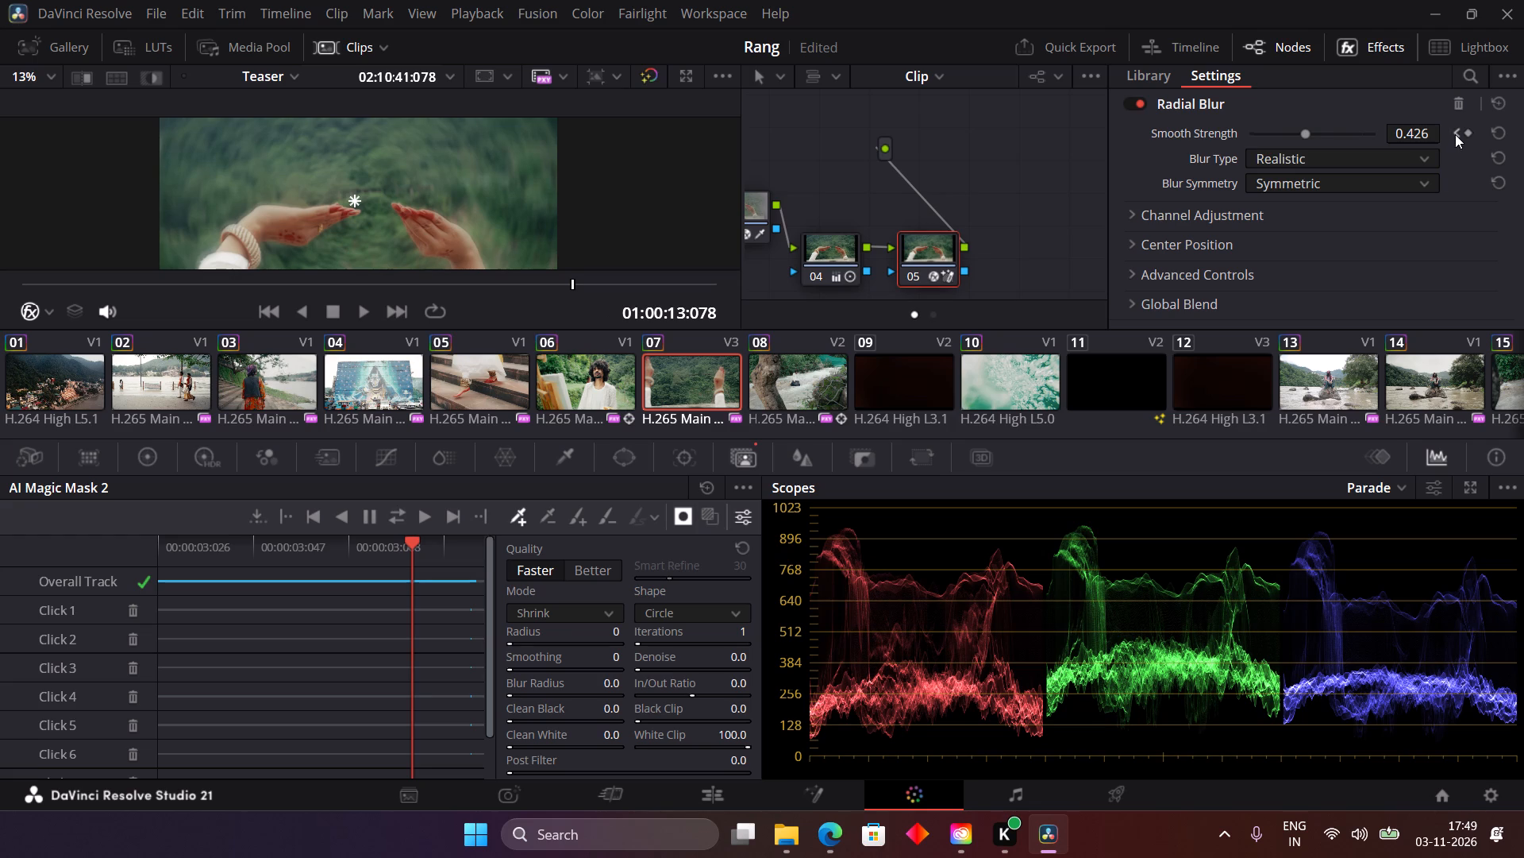
{"action": "left_click", "coordinate": [1455, 133]}
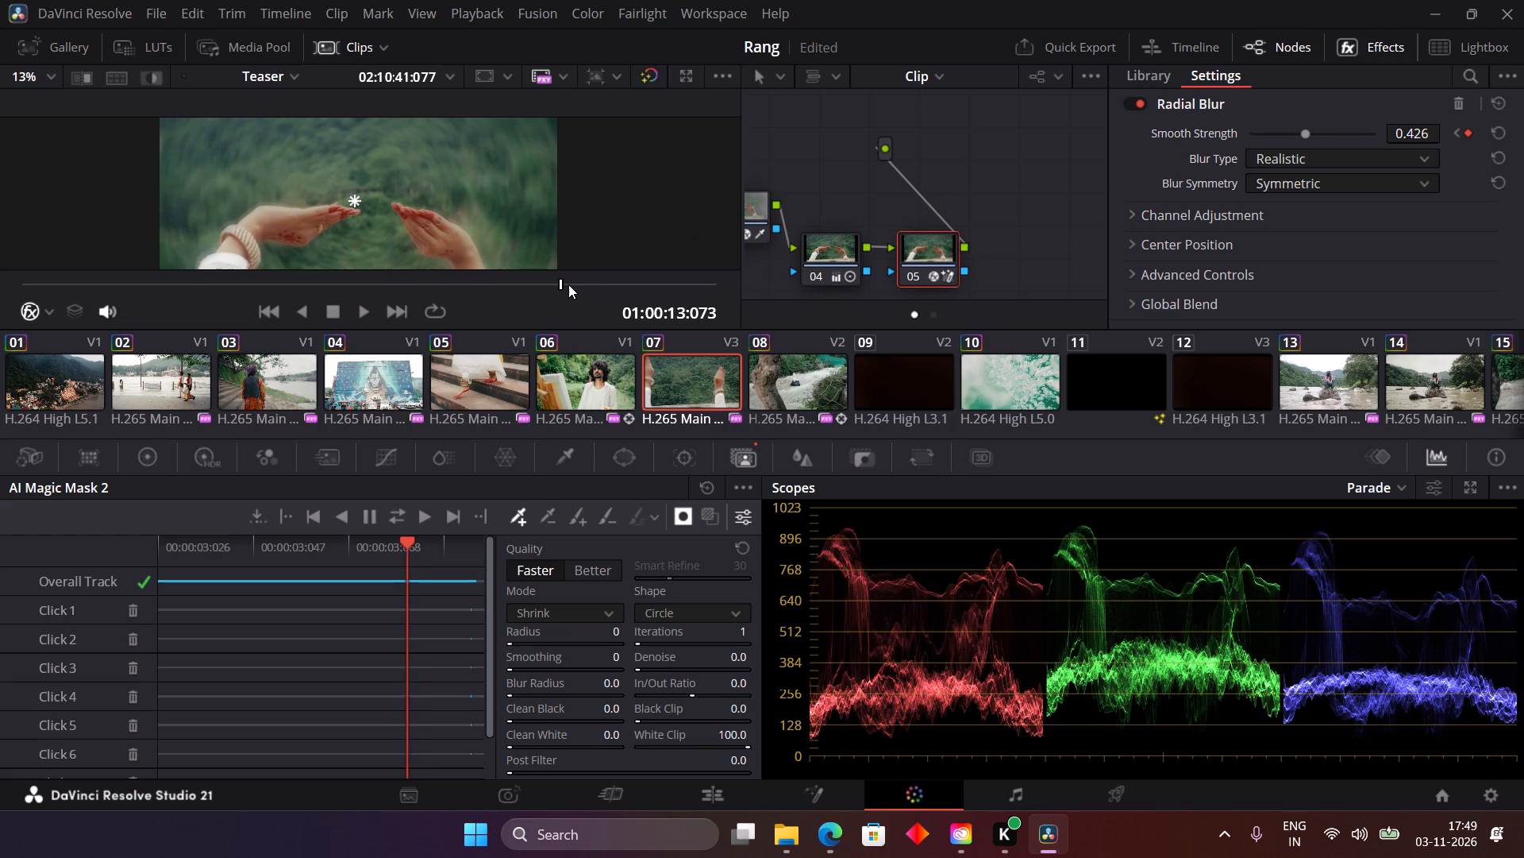
View clip 07 full screen and step frame by frame back and forth around the last blur keyframe.
{"action": "key", "text": "ctrl+f"}
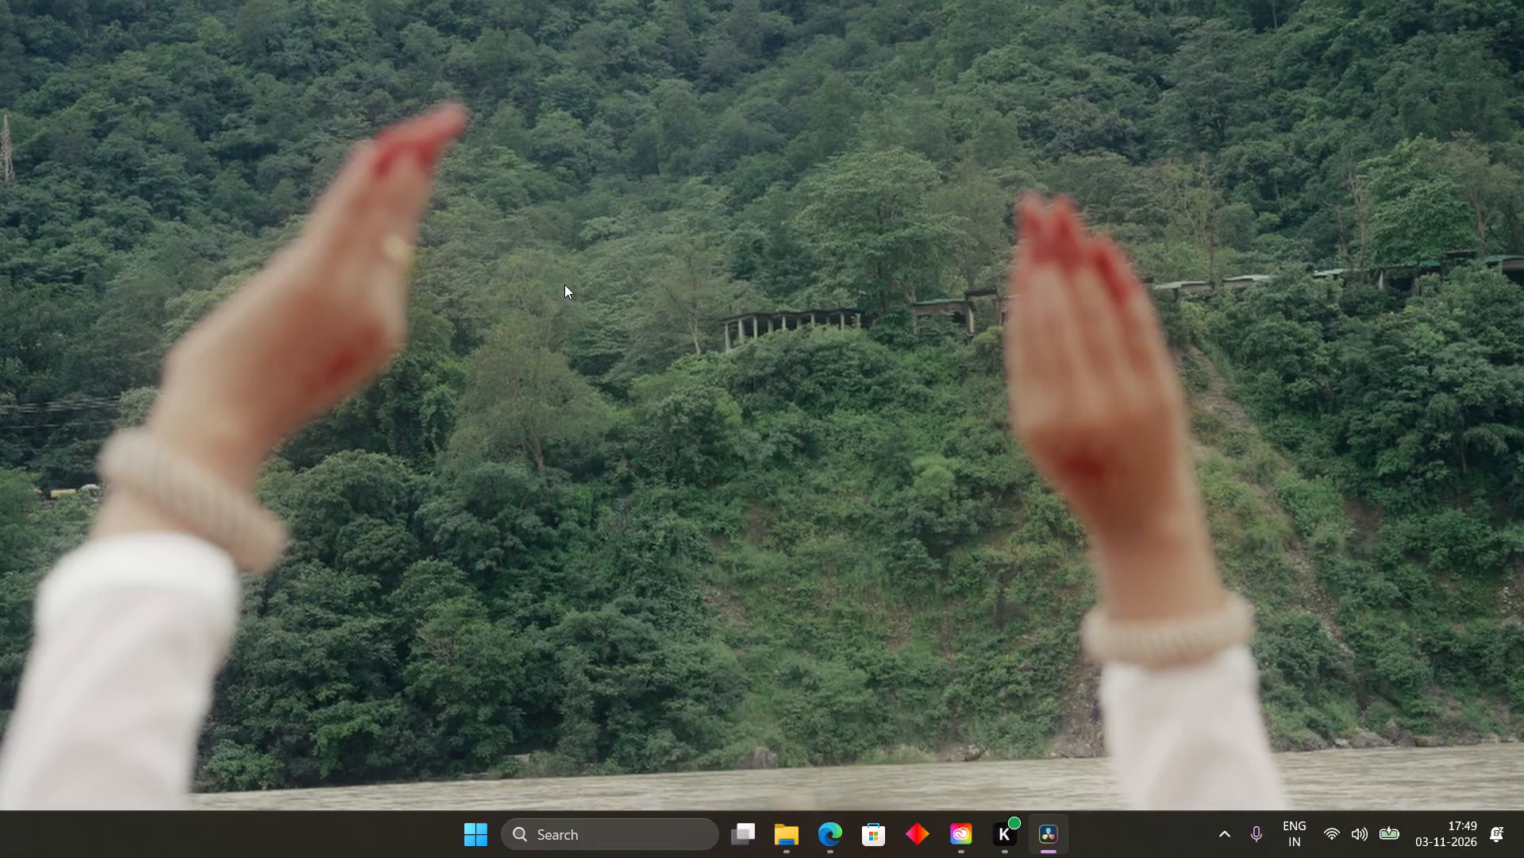
{"action": "key", "text": "Left"}
{"action": "key", "text": "Left"}
{"action": "key", "text": "Left"}
{"action": "key", "text": "Left"}
{"action": "key", "text": "Left"}
{"action": "key", "text": "Left"}
{"action": "key", "text": "Left"}
{"action": "key", "text": "Left"}
{"action": "key", "text": "Left"}
{"action": "key", "text": "Left"}
{"action": "key", "text": "Left"}
{"action": "key", "text": "Left"}
{"action": "key", "text": "Left"}
{"action": "key", "text": "Left"}
{"action": "key", "text": "Left"}
{"action": "key", "text": "Left"}
{"action": "key", "text": "Left"}
{"action": "key", "text": "Left"}
{"action": "key", "text": "Left"}
{"action": "key", "text": "Left"}
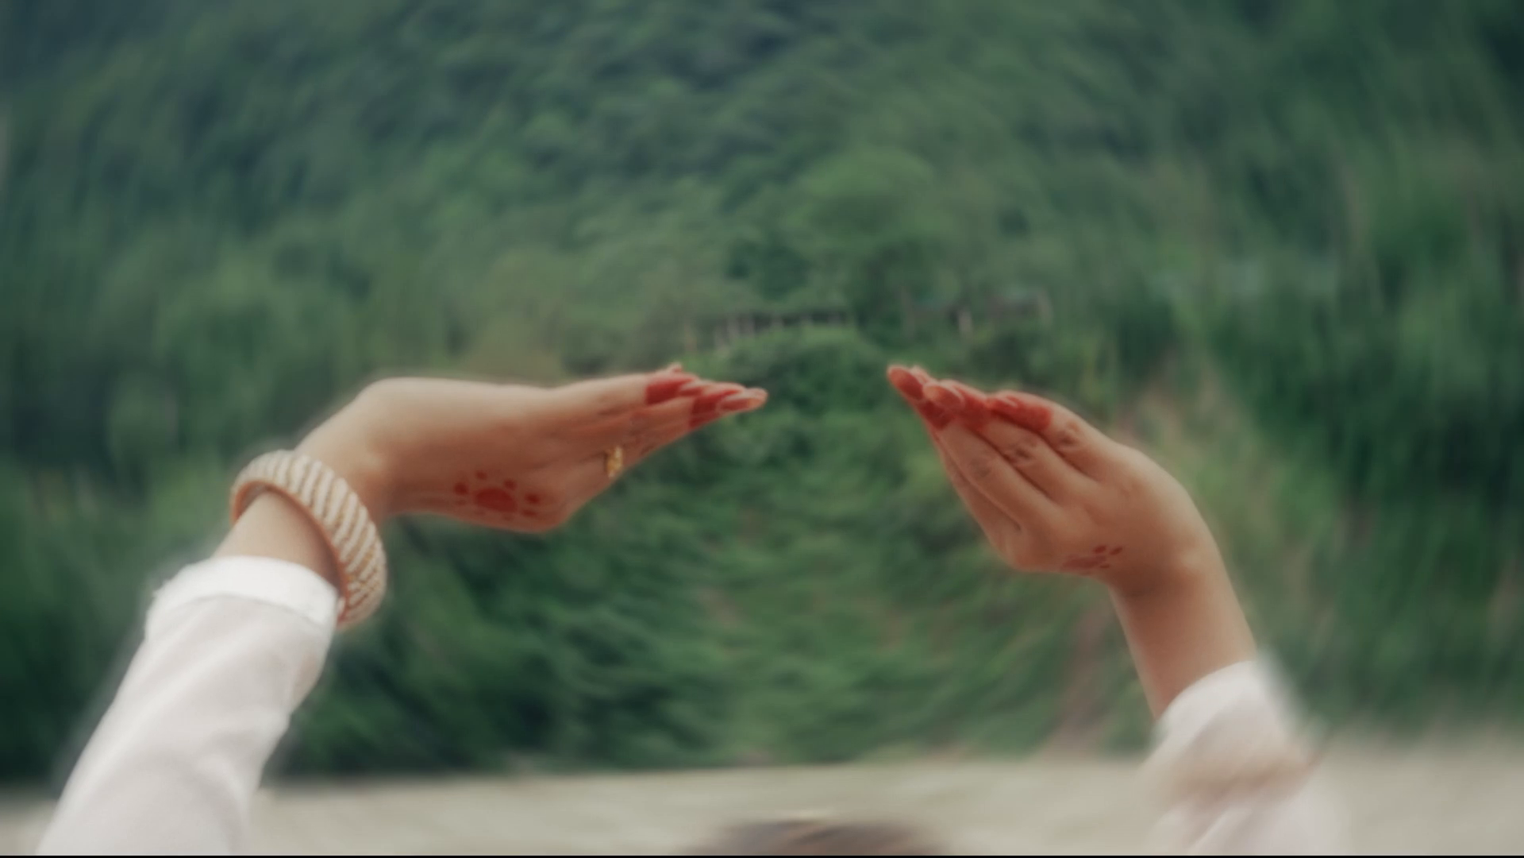
{"action": "key", "text": "Right"}
{"action": "key", "text": "Right"}
{"action": "key", "text": "Right"}
{"action": "key", "text": "Right"}
{"action": "key", "text": "Right"}
{"action": "key", "text": "Right"}
{"action": "key", "text": "Right"}
{"action": "key", "text": "Right"}
{"action": "key", "text": "Right"}
{"action": "key", "text": "Right"}
{"action": "key", "text": "Right"}
{"action": "key", "text": "Right"}
{"action": "key", "text": "Right"}
{"action": "key", "text": "Right"}
{"action": "key", "text": "Right"}
{"action": "key", "text": "Right"}
{"action": "key", "text": "Right"}
{"action": "key", "text": "Right"}
{"action": "key", "text": "Right"}
{"action": "key", "text": "Right"}
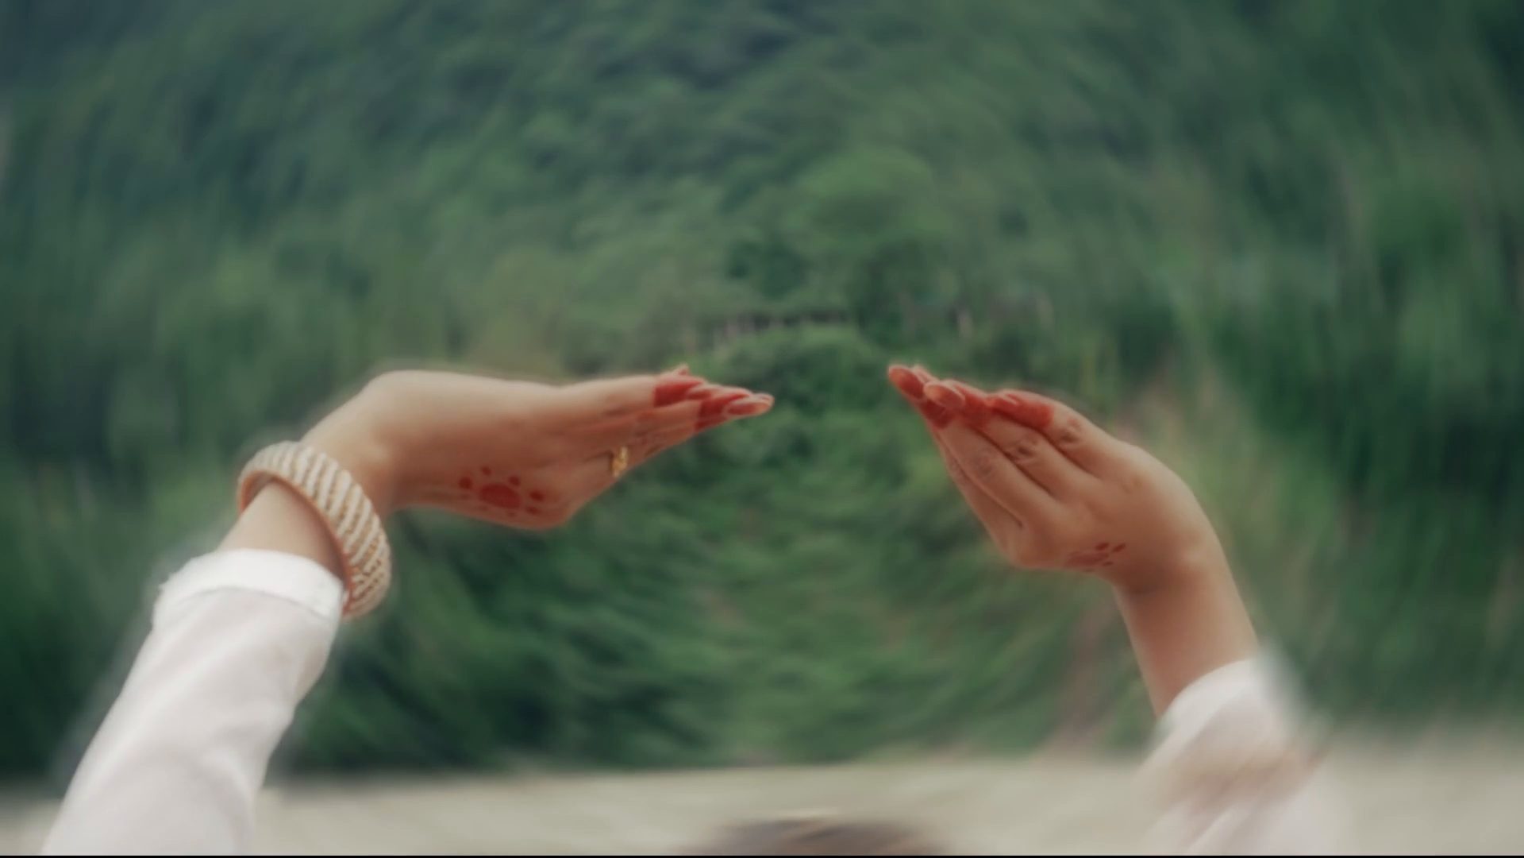
{"action": "key", "text": "Left"}
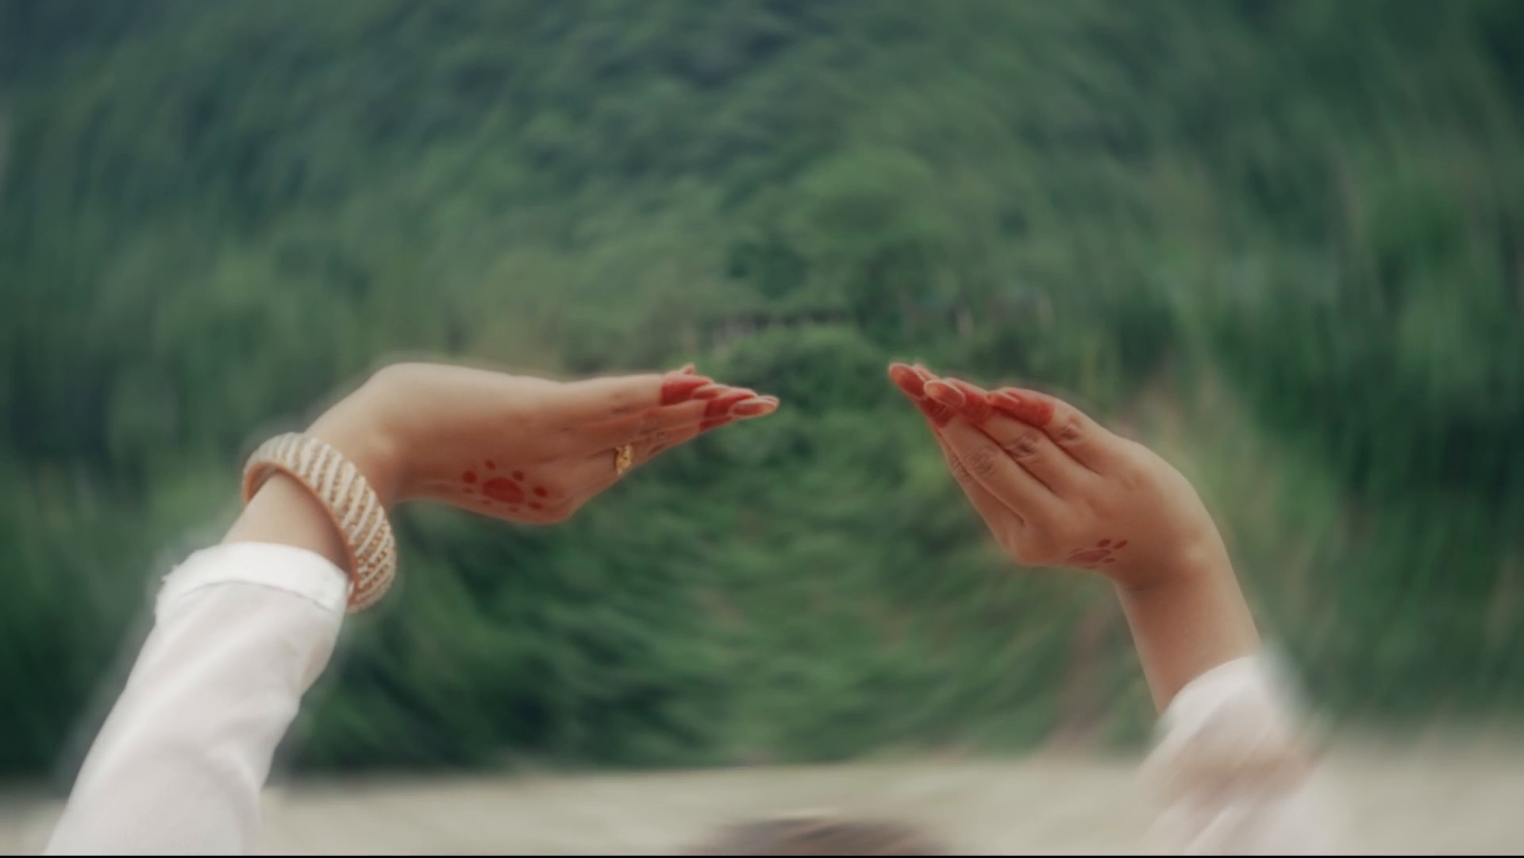
{"action": "key", "text": "Escape"}
Play clip 07 from its start through the cut to clip 08 to review the animated radial blur.
{"action": "left_click_drag", "start_coordinate": [361, 277], "coordinate": [288, 280]}
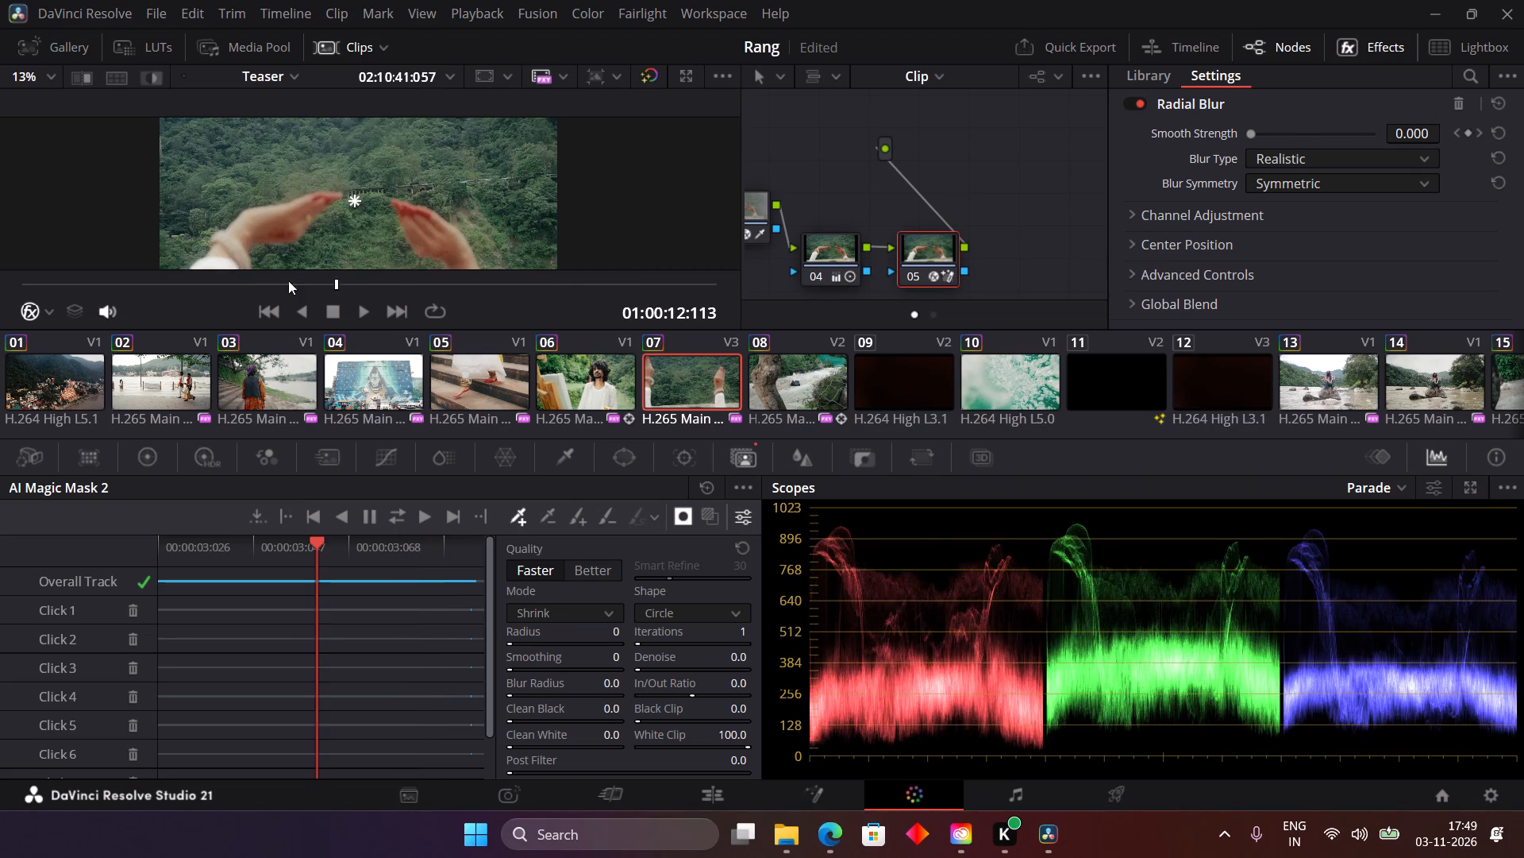
{"action": "left_click_drag", "start_coordinate": [288, 280], "coordinate": [0, 281]}
{"action": "key", "text": "space"}
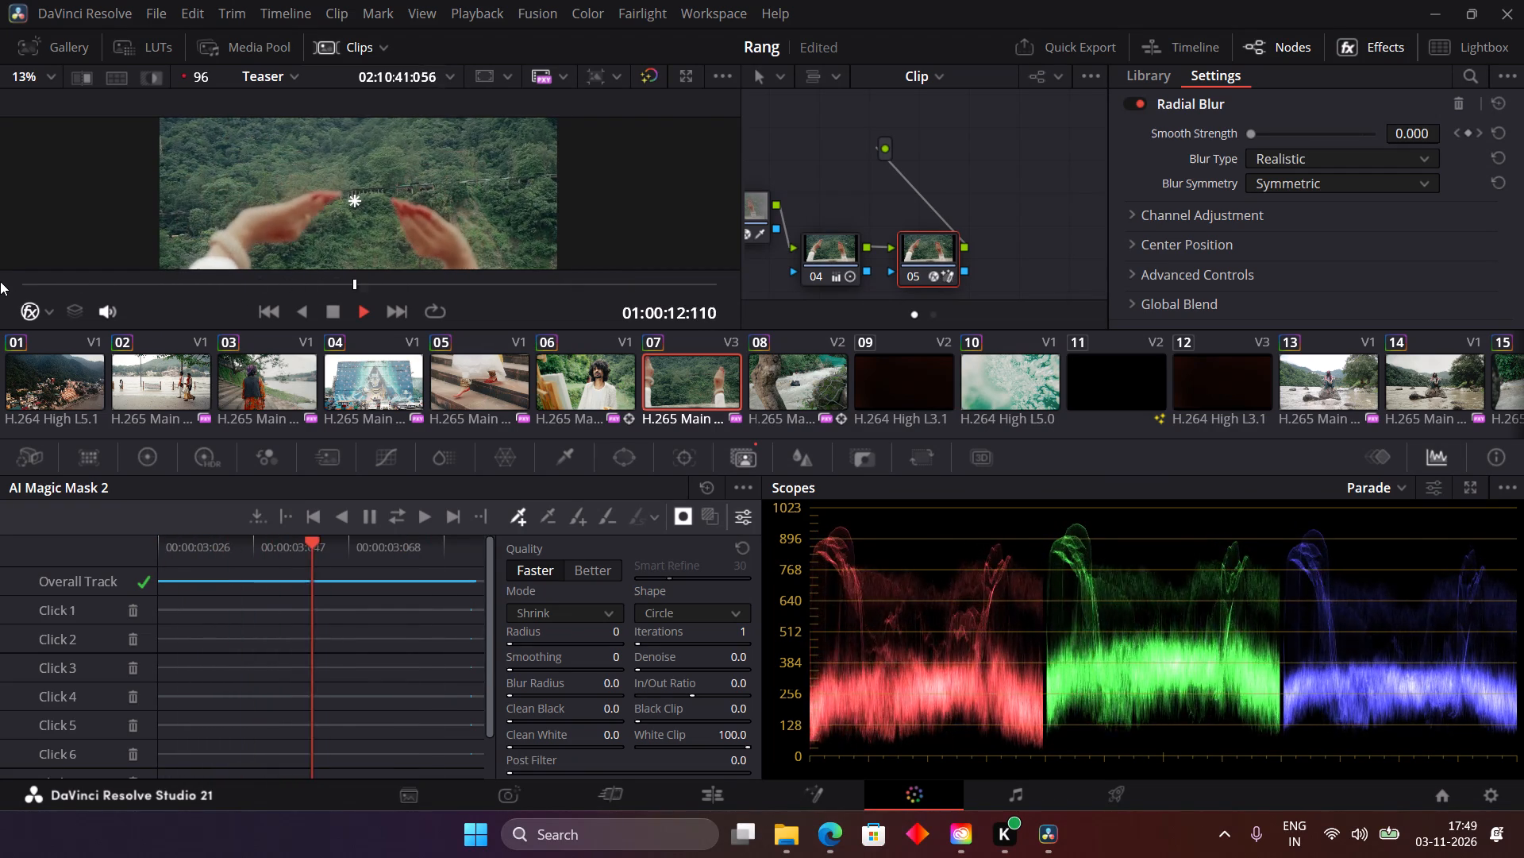
{"action": "key", "text": "space"}
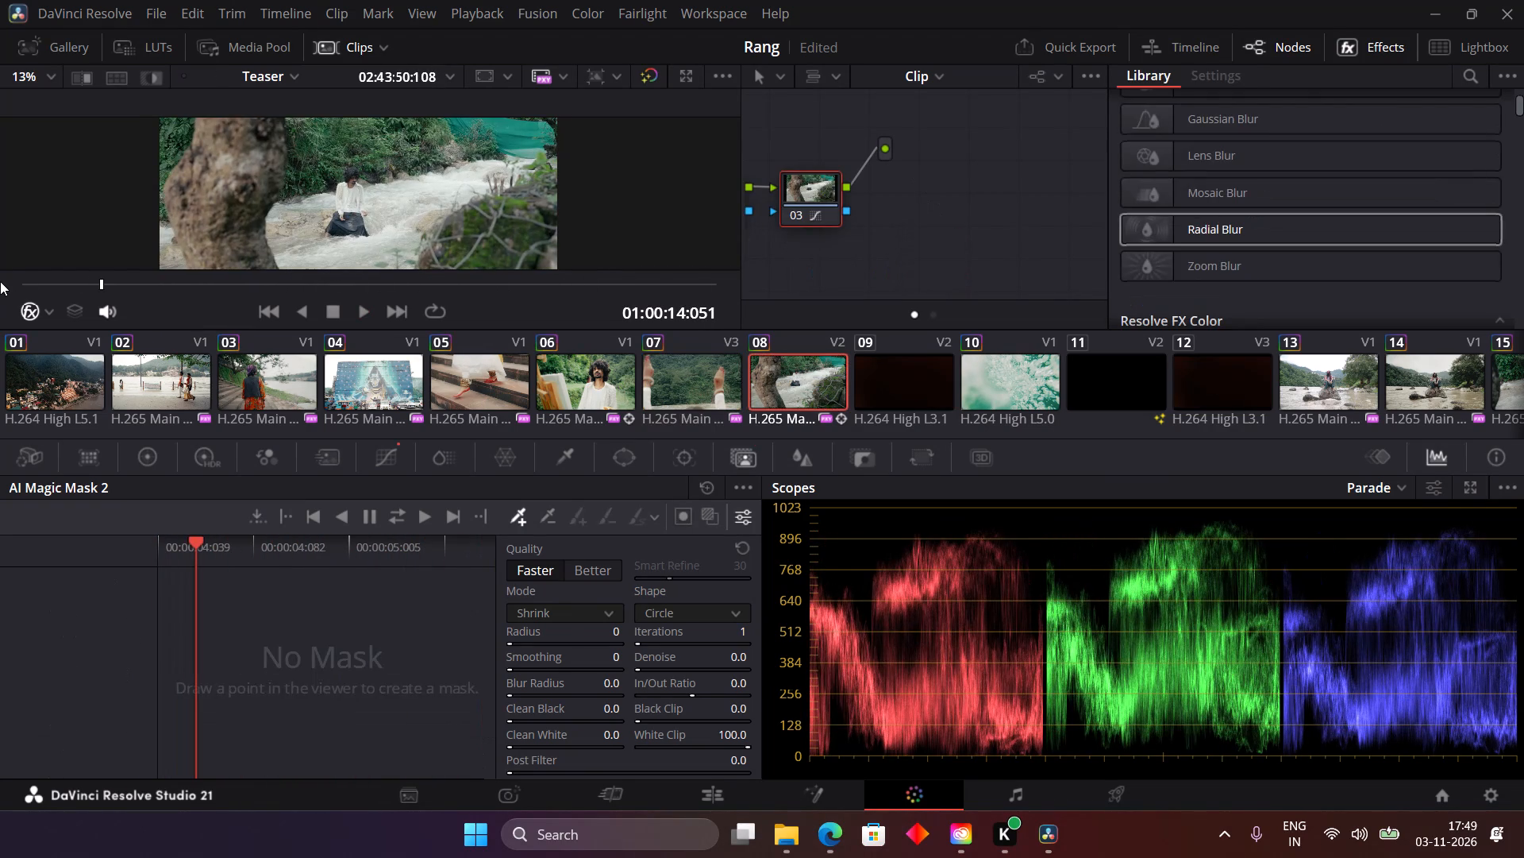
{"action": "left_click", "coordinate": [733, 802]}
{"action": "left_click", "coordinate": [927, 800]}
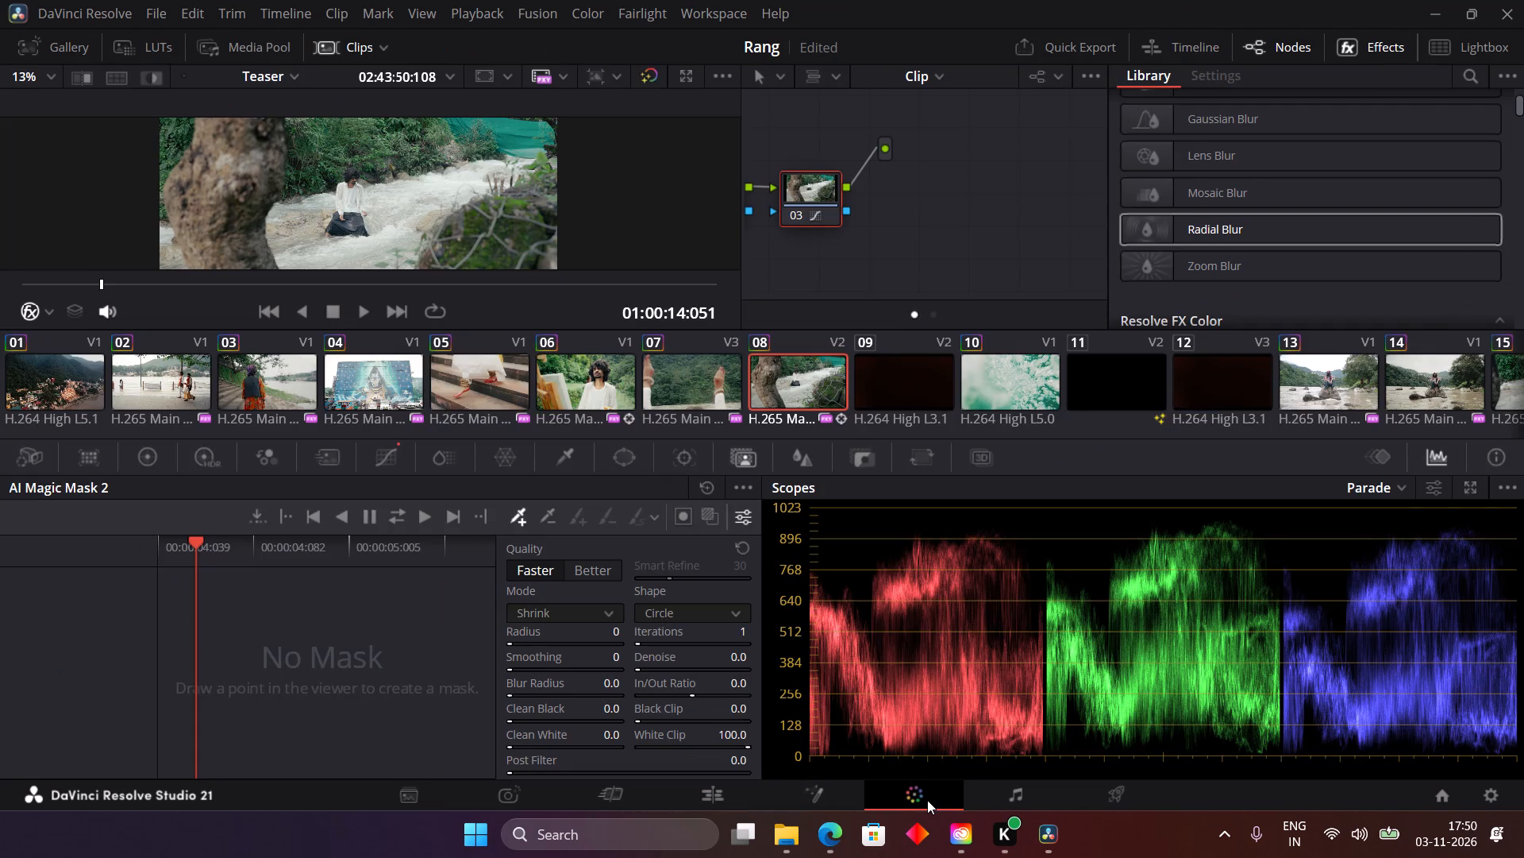
Delete the middle Smooth Strength keyframe of node 05's Radial Blur on clip 07, at about 01:00:12:117.
{"action": "left_click", "coordinate": [686, 384]}
{"action": "left_click", "coordinate": [937, 247]}
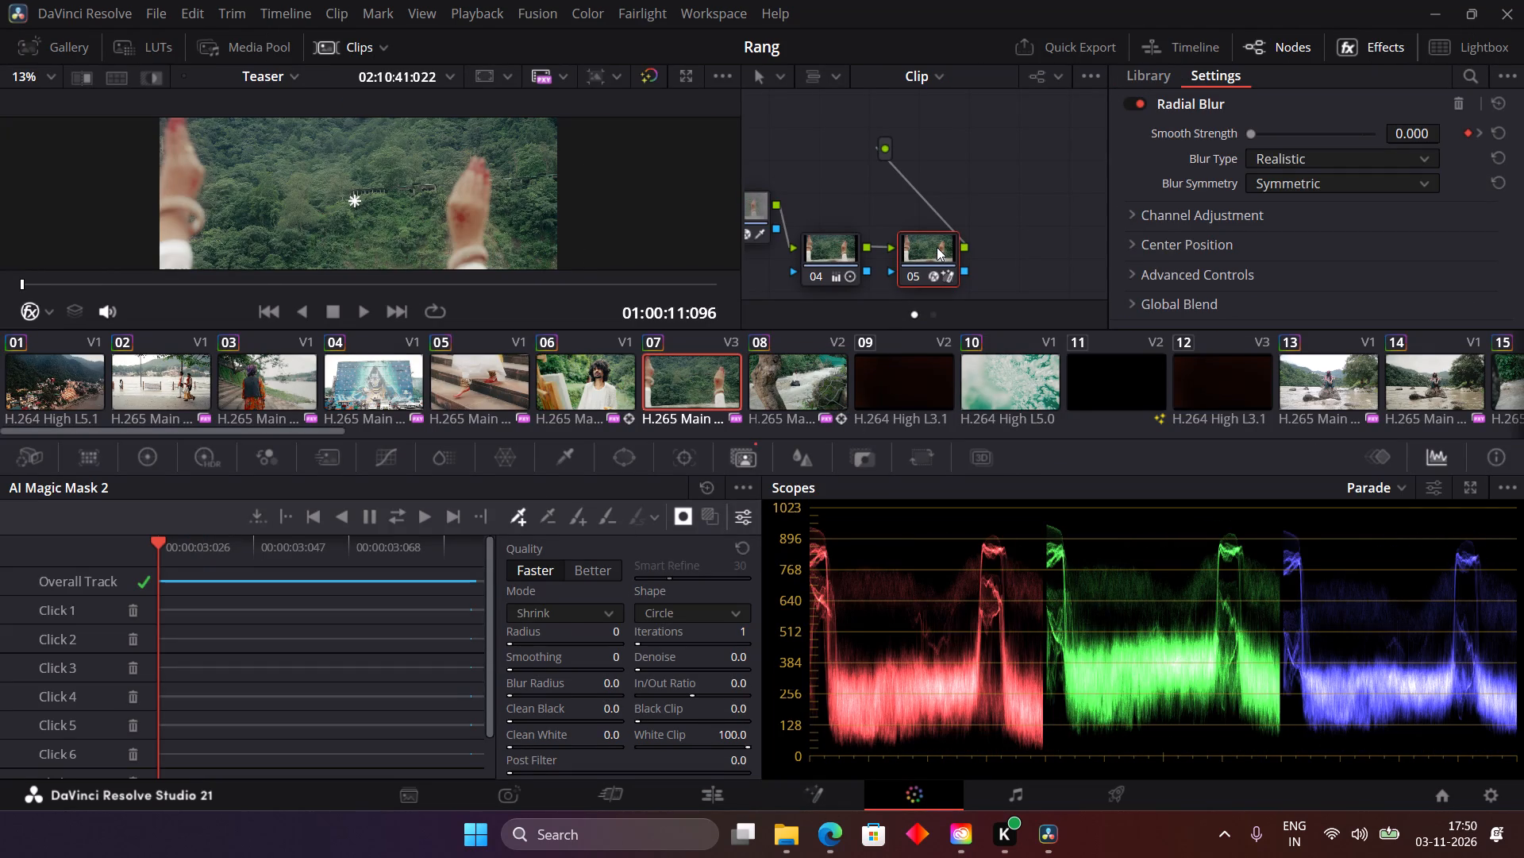
{"action": "left_click", "coordinate": [1479, 129]}
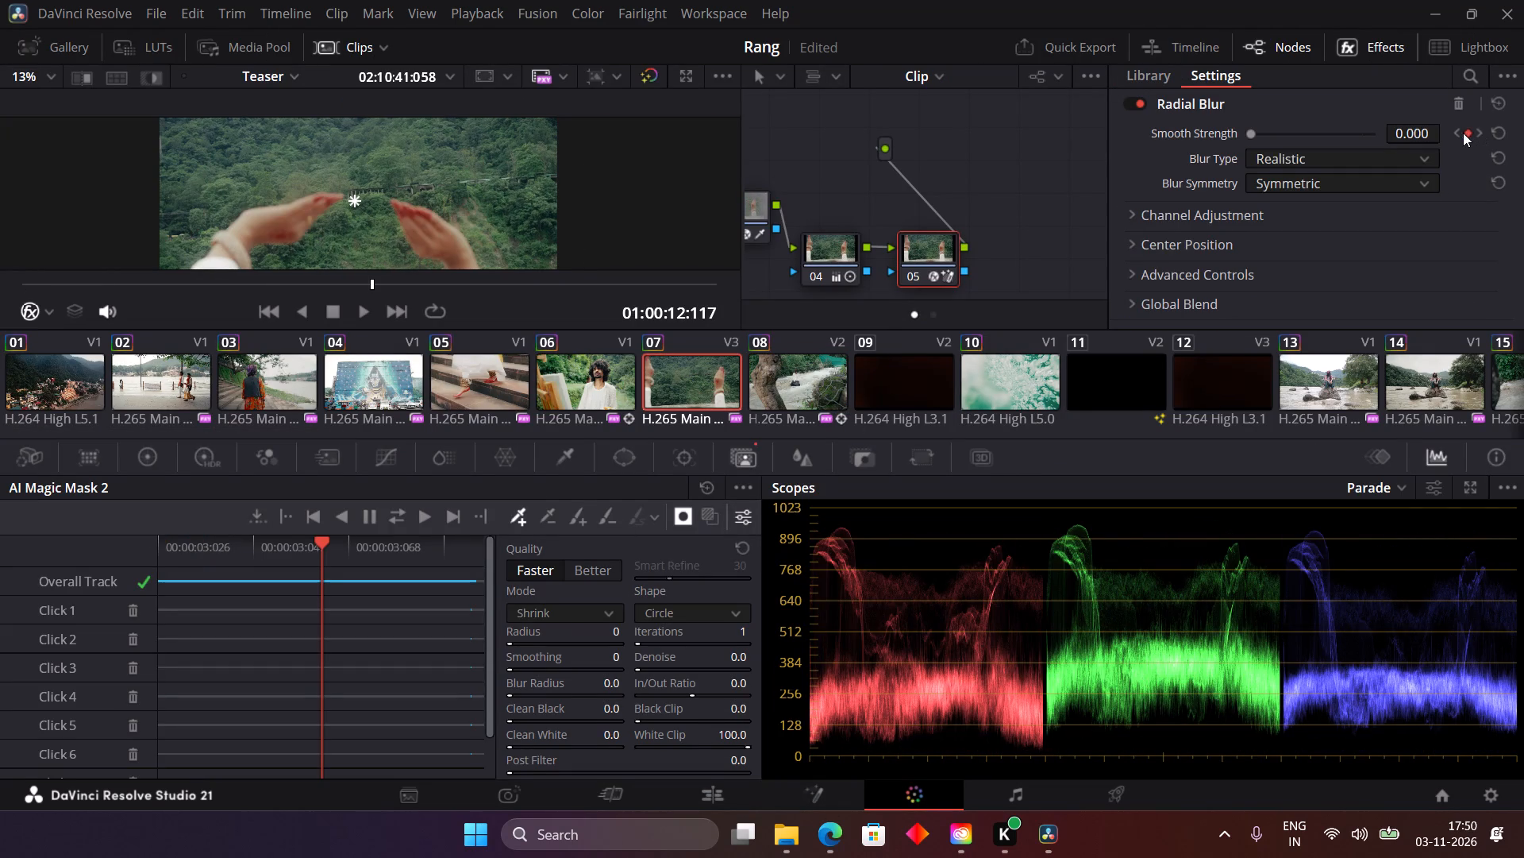
{"action": "left_click", "coordinate": [1469, 133]}
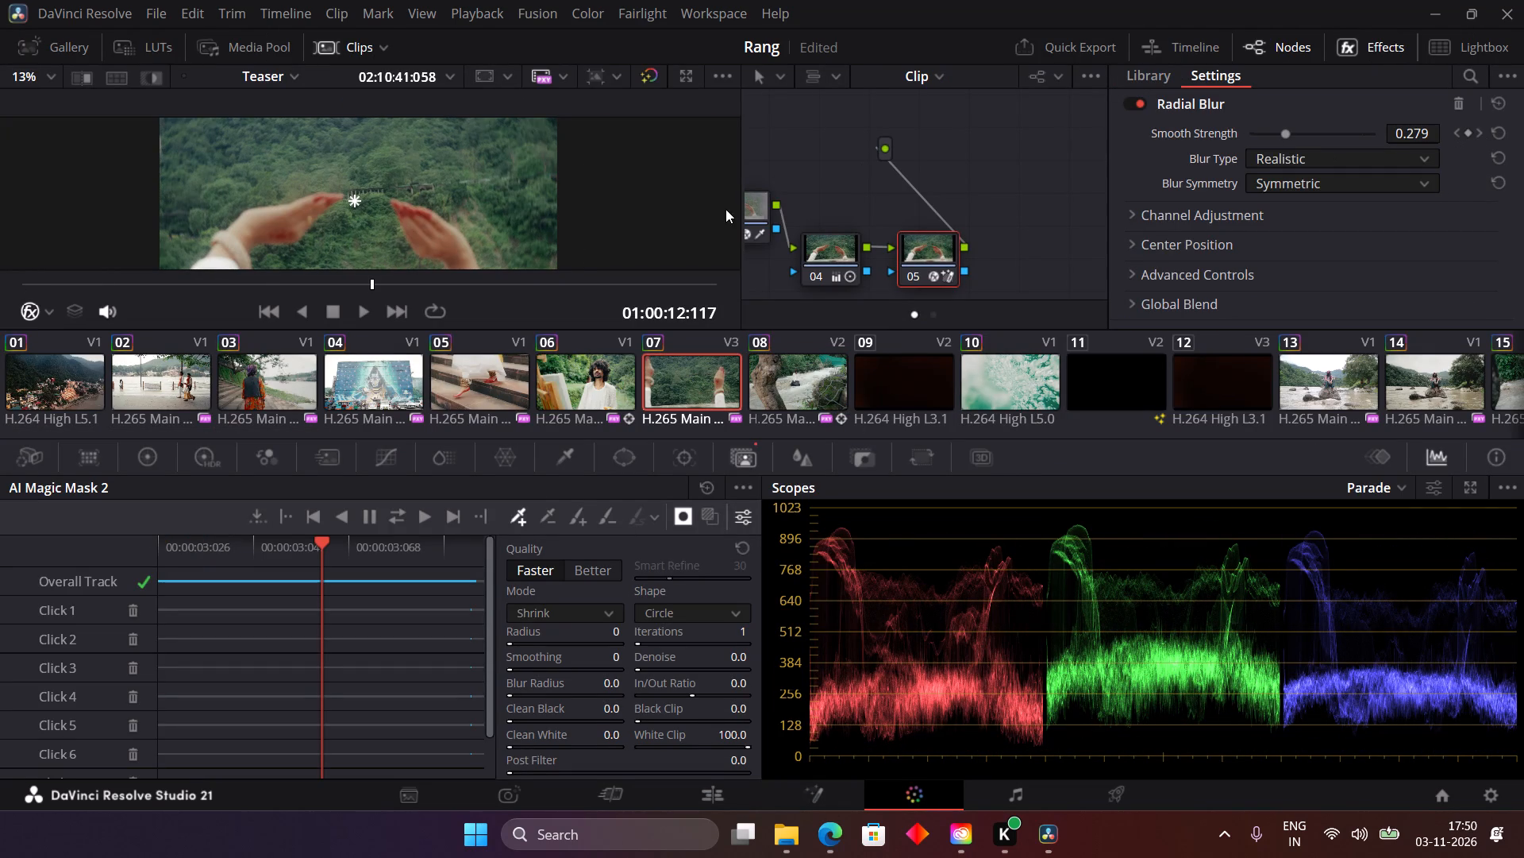
Play and scrub clip 07 to examine the blur ramp between the two remaining Smooth Strength keyframes.
{"action": "left_click_drag", "start_coordinate": [271, 283], "coordinate": [0, 278]}
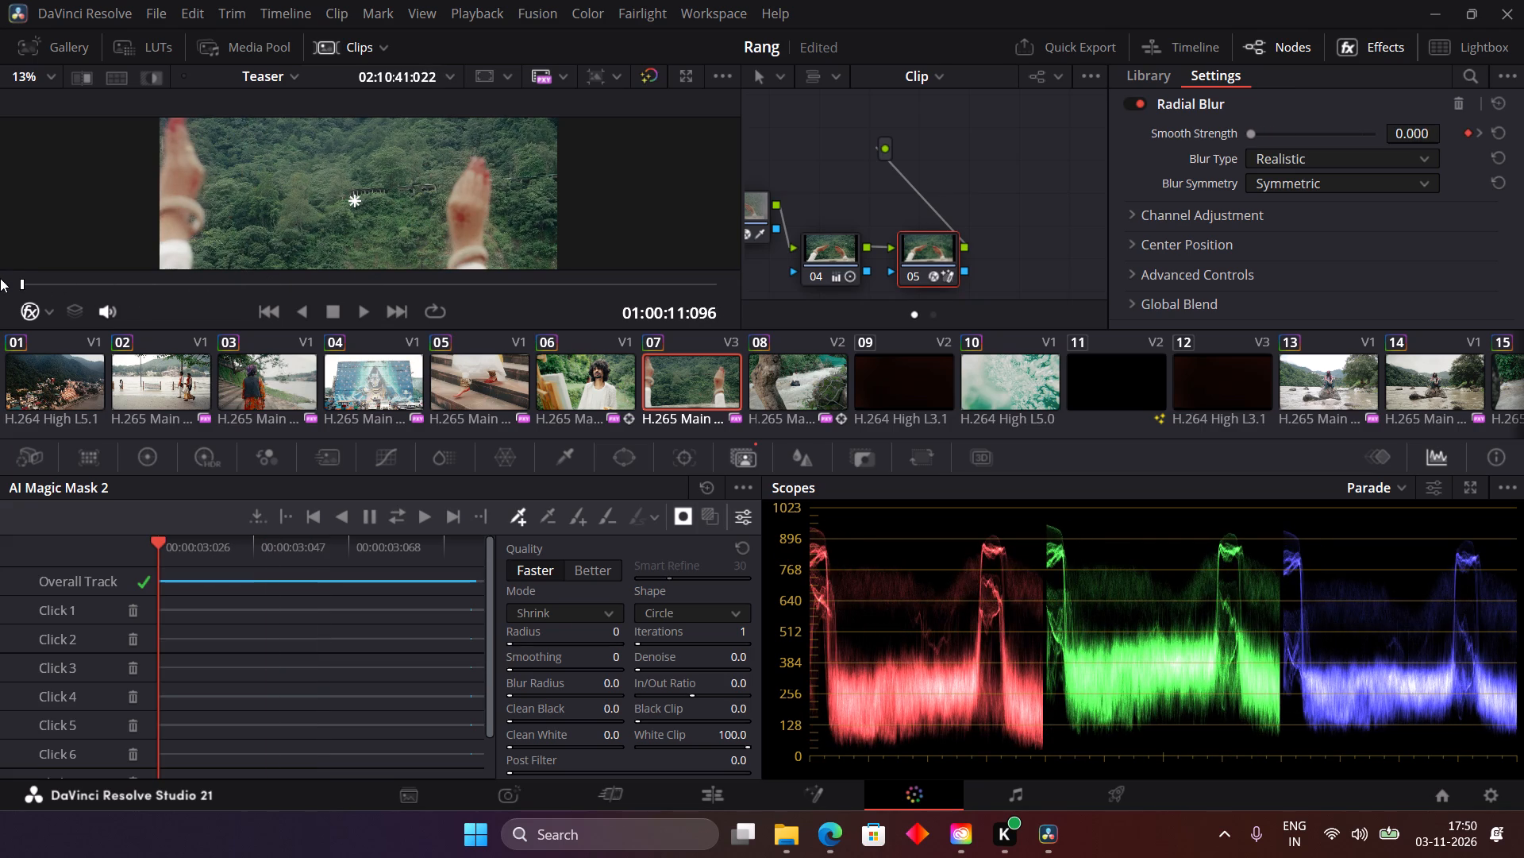
{"action": "key", "text": "space"}
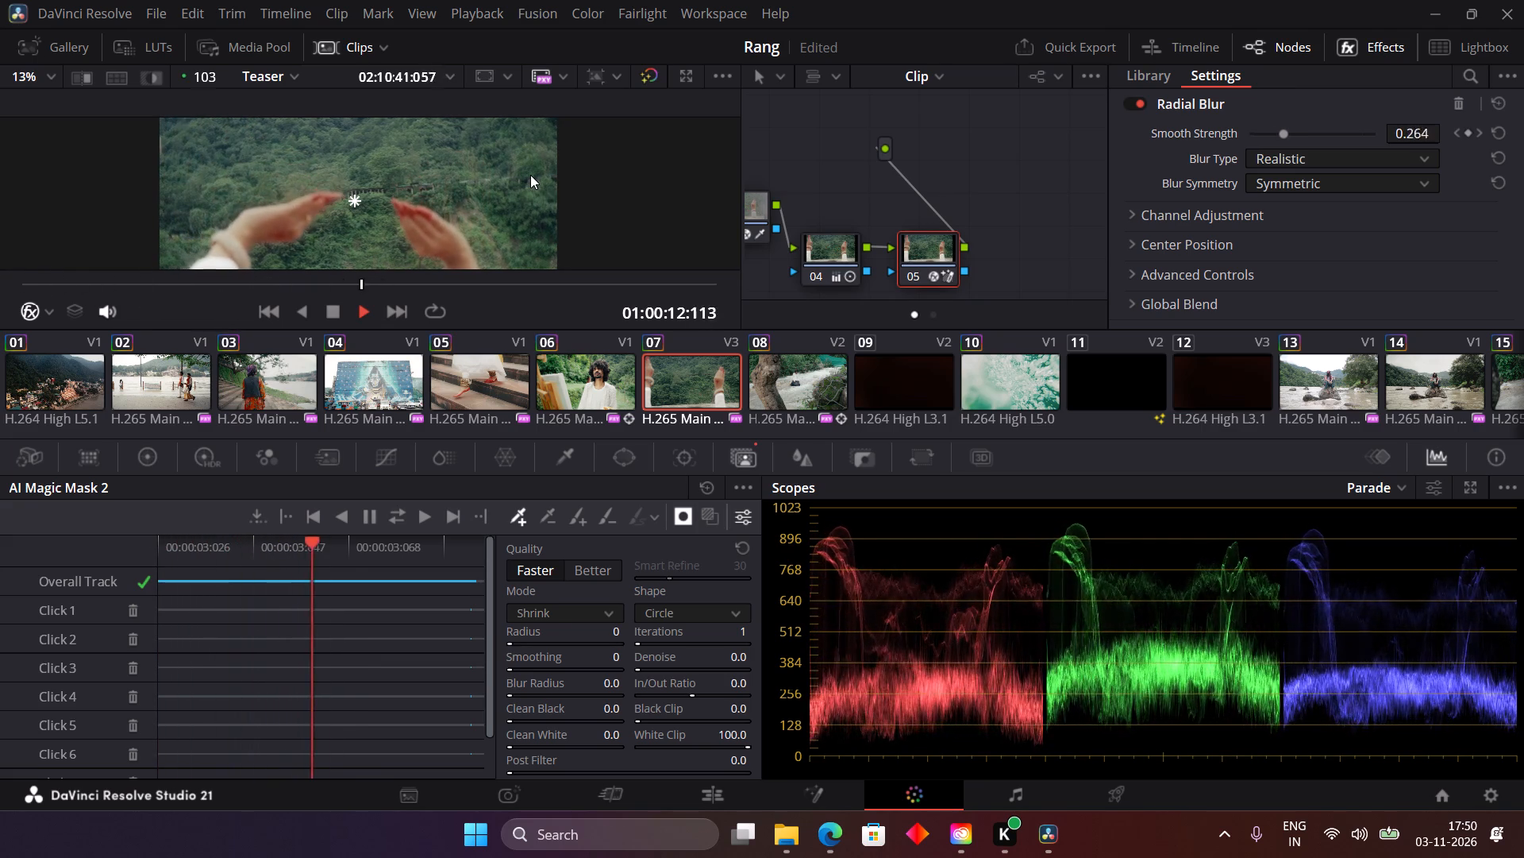
{"action": "key", "text": "space"}
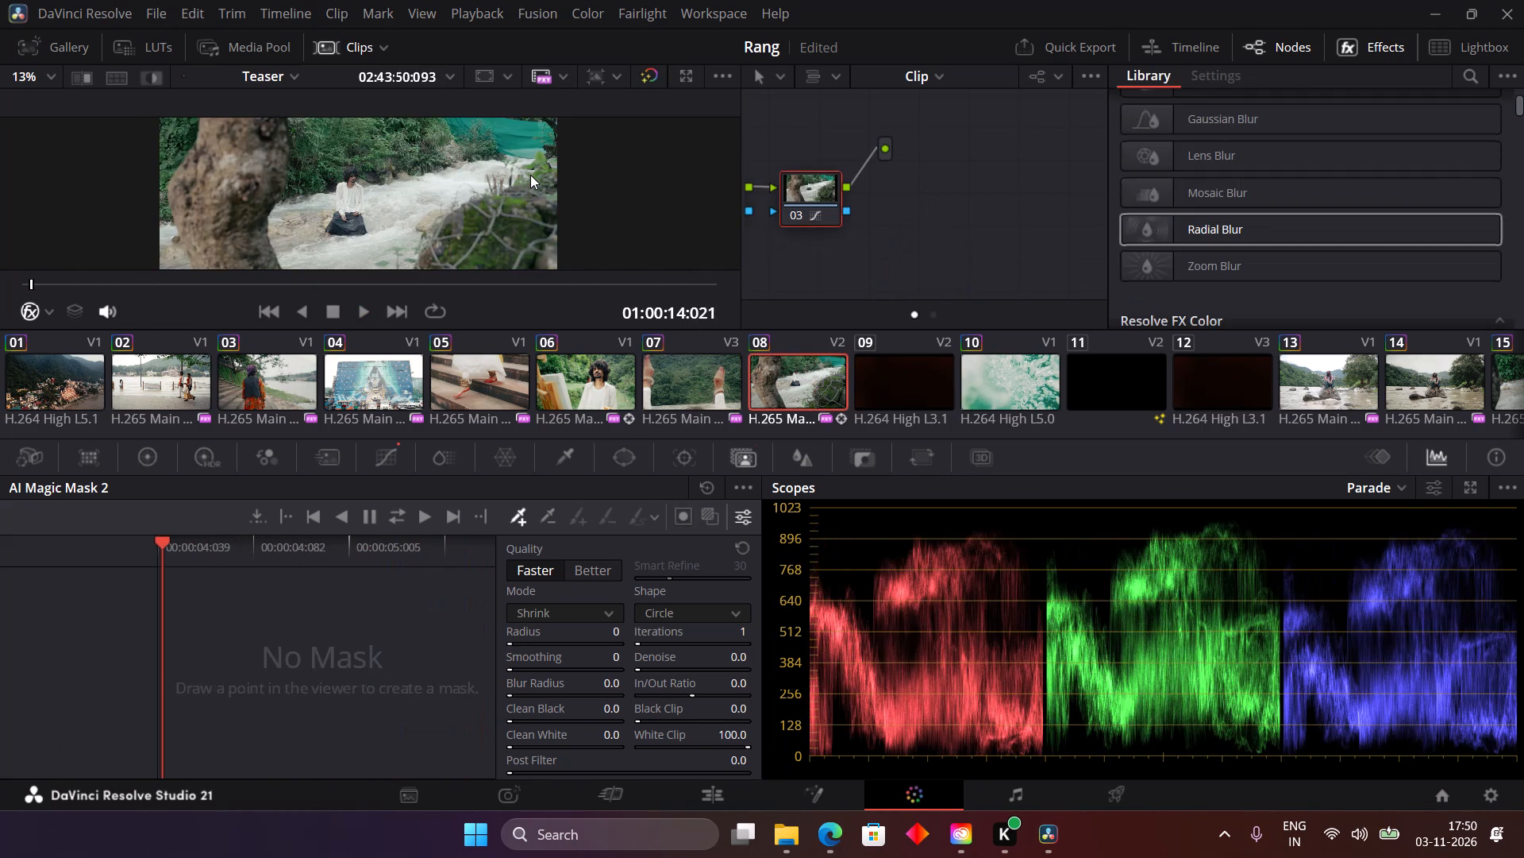
{"action": "scroll", "coordinate": [502, 310], "scroll_direction": "right", "scroll_amount": 1}
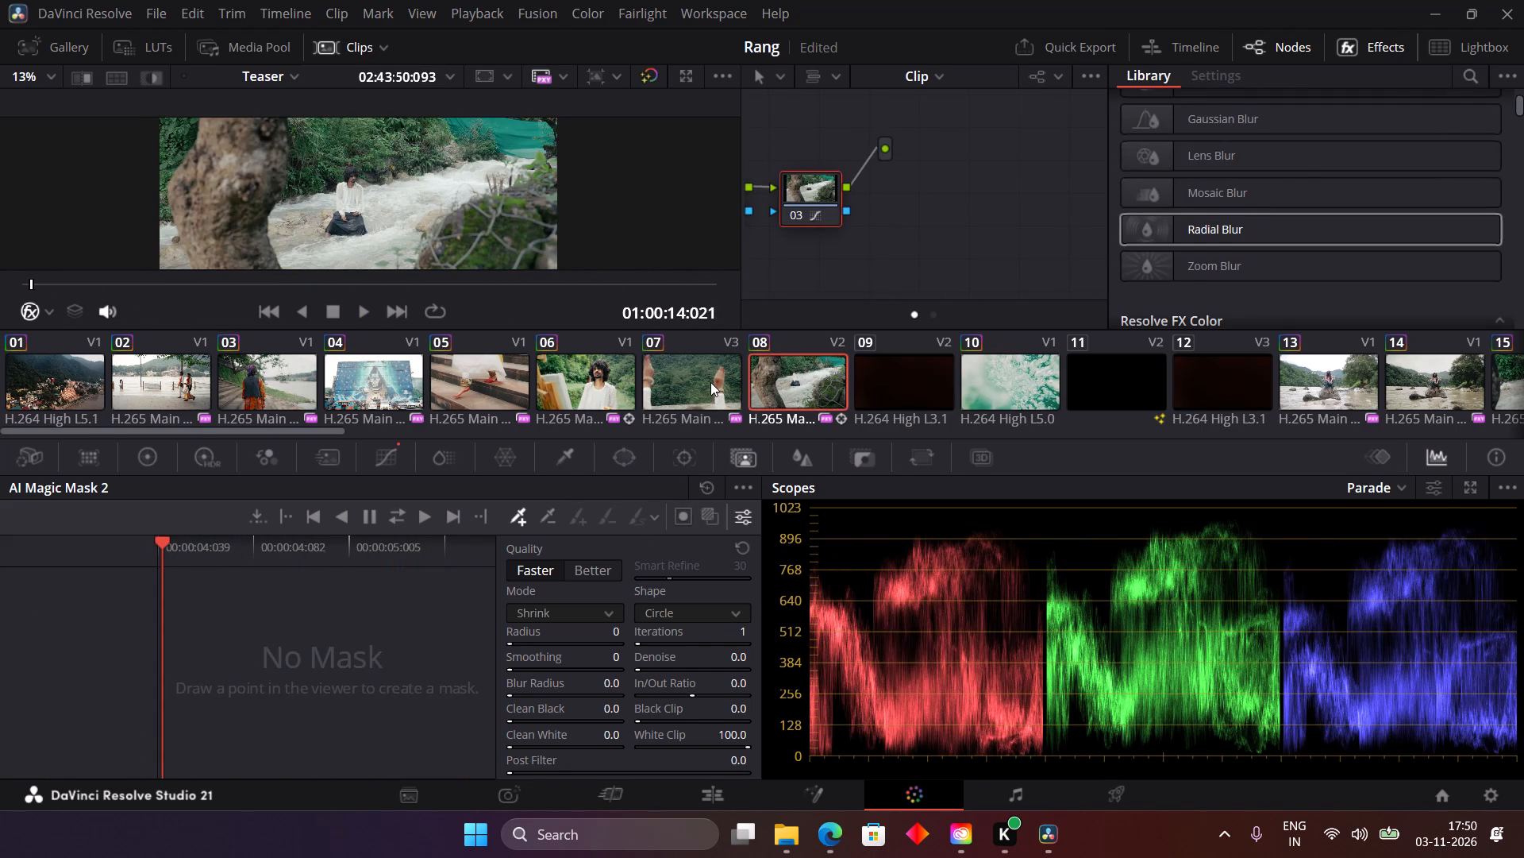
{"action": "left_click", "coordinate": [710, 382]}
{"action": "left_click_drag", "start_coordinate": [623, 274], "coordinate": [678, 295]}
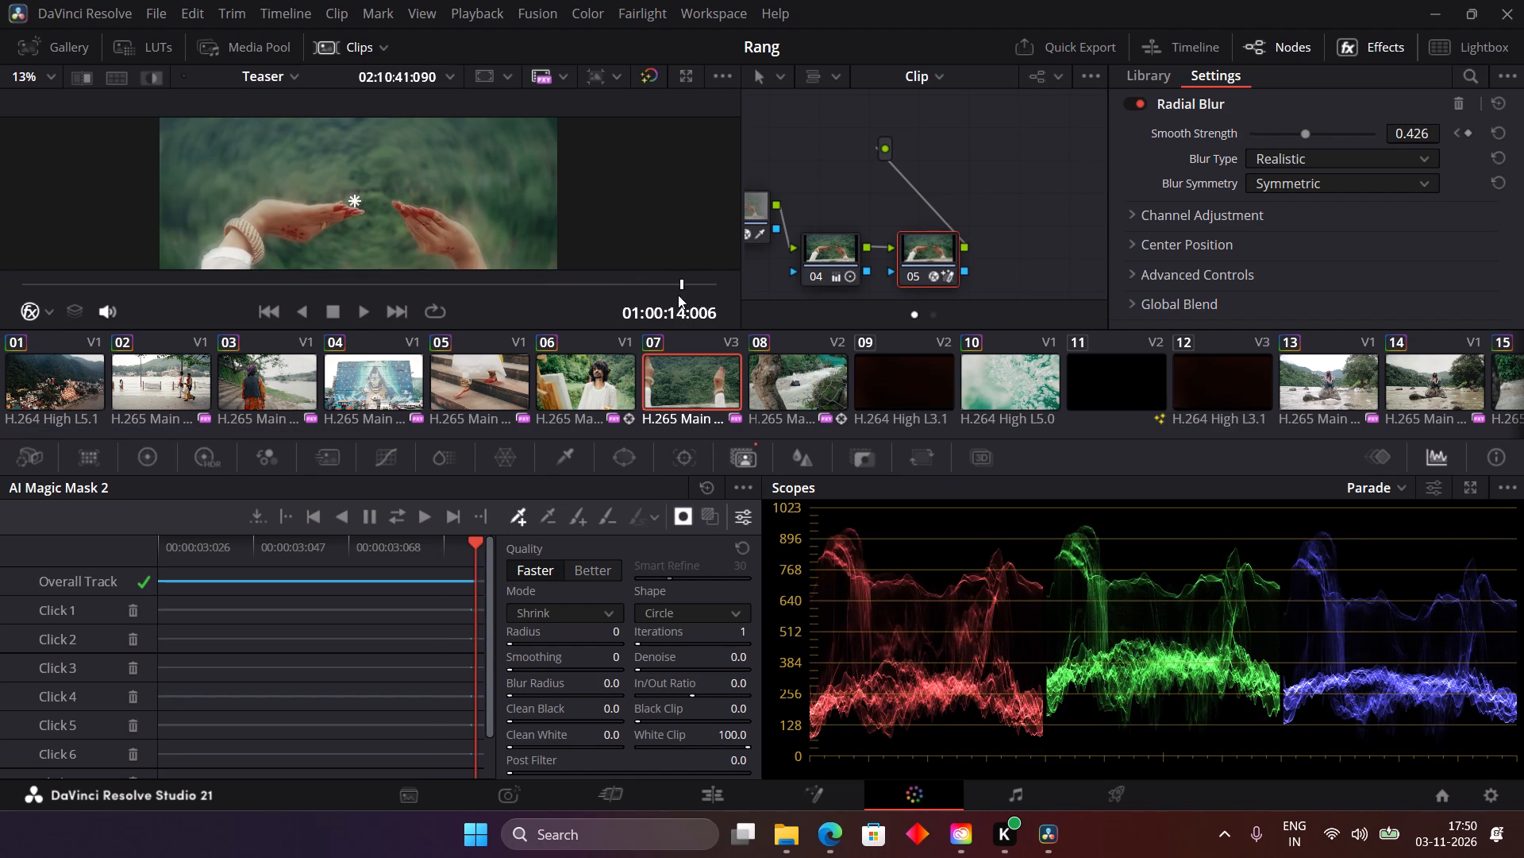
{"action": "left_click_drag", "start_coordinate": [678, 295], "coordinate": [535, 338]}
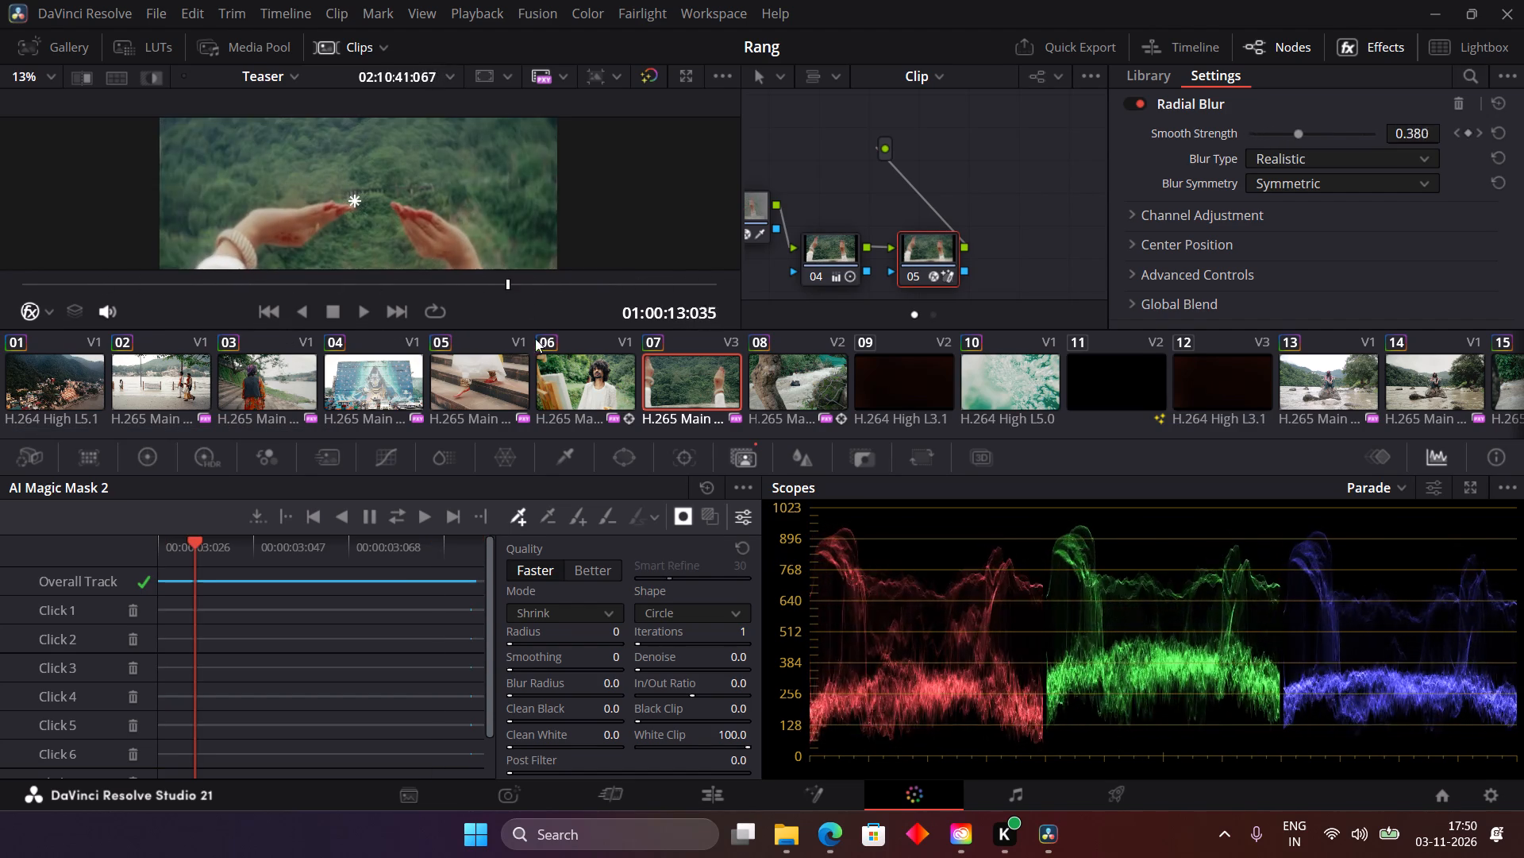
{"action": "left_click_drag", "start_coordinate": [535, 338], "coordinate": [495, 349]}
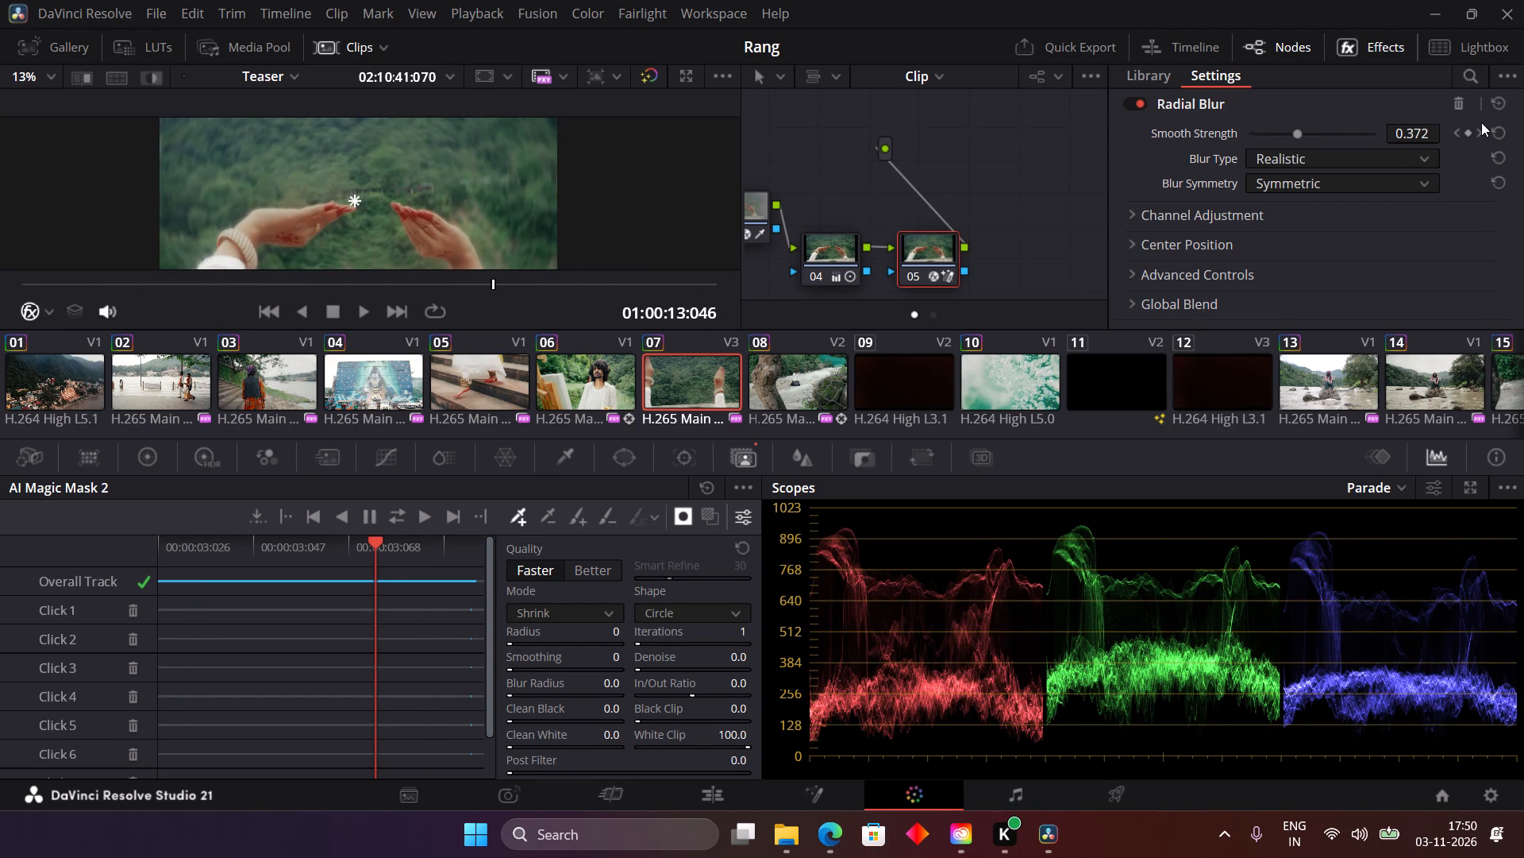
{"action": "left_click", "coordinate": [1476, 134]}
{"action": "left_click", "coordinate": [1456, 133]}
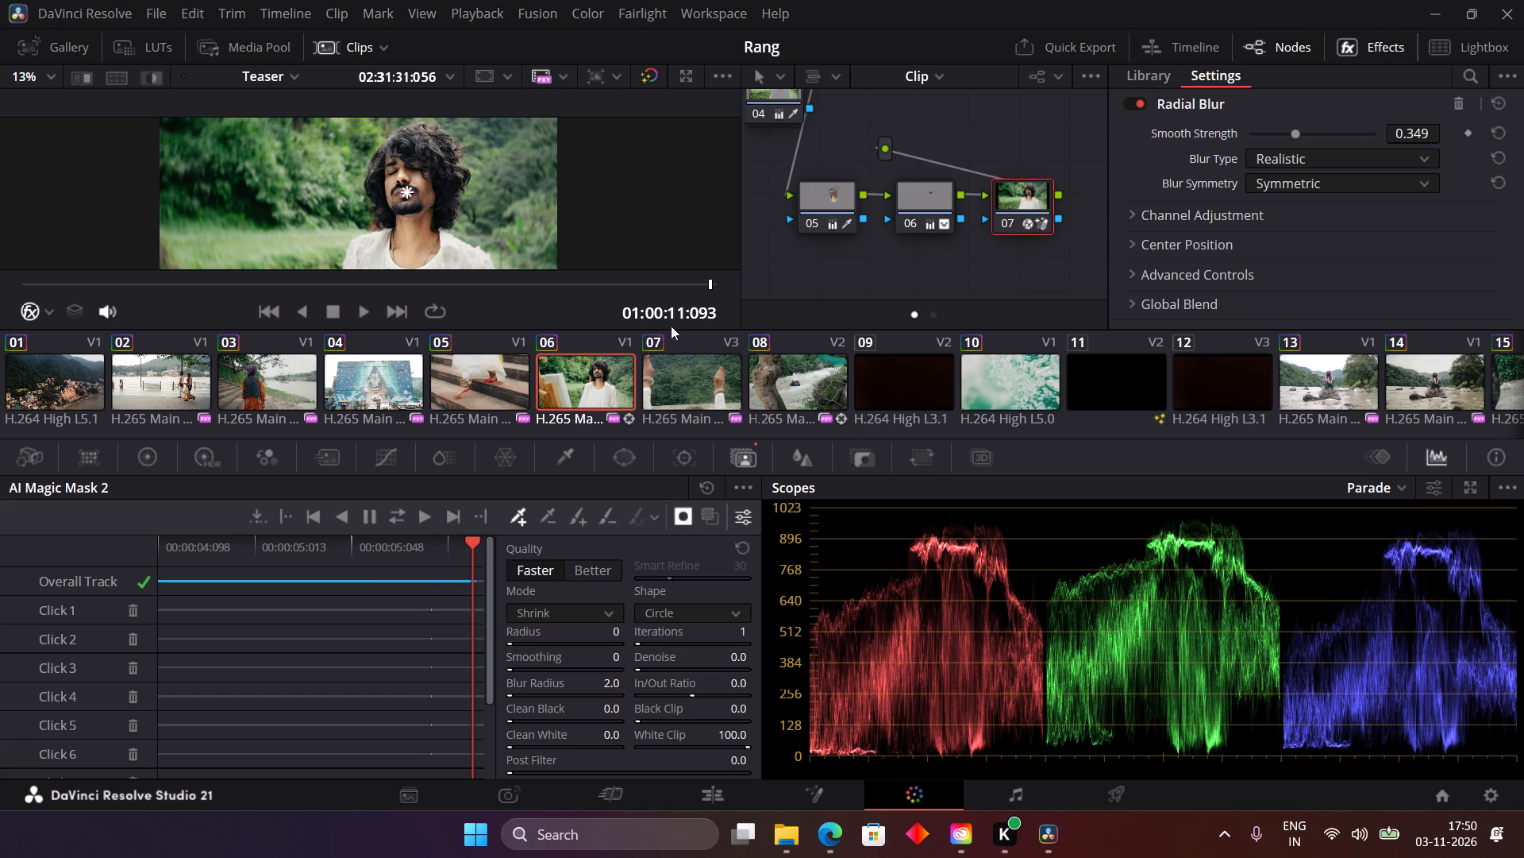
Jump clip 07 to its second Smooth Strength keyframe and play it full screen to examine the radial blur.
{"action": "left_click", "coordinate": [702, 384]}
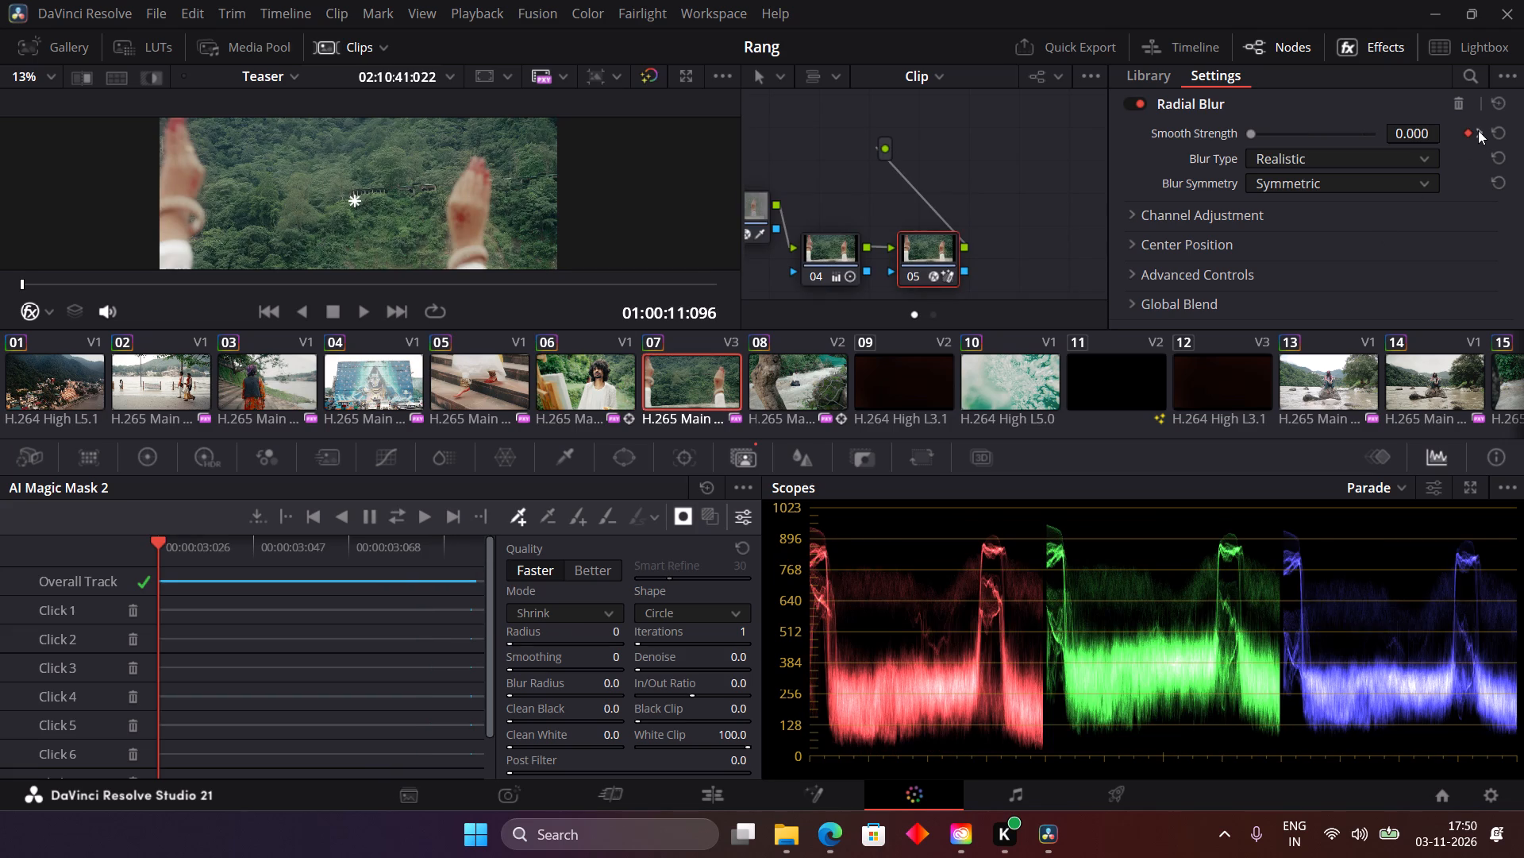
{"action": "left_click", "coordinate": [1478, 129]}
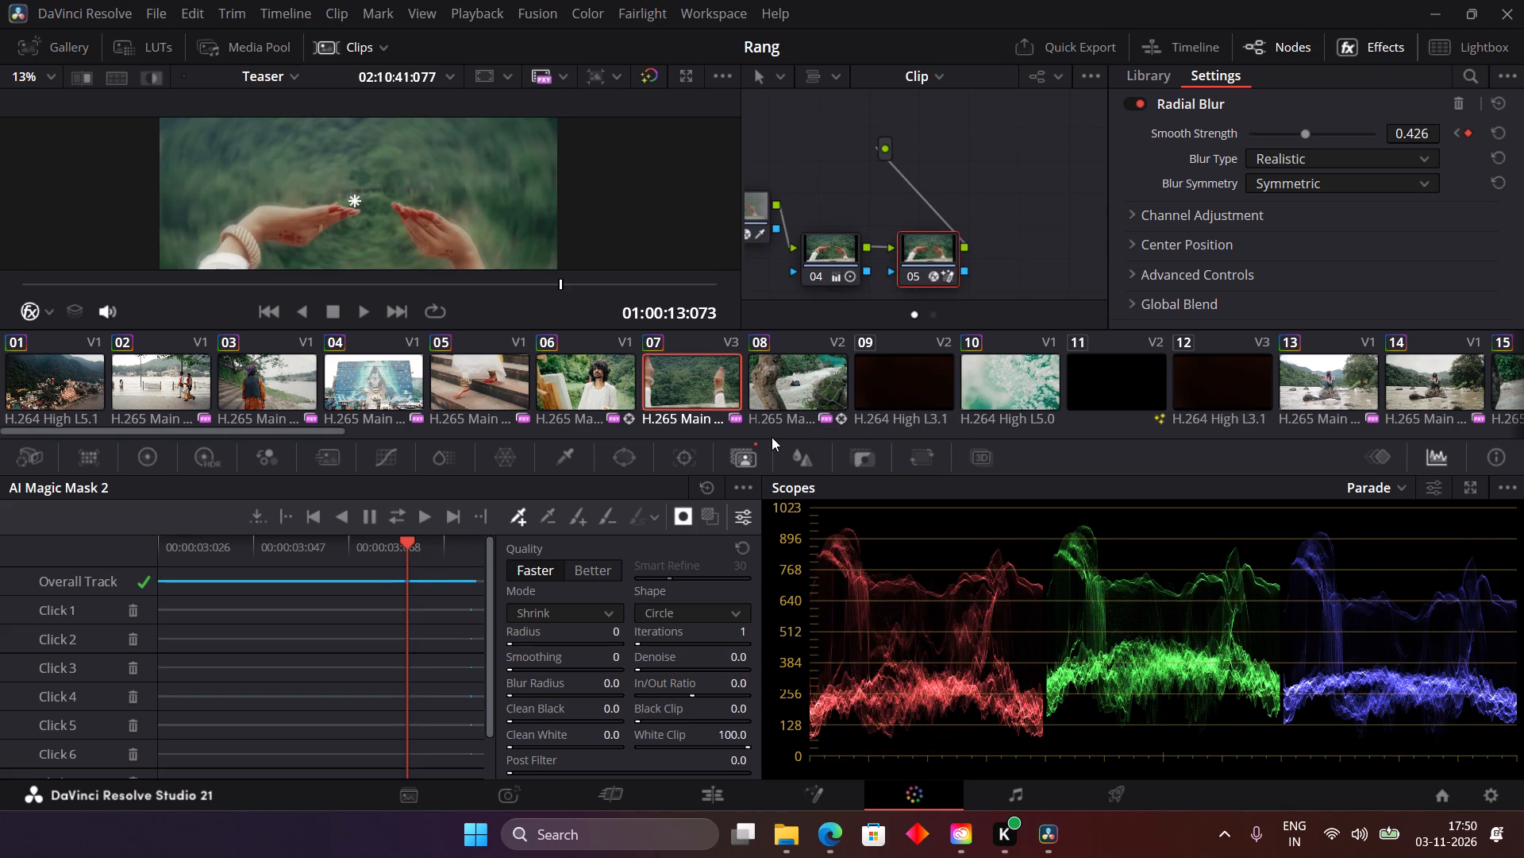
{"action": "key", "text": "ctrl+f"}
{"action": "key", "text": "space"}
{"action": "key", "text": "space"}
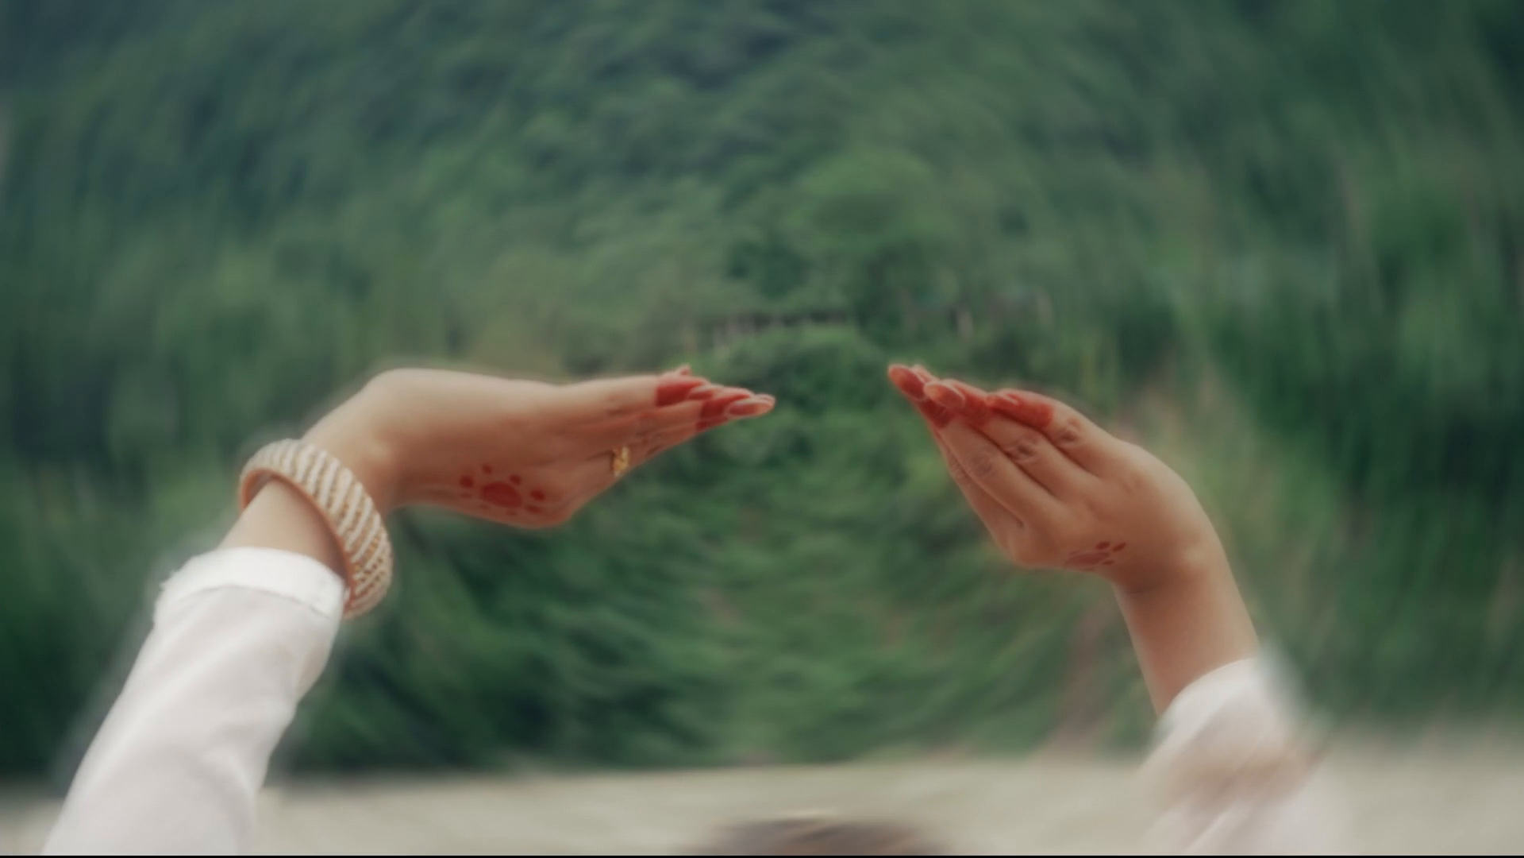
{"action": "key", "text": "space"}
{"action": "key", "text": "space"}
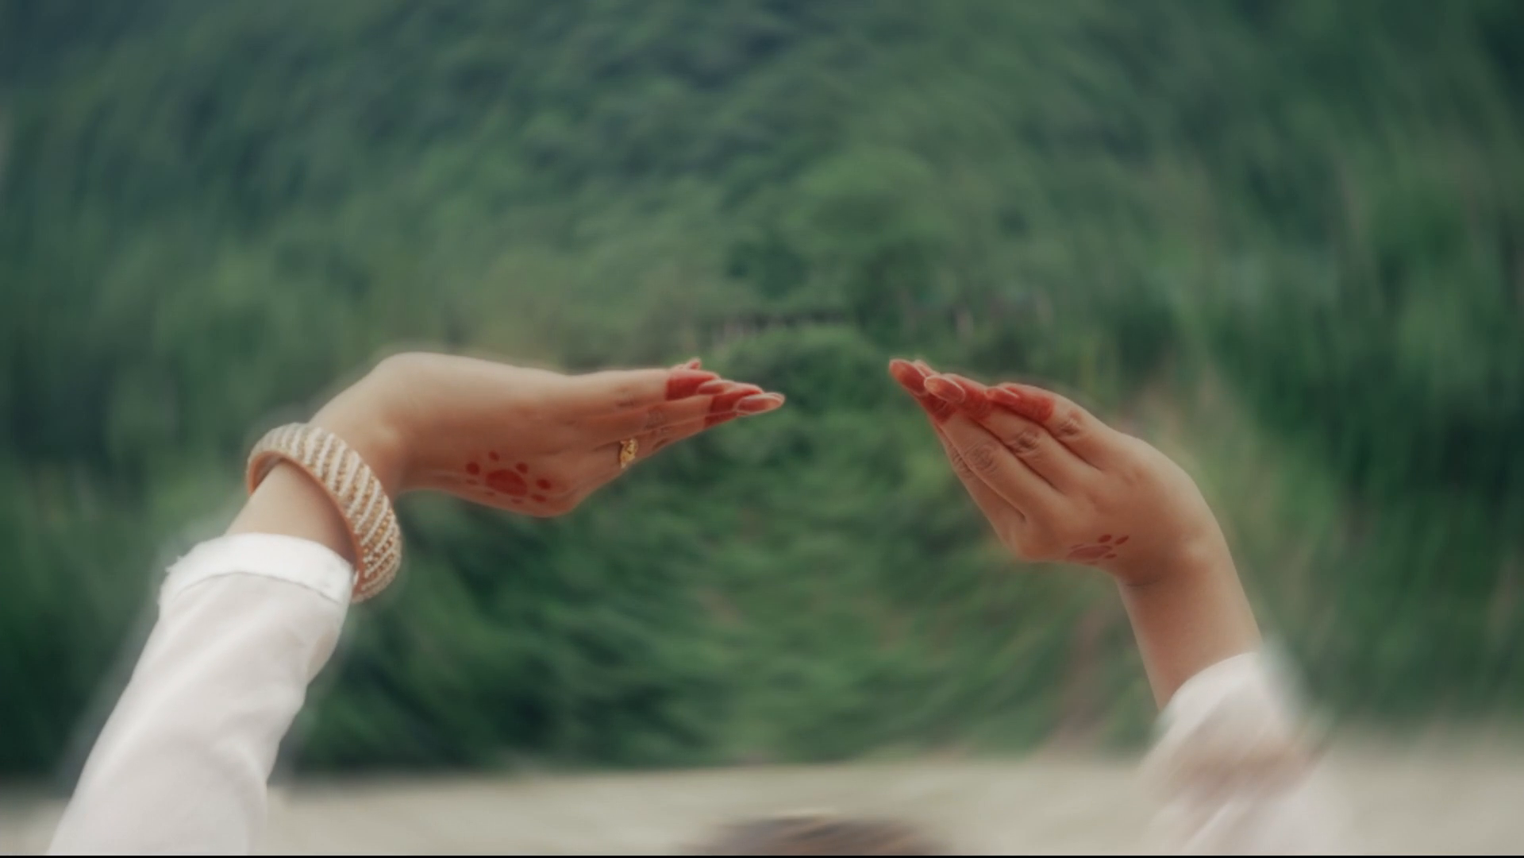
{"action": "key", "text": "Escape"}
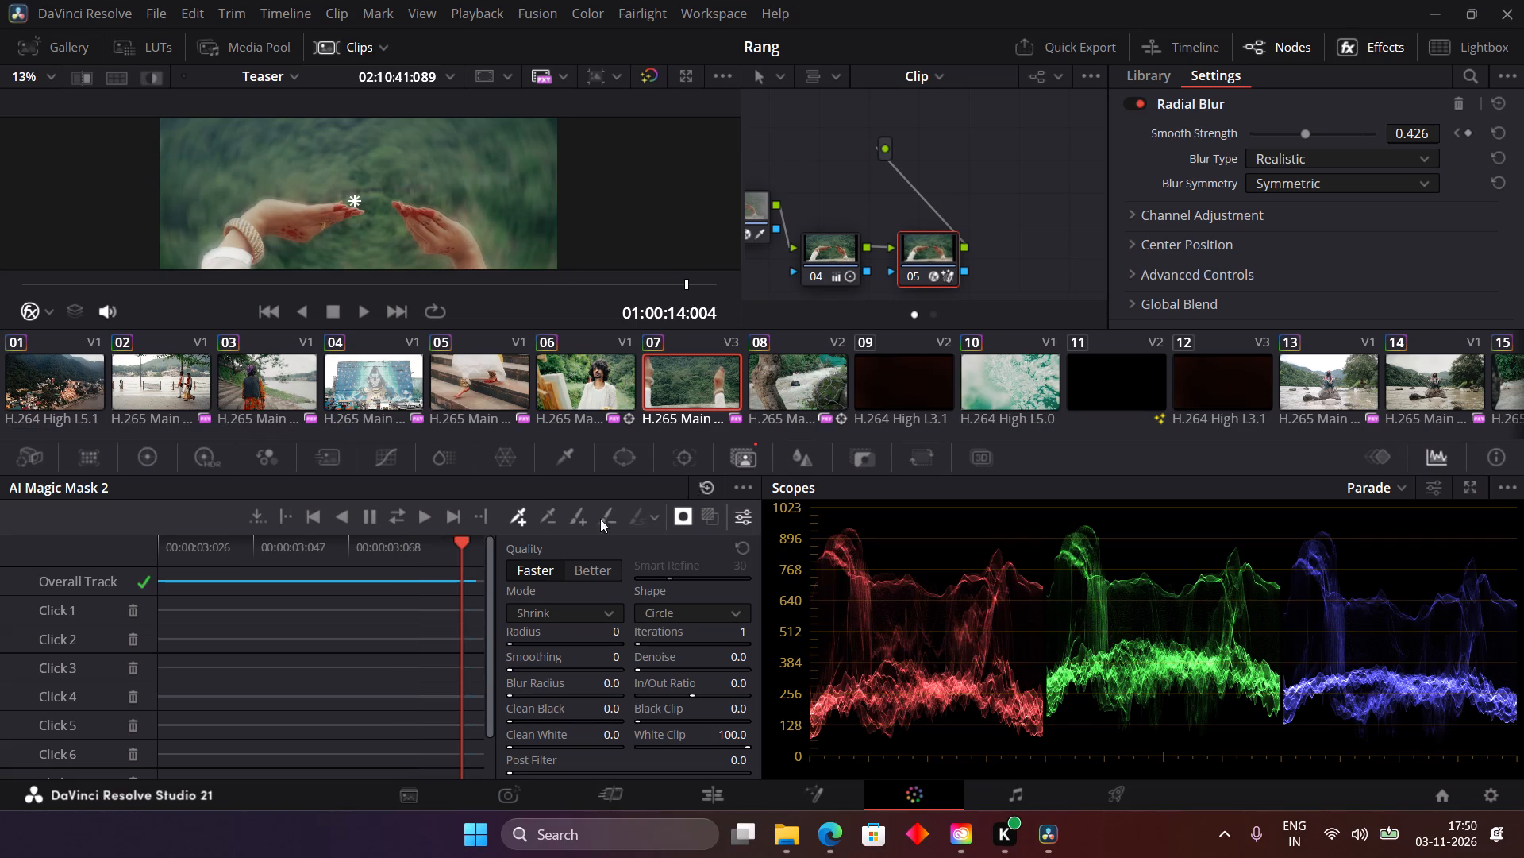
Scrub the Teaser on the Edit page and play full screen from clip A0171 into the hands shot.
{"action": "left_click", "coordinate": [741, 792]}
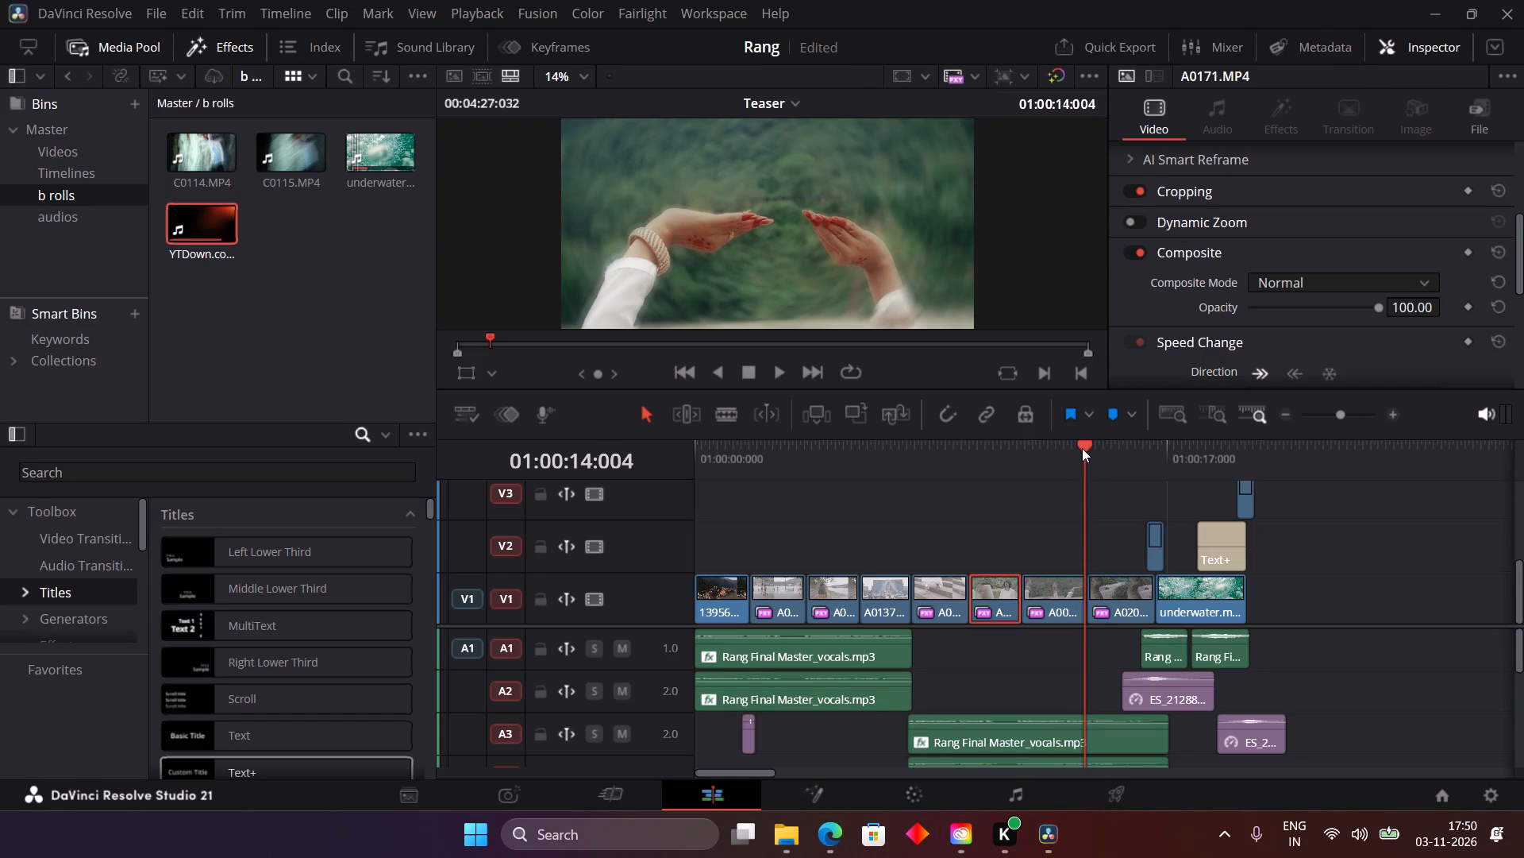
{"action": "left_click_drag", "start_coordinate": [1082, 448], "coordinate": [730, 509]}
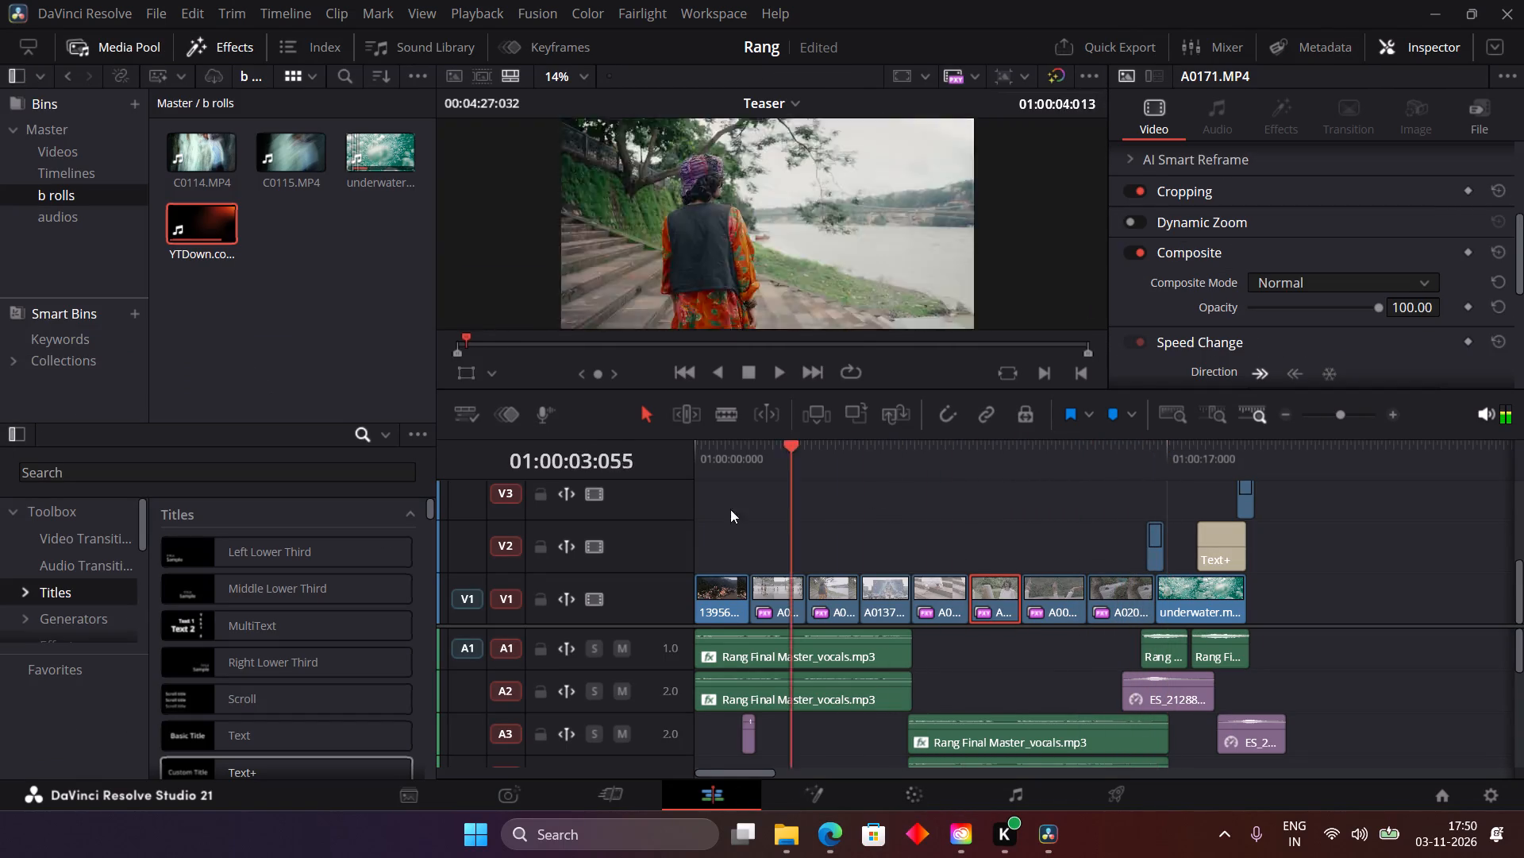
{"action": "left_click_drag", "start_coordinate": [730, 509], "coordinate": [961, 543]}
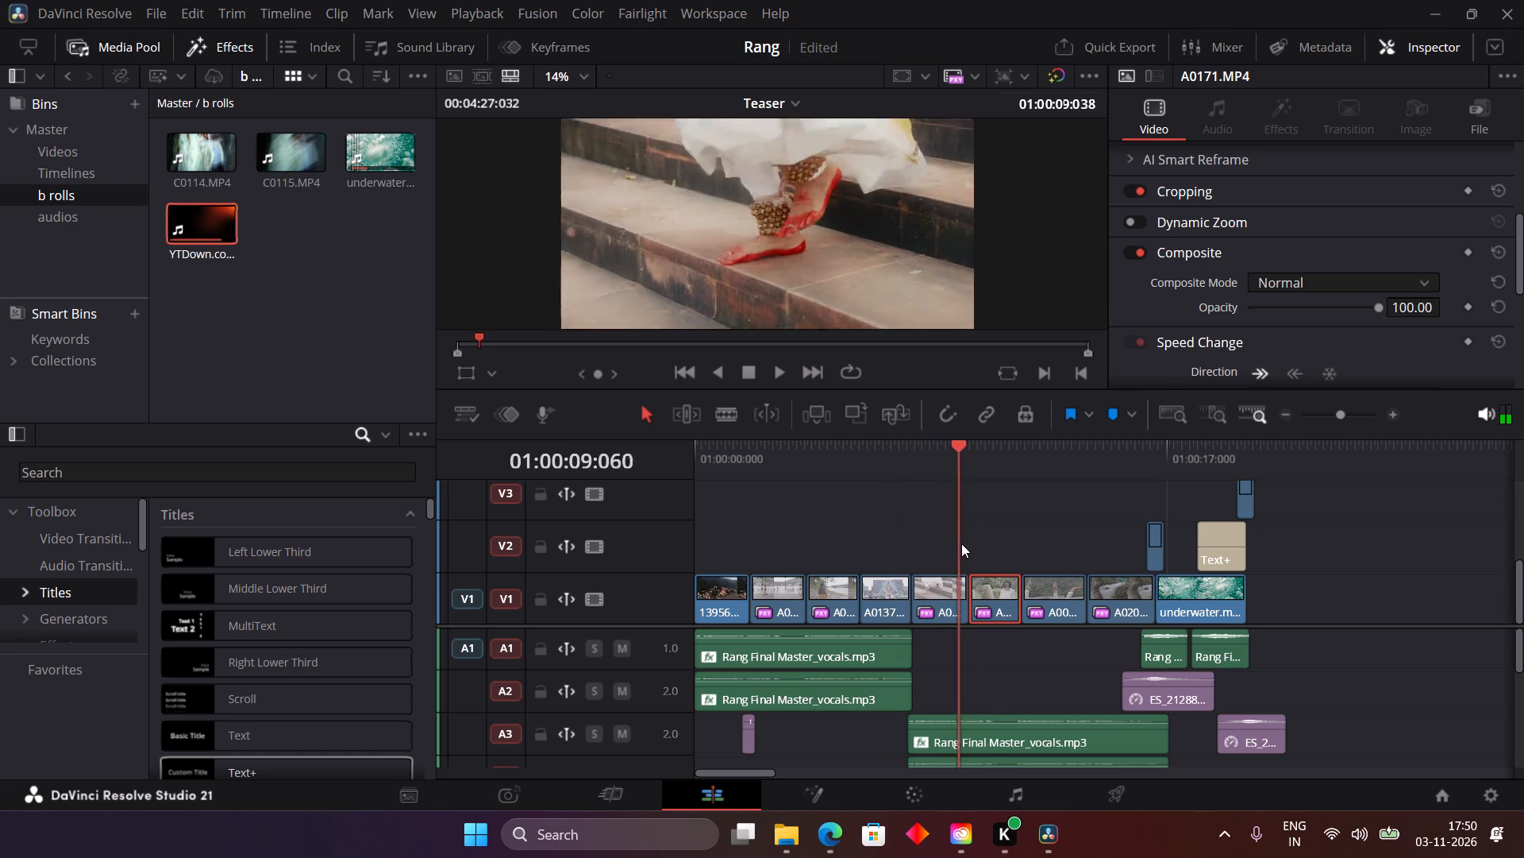
{"action": "left_click_drag", "start_coordinate": [961, 543], "coordinate": [979, 557]}
{"action": "key", "text": "ctrl+f"}
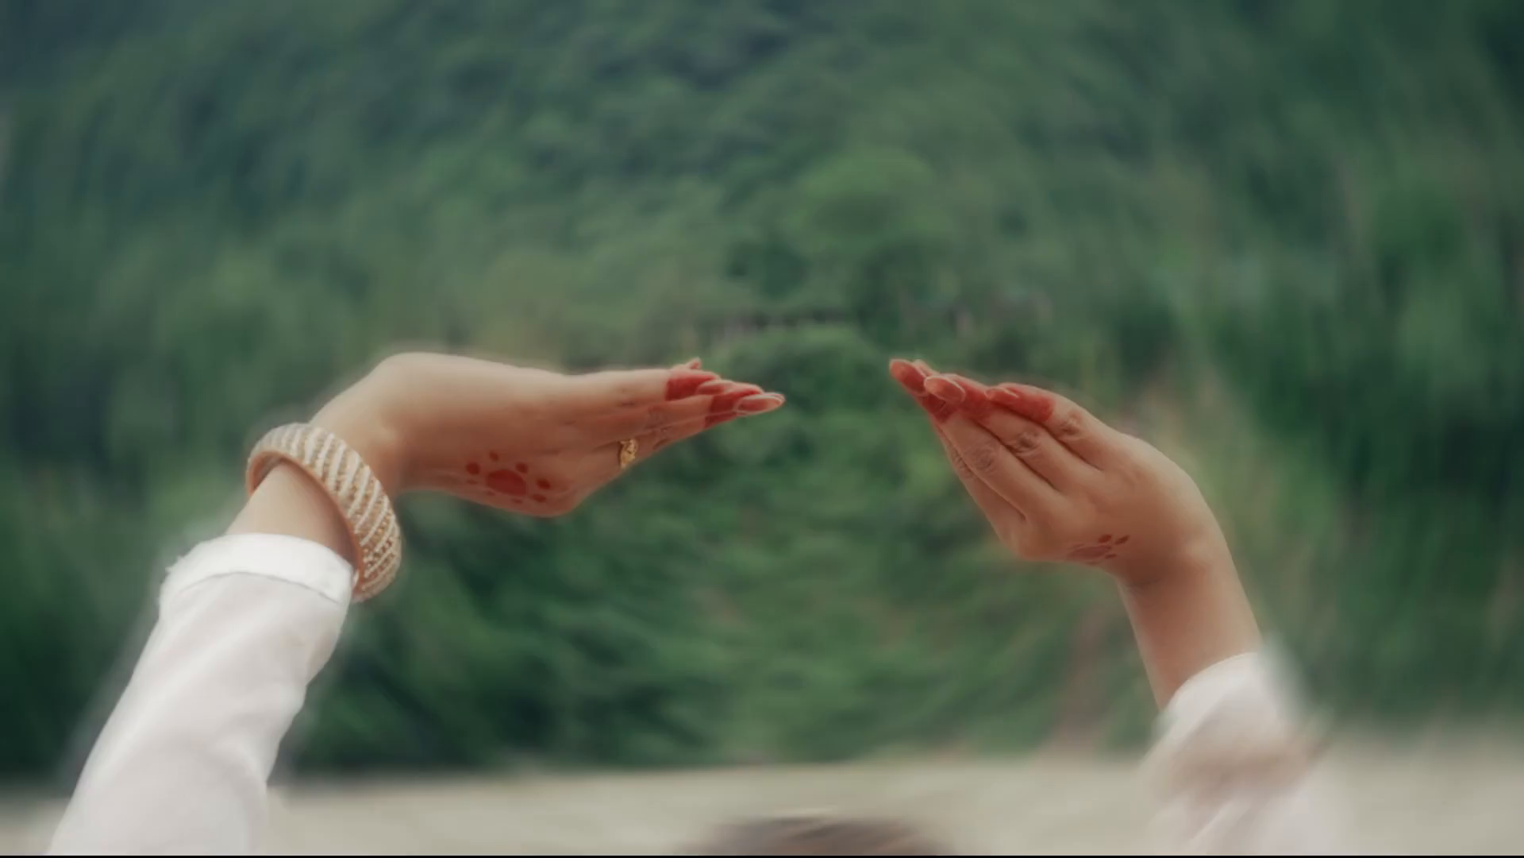
{"action": "key", "text": "space"}
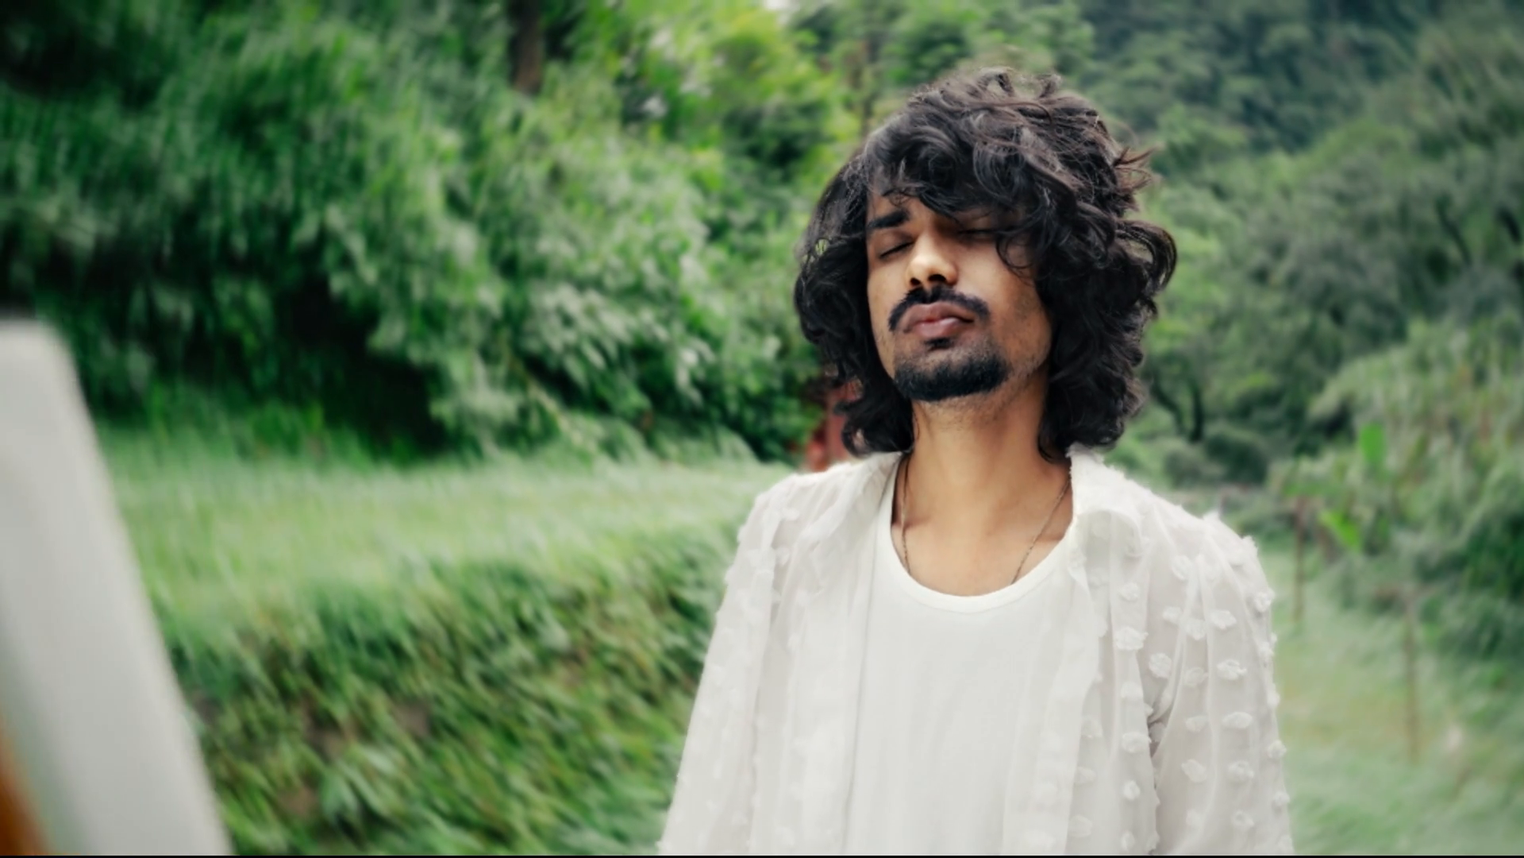
{"action": "key", "text": "space"}
{"action": "key", "text": "space"}
{"action": "key", "text": "space"}
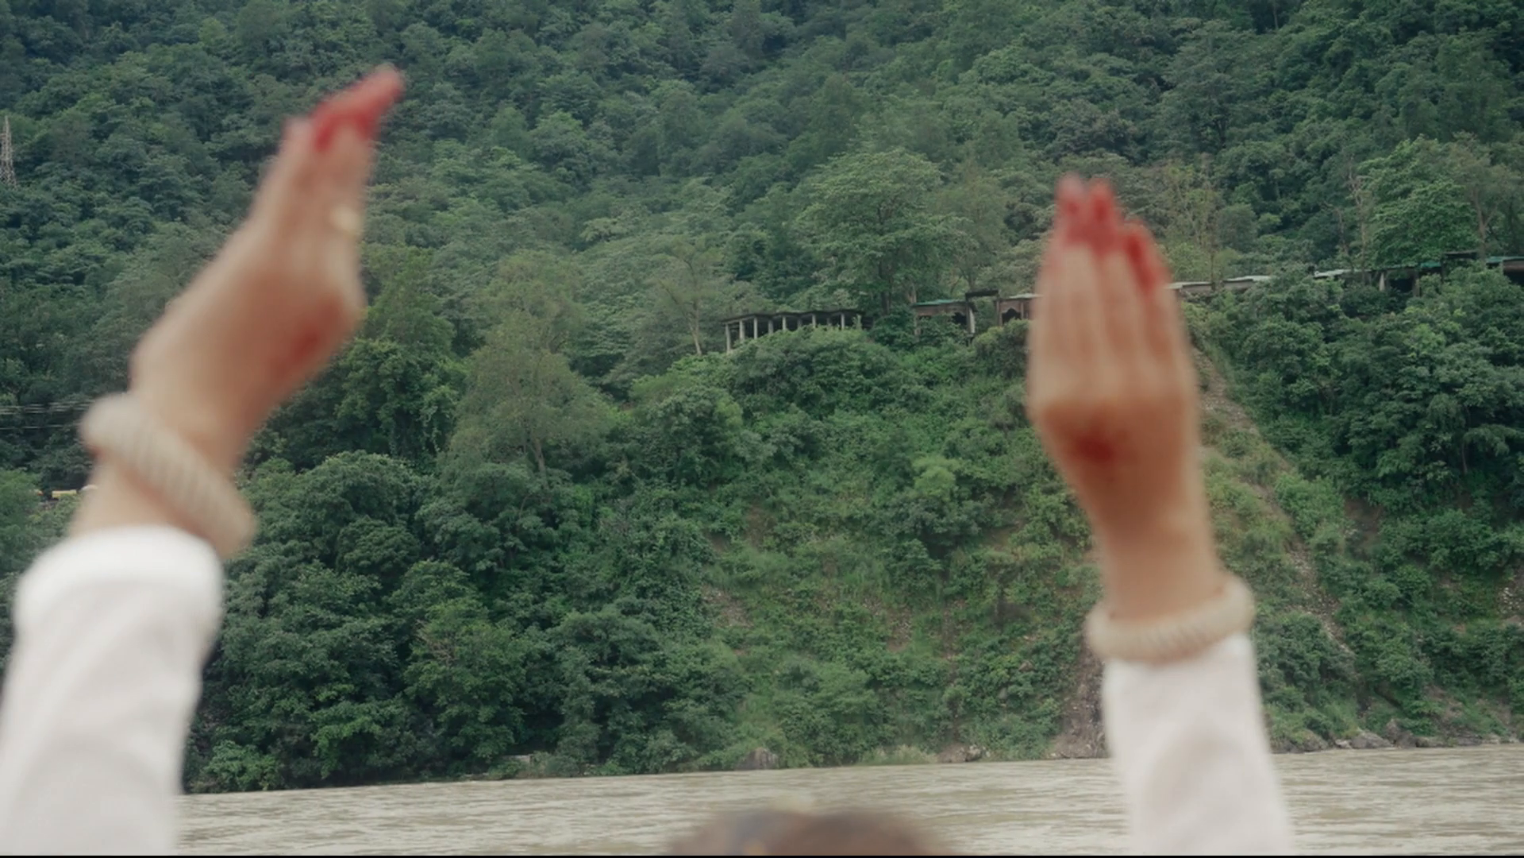
{"action": "key", "text": "Escape"}
Replay clip A0171 full screen from about 01:00:10:026 to review its radial blur.
{"action": "left_click_drag", "start_coordinate": [1009, 458], "coordinate": [964, 473]}
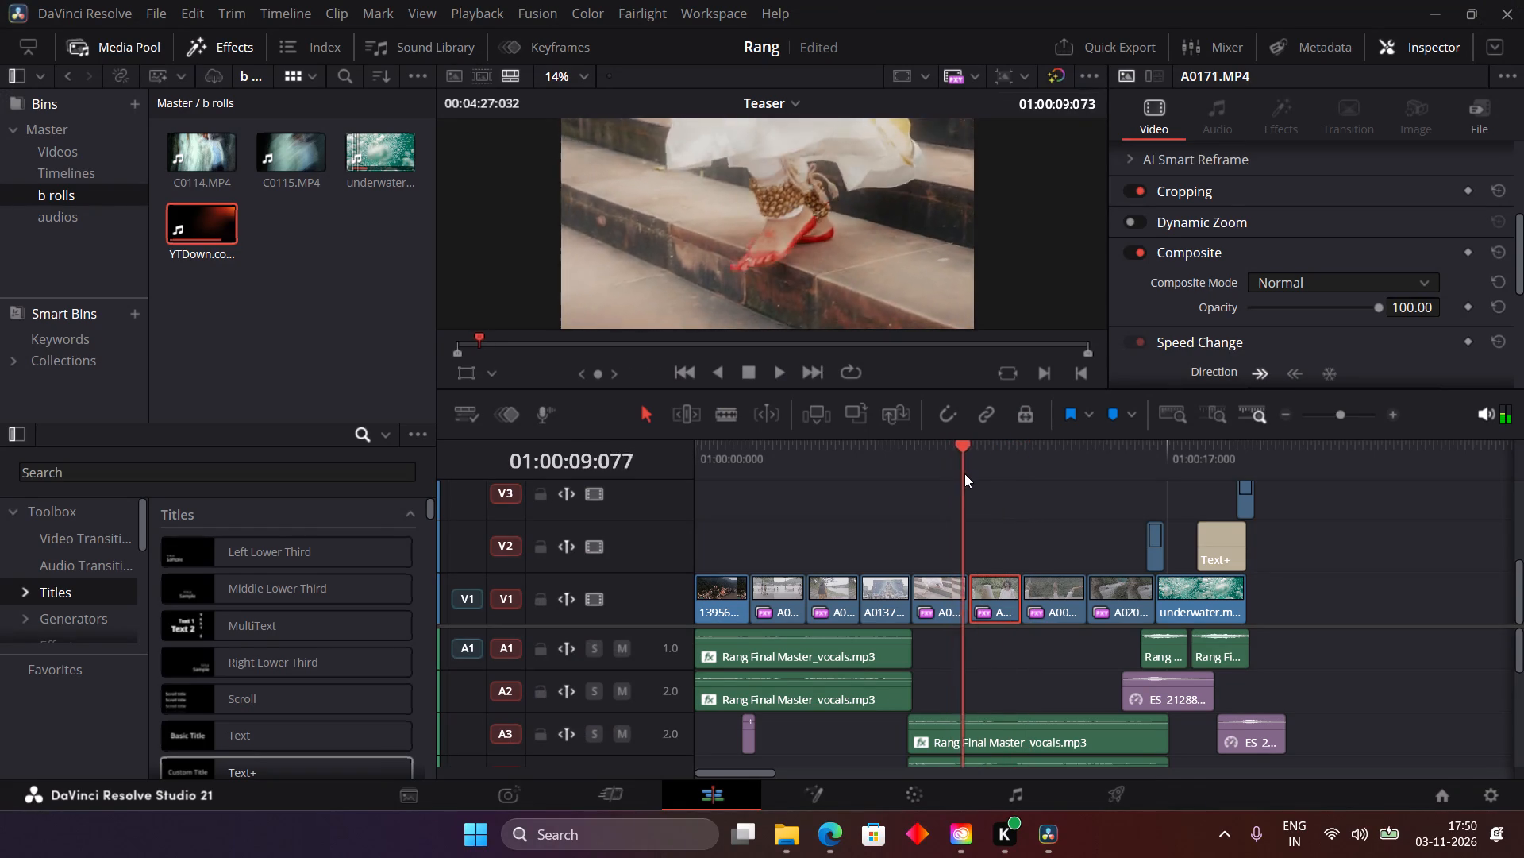
{"action": "left_click_drag", "start_coordinate": [964, 473], "coordinate": [979, 484]}
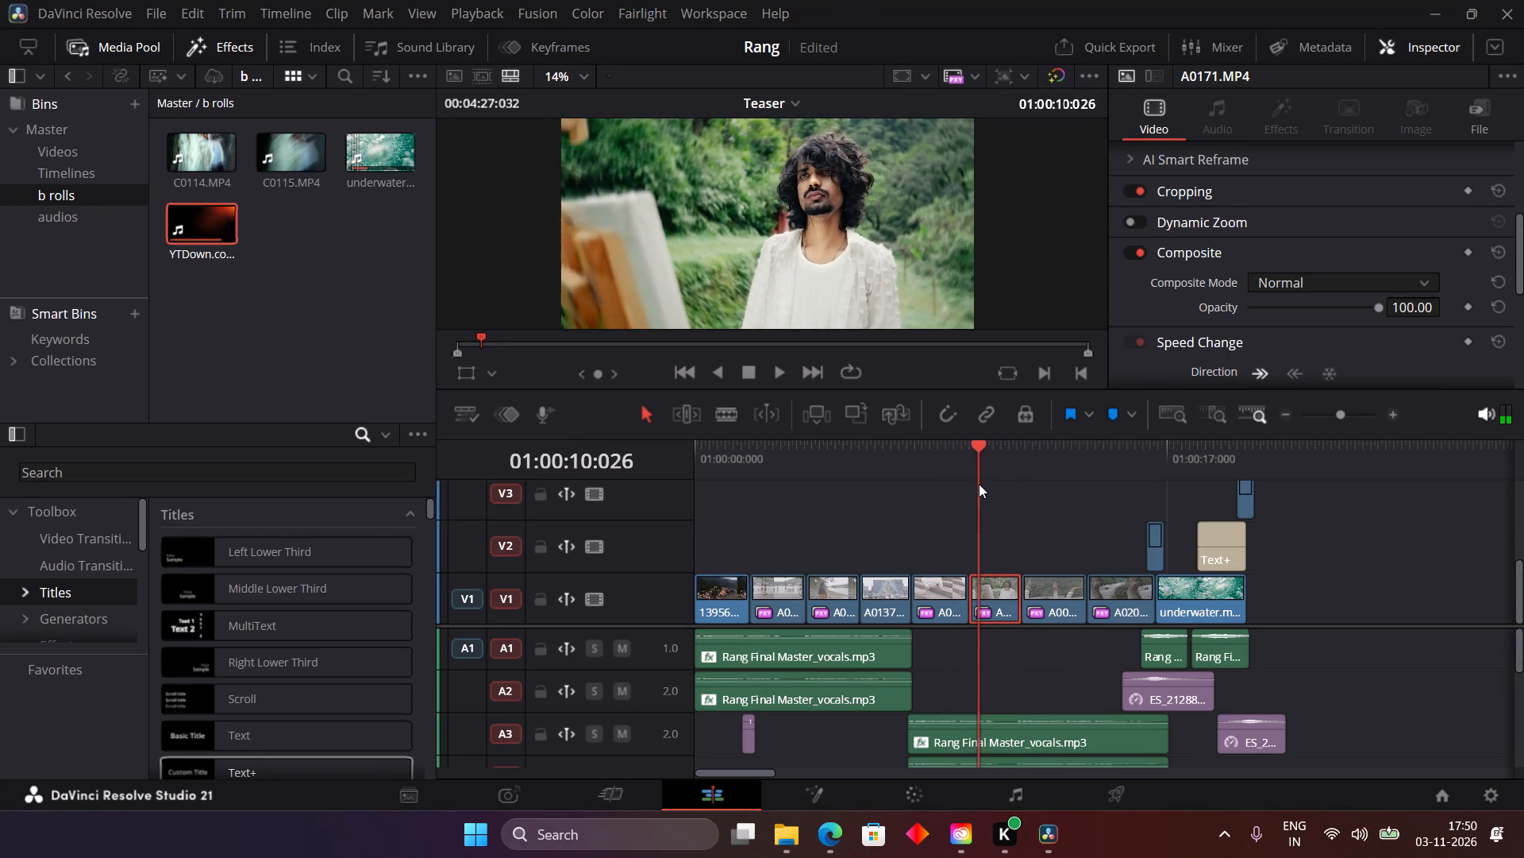
{"action": "key", "text": "ctrl+f"}
{"action": "key", "text": "space"}
{"action": "key", "text": "space"}
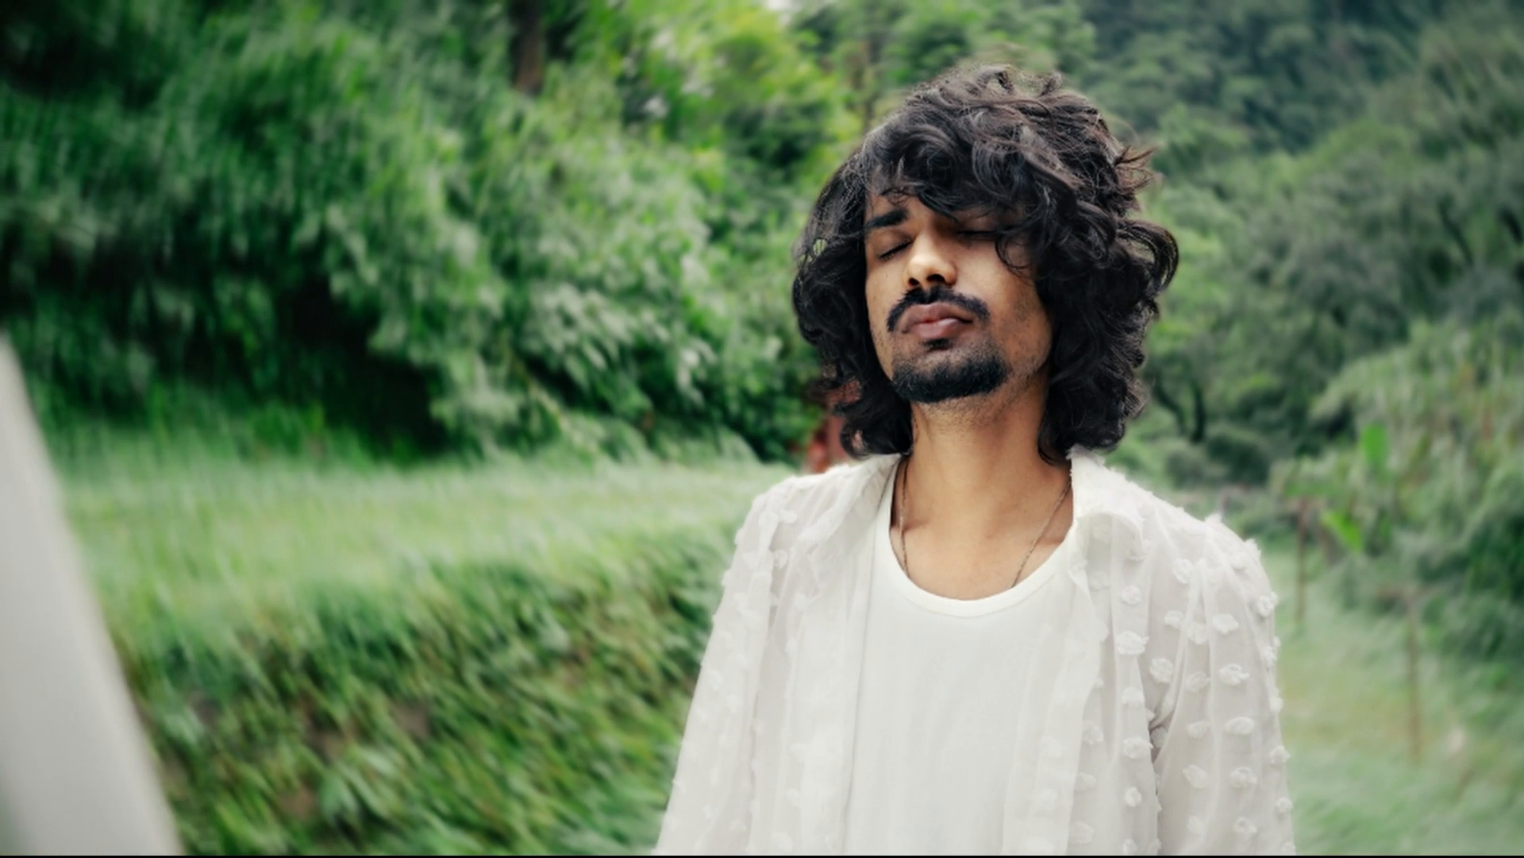
{"action": "key", "text": "Escape"}
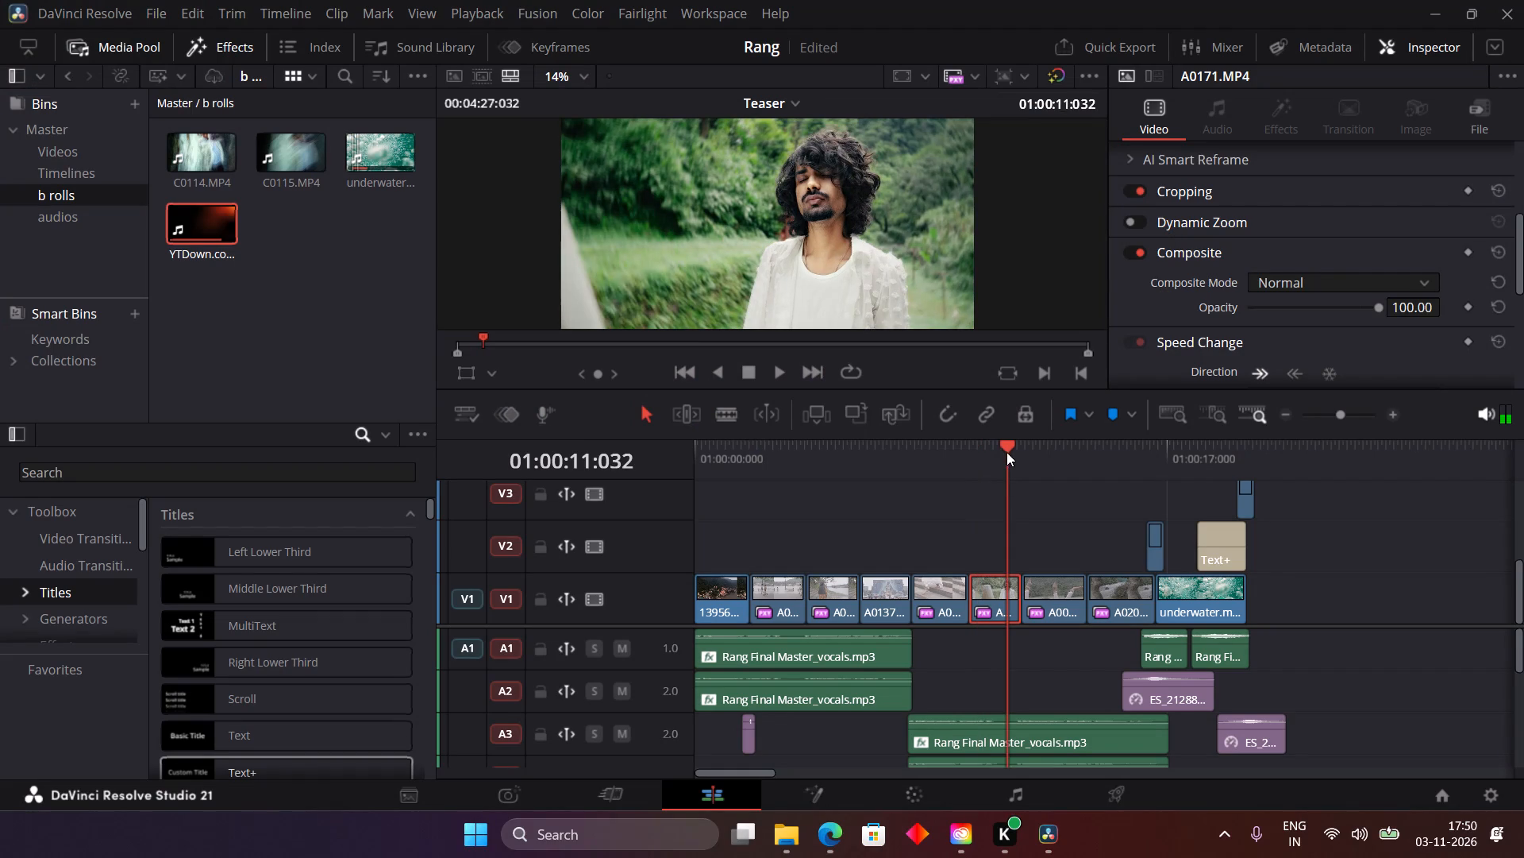
Scrub from A0171 through the underwater ending and play the river shot up to the first light leak.
{"action": "left_click_drag", "start_coordinate": [1006, 452], "coordinate": [977, 458]}
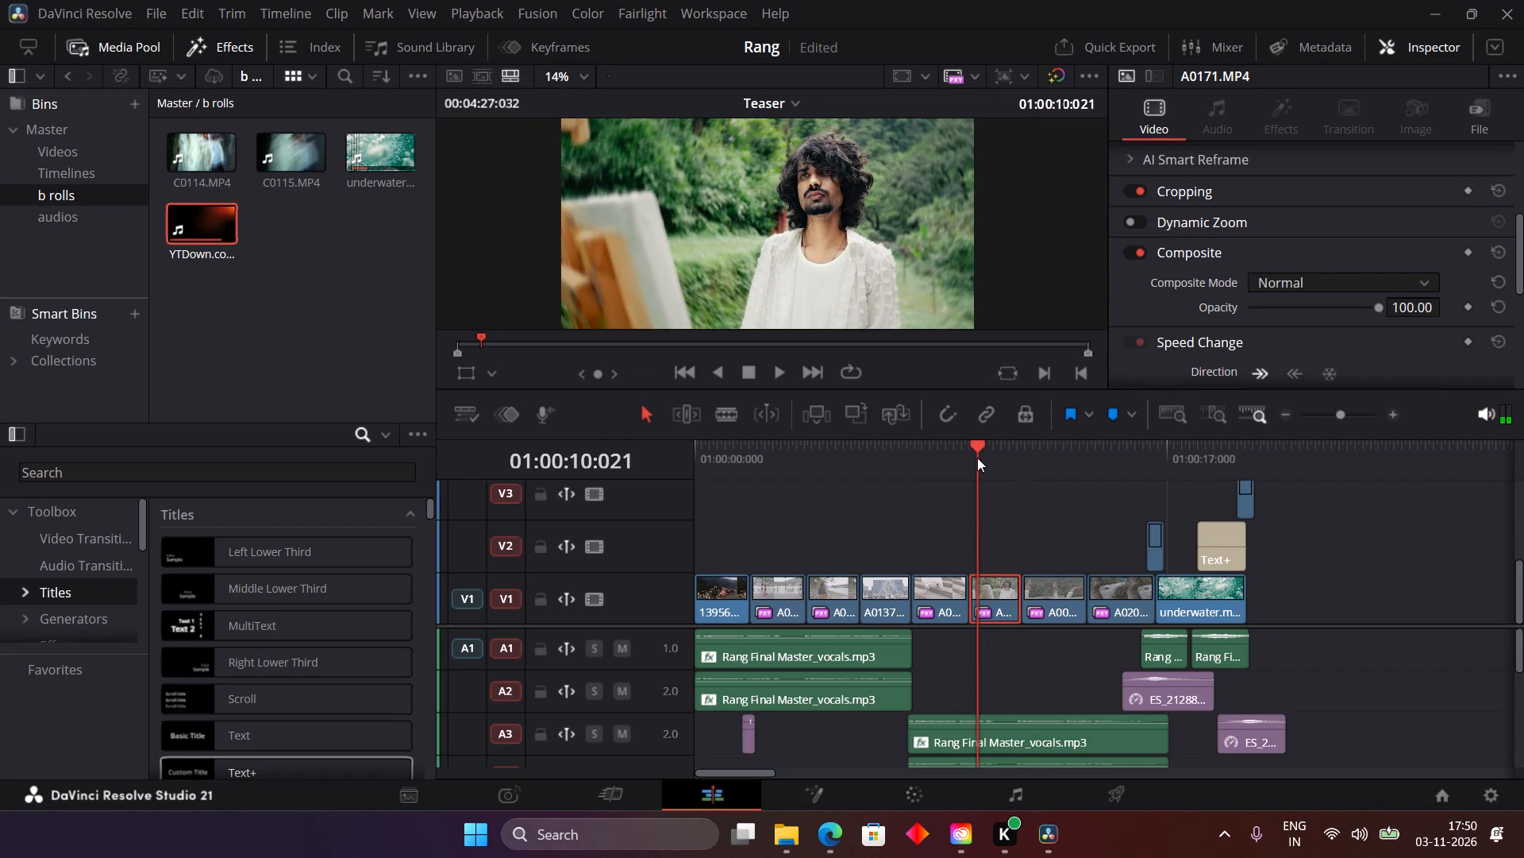
{"action": "left_click_drag", "start_coordinate": [1020, 454], "coordinate": [1103, 481]}
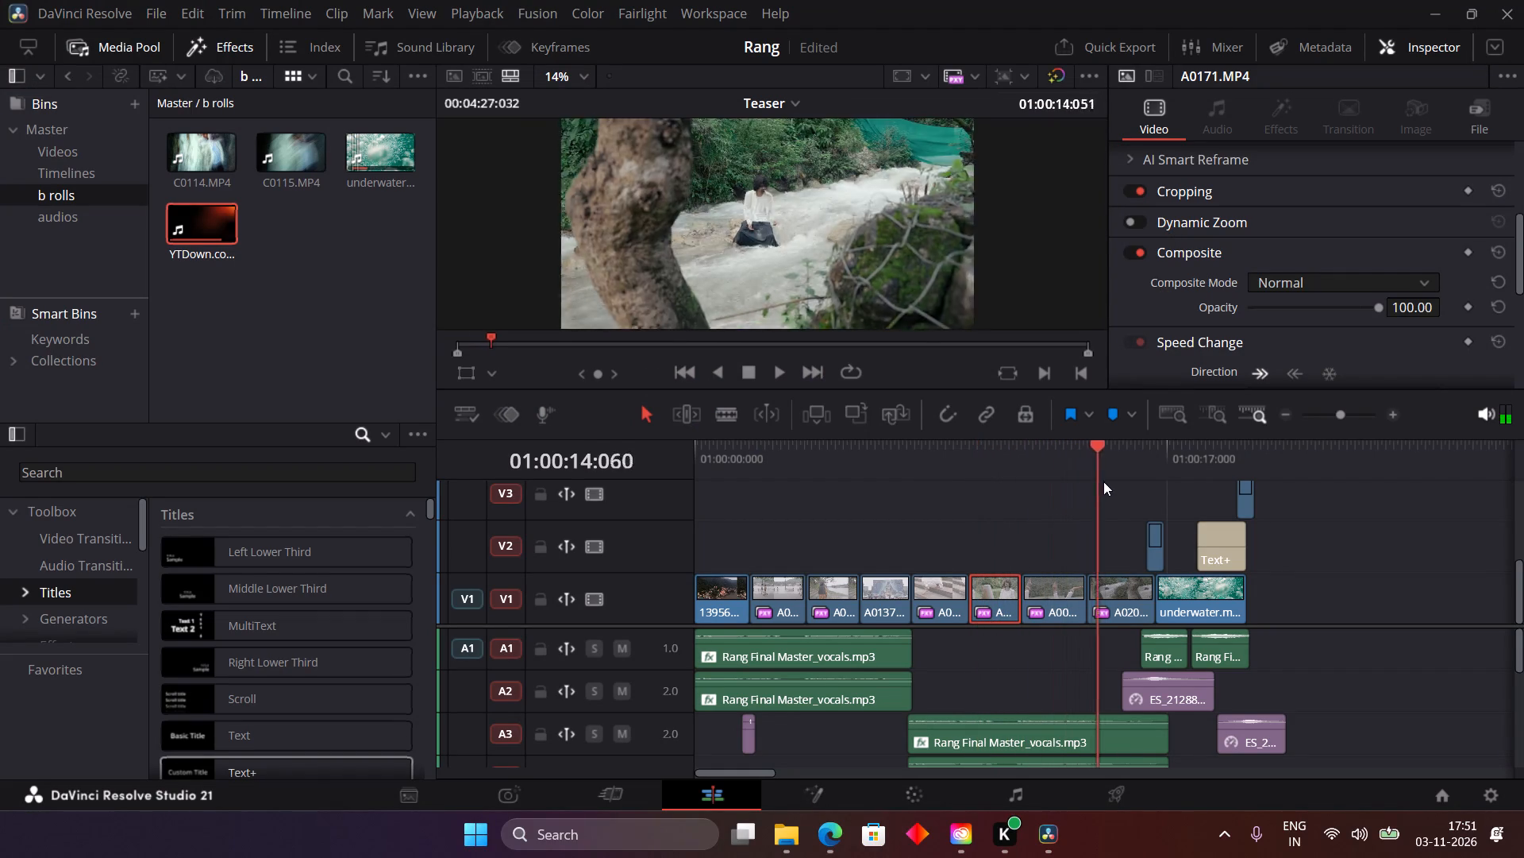
{"action": "left_click_drag", "start_coordinate": [1103, 481], "coordinate": [1194, 501]}
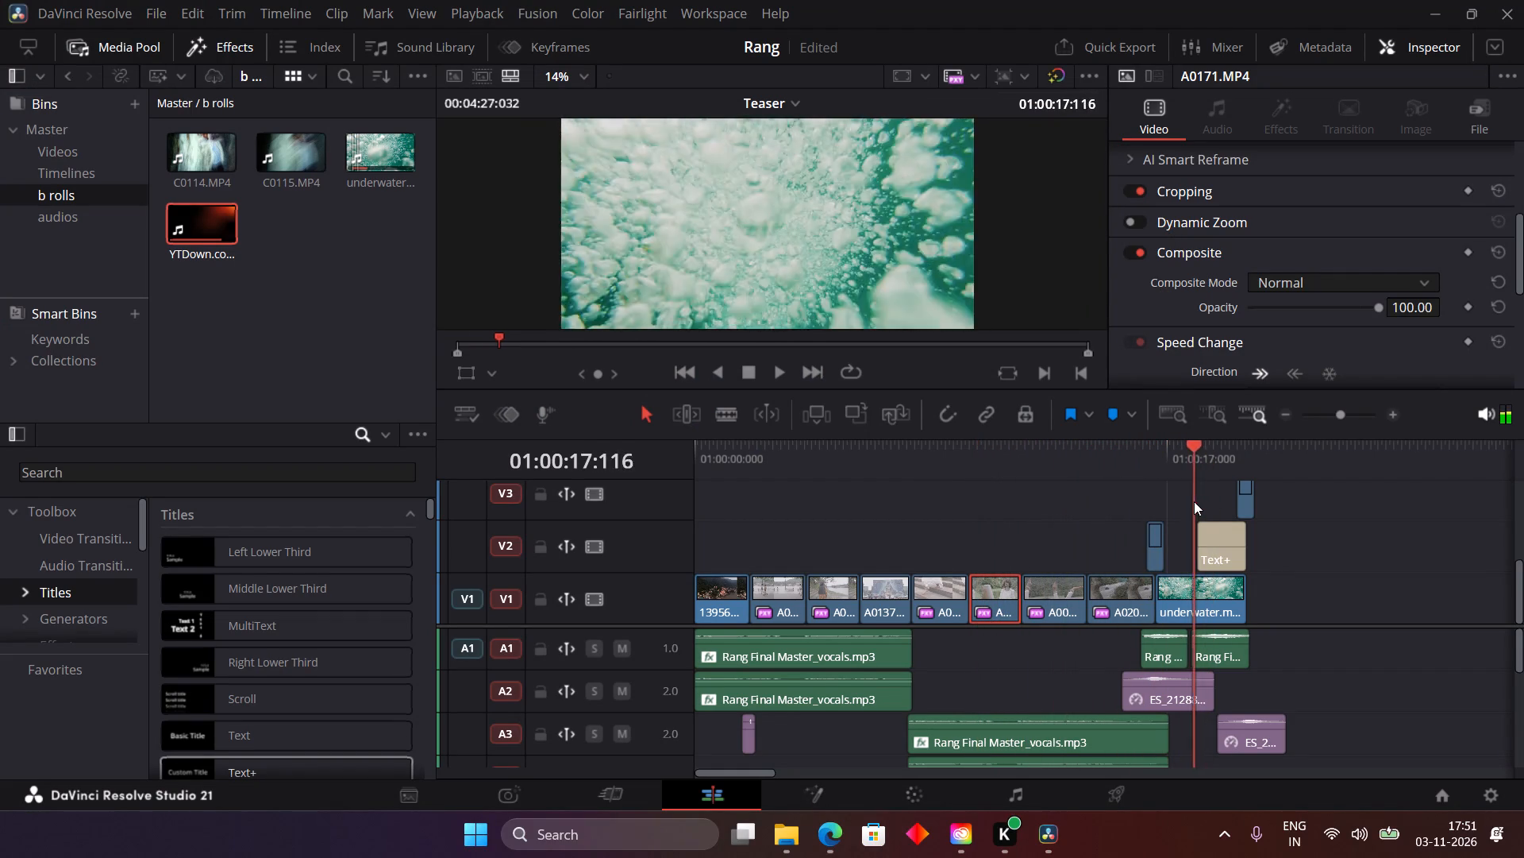
{"action": "left_click_drag", "start_coordinate": [1194, 501], "coordinate": [1165, 524]}
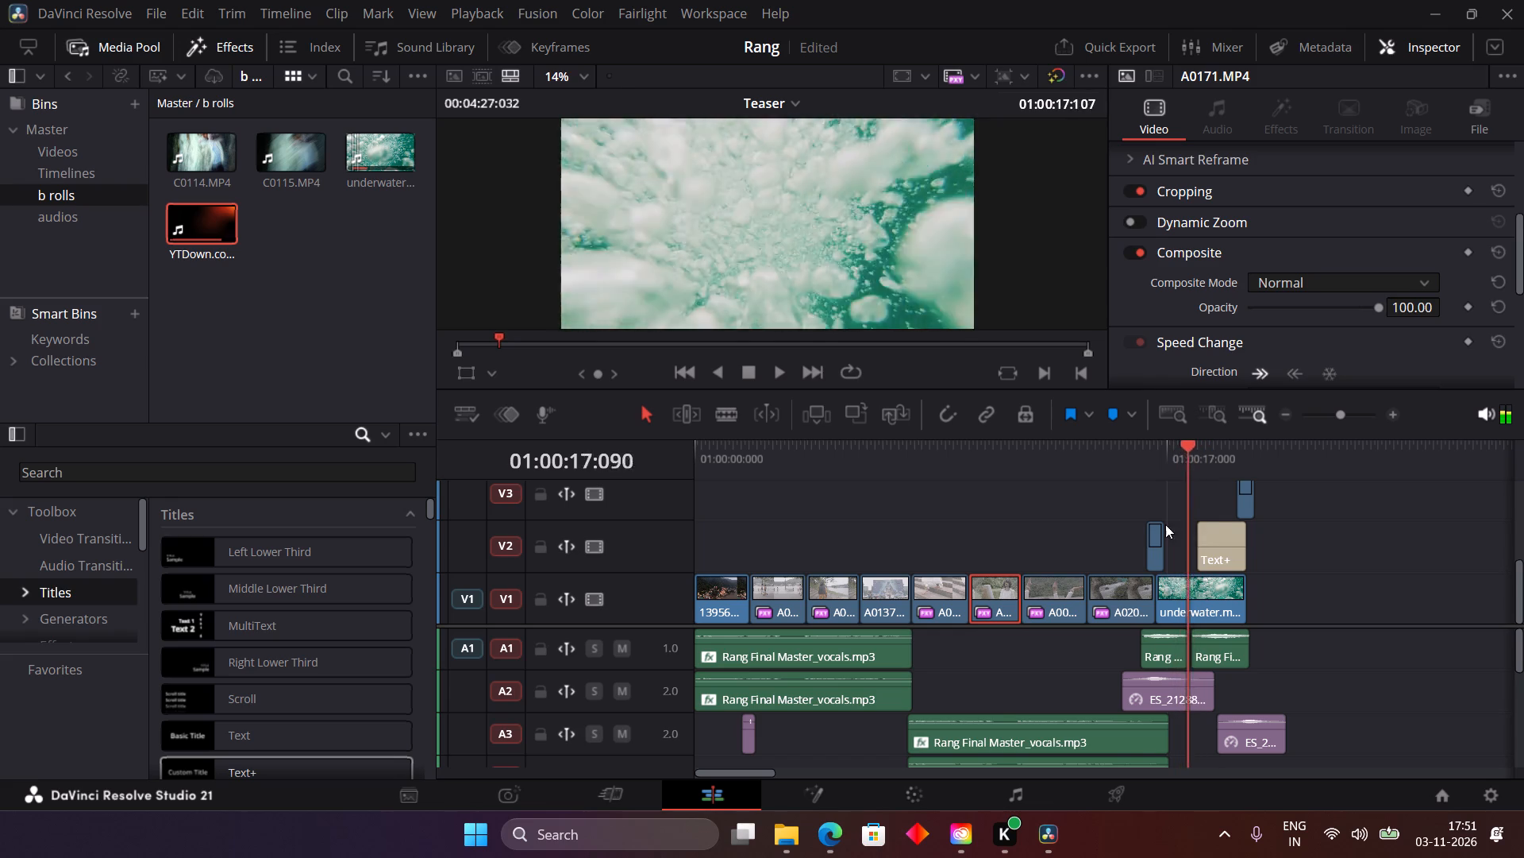
{"action": "left_click_drag", "start_coordinate": [1165, 524], "coordinate": [1112, 530]}
{"action": "key", "text": "space"}
{"action": "key", "text": "space"}
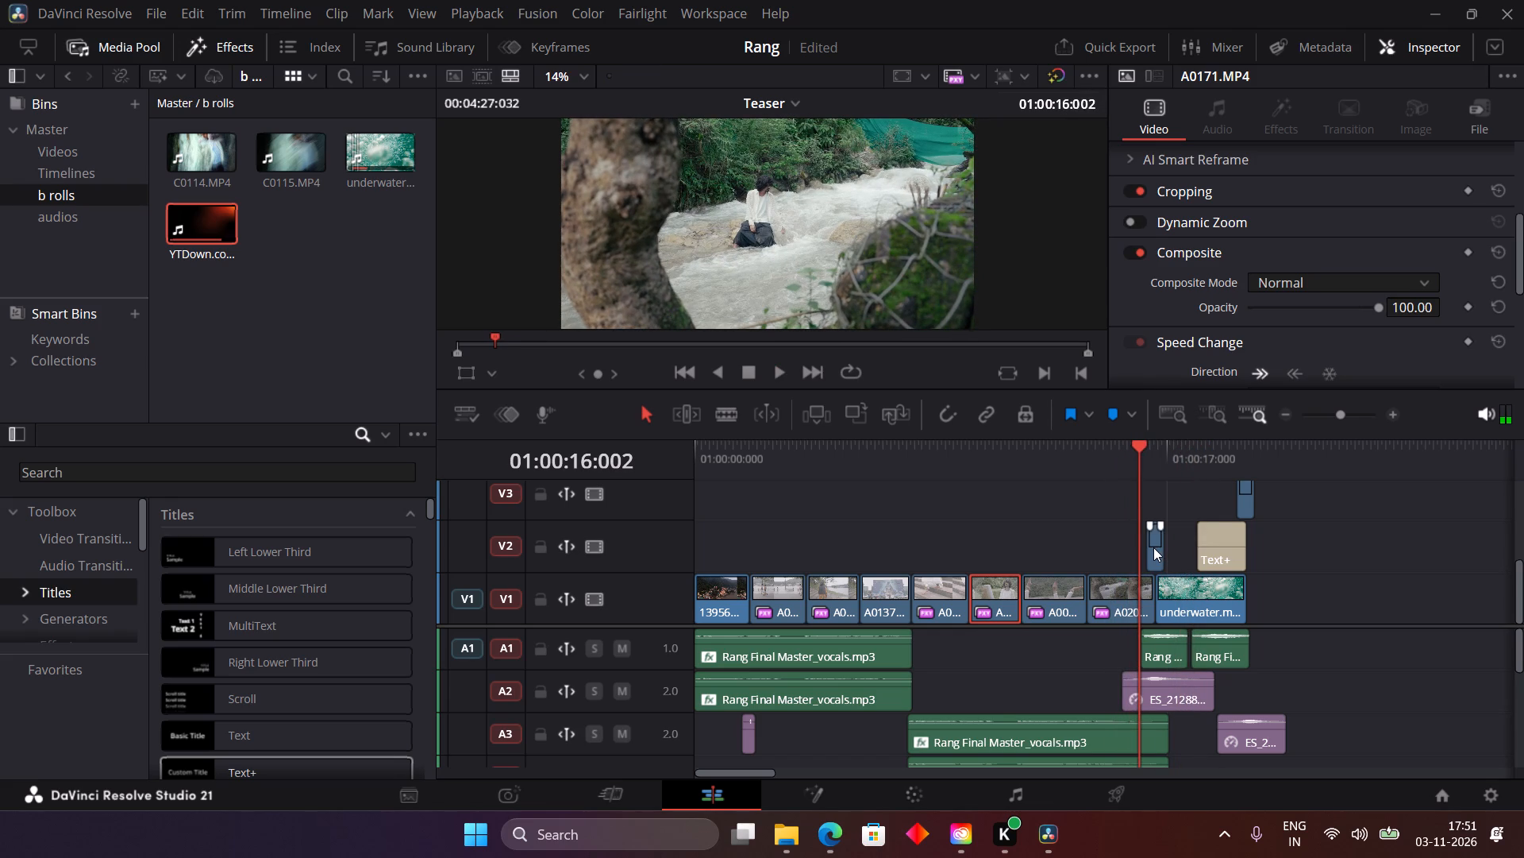
Move the light-leak clip at the river-to-underwater cut from V2 up to V3.
{"action": "left_click_drag", "start_coordinate": [1153, 547], "coordinate": [1152, 535], "text": "shift"}
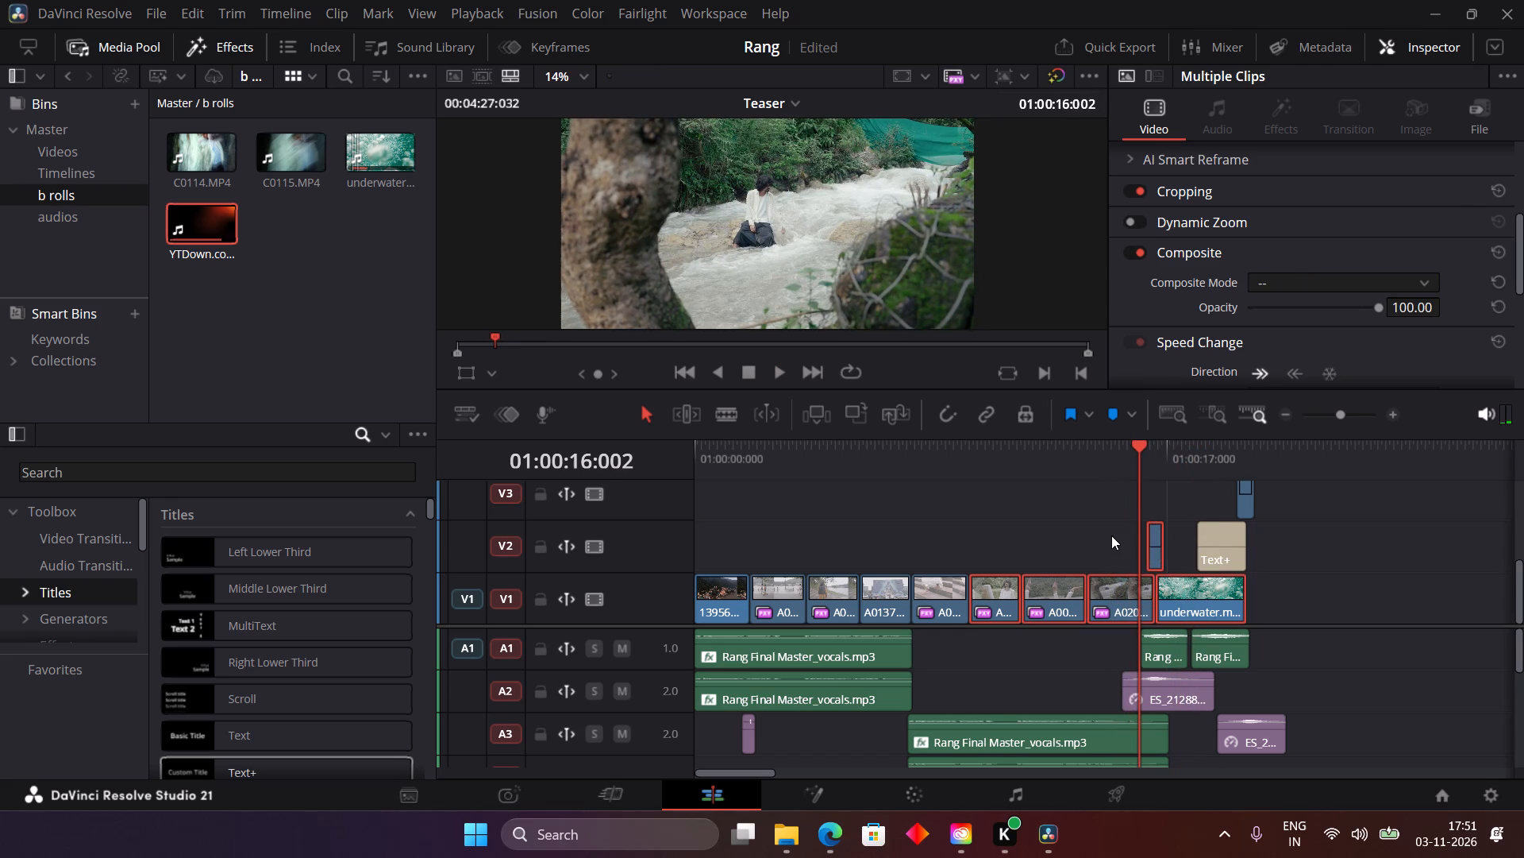
{"action": "left_click_drag", "start_coordinate": [1111, 535], "coordinate": [1157, 551]}
{"action": "left_click_drag", "start_coordinate": [1157, 551], "coordinate": [1157, 512], "text": "shift"}
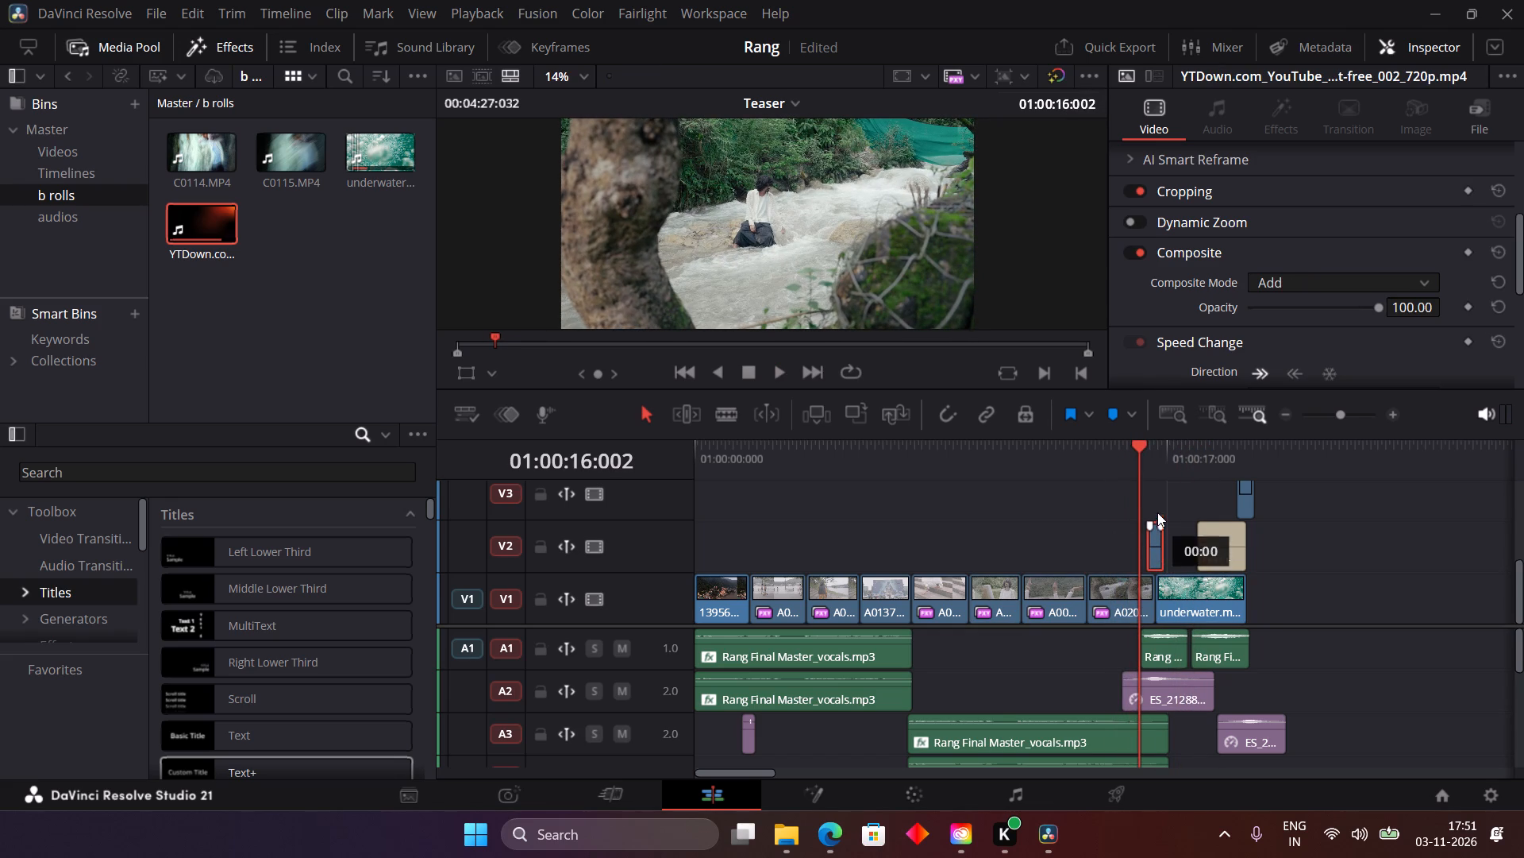
{"action": "left_click_drag", "start_coordinate": [1157, 512], "coordinate": [1157, 507], "text": "shift"}
Extend the start of the Text+ title on V2 back to about the start of the underwater clip.
{"action": "left_click", "coordinate": [1216, 546]}
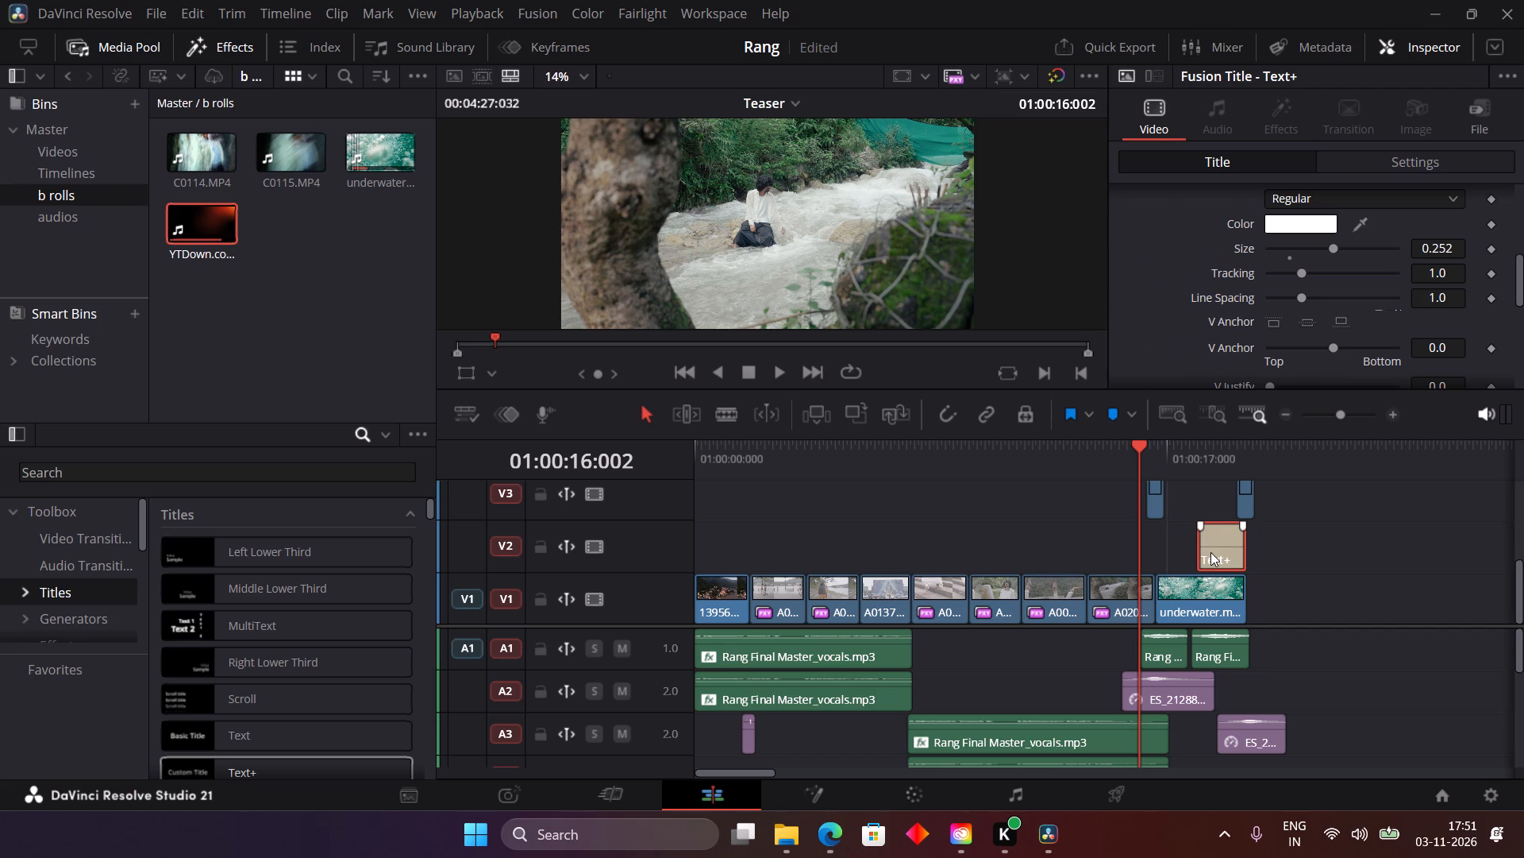
{"action": "left_click_drag", "start_coordinate": [1203, 551], "coordinate": [1150, 562]}
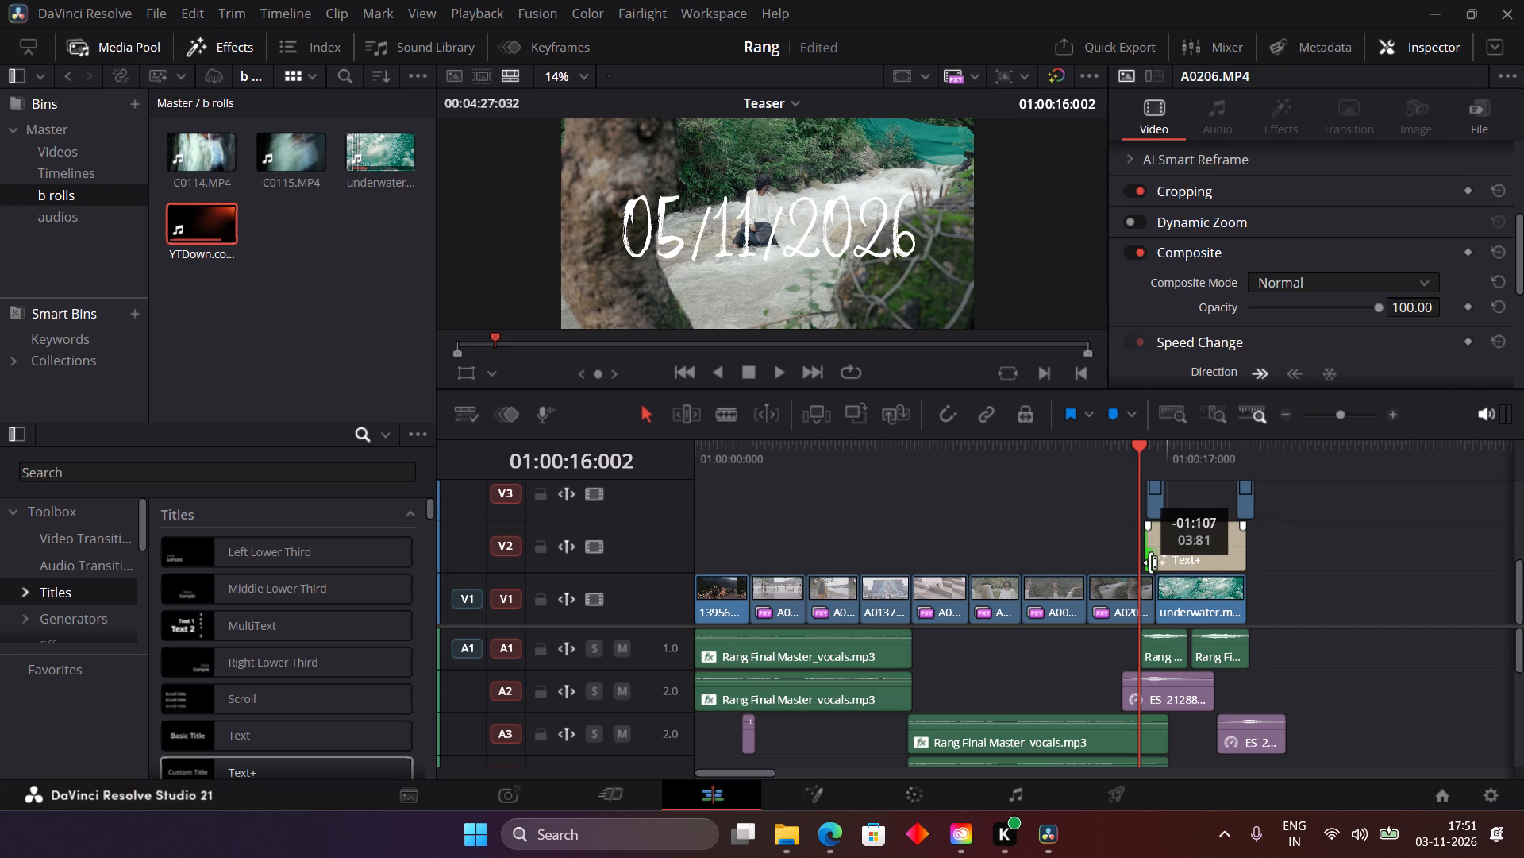
{"action": "left_click_drag", "start_coordinate": [1150, 562], "coordinate": [1158, 565]}
Scrub the extended date title and split it on V2 at about 01:00:18:009.
{"action": "left_click_drag", "start_coordinate": [1161, 444], "coordinate": [1203, 454]}
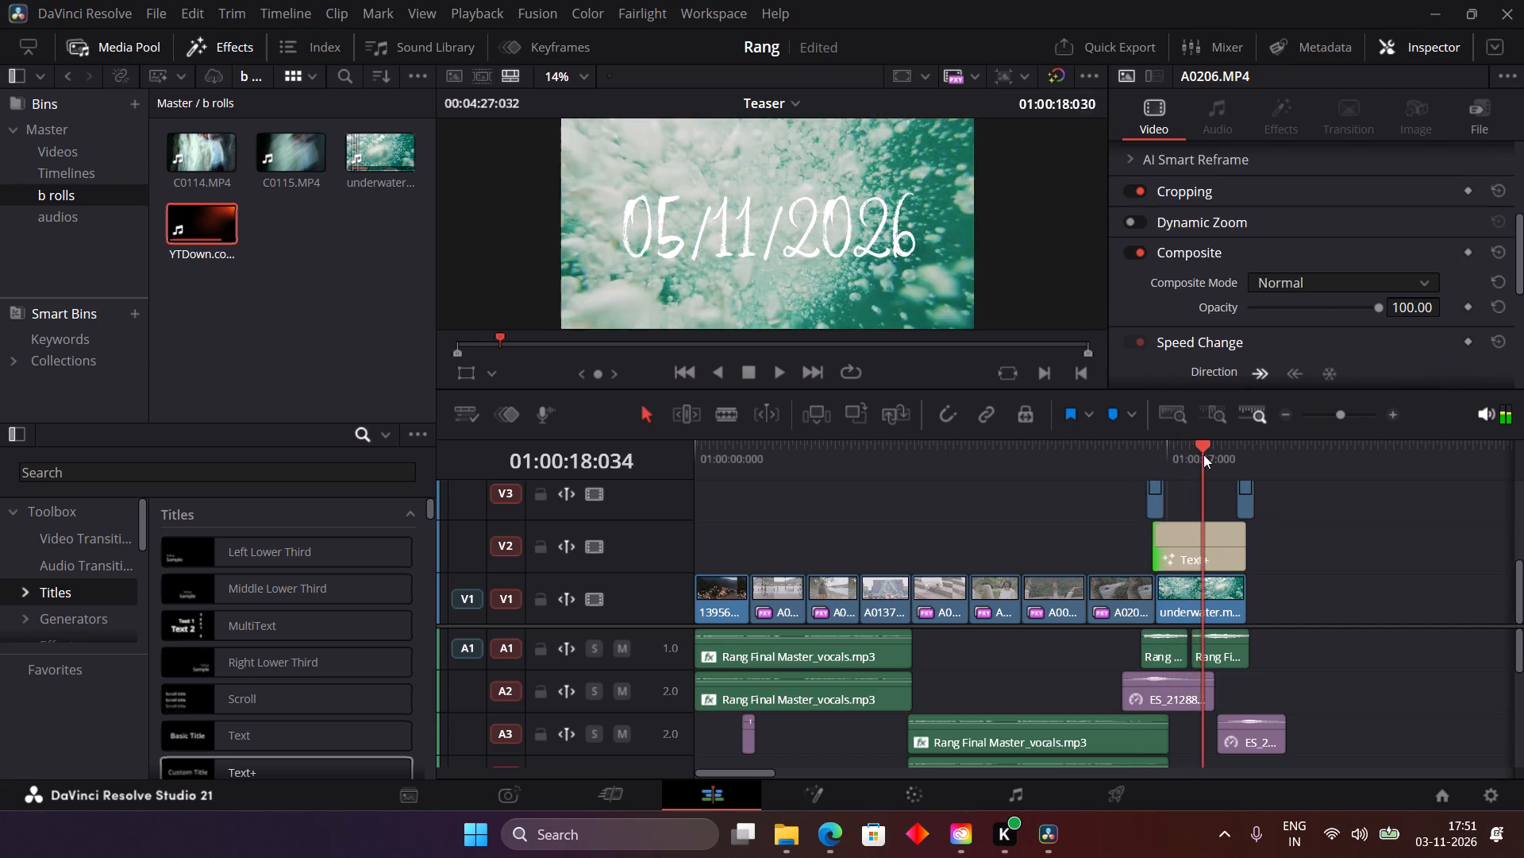
{"action": "left_click_drag", "start_coordinate": [1203, 454], "coordinate": [1139, 466]}
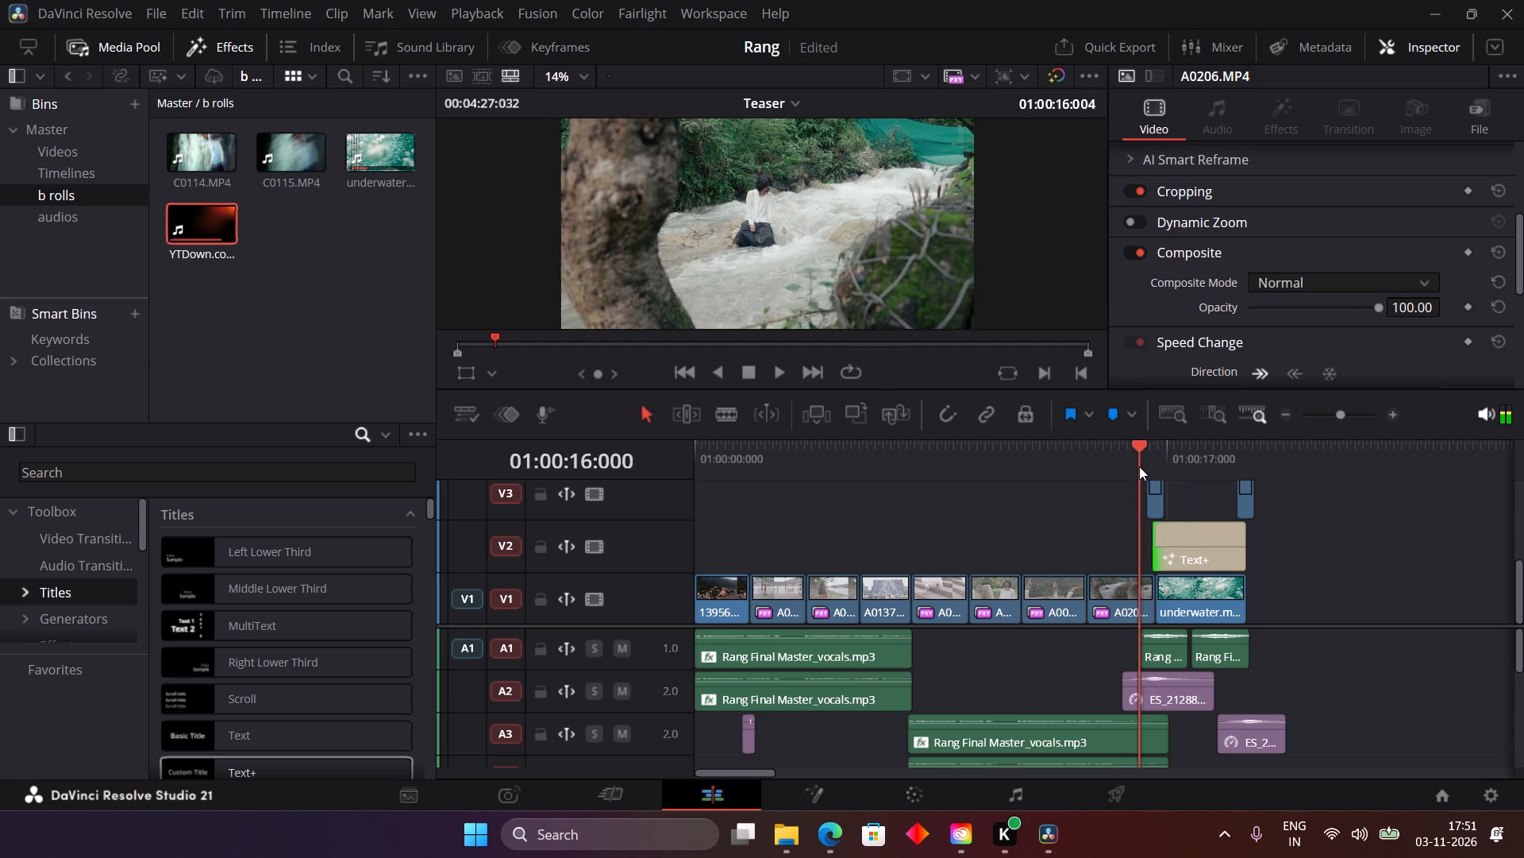
{"action": "left_click_drag", "start_coordinate": [1139, 466], "coordinate": [1191, 469]}
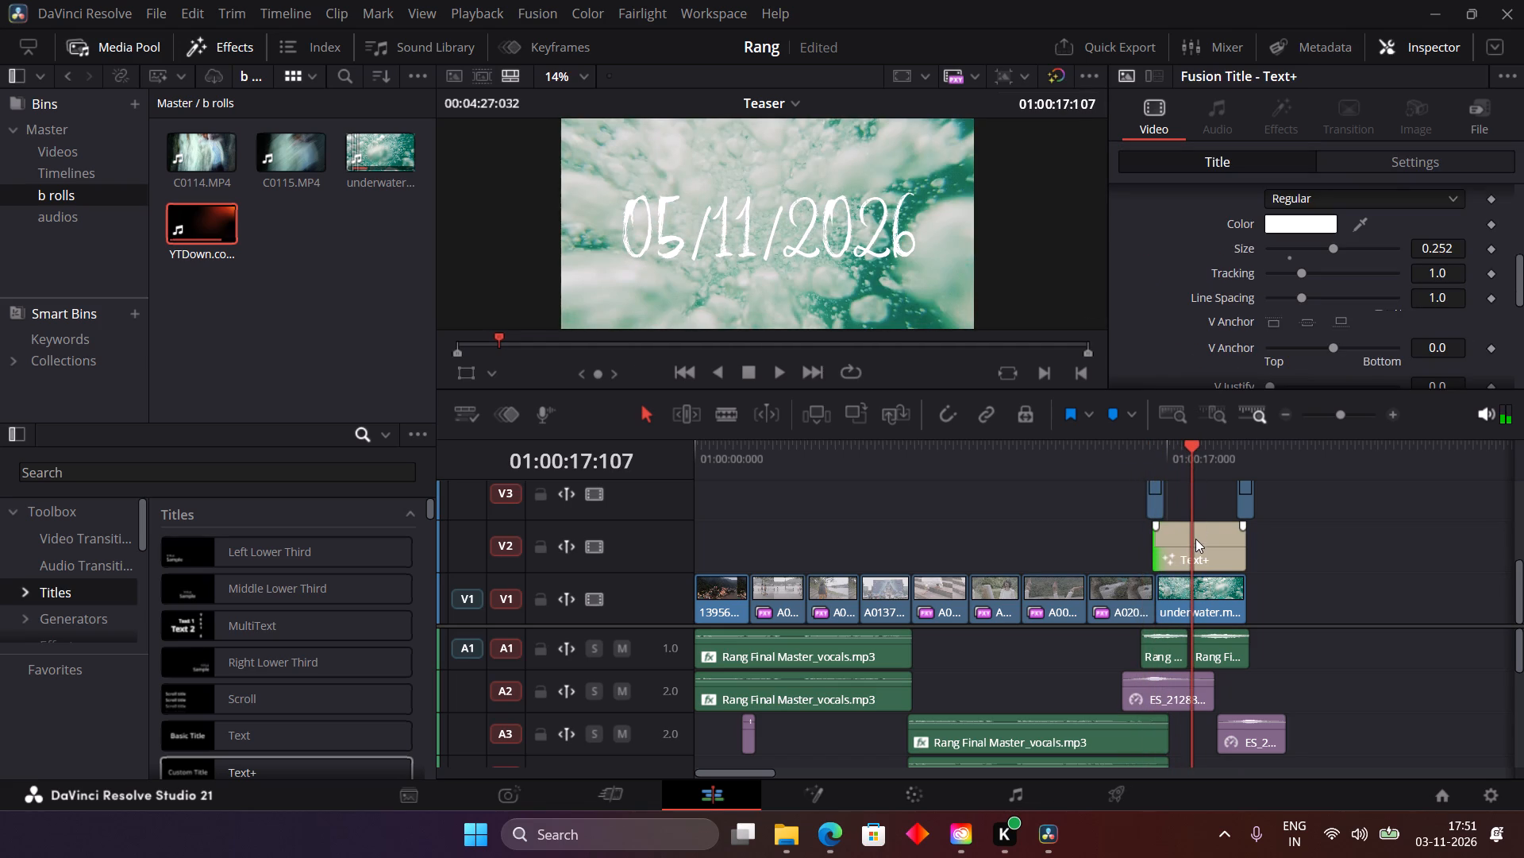
{"action": "left_click", "coordinate": [1195, 543]}
{"action": "left_click", "coordinate": [1195, 444]}
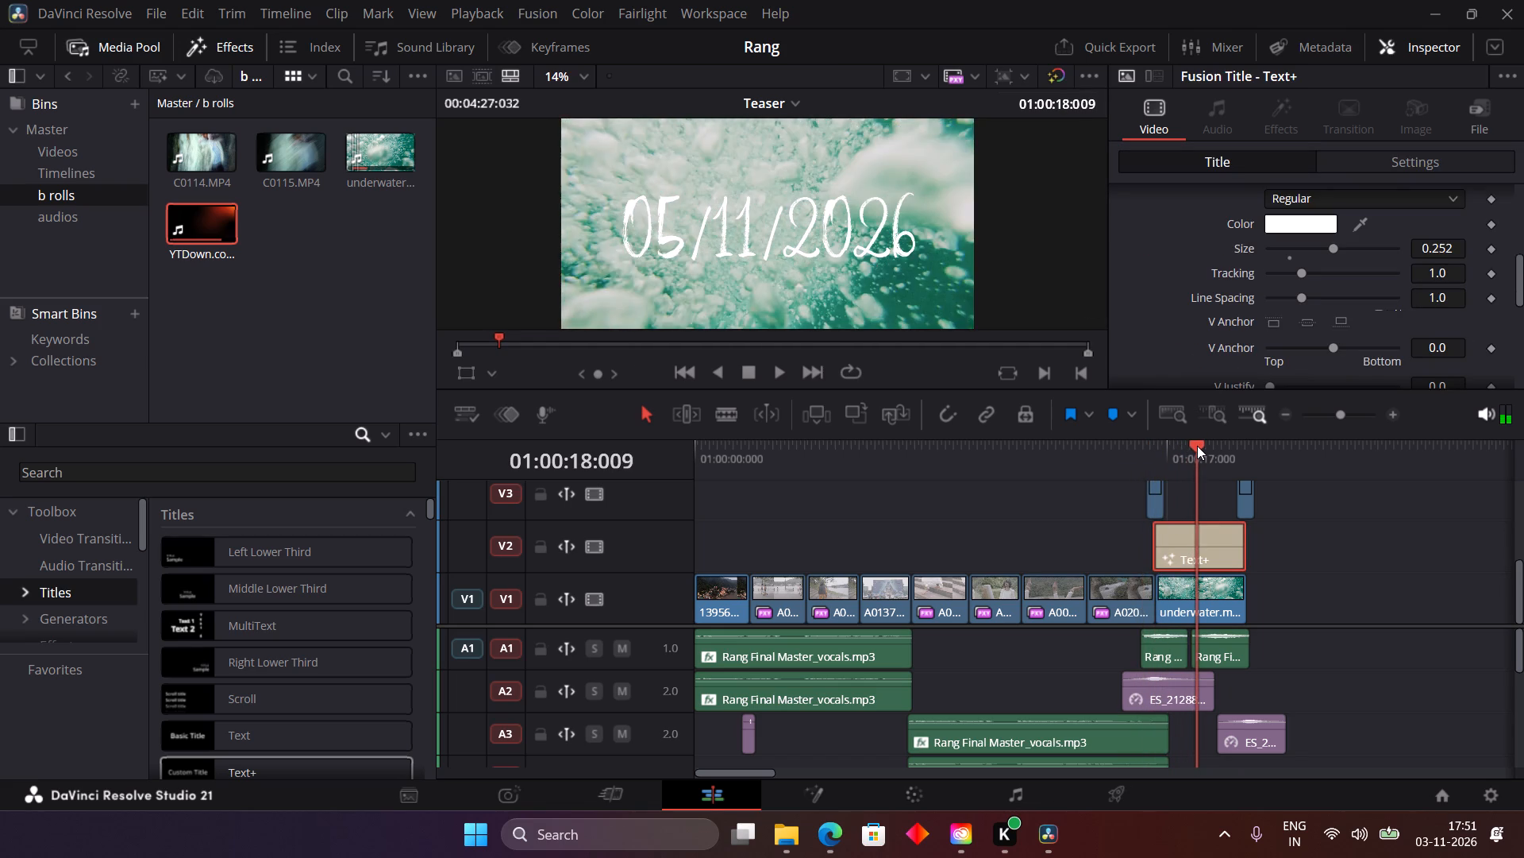
{"action": "key", "text": "ctrl+b"}
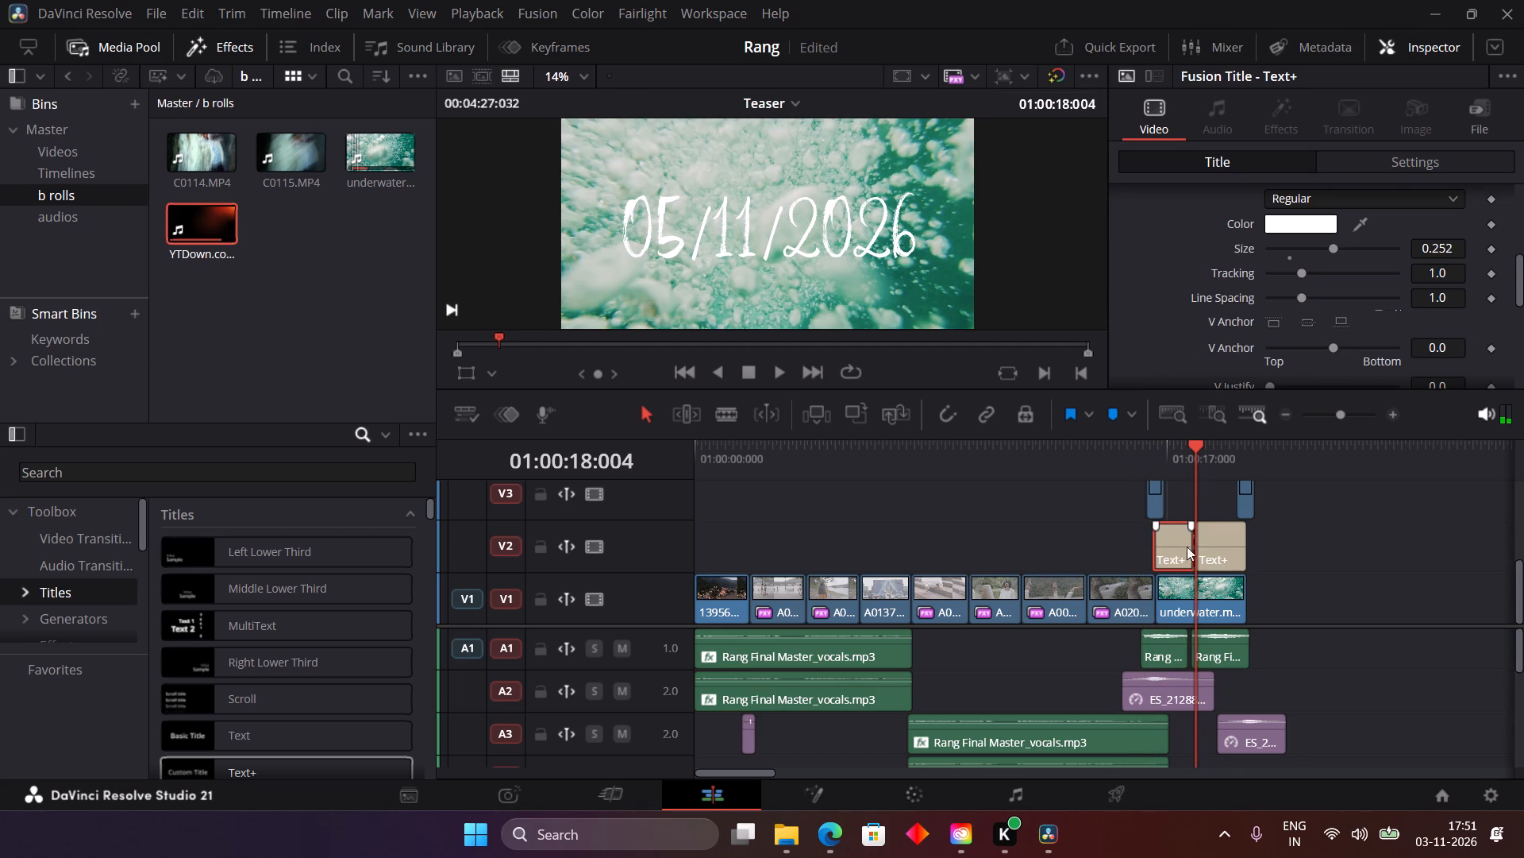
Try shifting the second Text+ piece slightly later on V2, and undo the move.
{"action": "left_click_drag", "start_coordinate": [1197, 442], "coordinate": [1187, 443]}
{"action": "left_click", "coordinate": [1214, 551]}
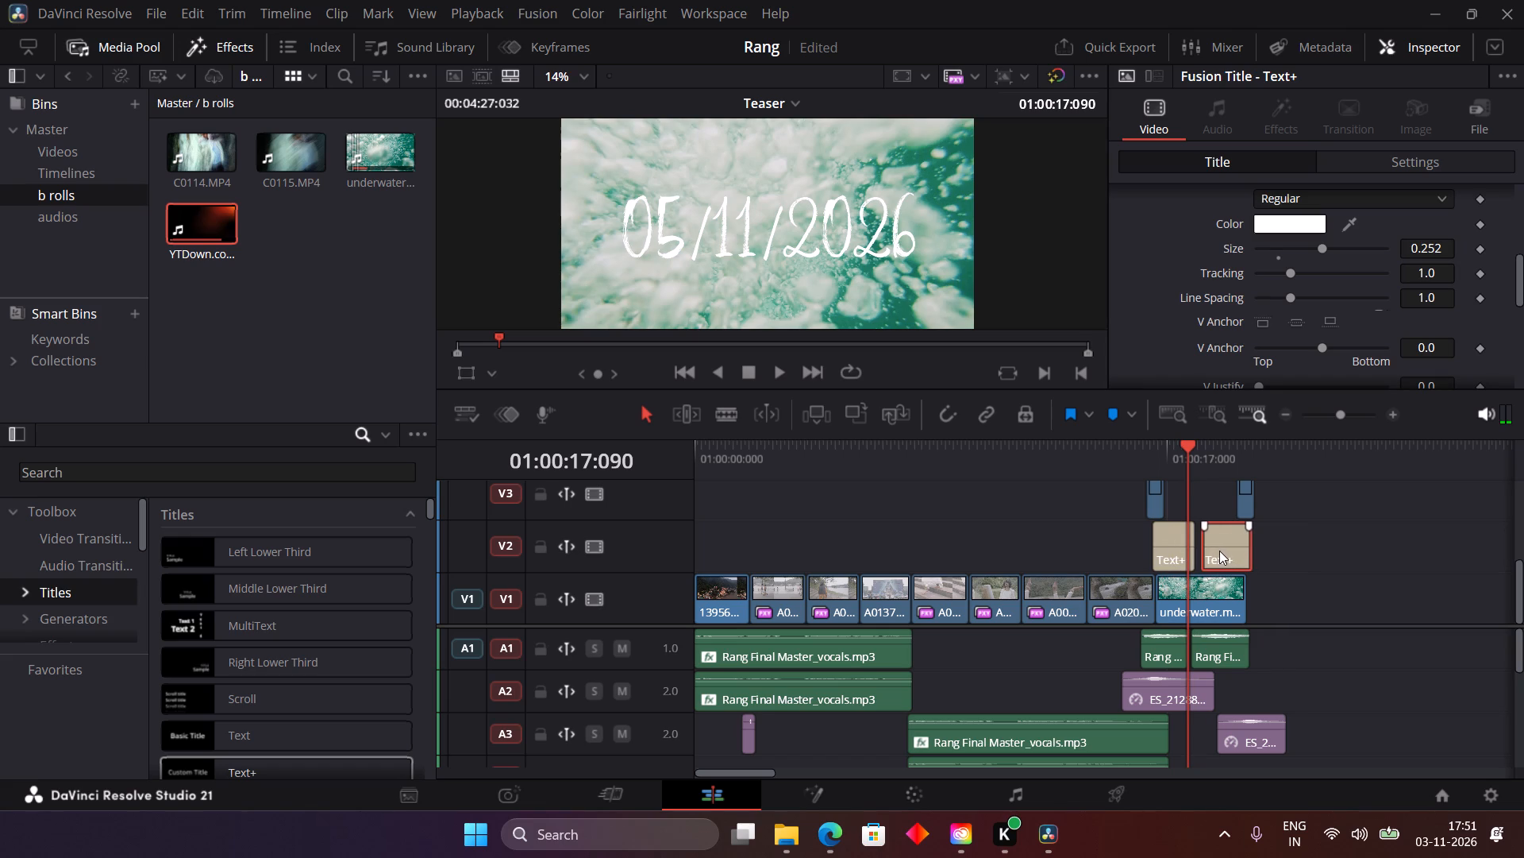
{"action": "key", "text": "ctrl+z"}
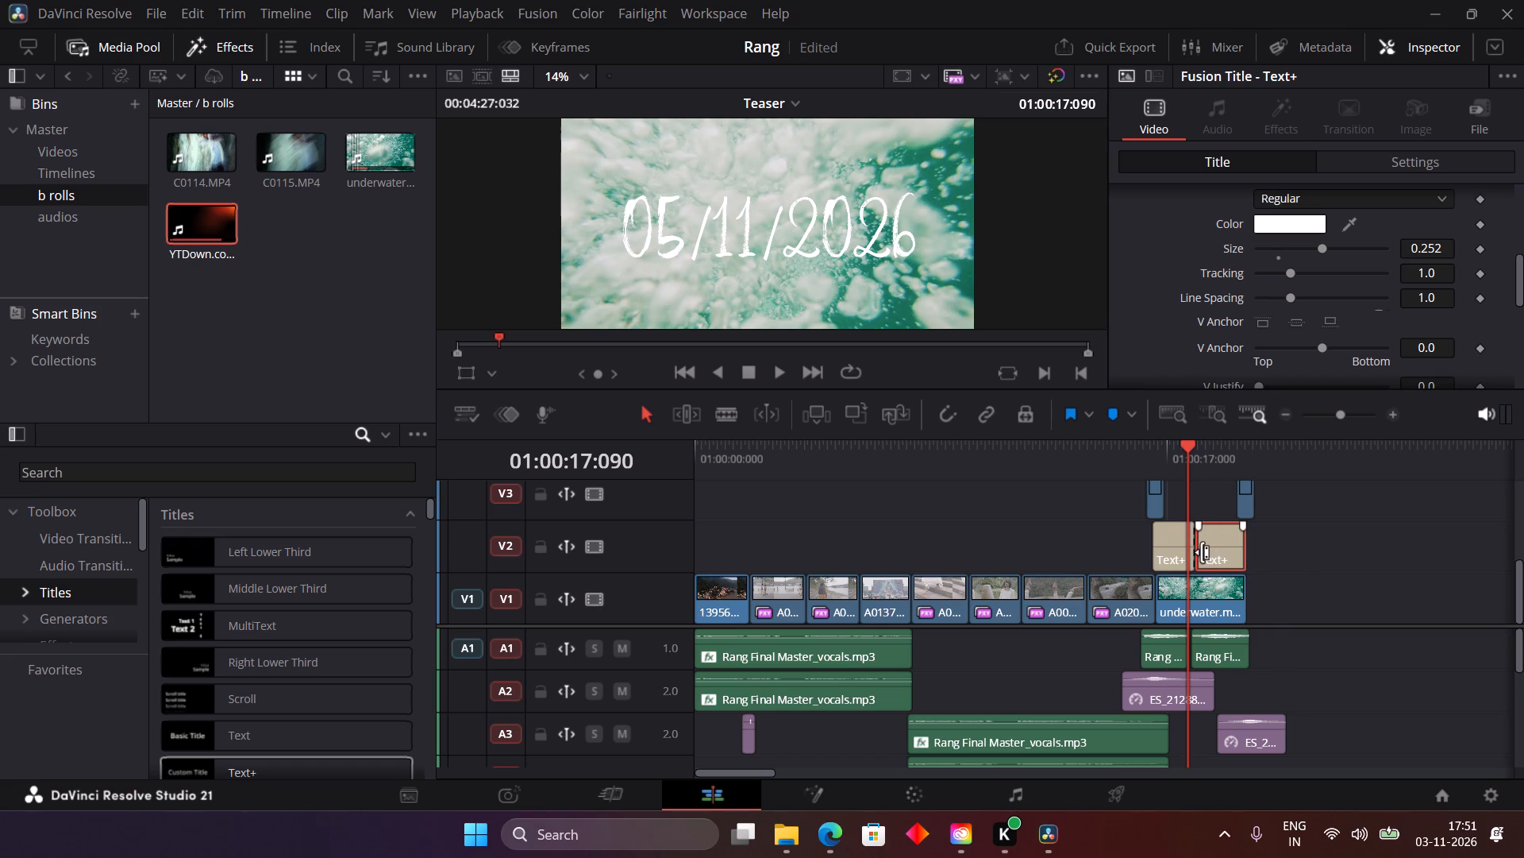
Trim the adjoining edges of the two Text+ pieces on V2 to leave a small gap between them.
{"action": "left_click", "coordinate": [1202, 552]}
{"action": "left_click", "coordinate": [1190, 552]}
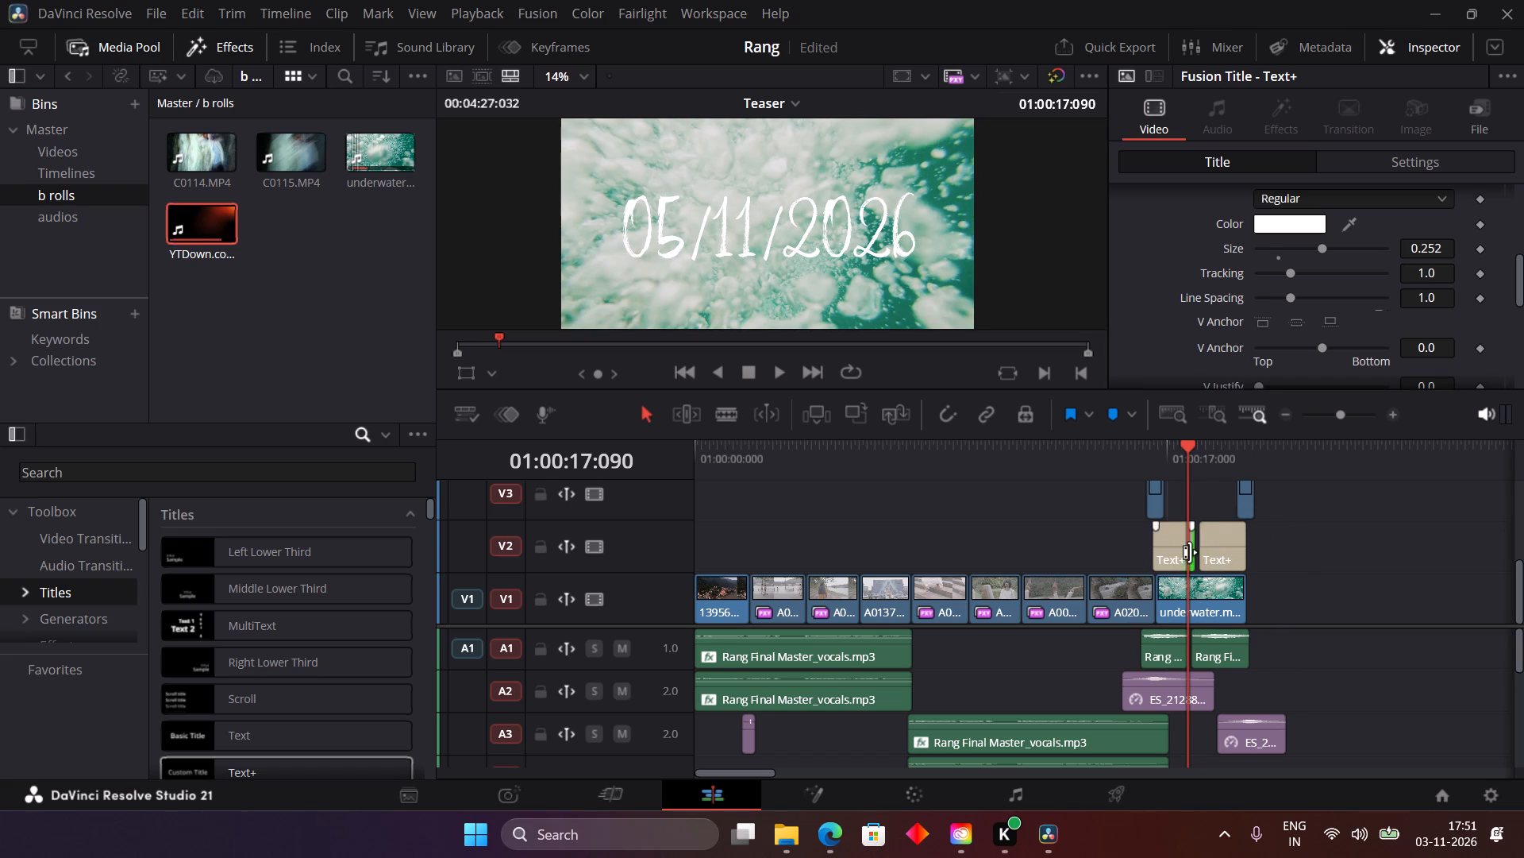
Replace the text of the first Text+ title over the underwater clip with RANG.
{"action": "left_click", "coordinate": [1168, 447]}
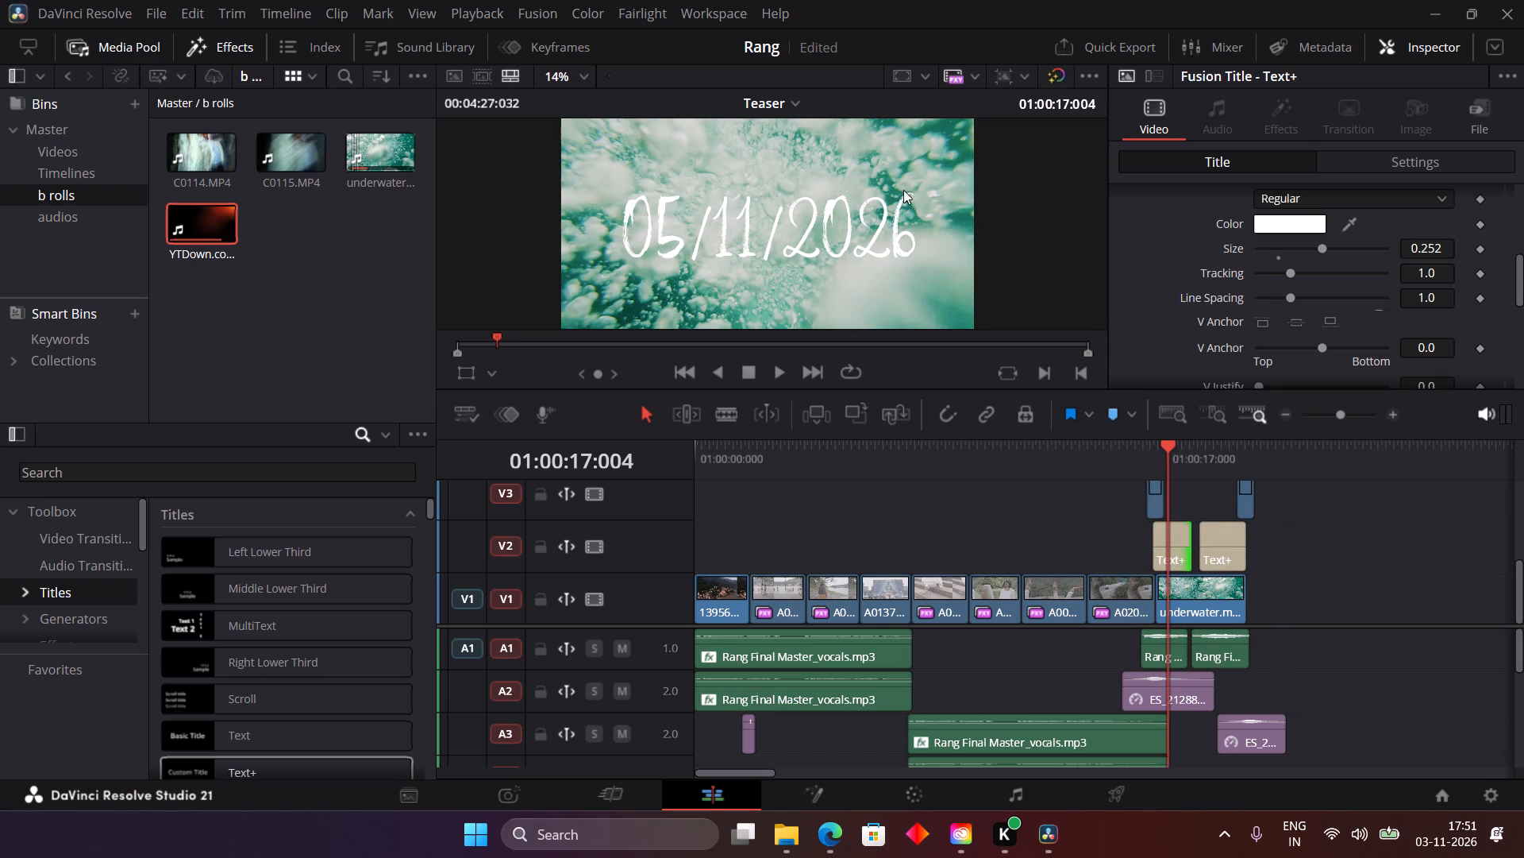
{"action": "left_click", "coordinate": [1181, 543]}
{"action": "scroll", "coordinate": [1159, 327], "scroll_direction": "up", "scroll_amount": 4}
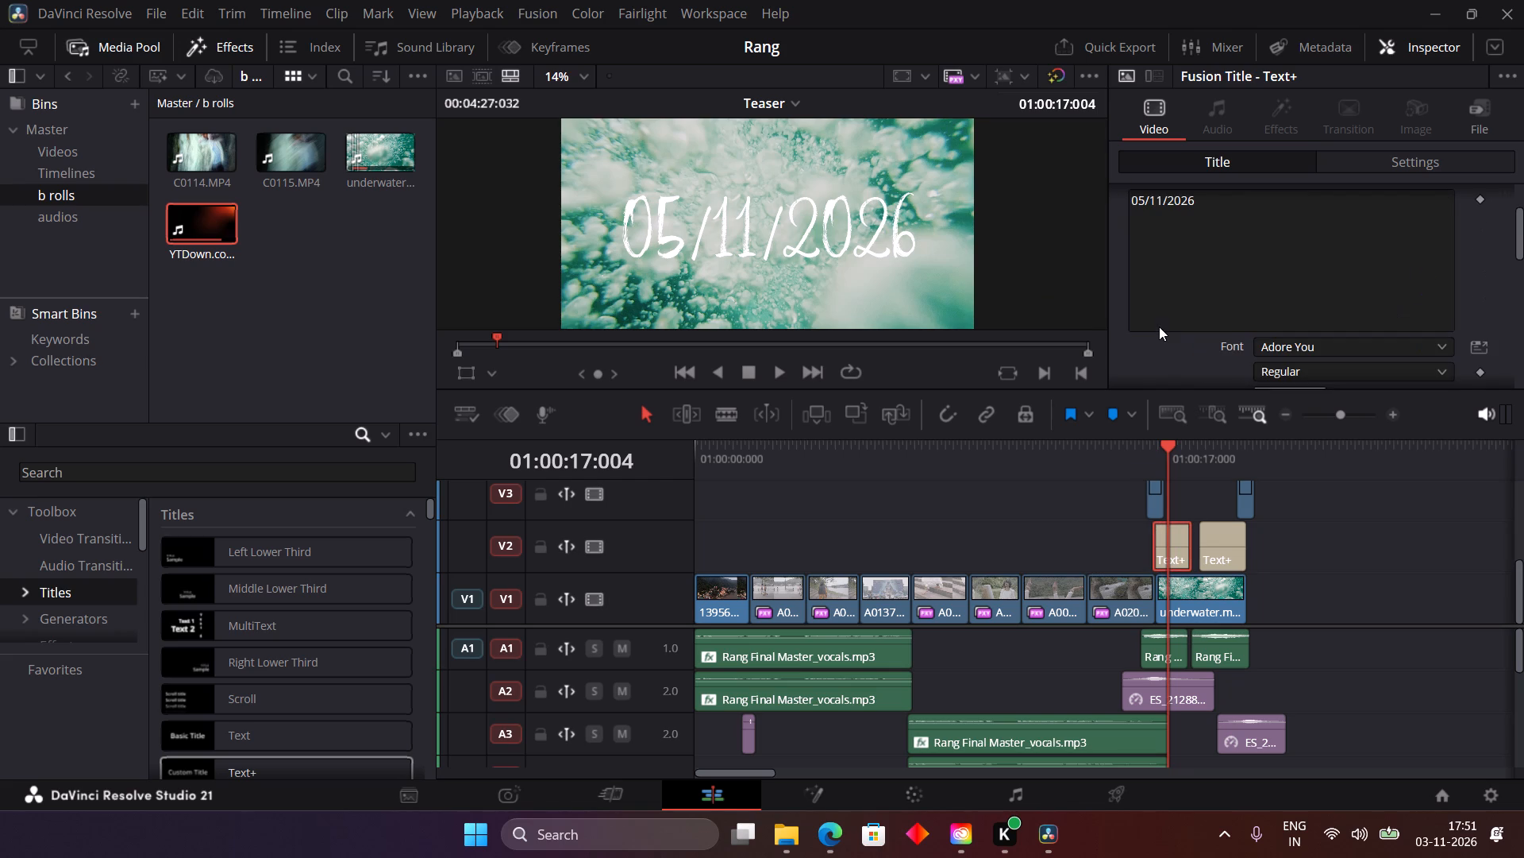
{"action": "scroll", "coordinate": [1159, 327], "scroll_direction": "up", "scroll_amount": 2}
{"action": "left_click_drag", "start_coordinate": [1202, 296], "coordinate": [1047, 289]}
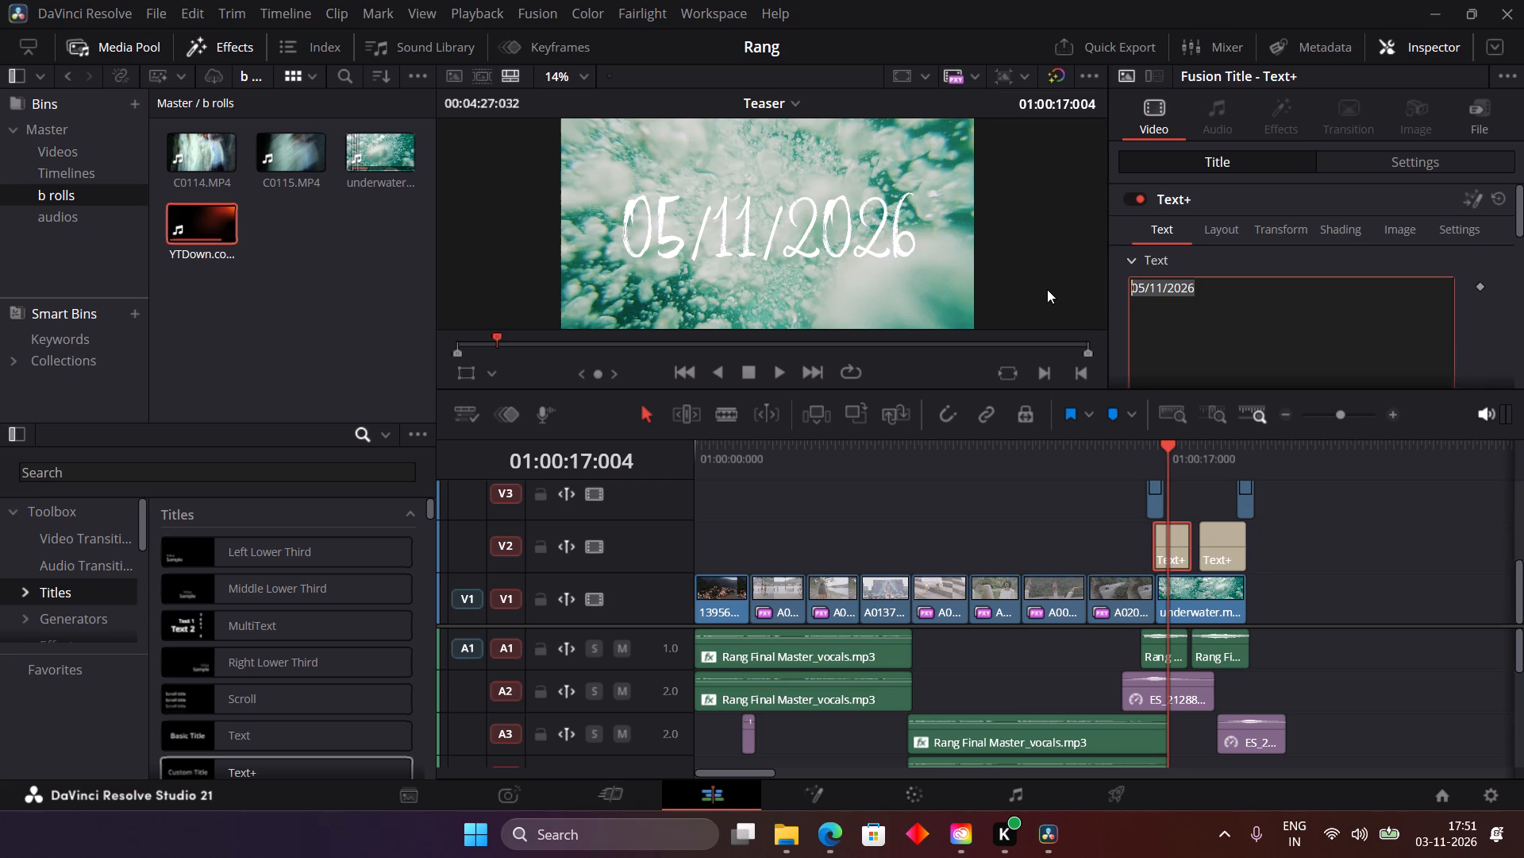
{"action": "type", "text": "RANGH"}
{"action": "key", "text": "shift+BackSpace"}
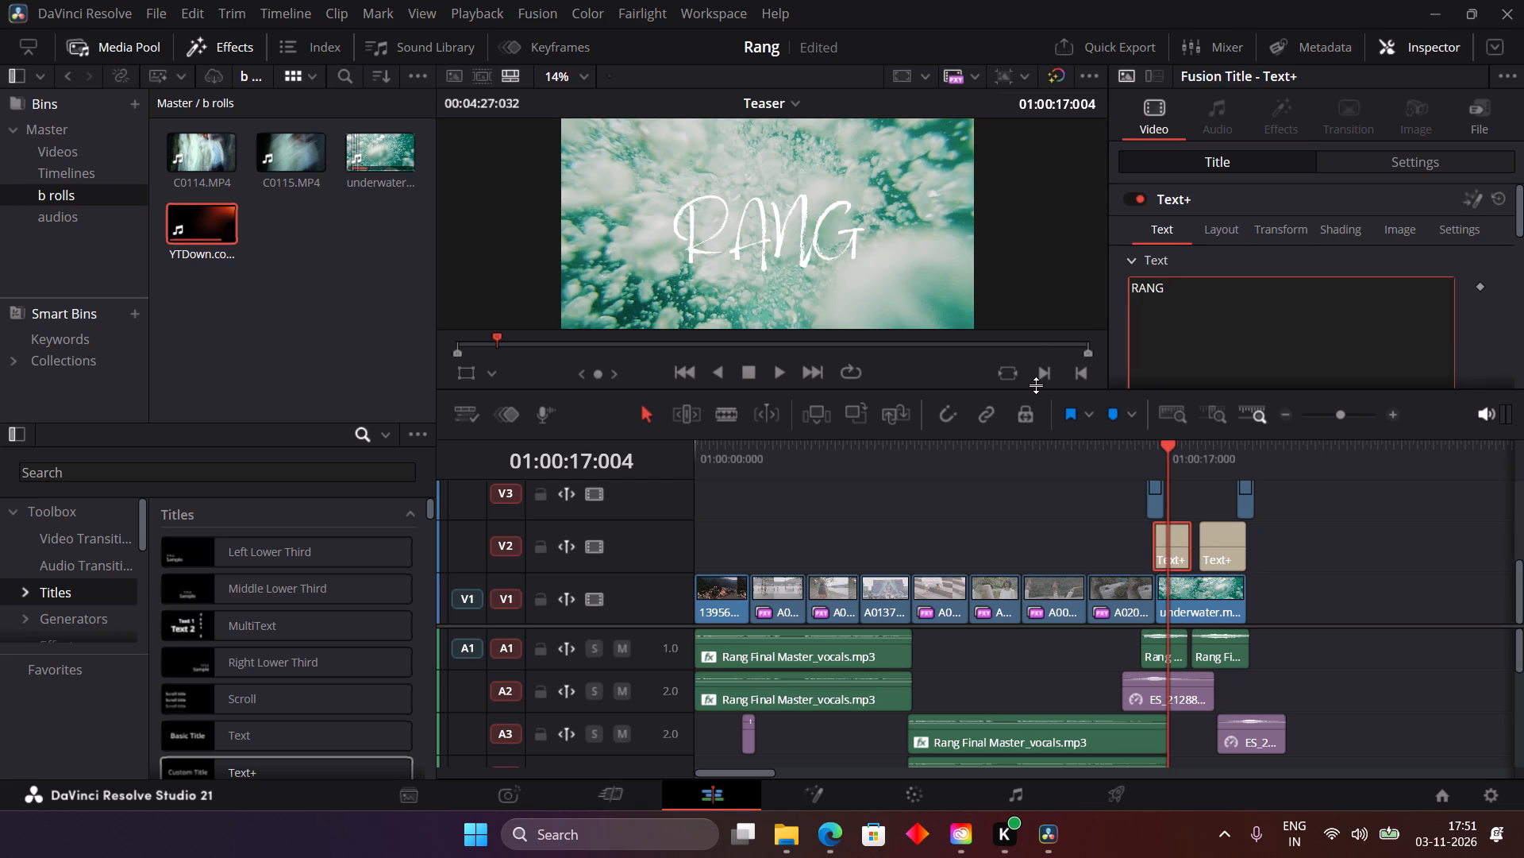
Play into the RANG title and trim its start on V2 to line up with the start of underwater.mp4.
{"action": "left_click", "coordinate": [1145, 443]}
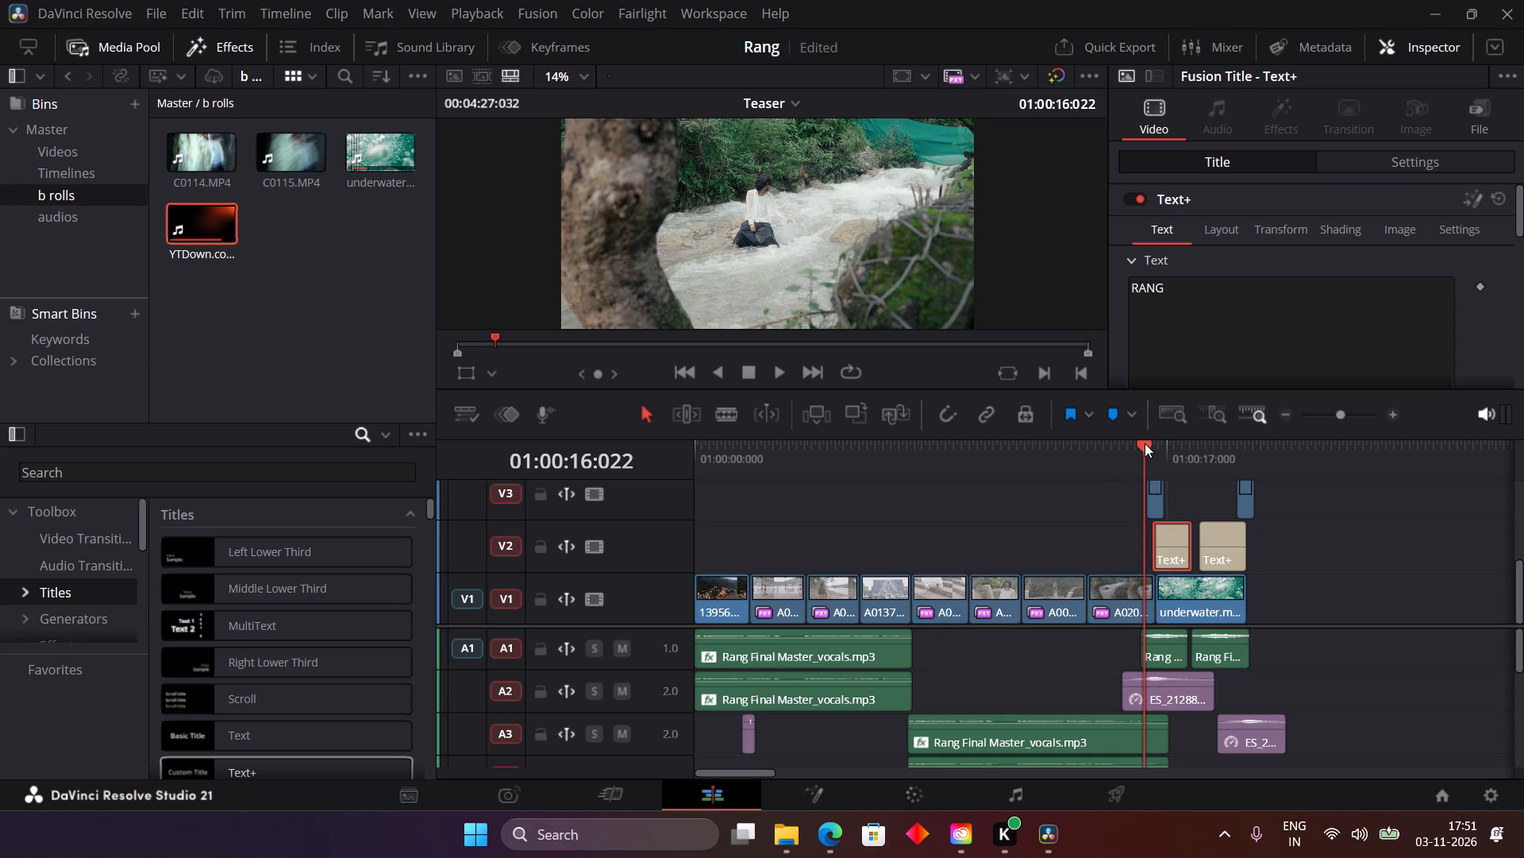
{"action": "key", "text": "space"}
{"action": "key", "text": "space"}
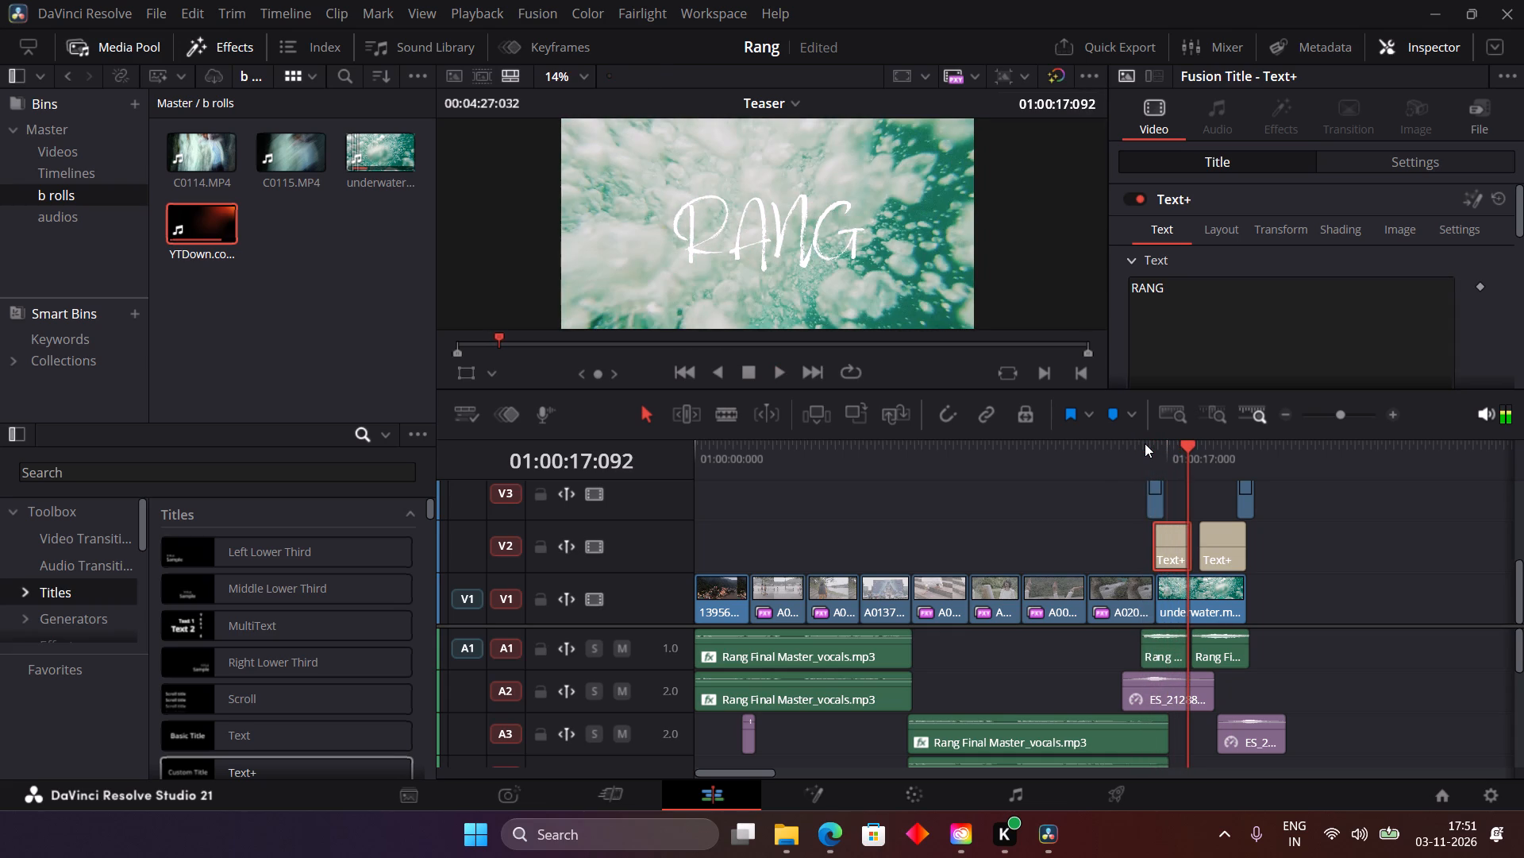
{"action": "left_click", "coordinate": [1148, 443]}
{"action": "left_click", "coordinate": [1148, 443]}
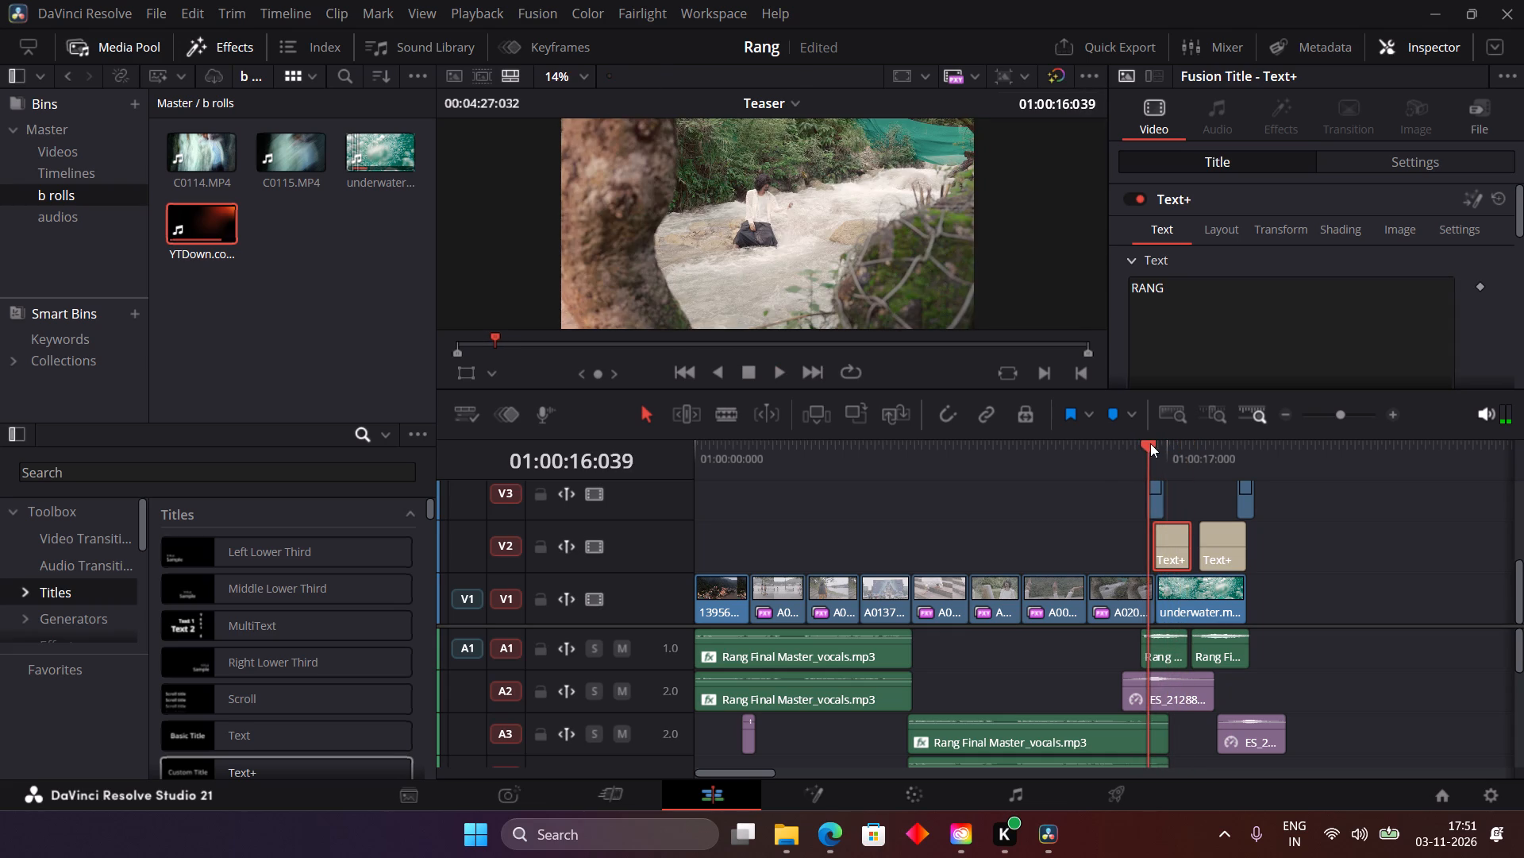
{"action": "left_click", "coordinate": [1149, 443]}
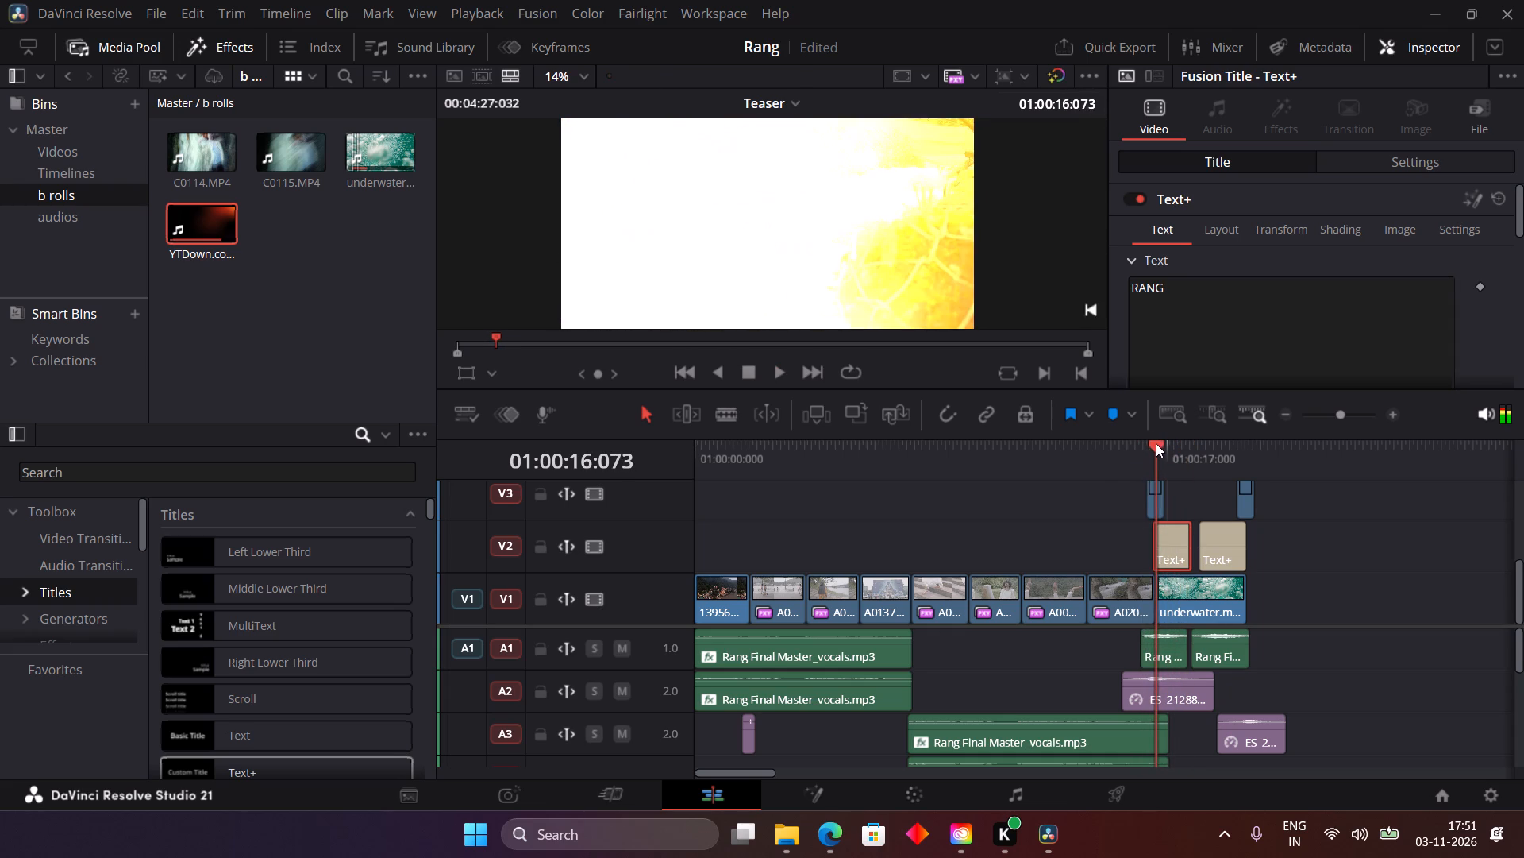
{"action": "key", "text": "ctrl+BackSpace"}
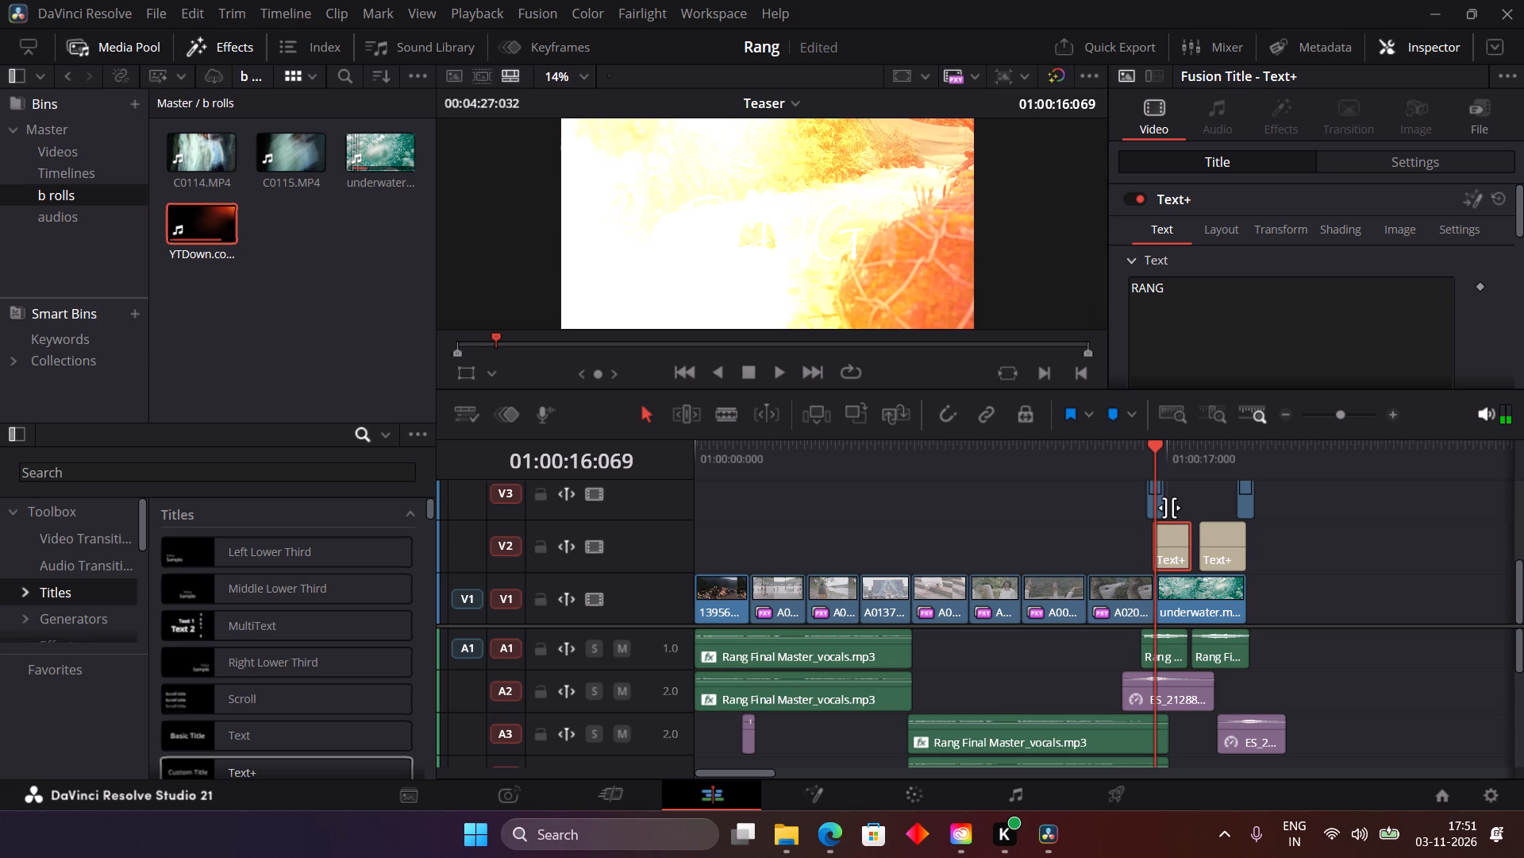
{"action": "key", "text": "ctrl+equal"}
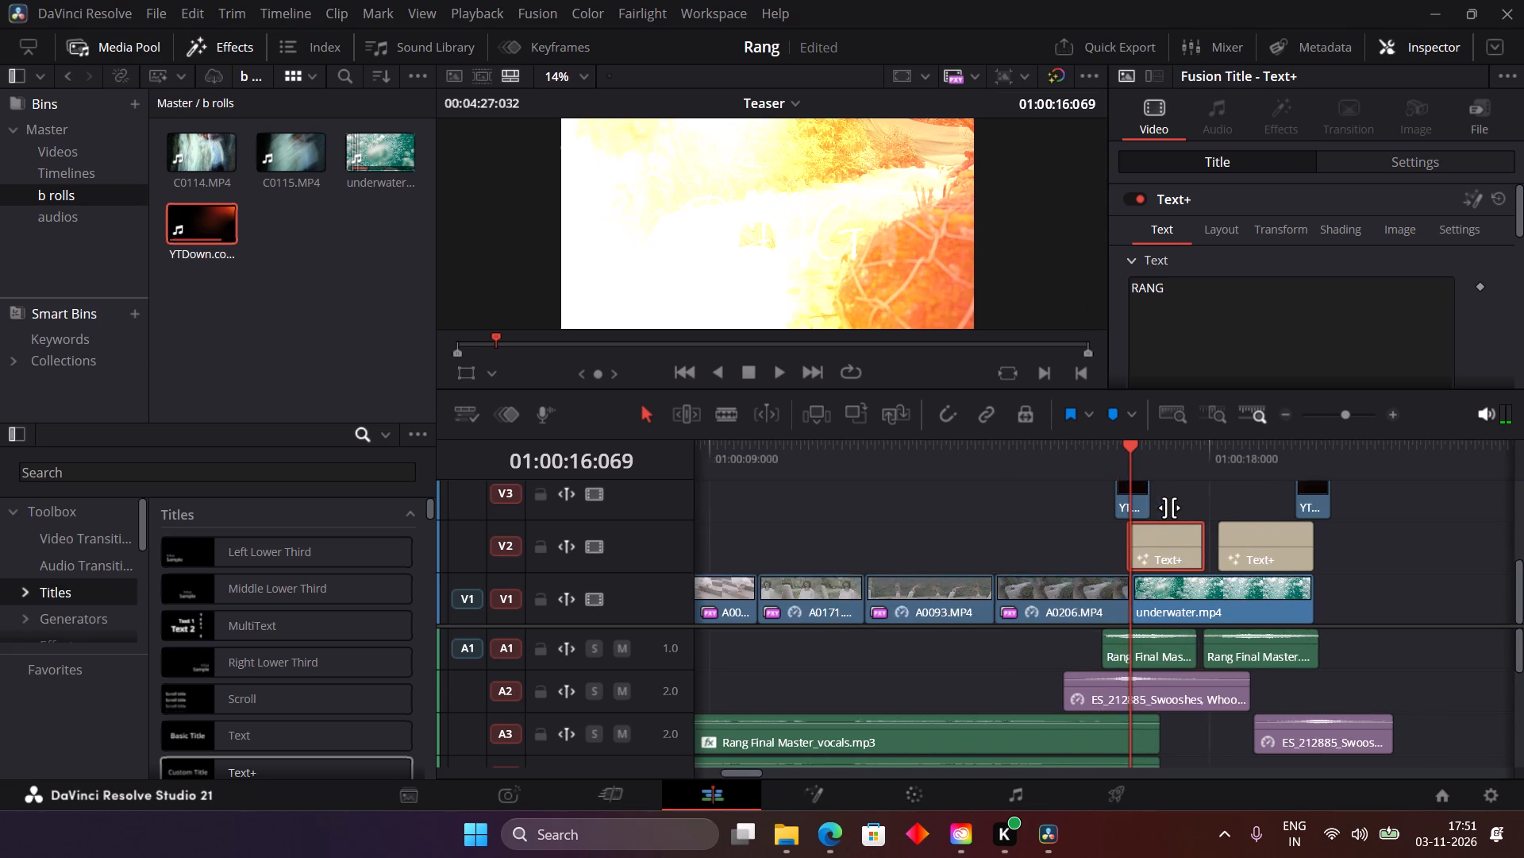
{"action": "key", "text": "ctrl+equal"}
{"action": "key", "text": "ctrl+equal"}
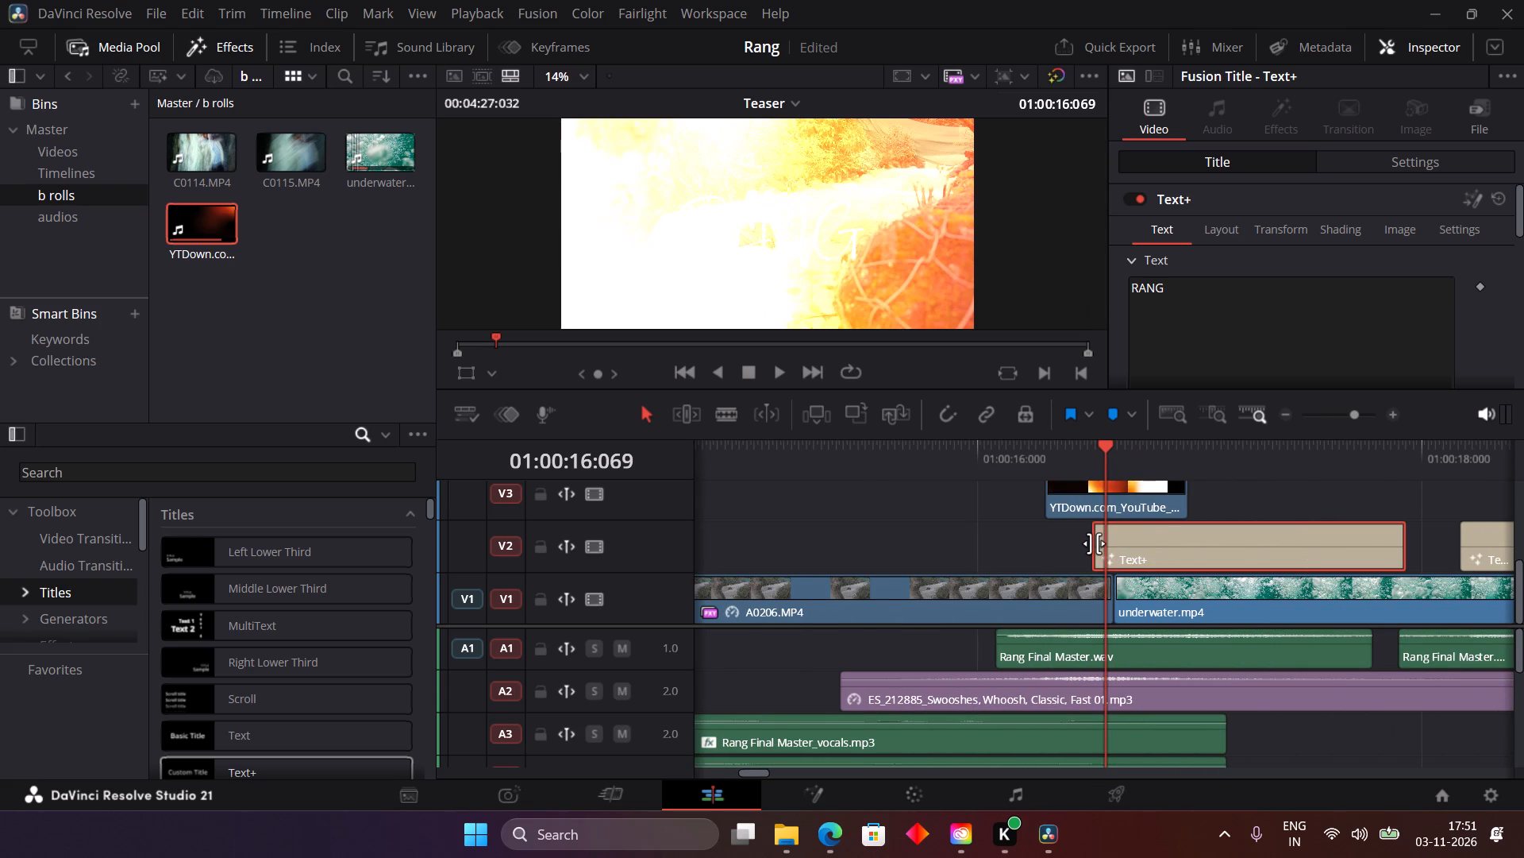
{"action": "left_click_drag", "start_coordinate": [1096, 545], "coordinate": [1121, 550]}
Play the ending and extend the RANG title's end on V2 to close the gap before the date title.
{"action": "left_click", "coordinate": [908, 456]}
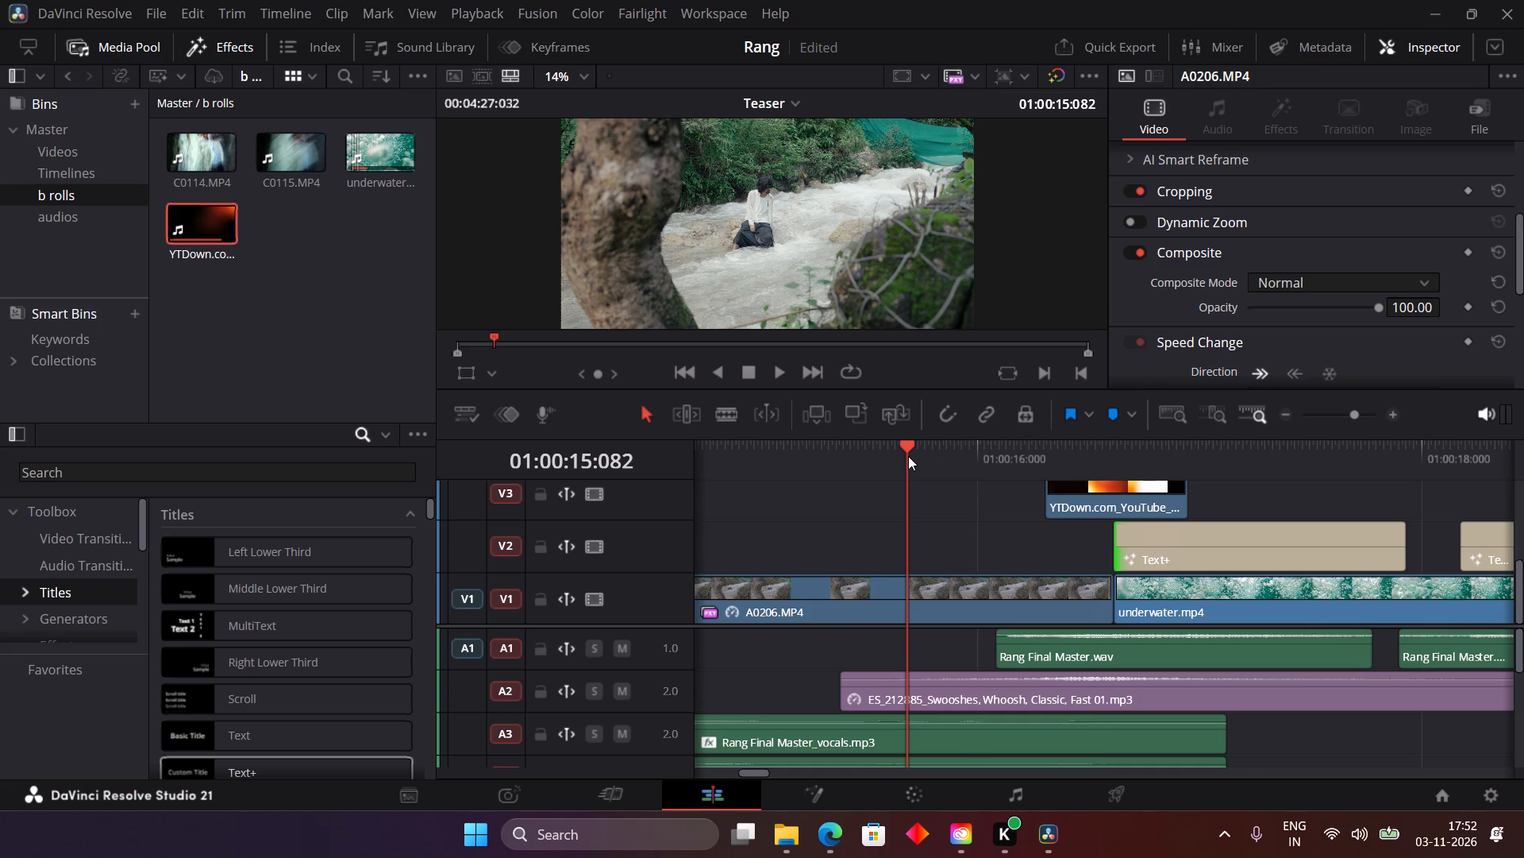
{"action": "key", "text": "ctrl+minus"}
{"action": "key", "text": "ctrl+minus"}
{"action": "key", "text": "ctrl+minus"}
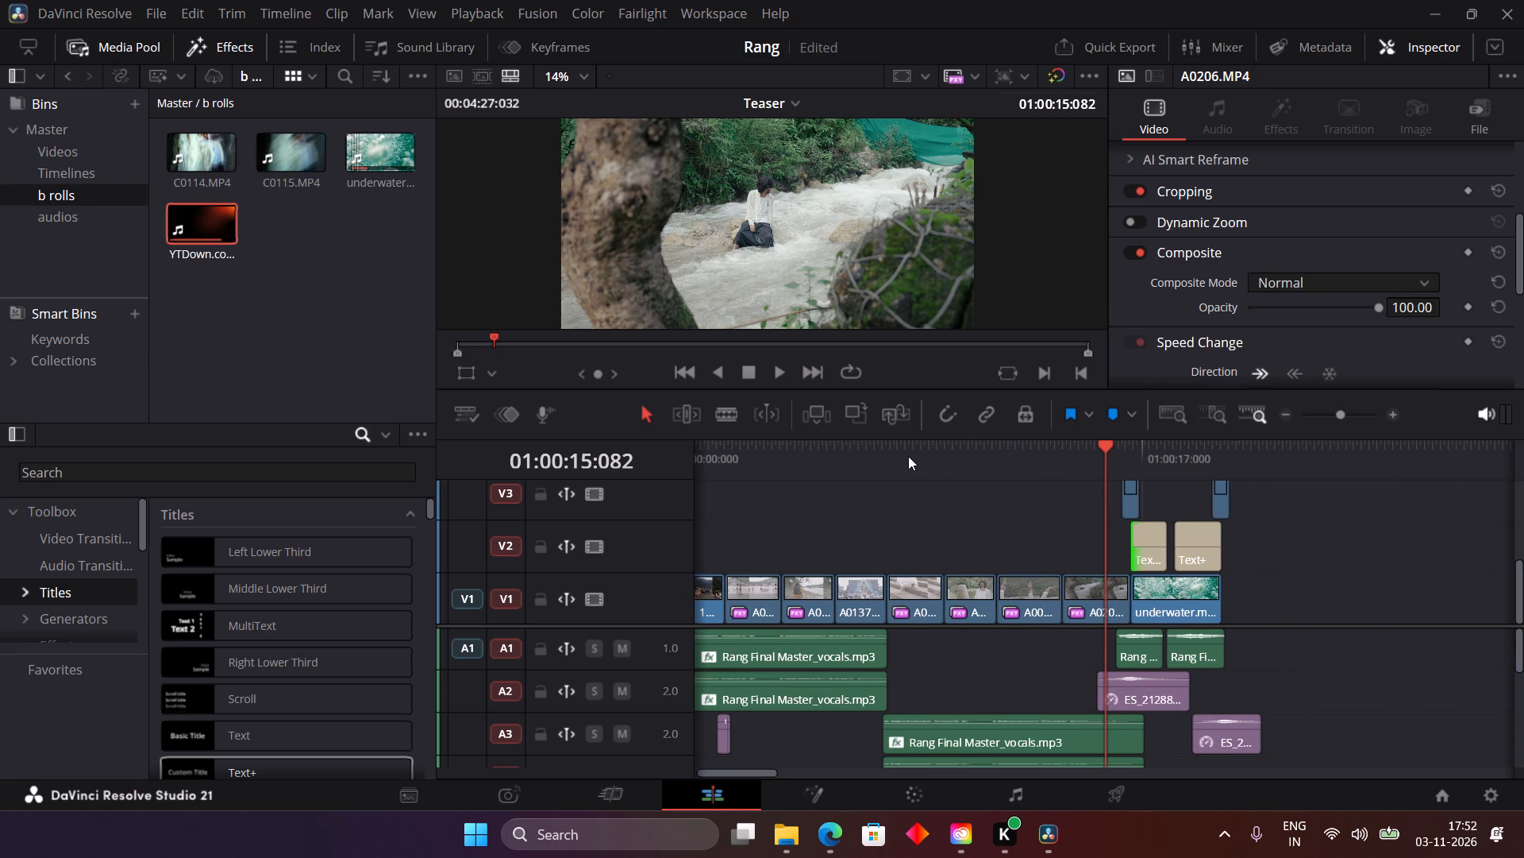
{"action": "key", "text": "space"}
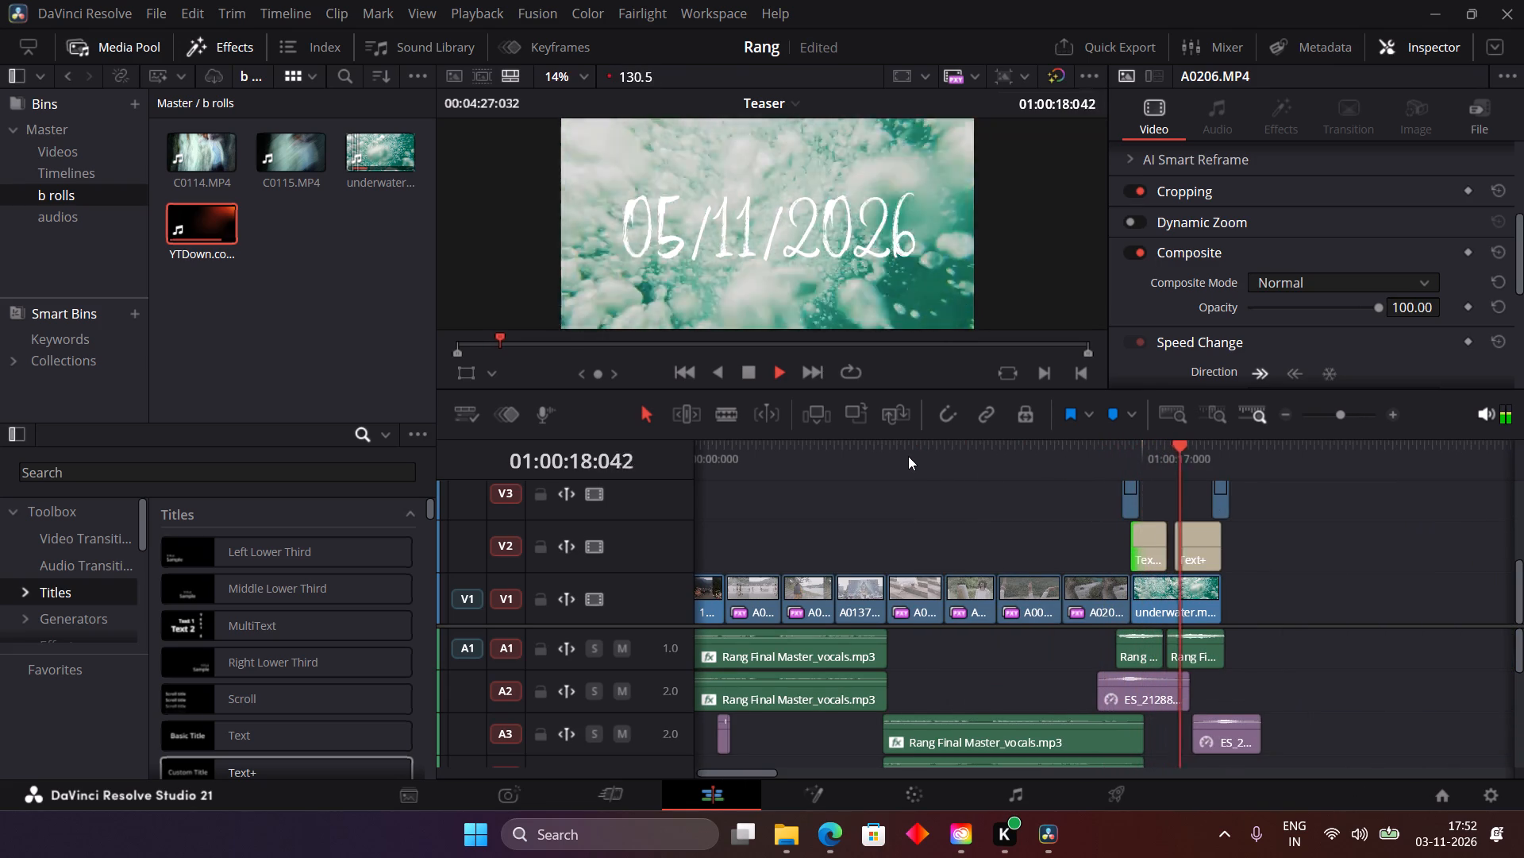
{"action": "key", "text": "space"}
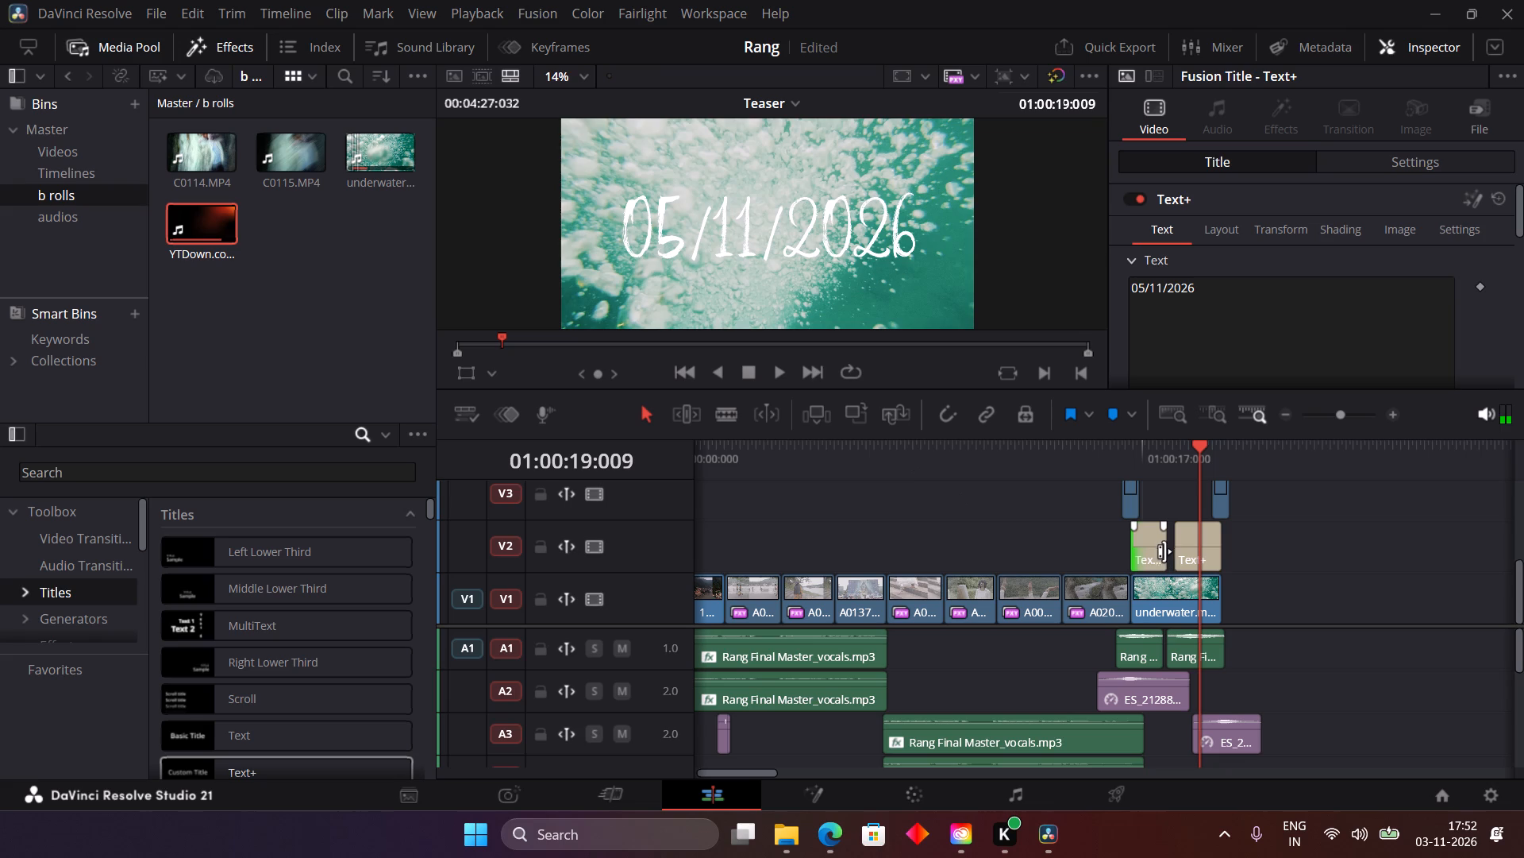
{"action": "left_click_drag", "start_coordinate": [1165, 550], "coordinate": [1171, 558]}
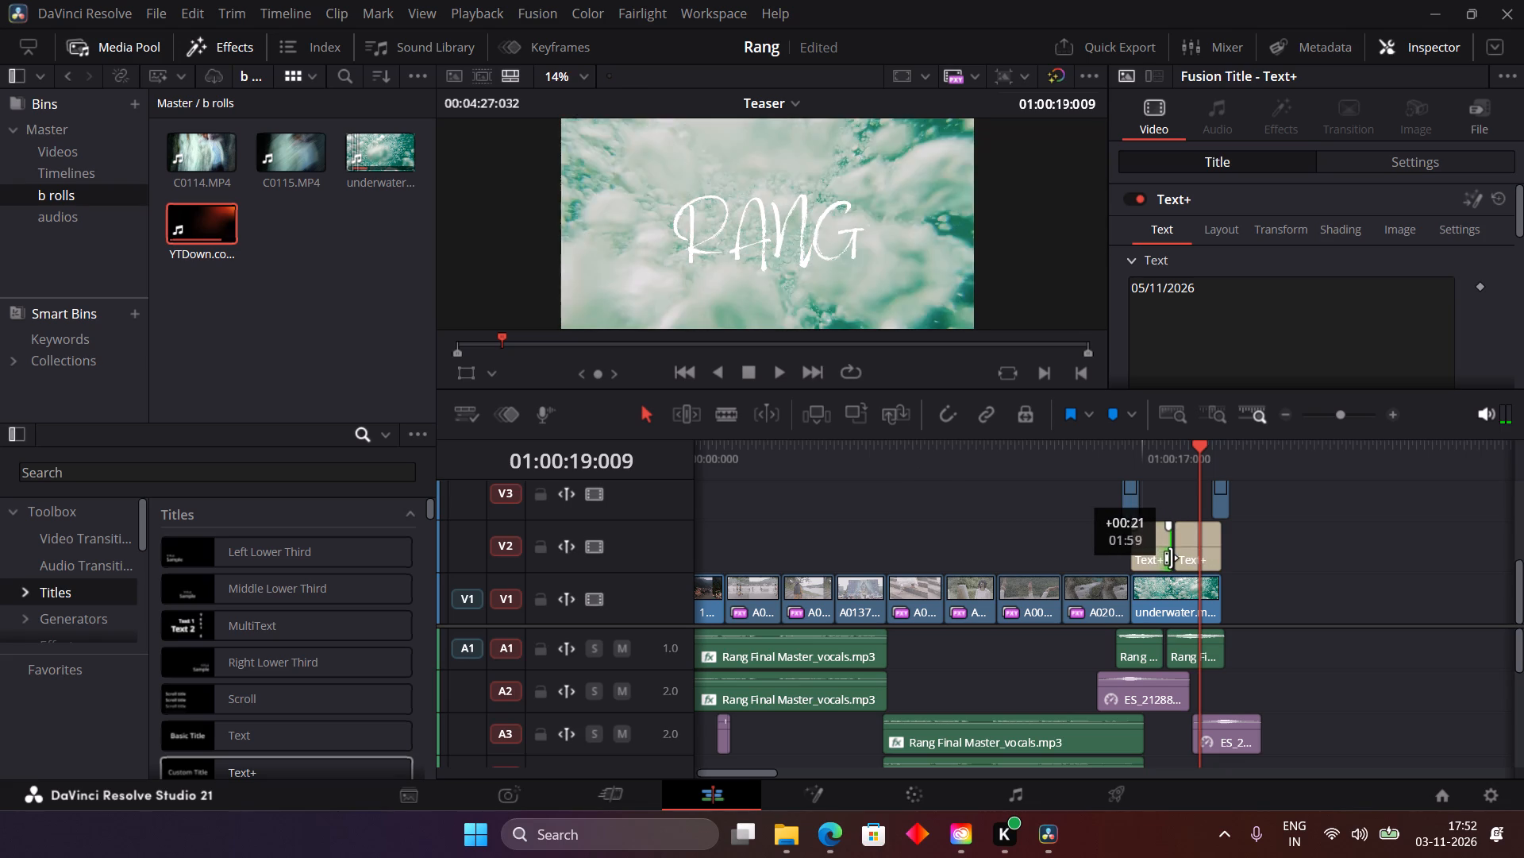
{"action": "left_click_drag", "start_coordinate": [1171, 558], "coordinate": [1172, 558]}
Play and scrub the underwater ending to review the change from the RANG title to the date title.
{"action": "left_click", "coordinate": [1122, 450]}
{"action": "key", "text": "space"}
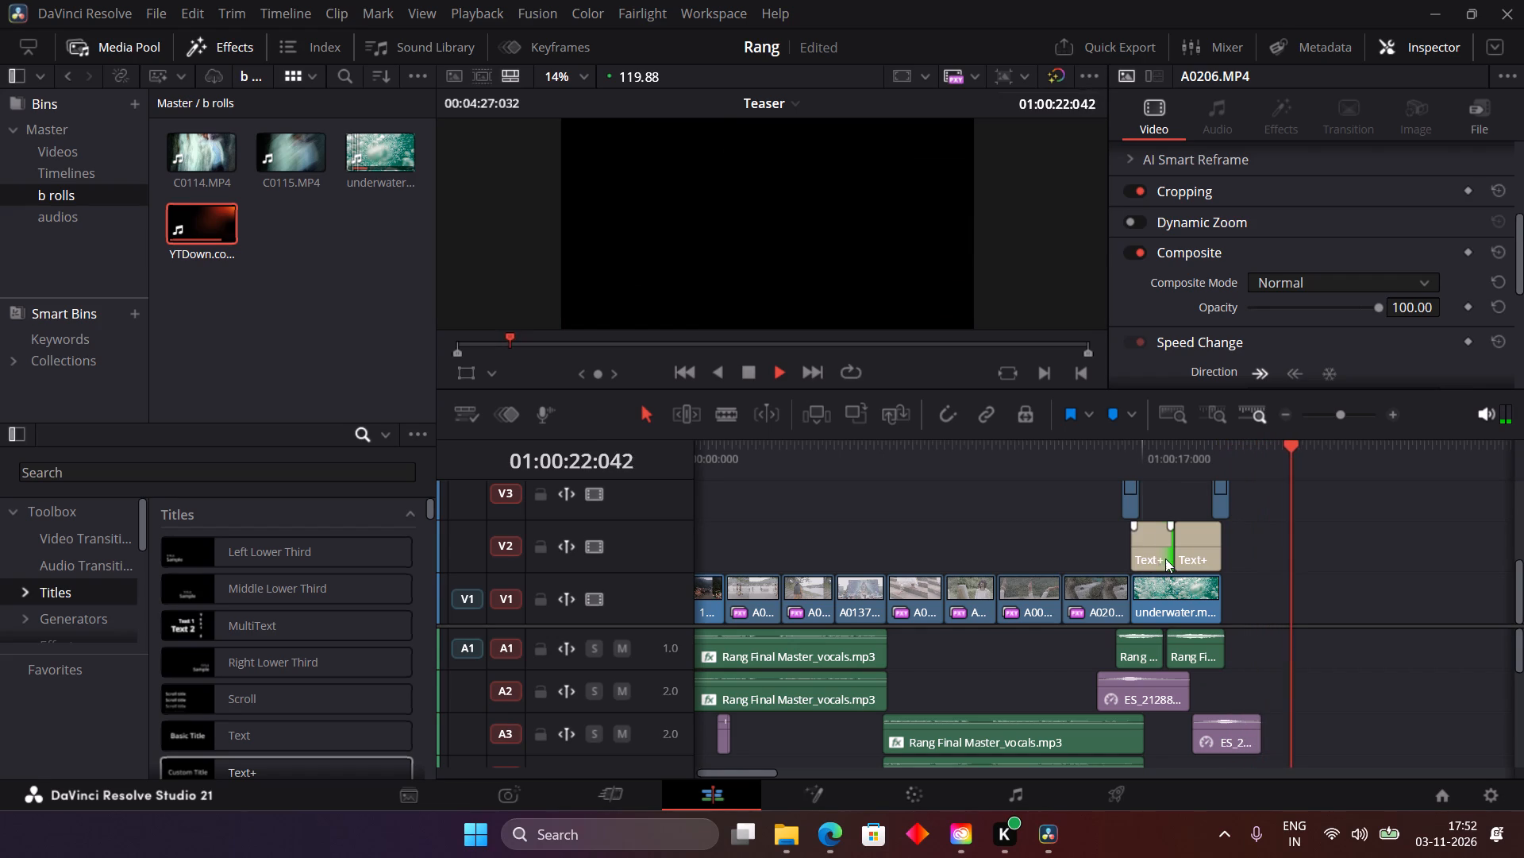
{"action": "left_click_drag", "start_coordinate": [1171, 452], "coordinate": [1166, 450]}
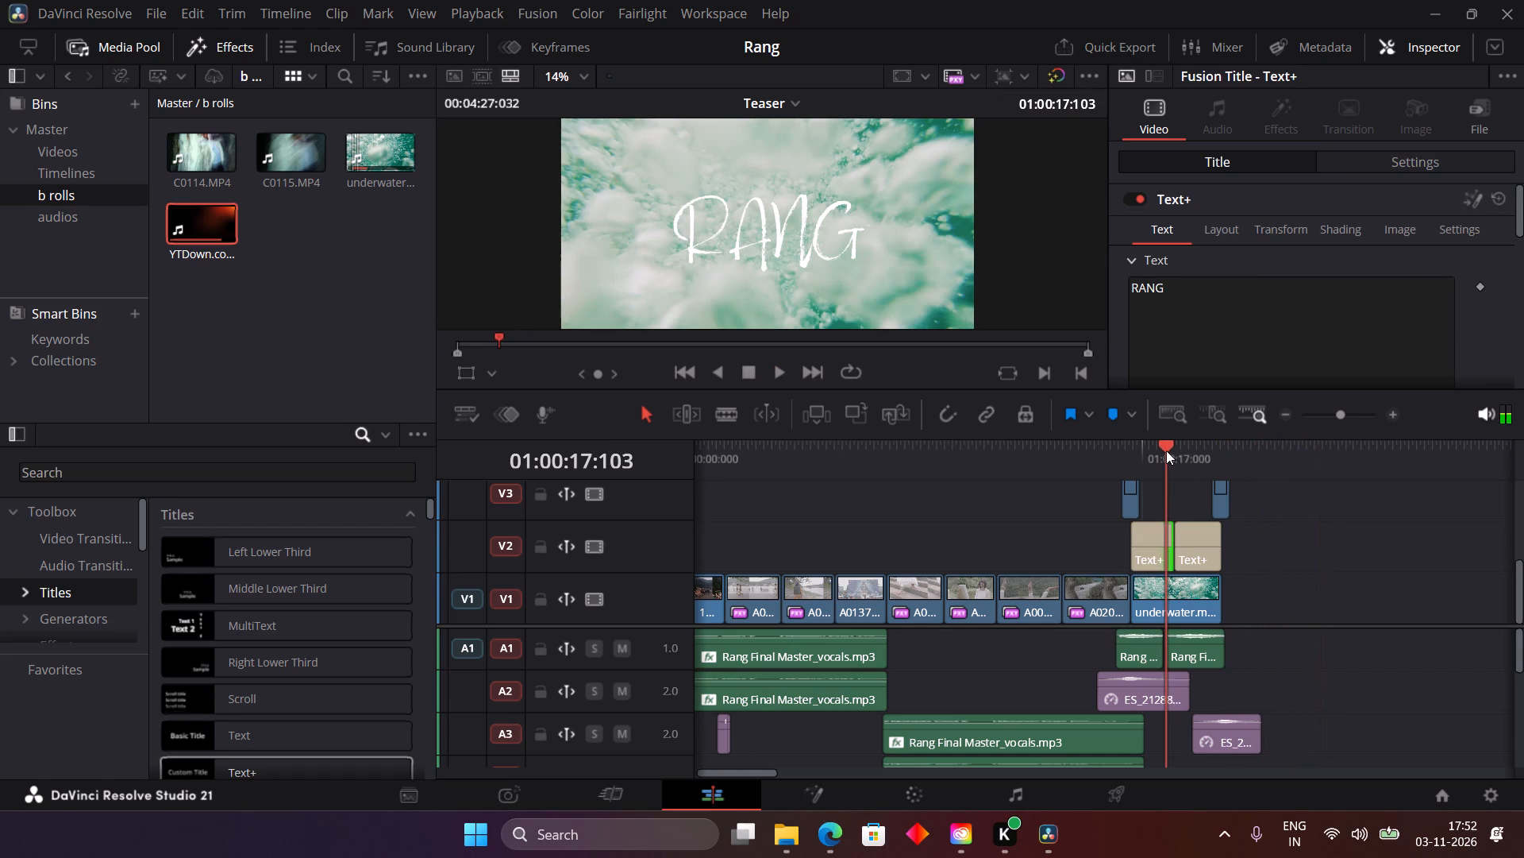
{"action": "left_click_drag", "start_coordinate": [1166, 450], "coordinate": [1170, 450]}
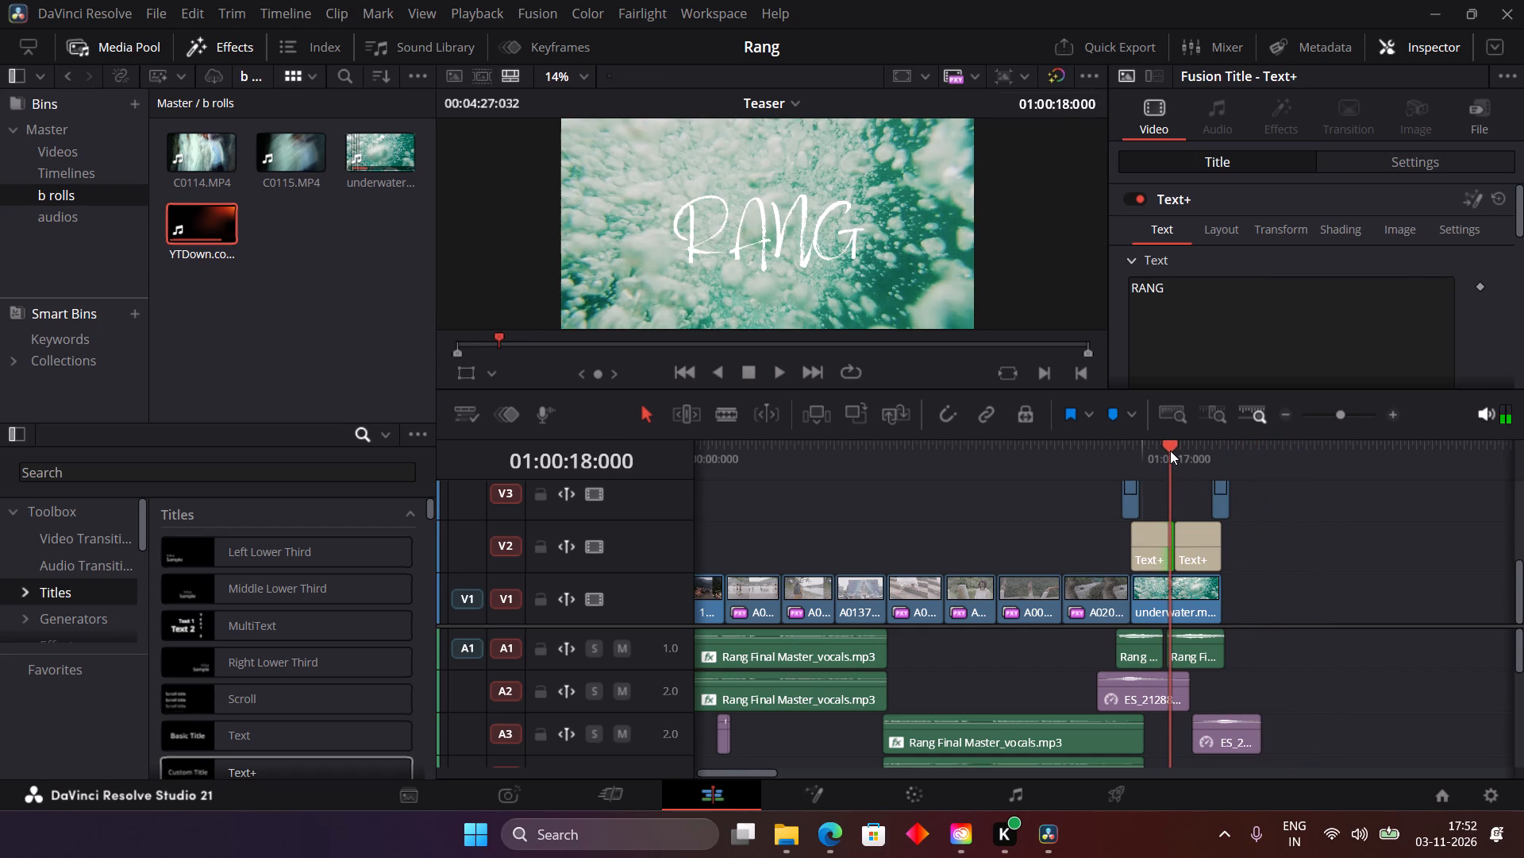
{"action": "left_click_drag", "start_coordinate": [1170, 450], "coordinate": [1167, 446]}
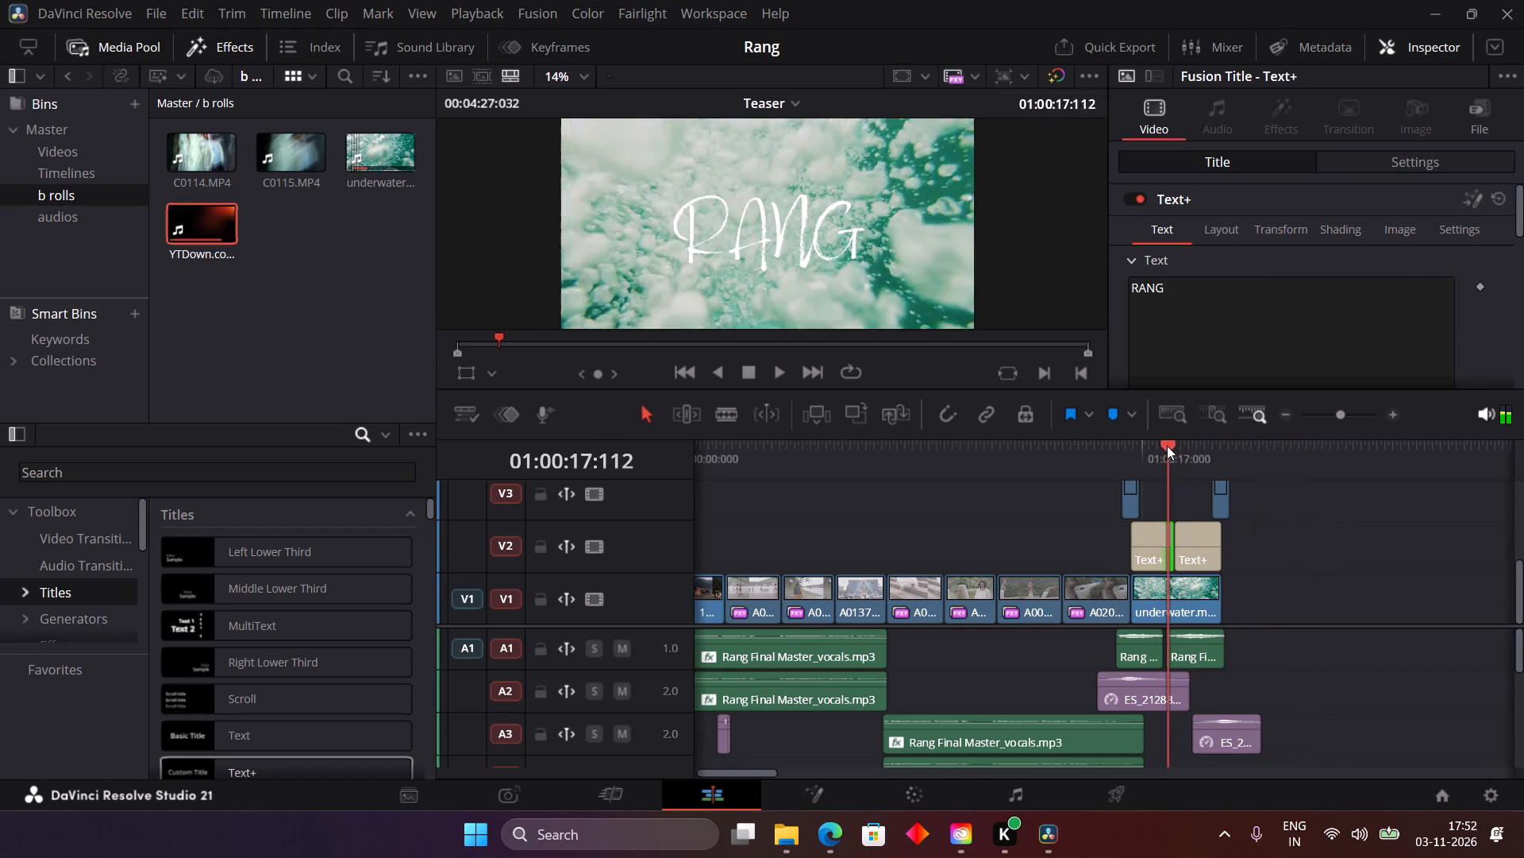
{"action": "left_click_drag", "start_coordinate": [1167, 446], "coordinate": [1126, 441]}
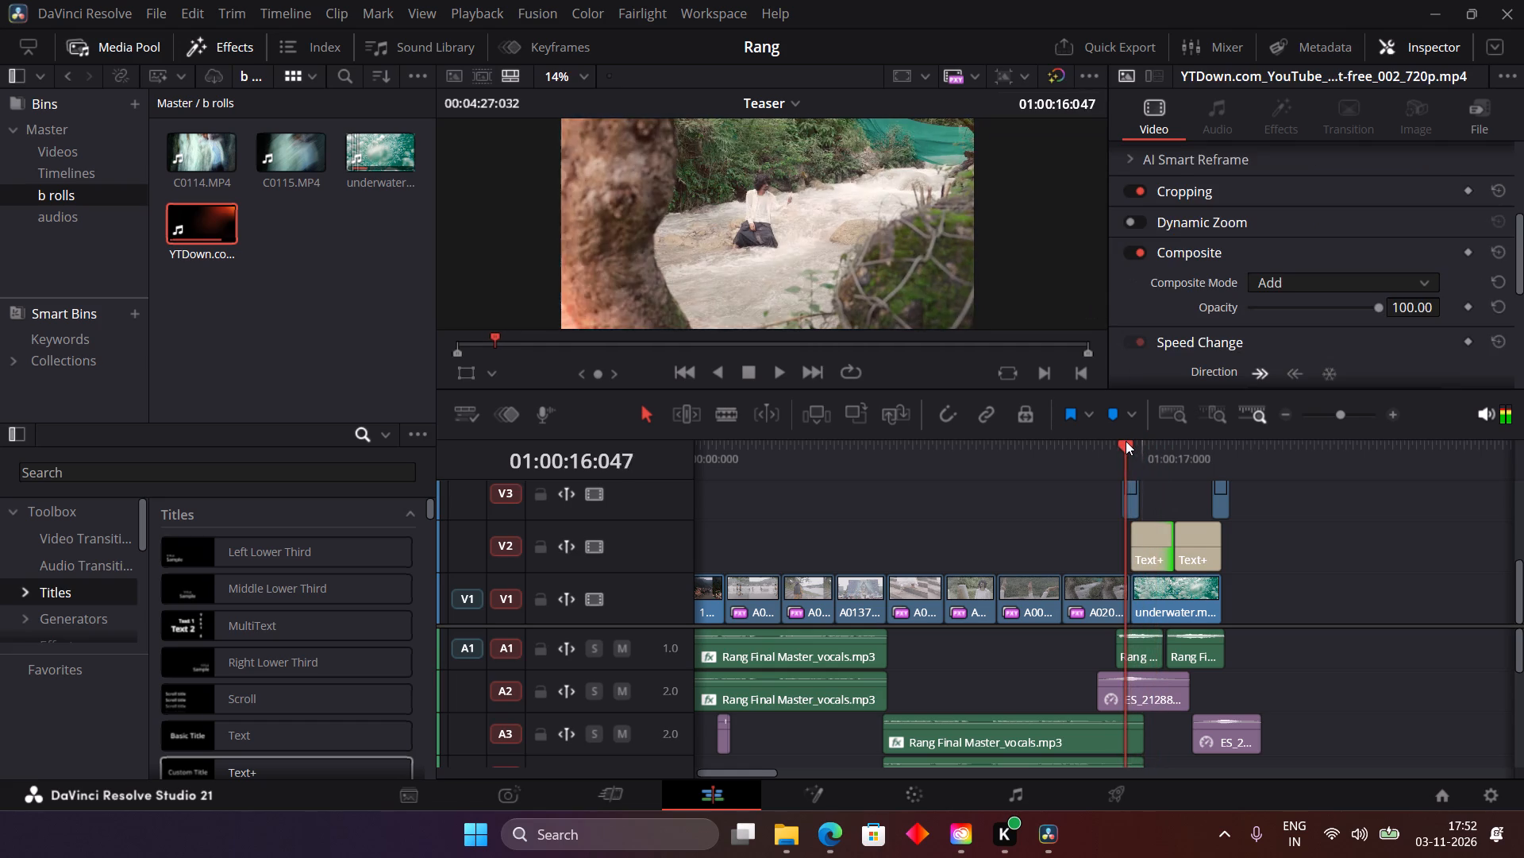
{"action": "key", "text": "space"}
{"action": "key", "text": "space"}
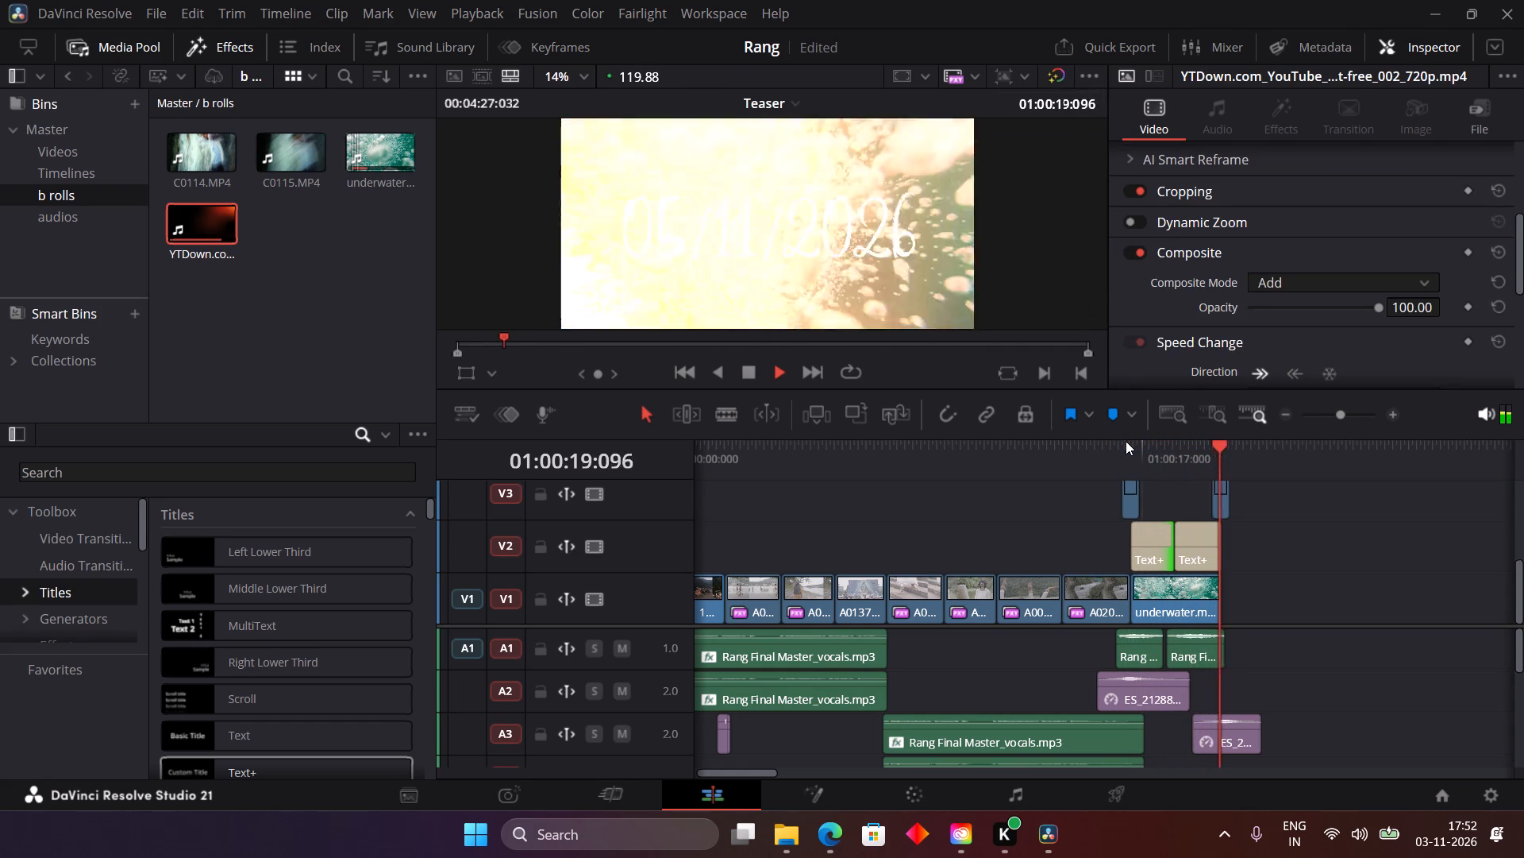
{"action": "key", "text": "space"}
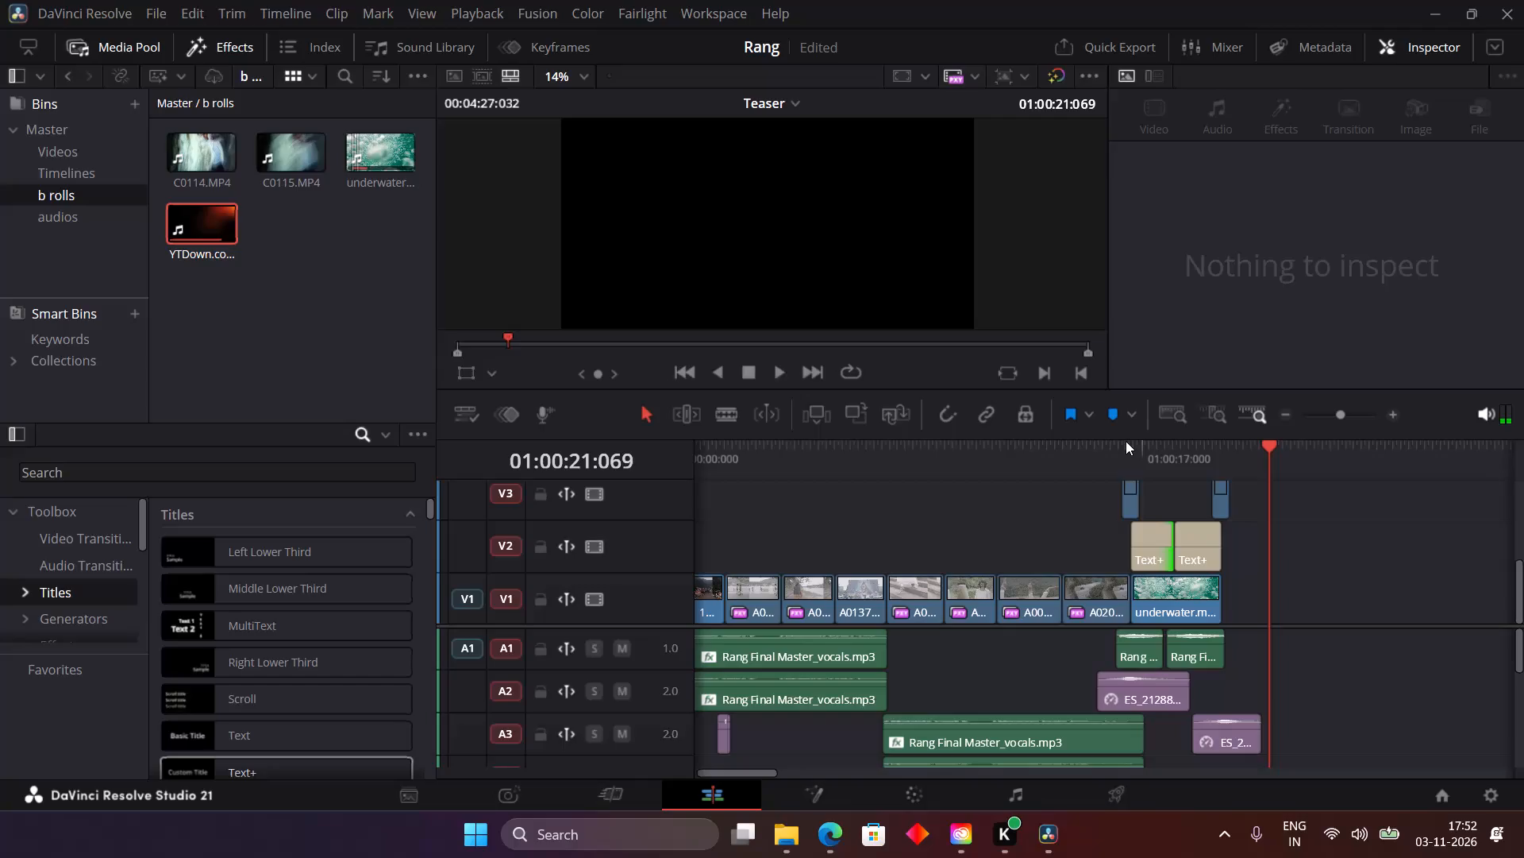
{"action": "left_click_drag", "start_coordinate": [1126, 441], "coordinate": [1164, 443]}
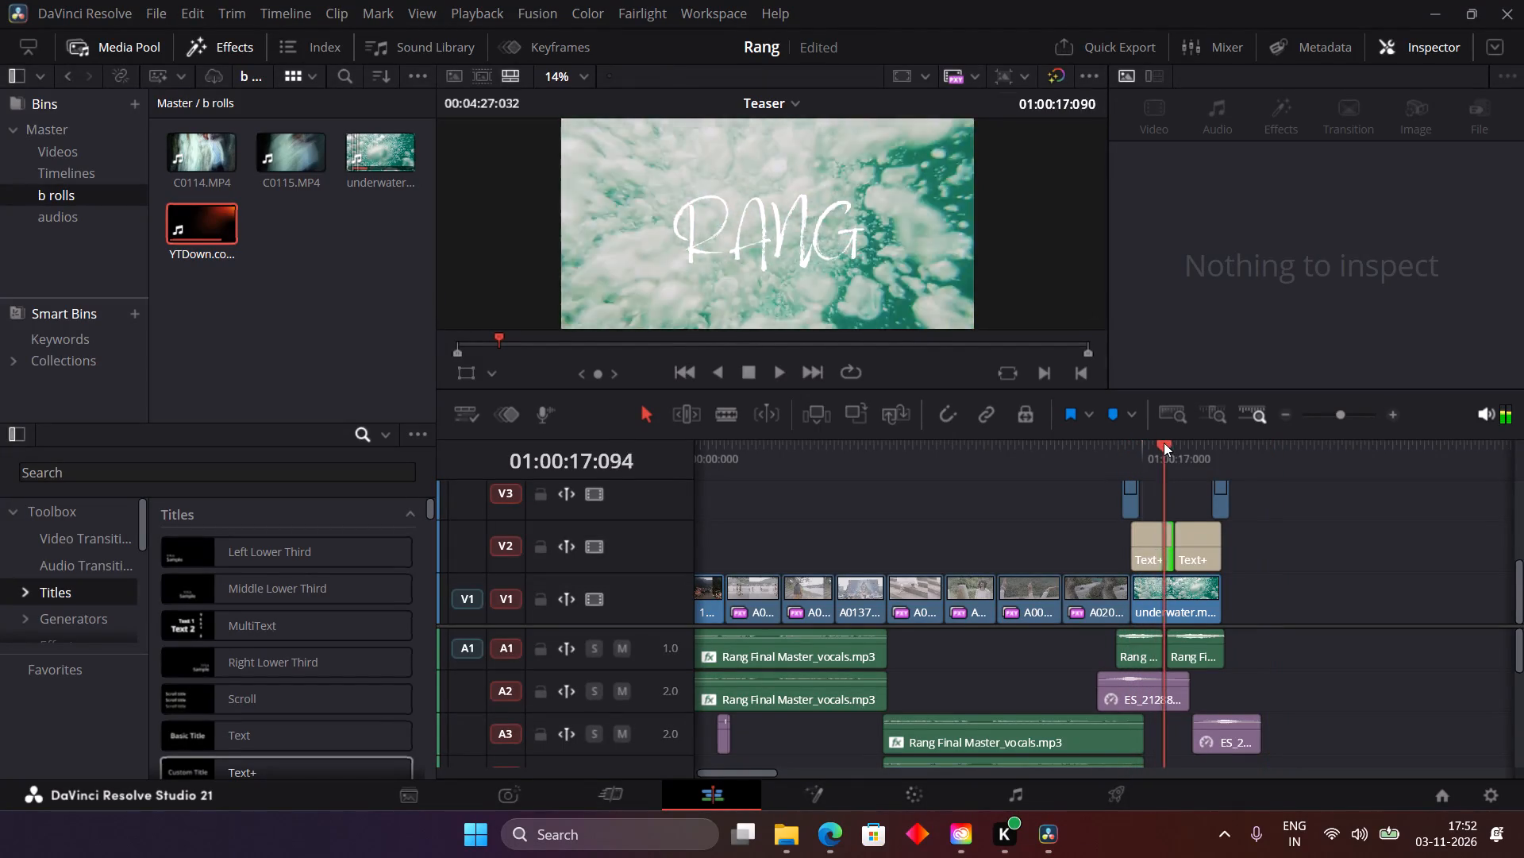
{"action": "left_click_drag", "start_coordinate": [1164, 443], "coordinate": [1191, 431]}
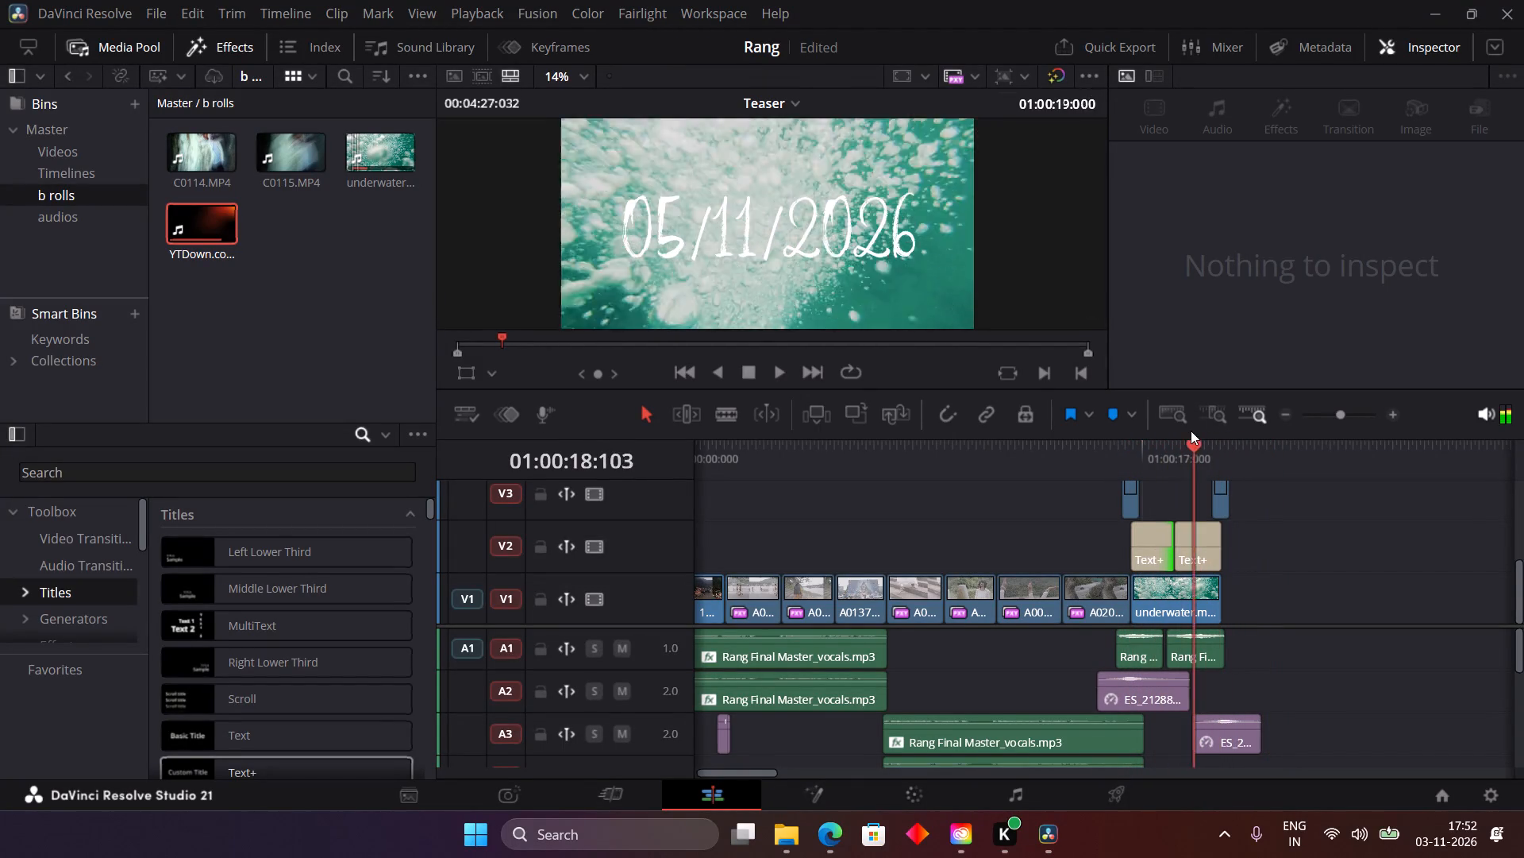
Play the whole Teaser from the beginning to the end, twice, to review the edit.
{"action": "left_click_drag", "start_coordinate": [1191, 431], "coordinate": [653, 474]}
{"action": "key", "text": "space"}
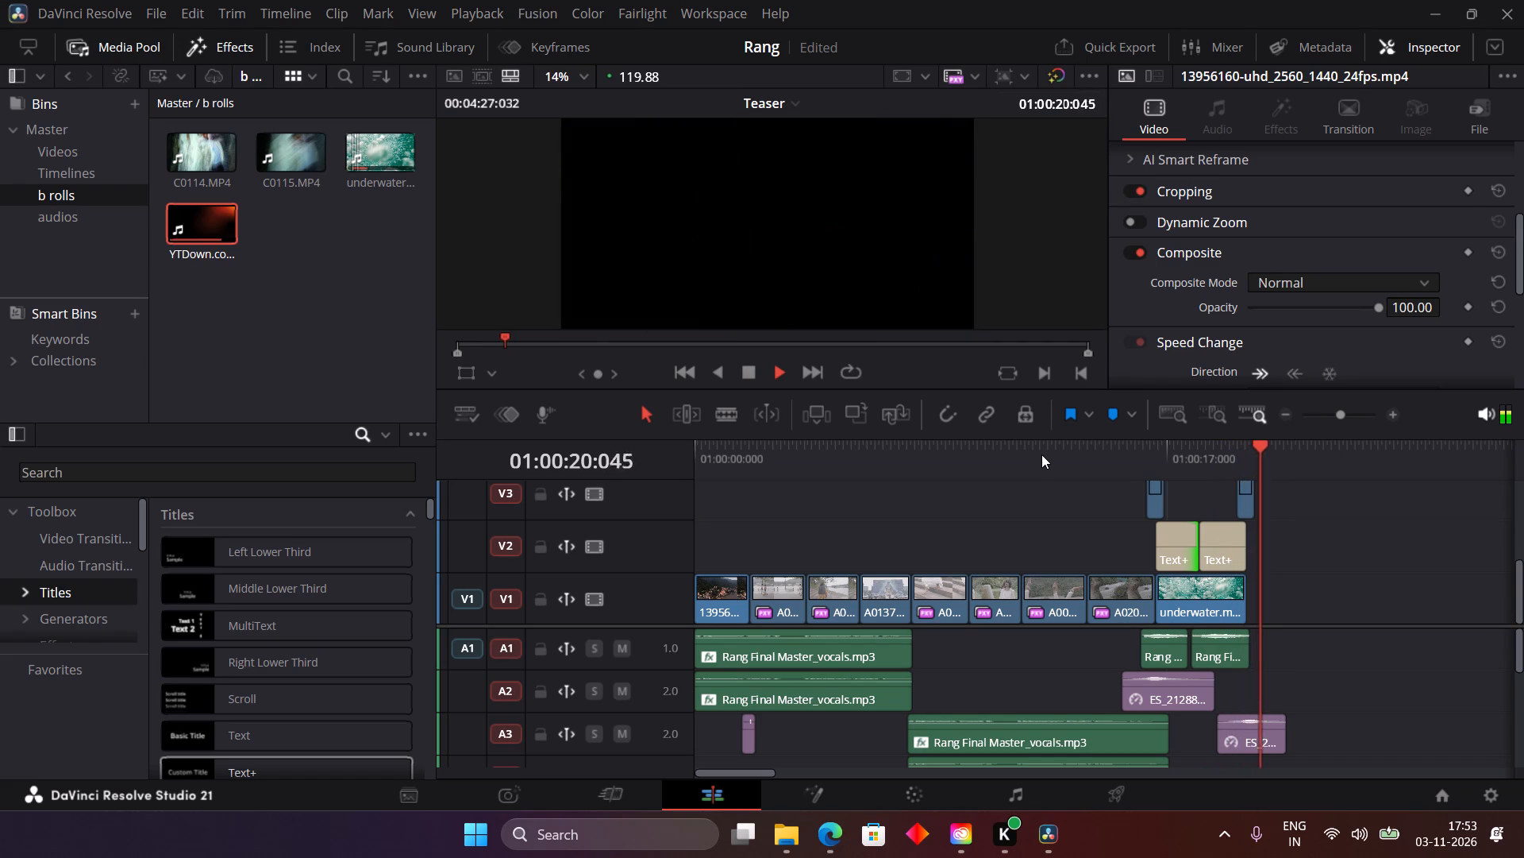
{"action": "left_click_drag", "start_coordinate": [1045, 448], "coordinate": [651, 458]}
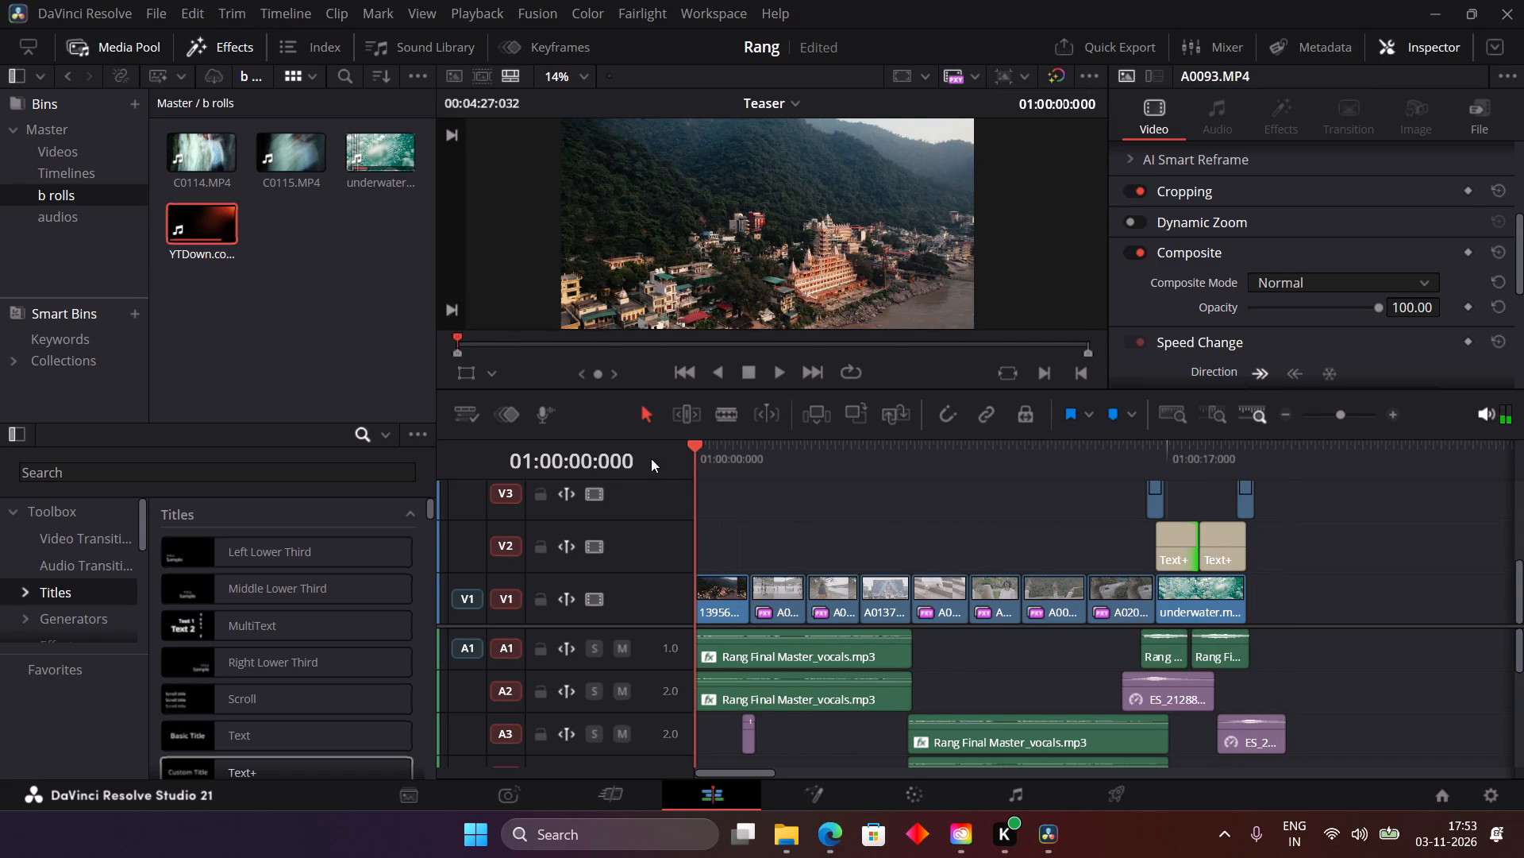
{"action": "left_click_drag", "start_coordinate": [651, 458], "coordinate": [621, 465]}
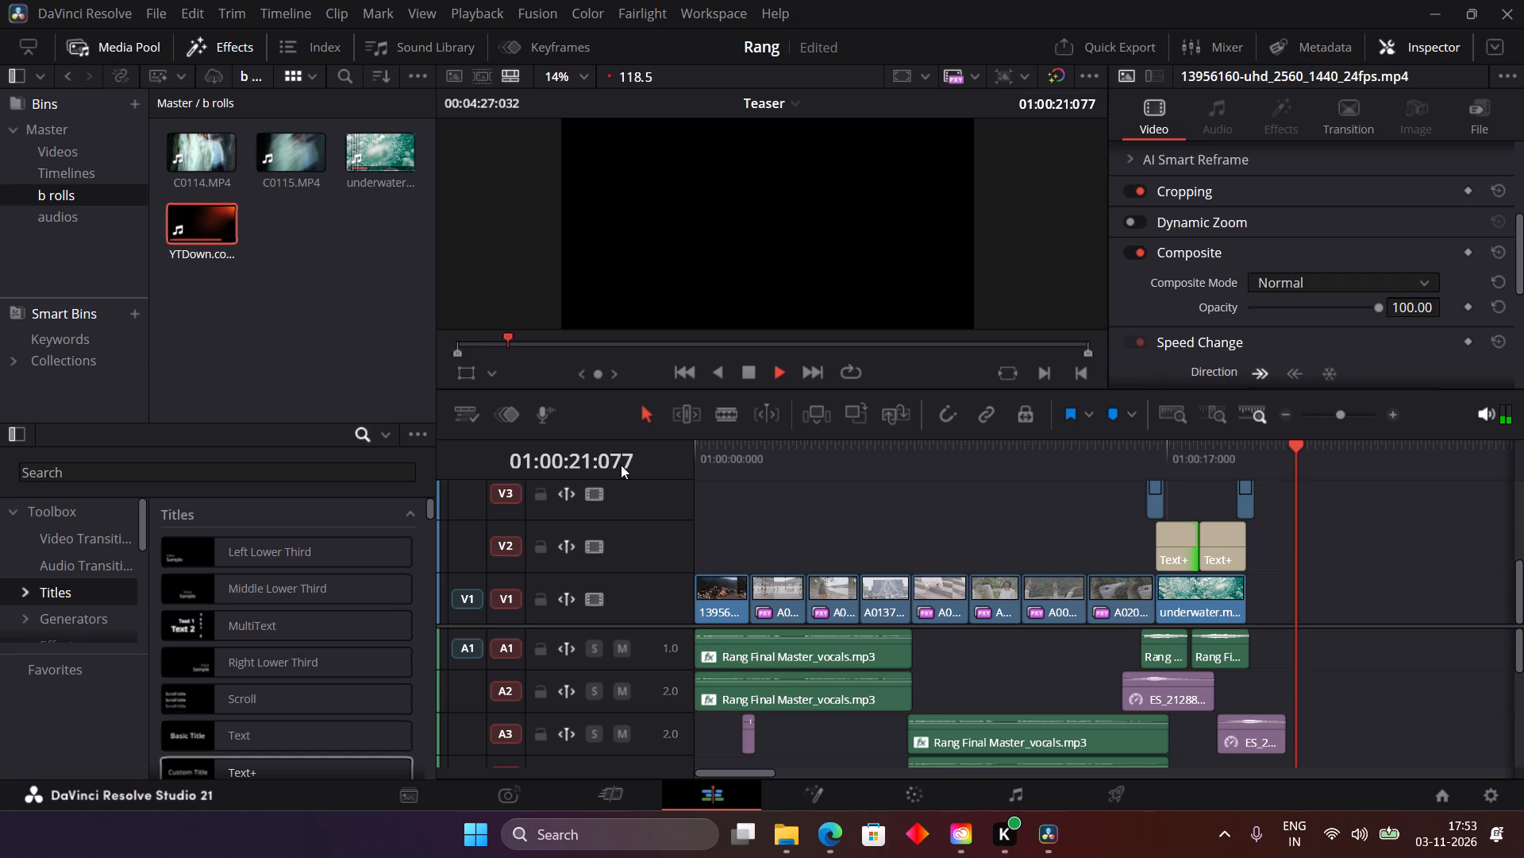
{"action": "key", "text": "space"}
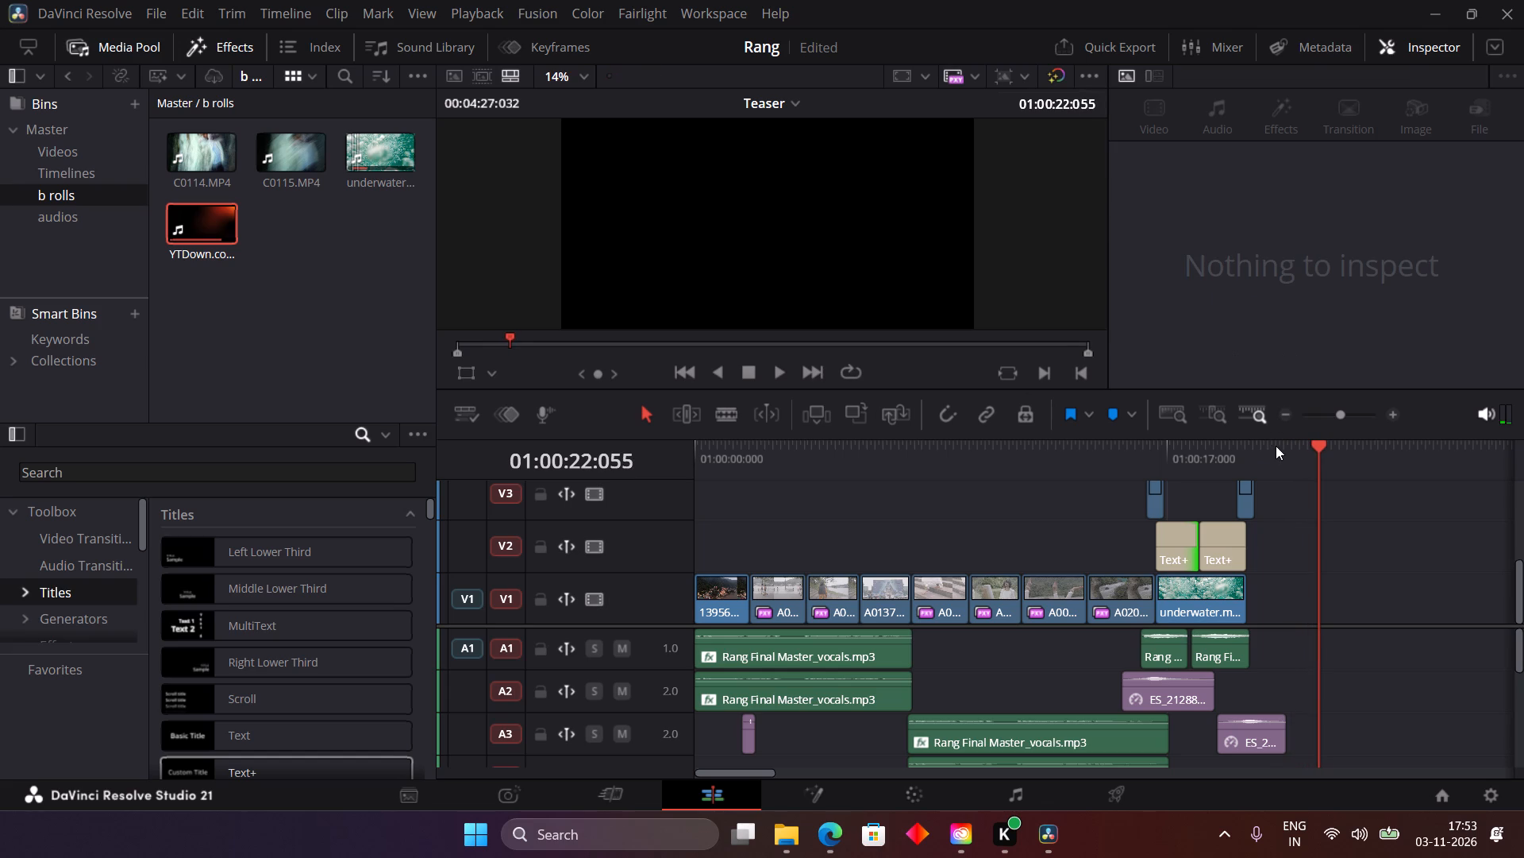
Mark the Teaser's out point at 01:00:21:026, at the end of the last swoosh sound on A3.
{"action": "left_click_drag", "start_coordinate": [1277, 444], "coordinate": [1285, 442]}
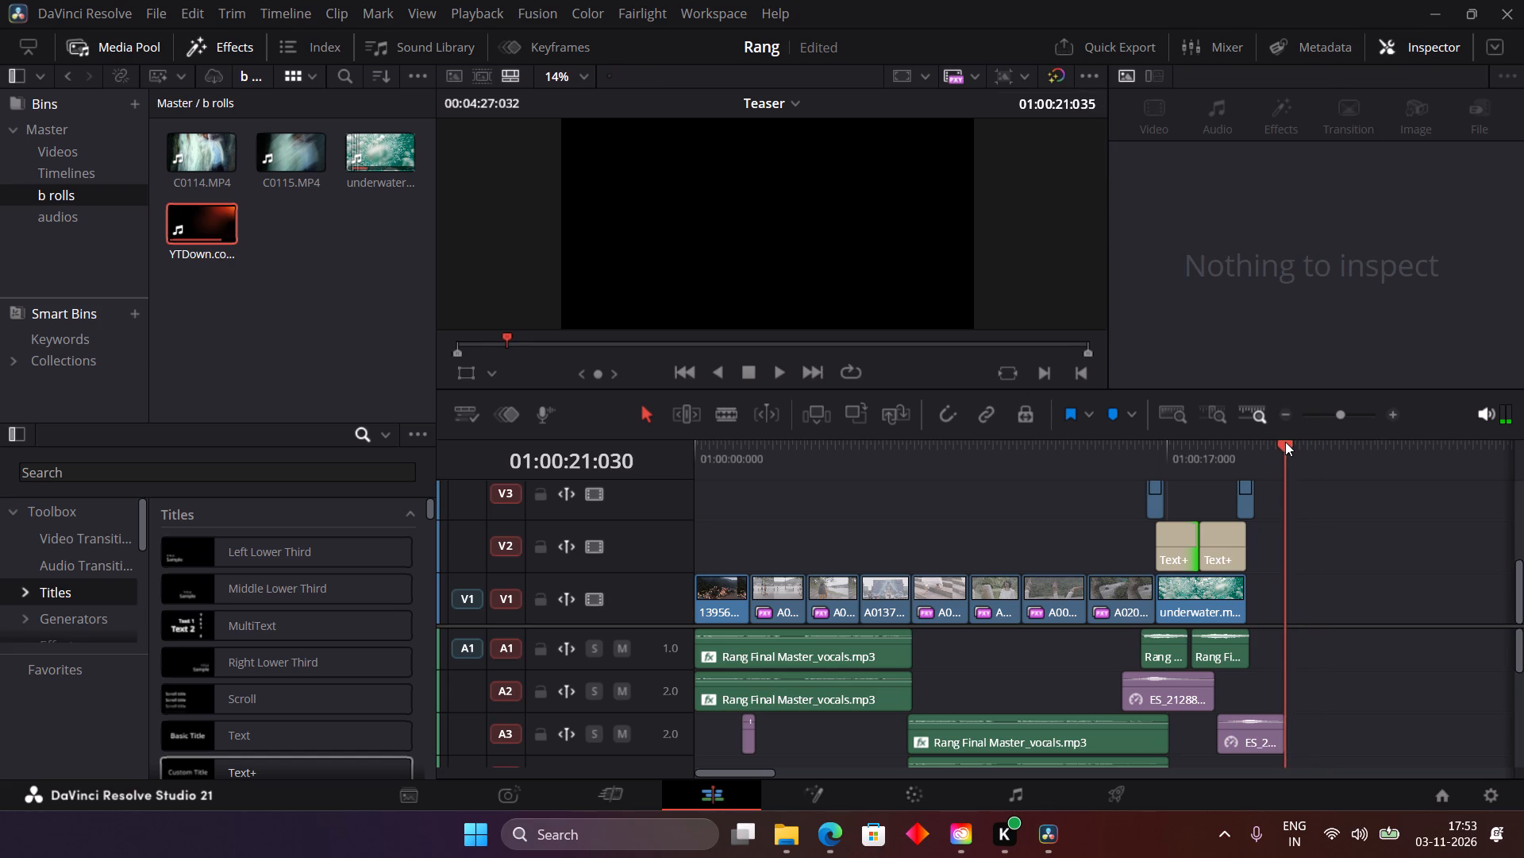
{"action": "left_click_drag", "start_coordinate": [1285, 442], "coordinate": [1284, 441]}
{"action": "key", "text": "o"}
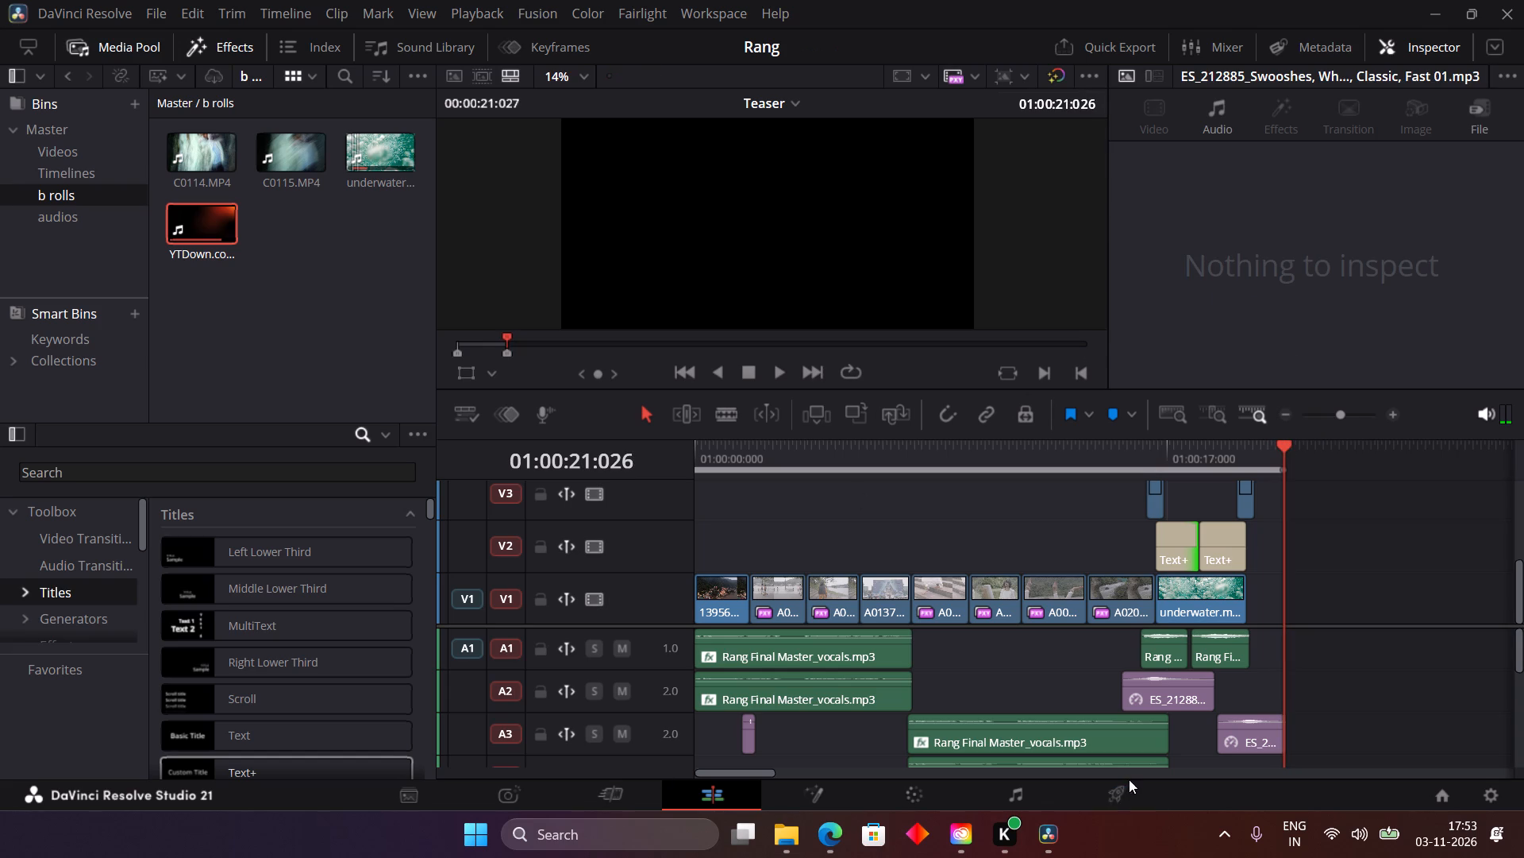
Set the Teaser's render file name to "teaser hai" and add the job to the render queue.
{"action": "left_click", "coordinate": [1119, 792]}
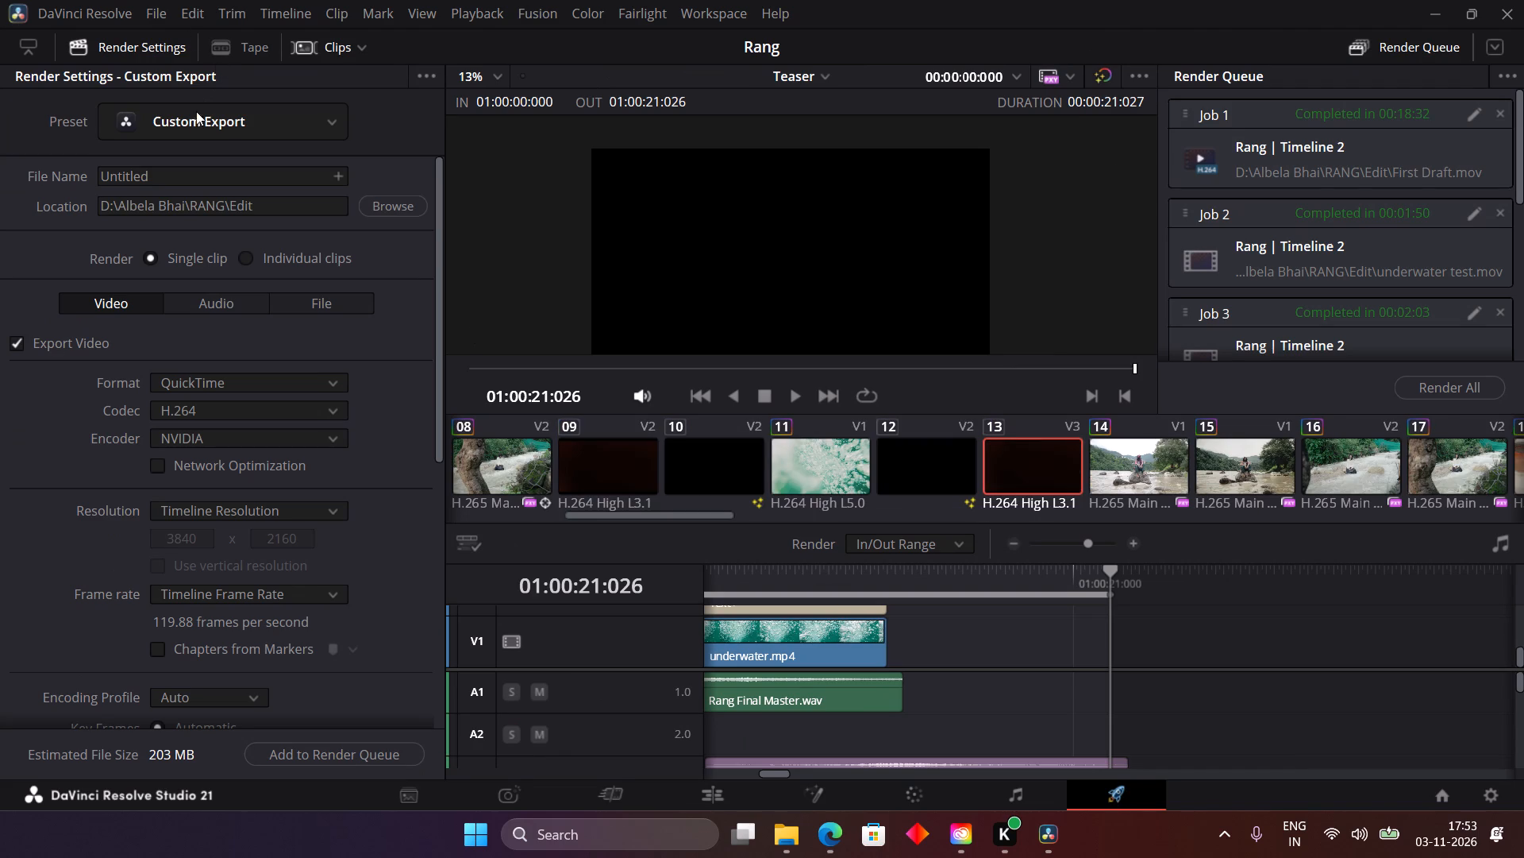
{"action": "left_click_drag", "start_coordinate": [167, 173], "coordinate": [37, 165]}
{"action": "type", "text": "teaser"}
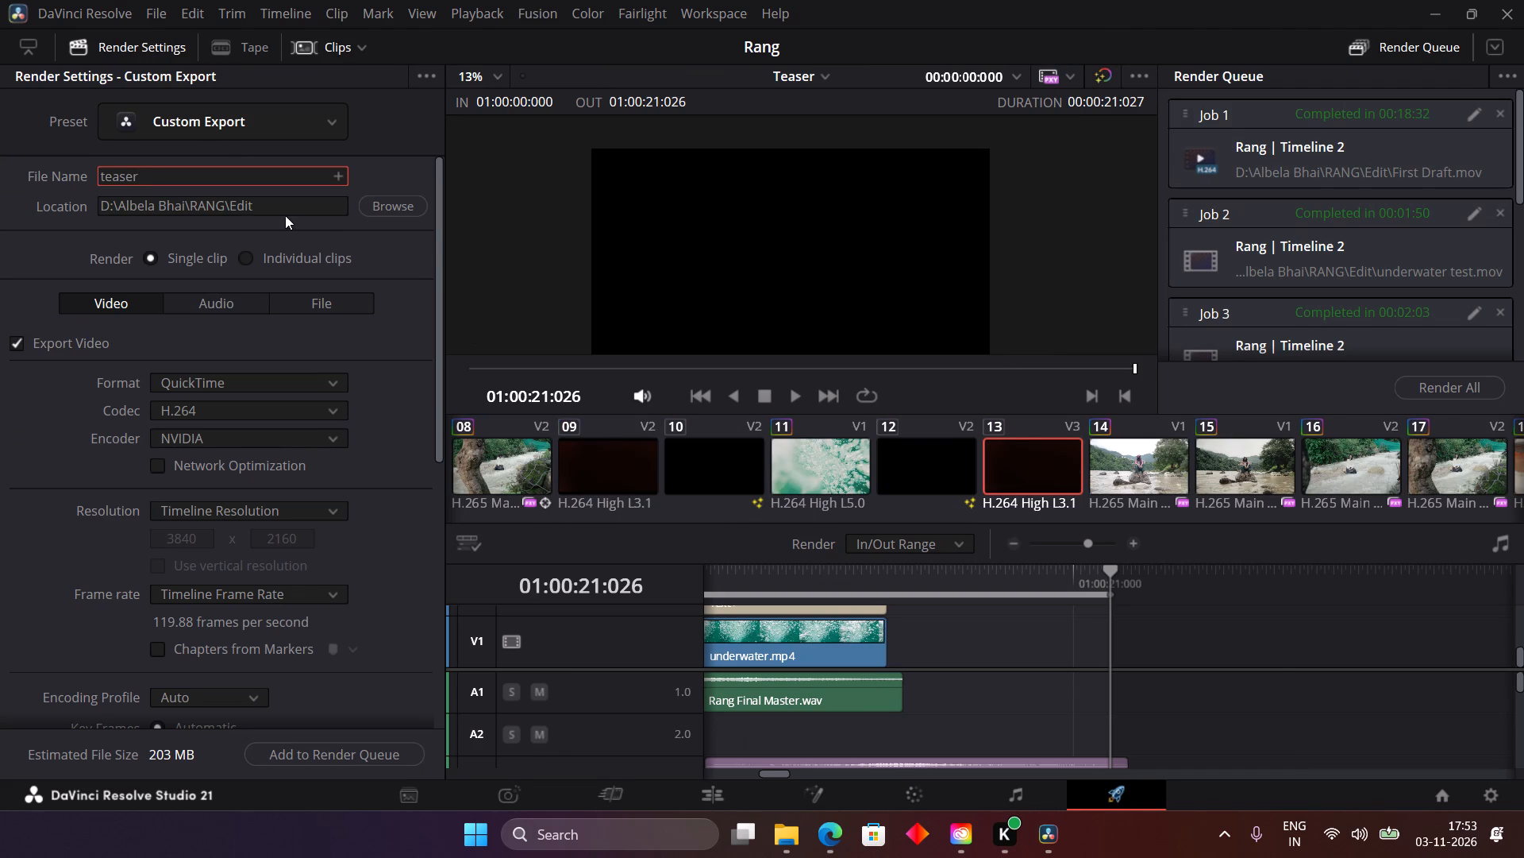
{"action": "key", "text": "space"}
{"action": "type", "text": "hai"}
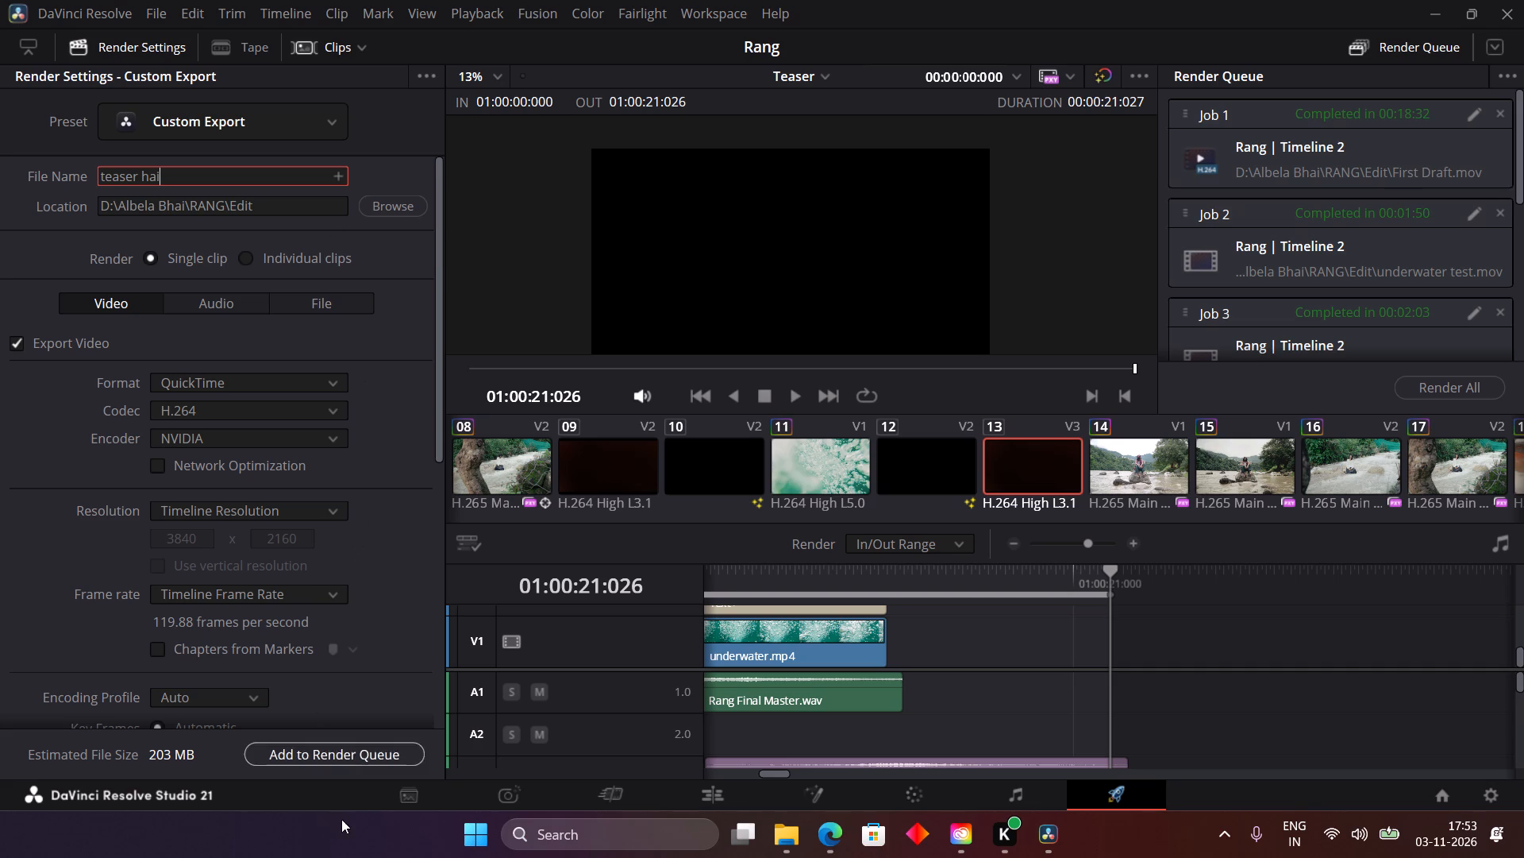
{"action": "left_click", "coordinate": [345, 753]}
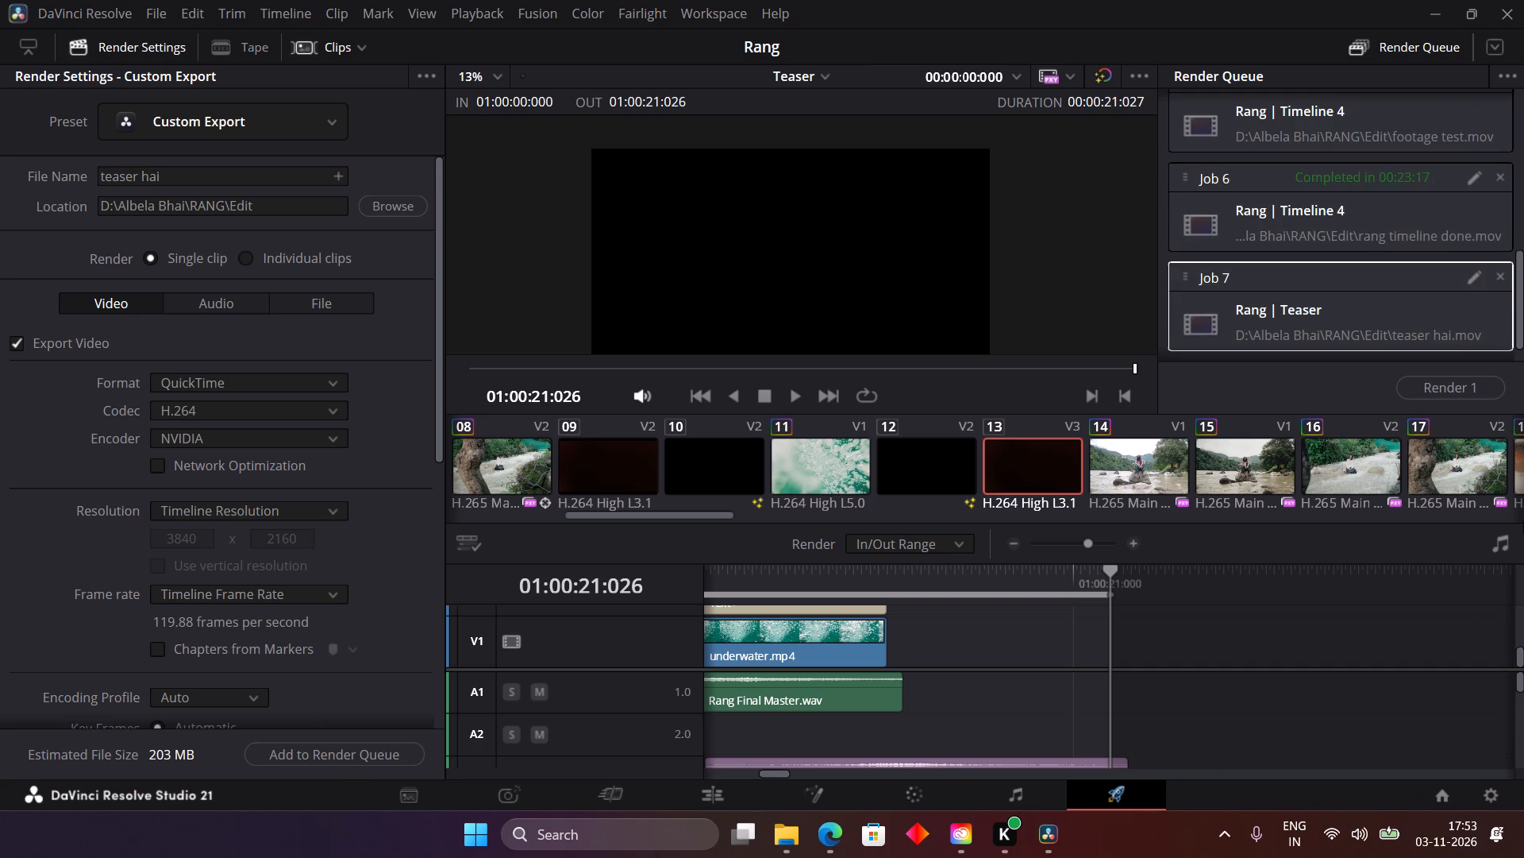
Set the Teaser's export format to MP4 with the H.264 codec.
{"action": "left_click", "coordinate": [311, 370]}
{"action": "left_click", "coordinate": [306, 383]}
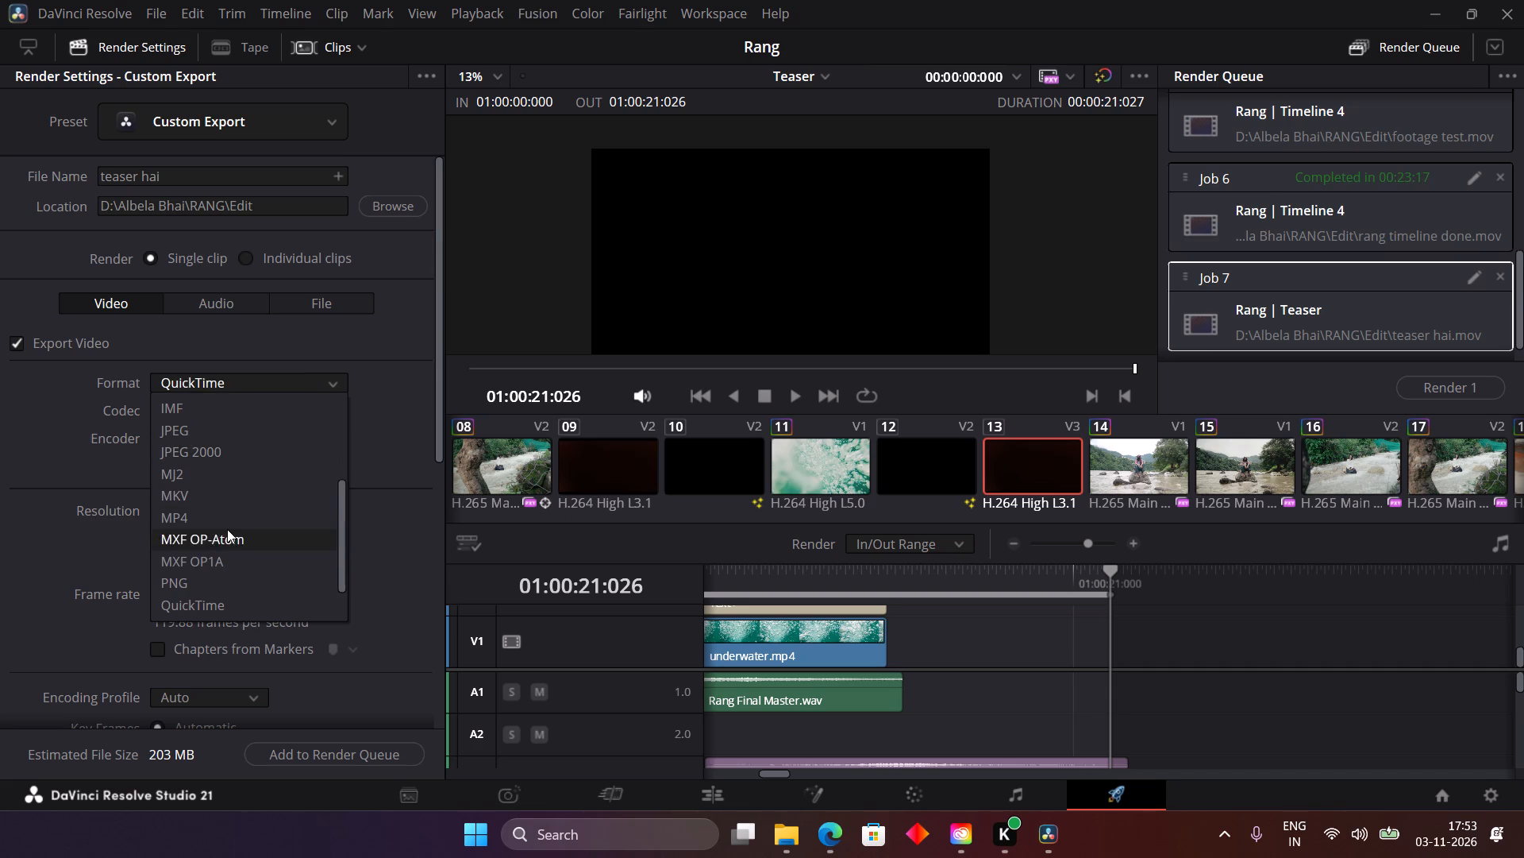
{"action": "left_click", "coordinate": [231, 520]}
{"action": "left_click", "coordinate": [306, 411]}
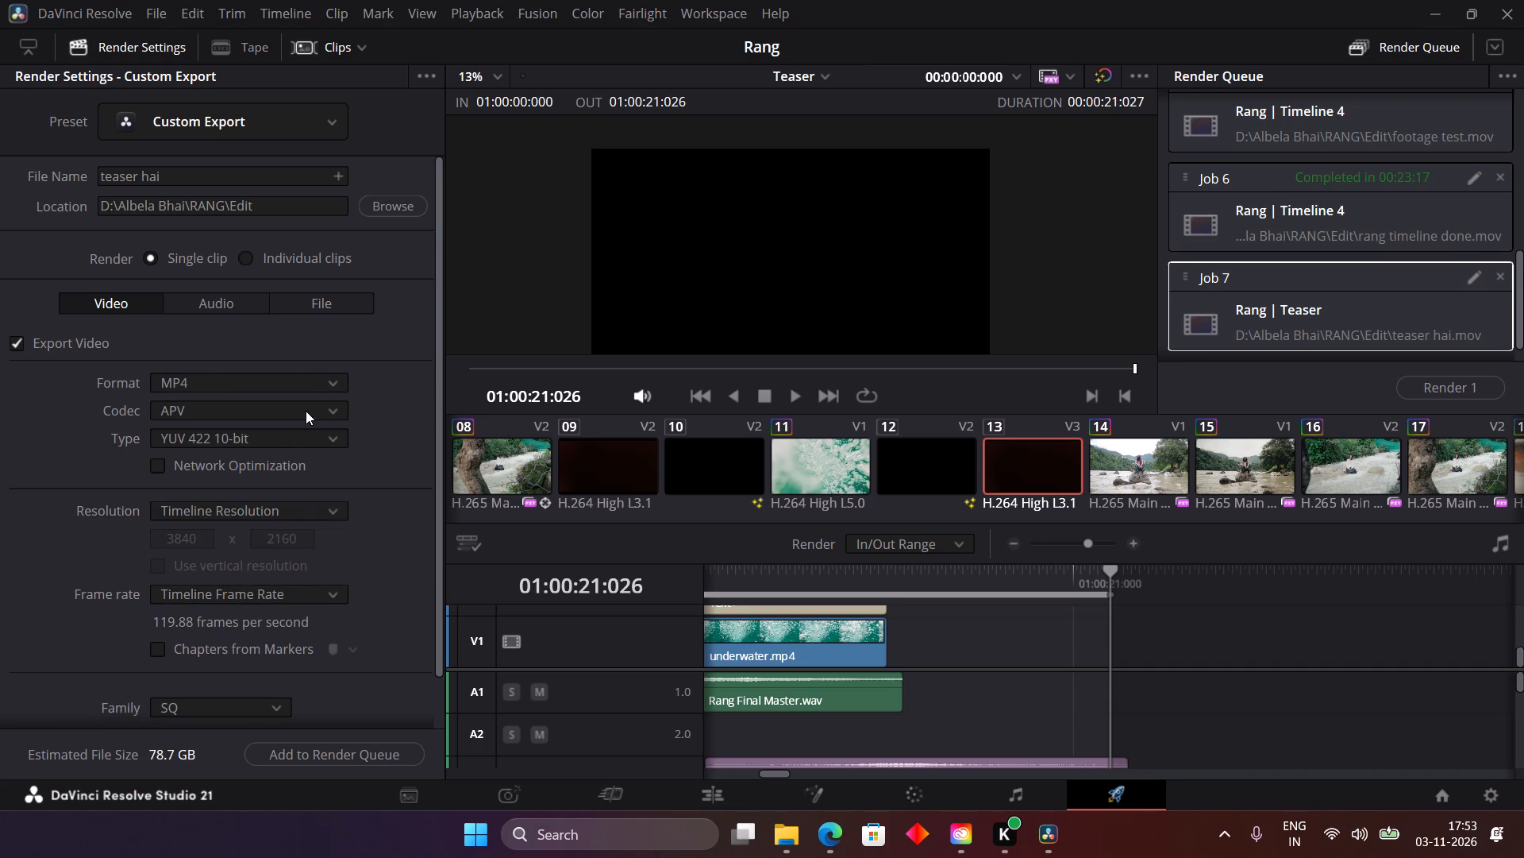
{"action": "left_click", "coordinate": [233, 494]}
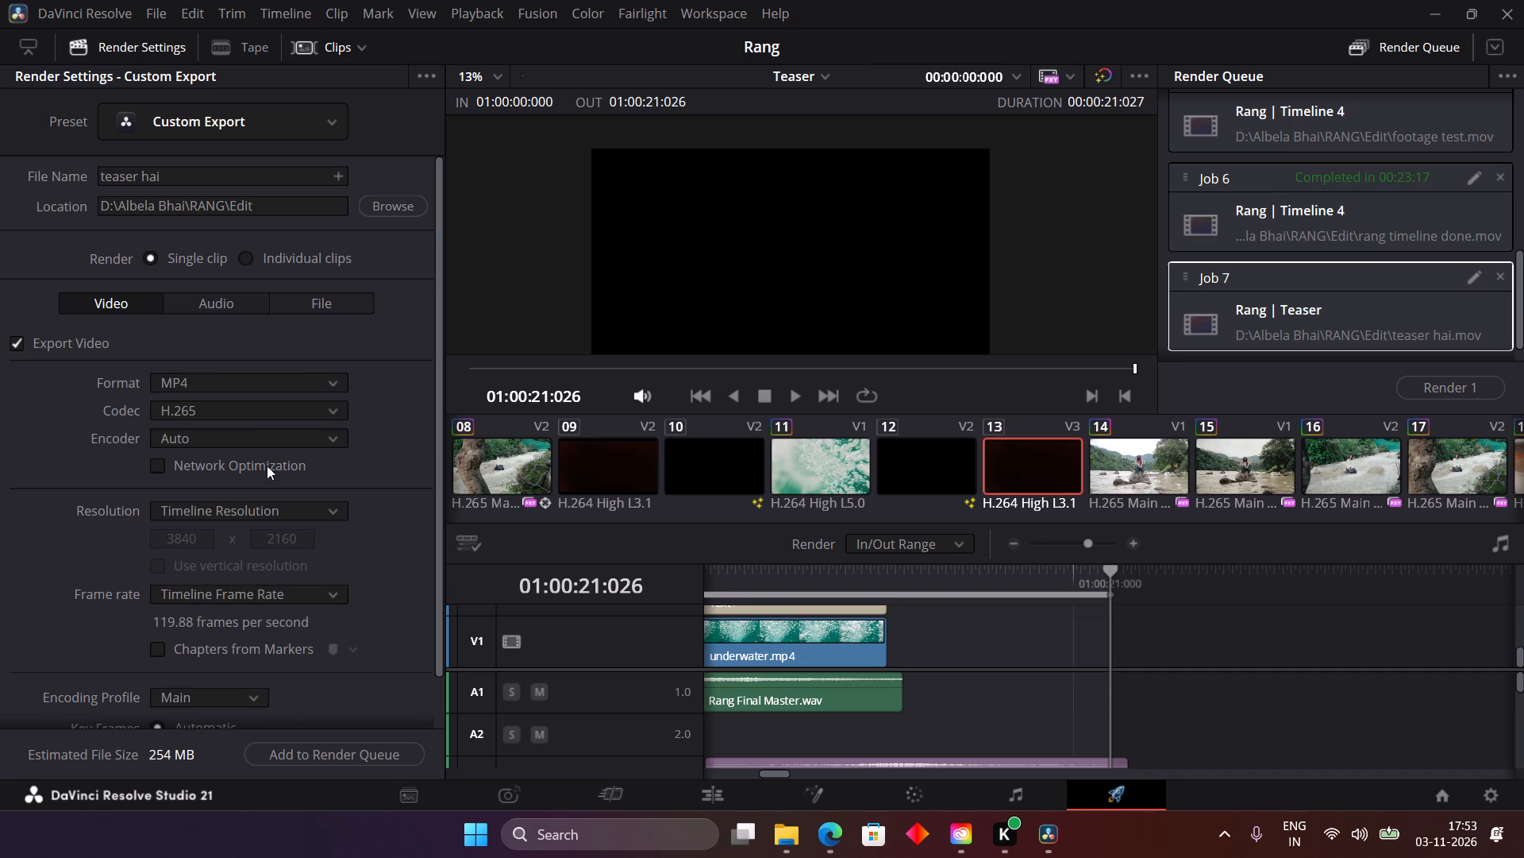
{"action": "left_click", "coordinate": [347, 417]}
{"action": "left_click", "coordinate": [257, 475]}
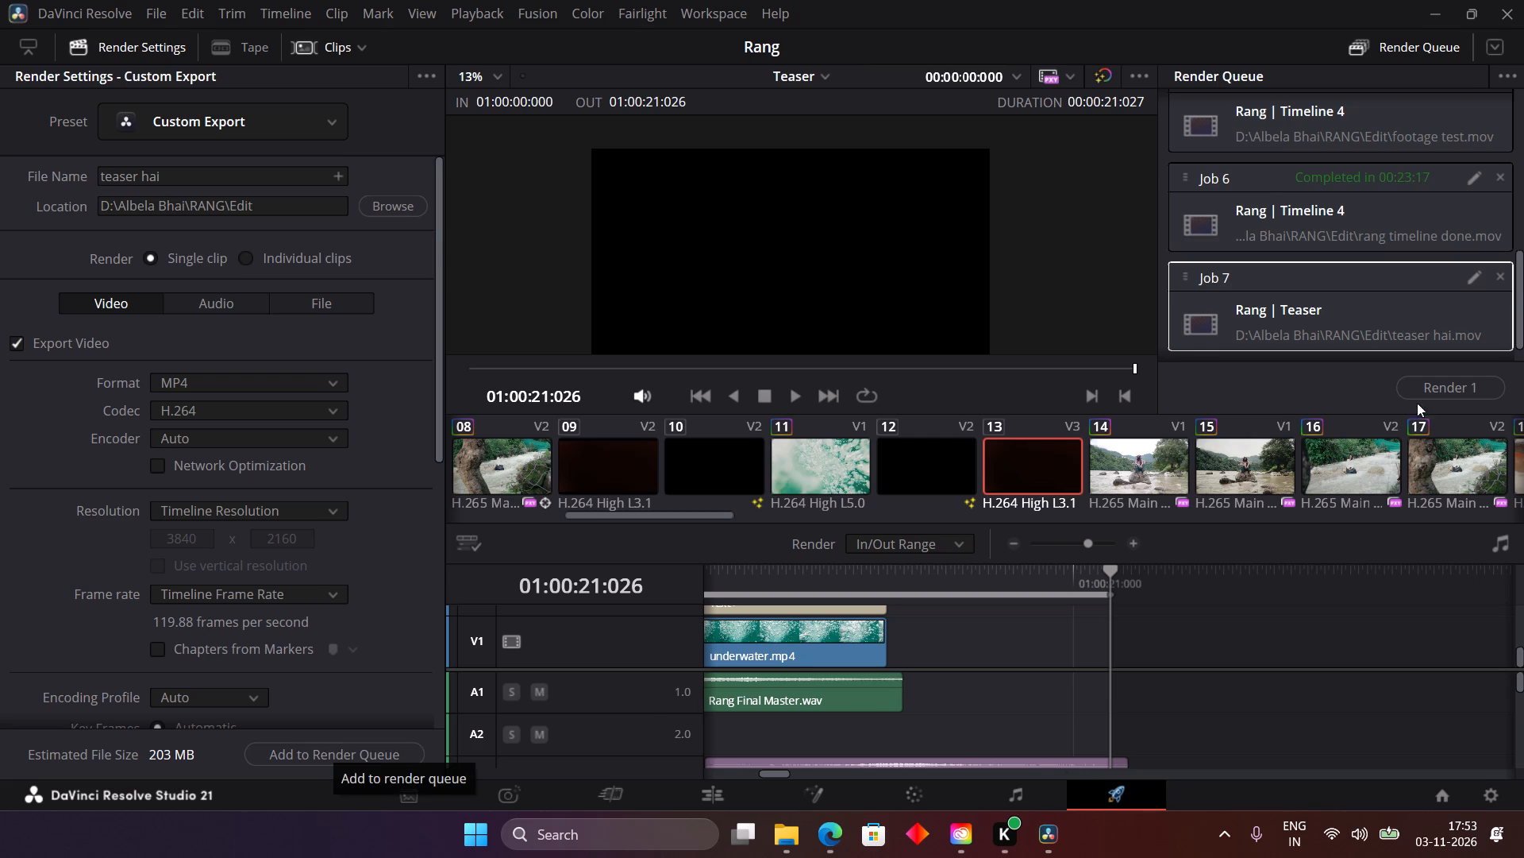
Replace the queued QuickTime Teaser job with one using the MP4 settings, and start rendering it.
{"action": "left_click", "coordinate": [1500, 276]}
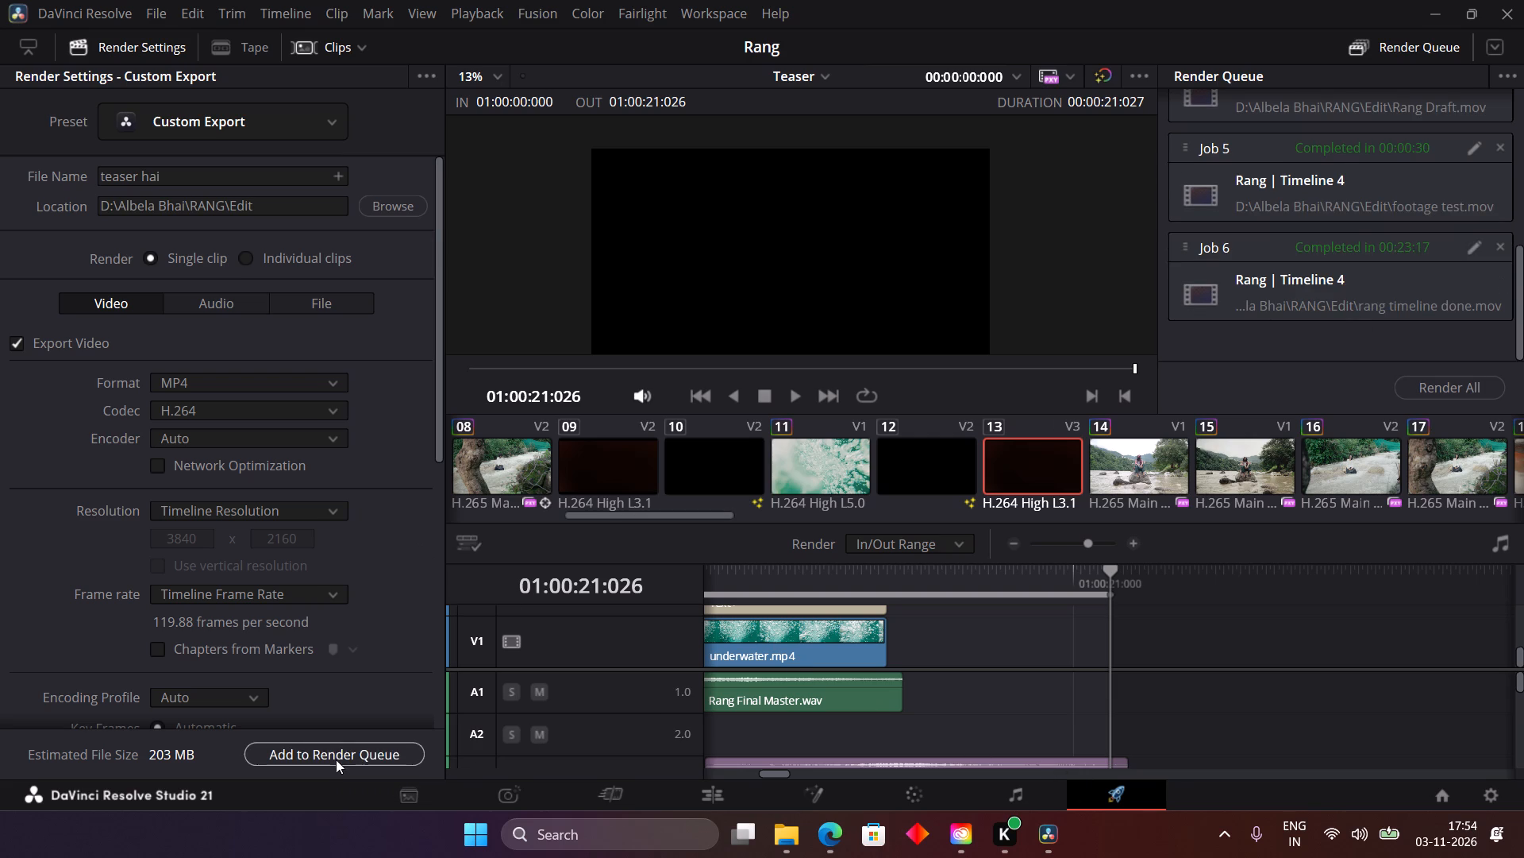
{"action": "left_click", "coordinate": [337, 757]}
{"action": "left_click", "coordinate": [1474, 387]}
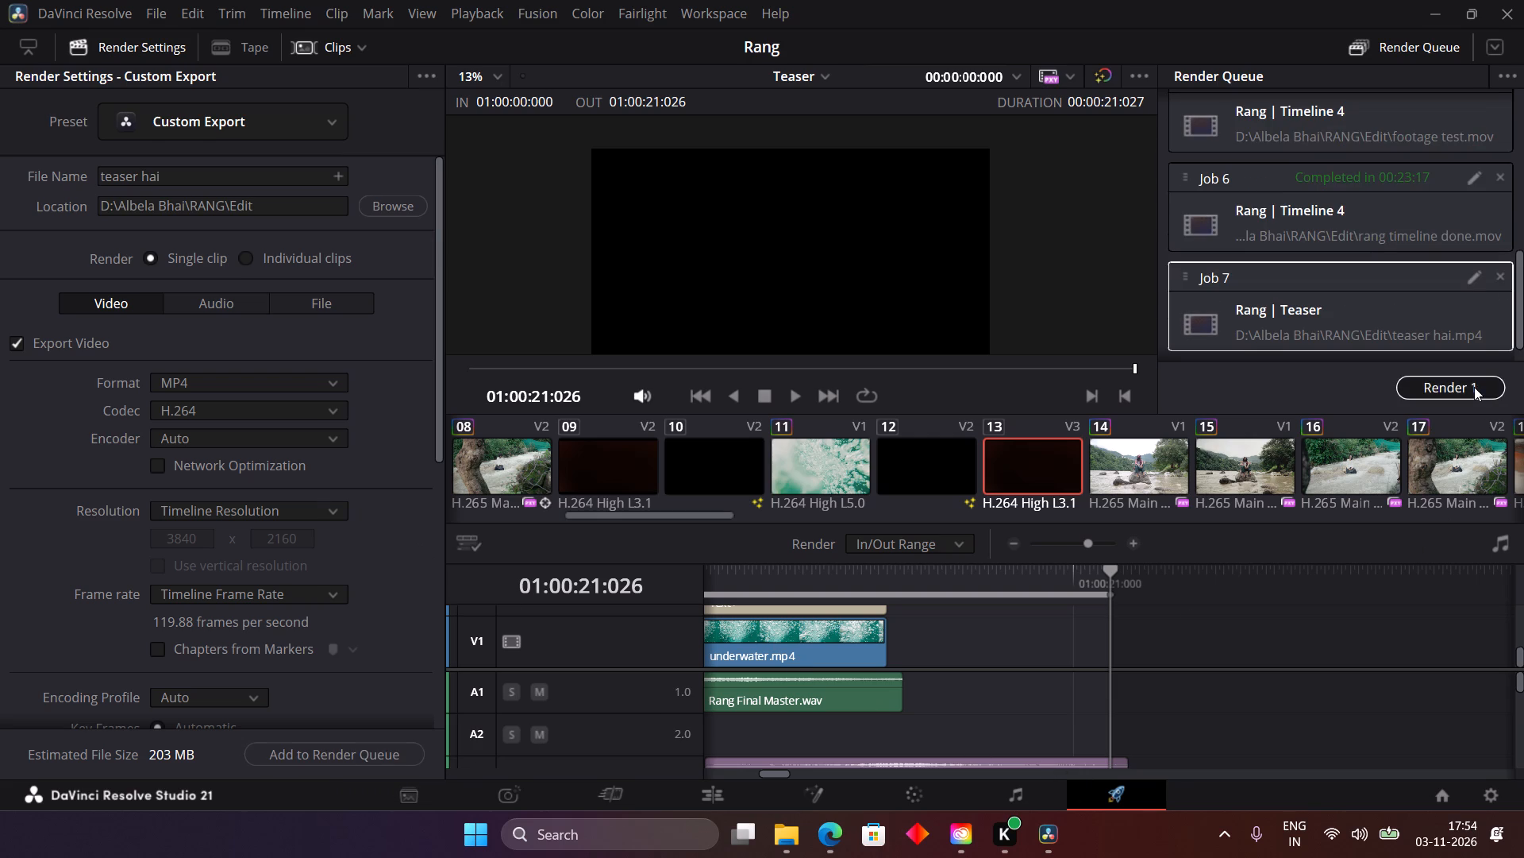
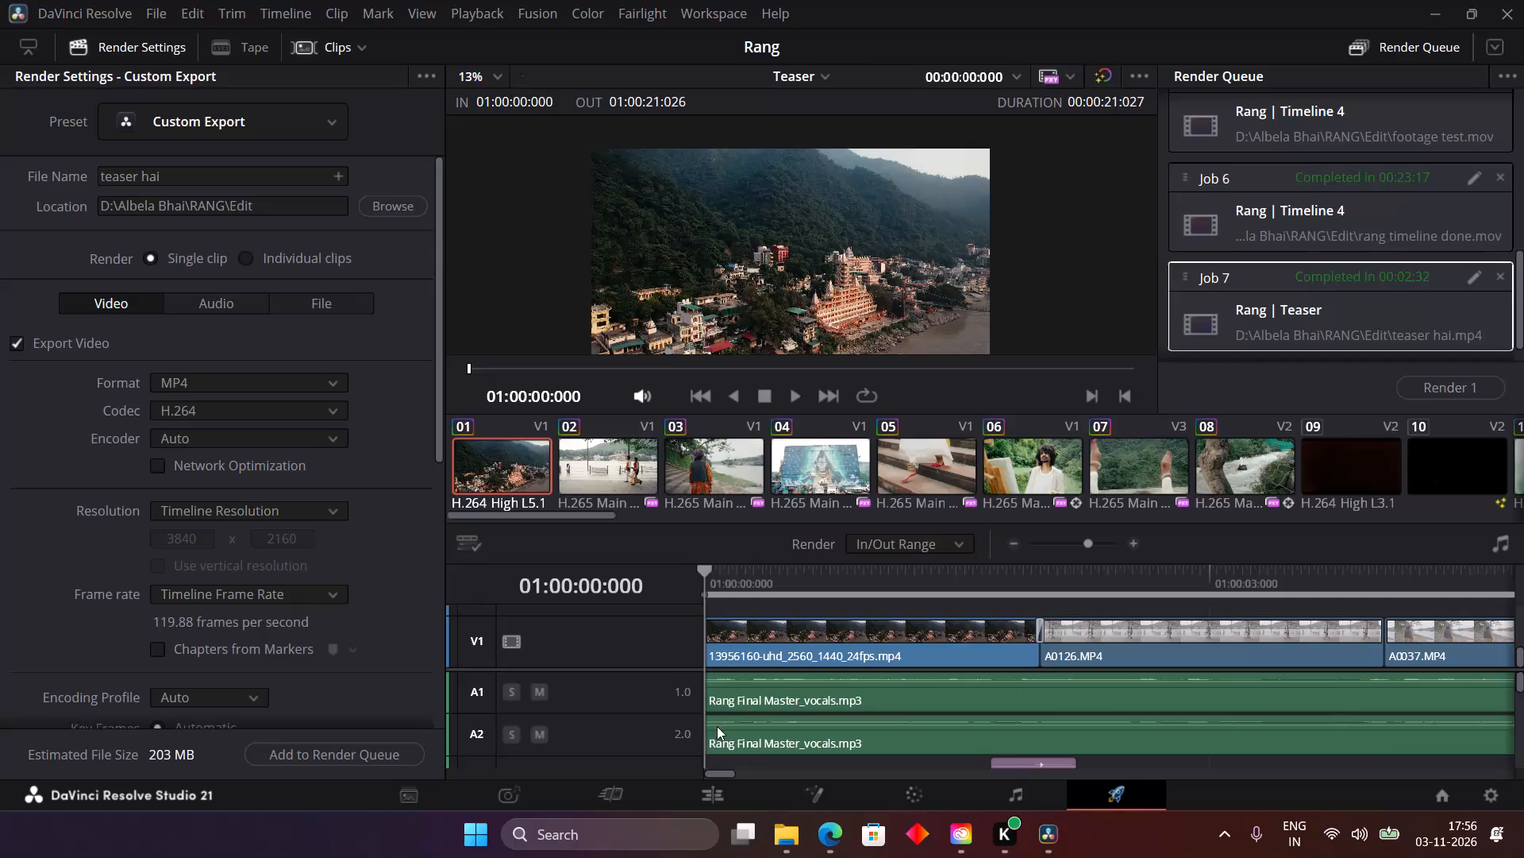
Return to the Teaser's edit timeline and view the RANG title over the underwater clip at 01:00:17:030.
{"action": "left_click", "coordinate": [698, 802]}
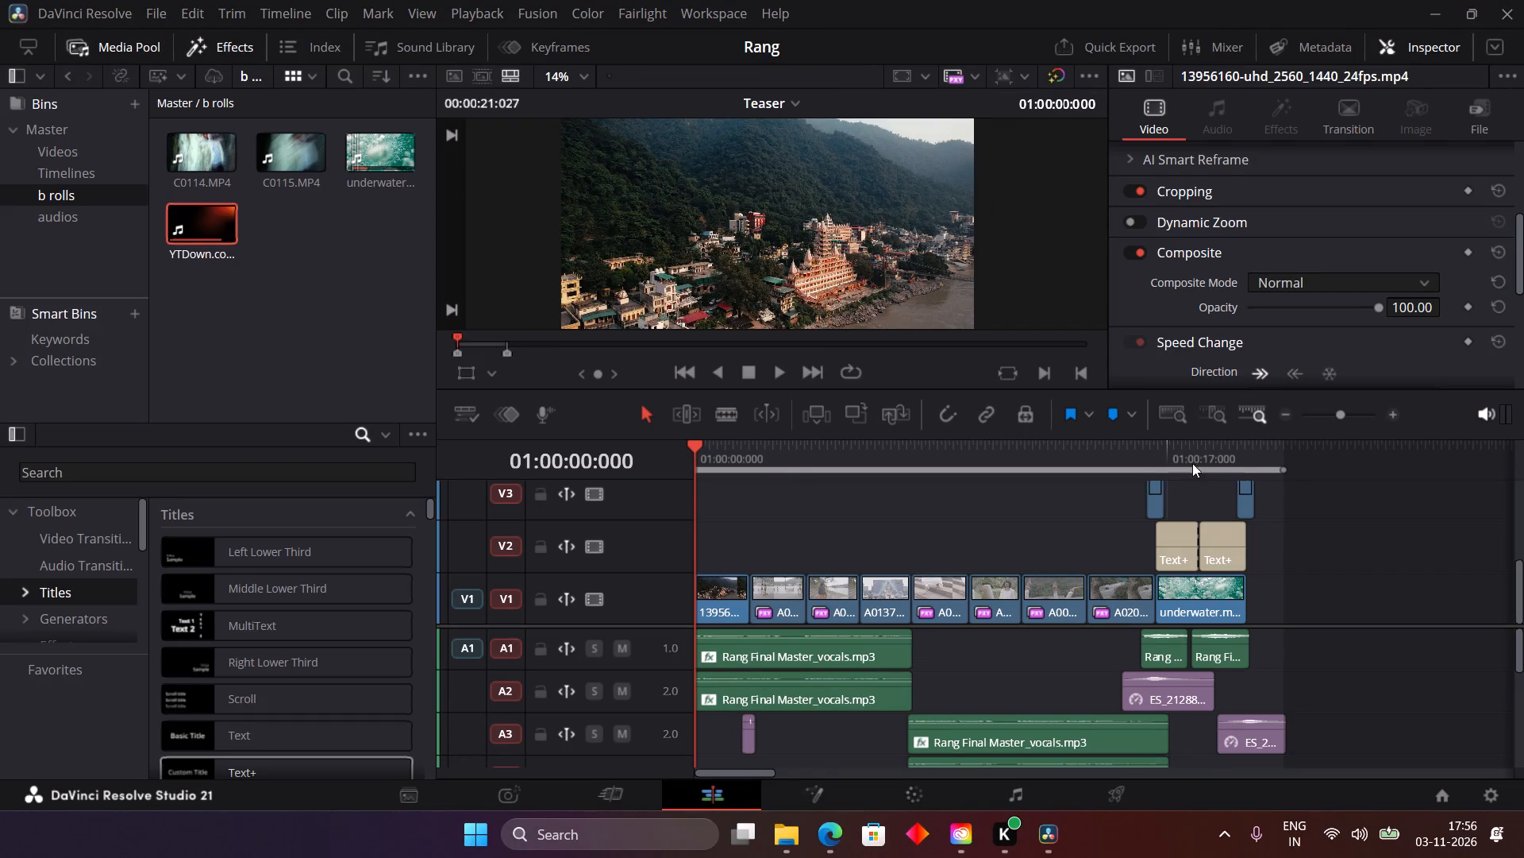
{"action": "left_click", "coordinate": [1174, 452]}
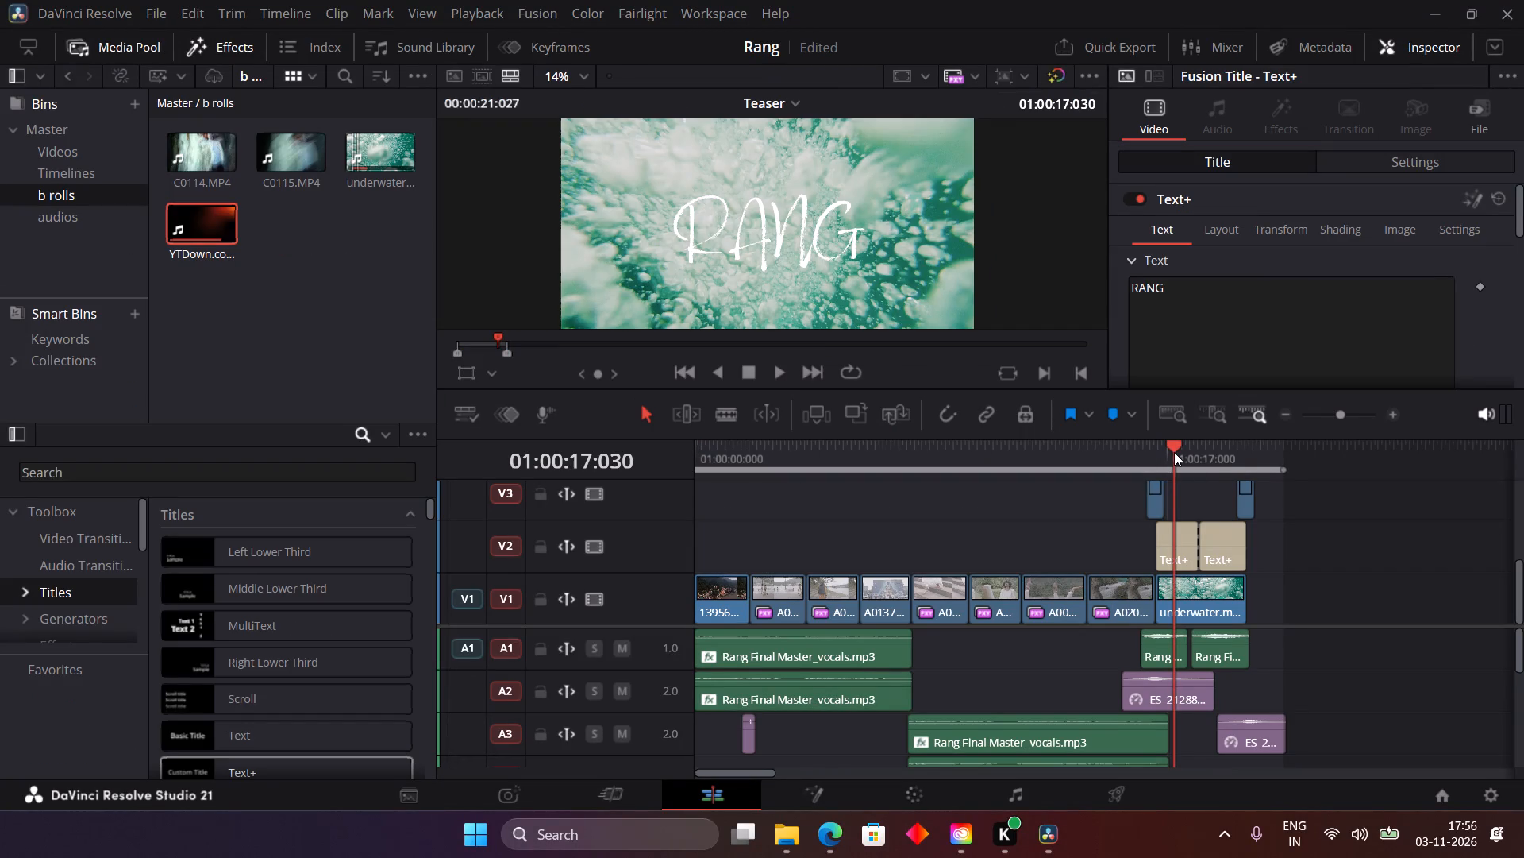
Close DaVinci Resolve now that the Teaser render is complete.
{"action": "left_click", "coordinate": [1501, 2]}
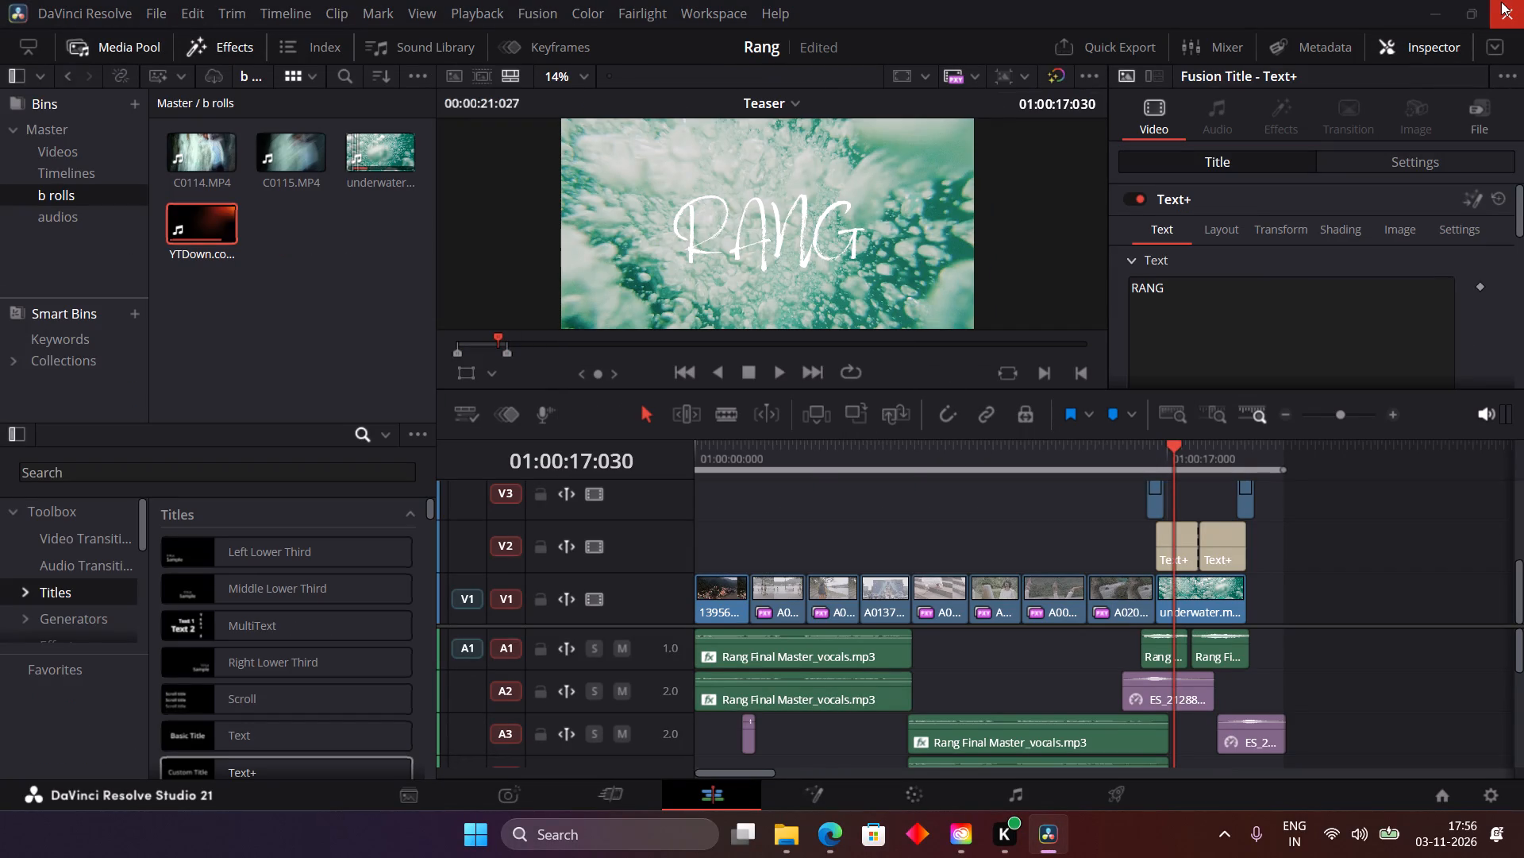
{"action": "left_click", "coordinate": [1501, 2]}
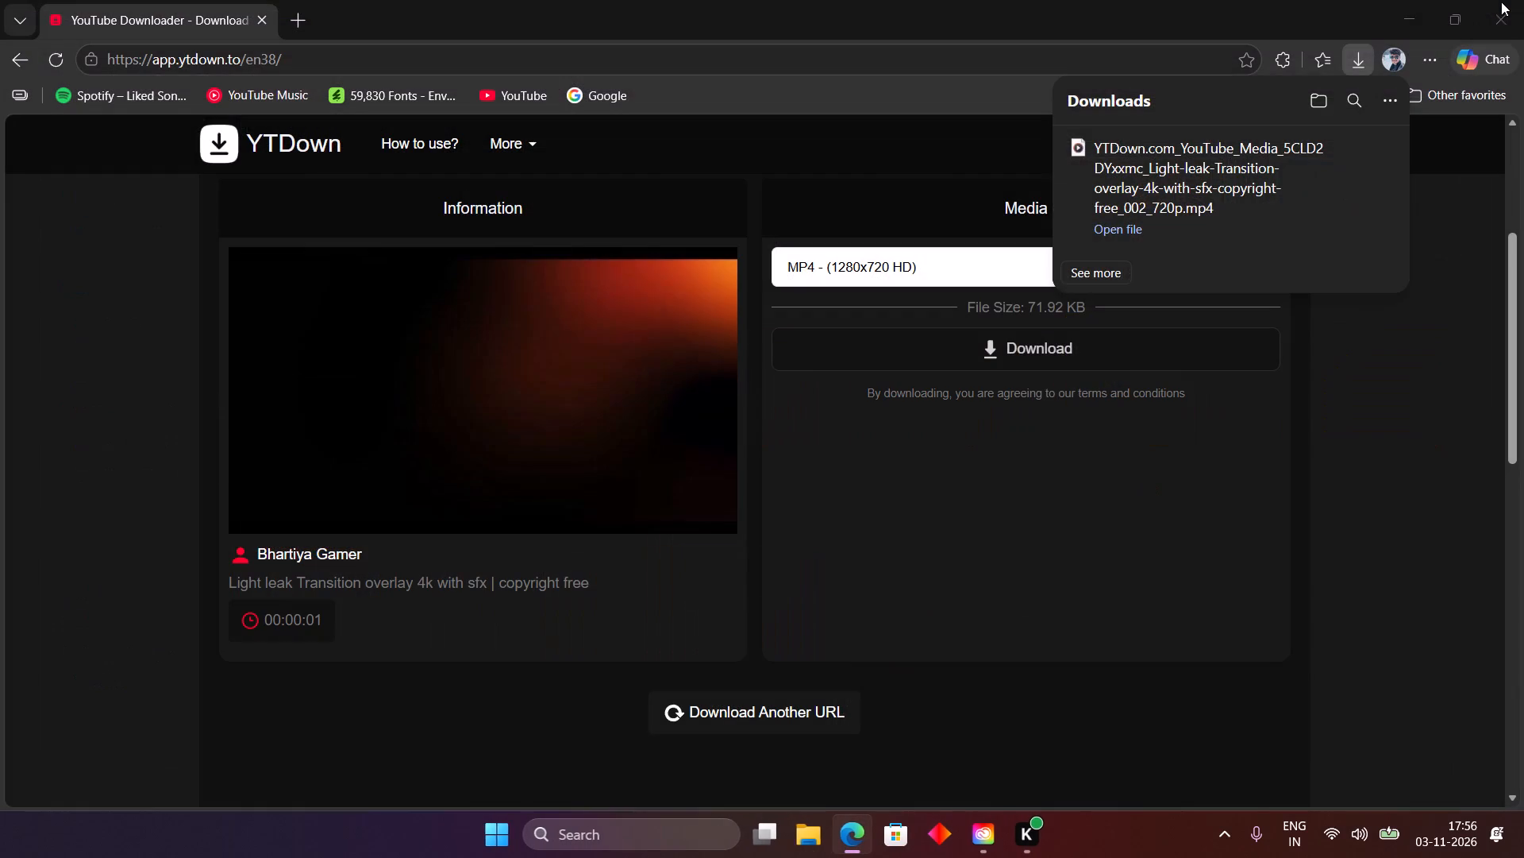